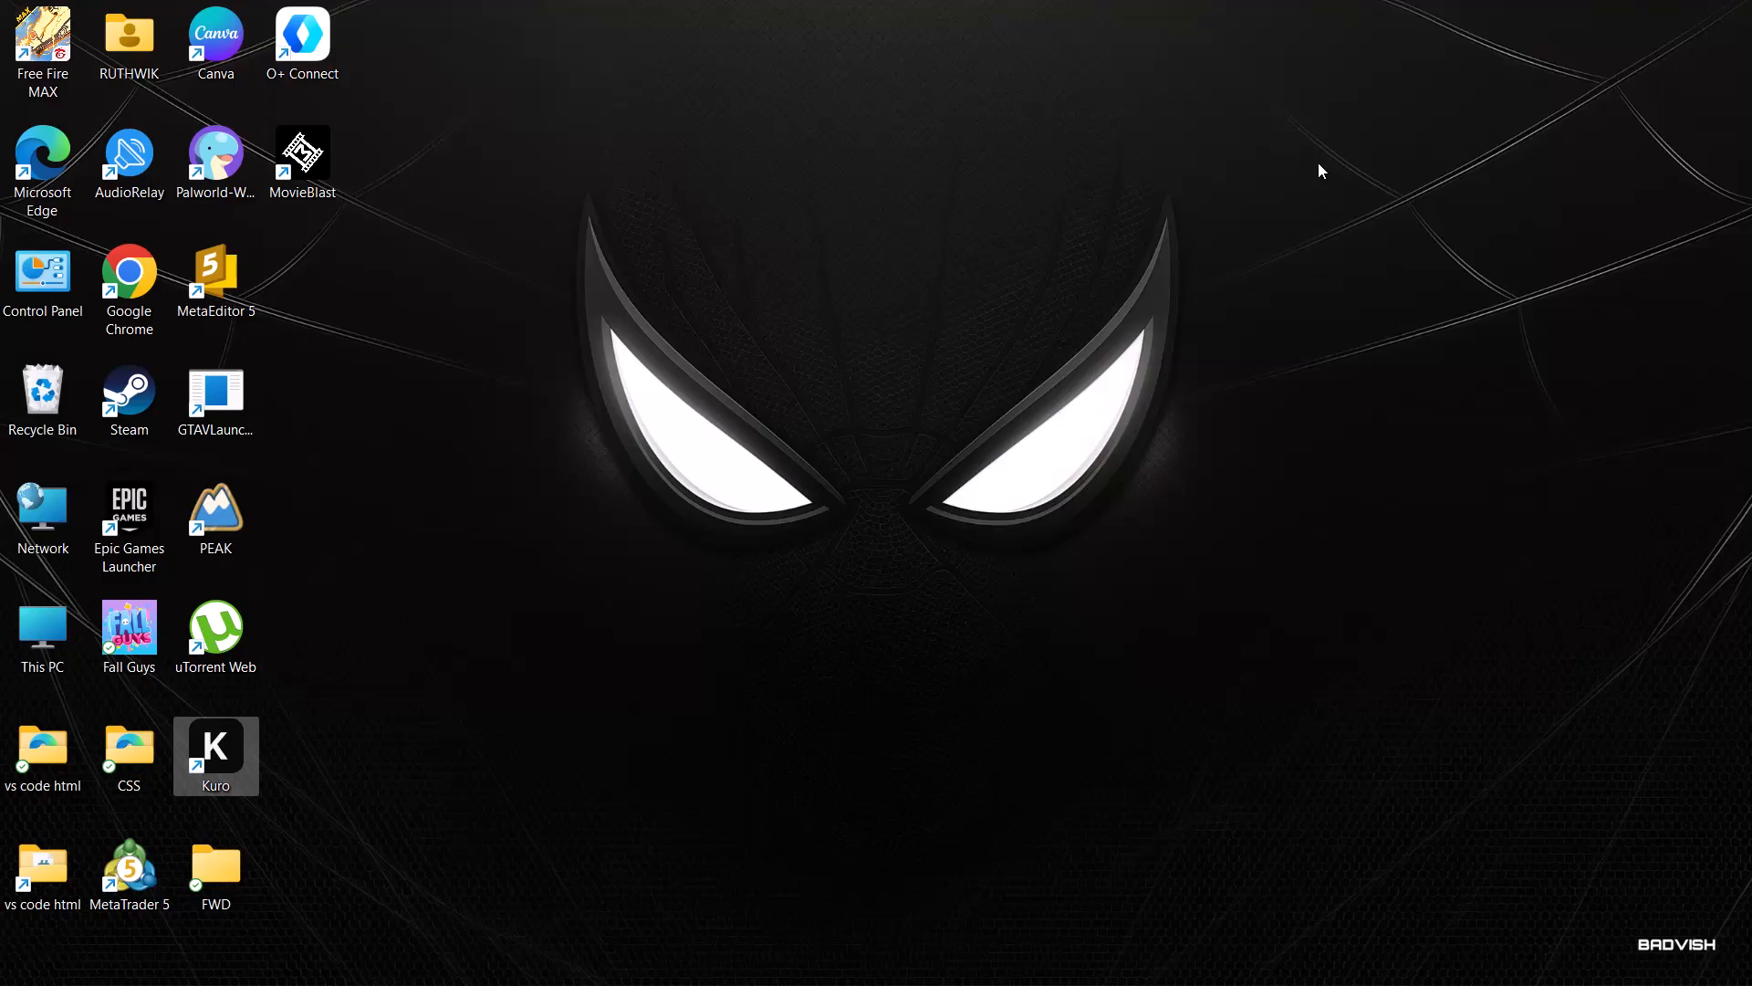
Switch to Google Chrome and open the Delta Exchange India site in a new tab.
left_click(125, 301)
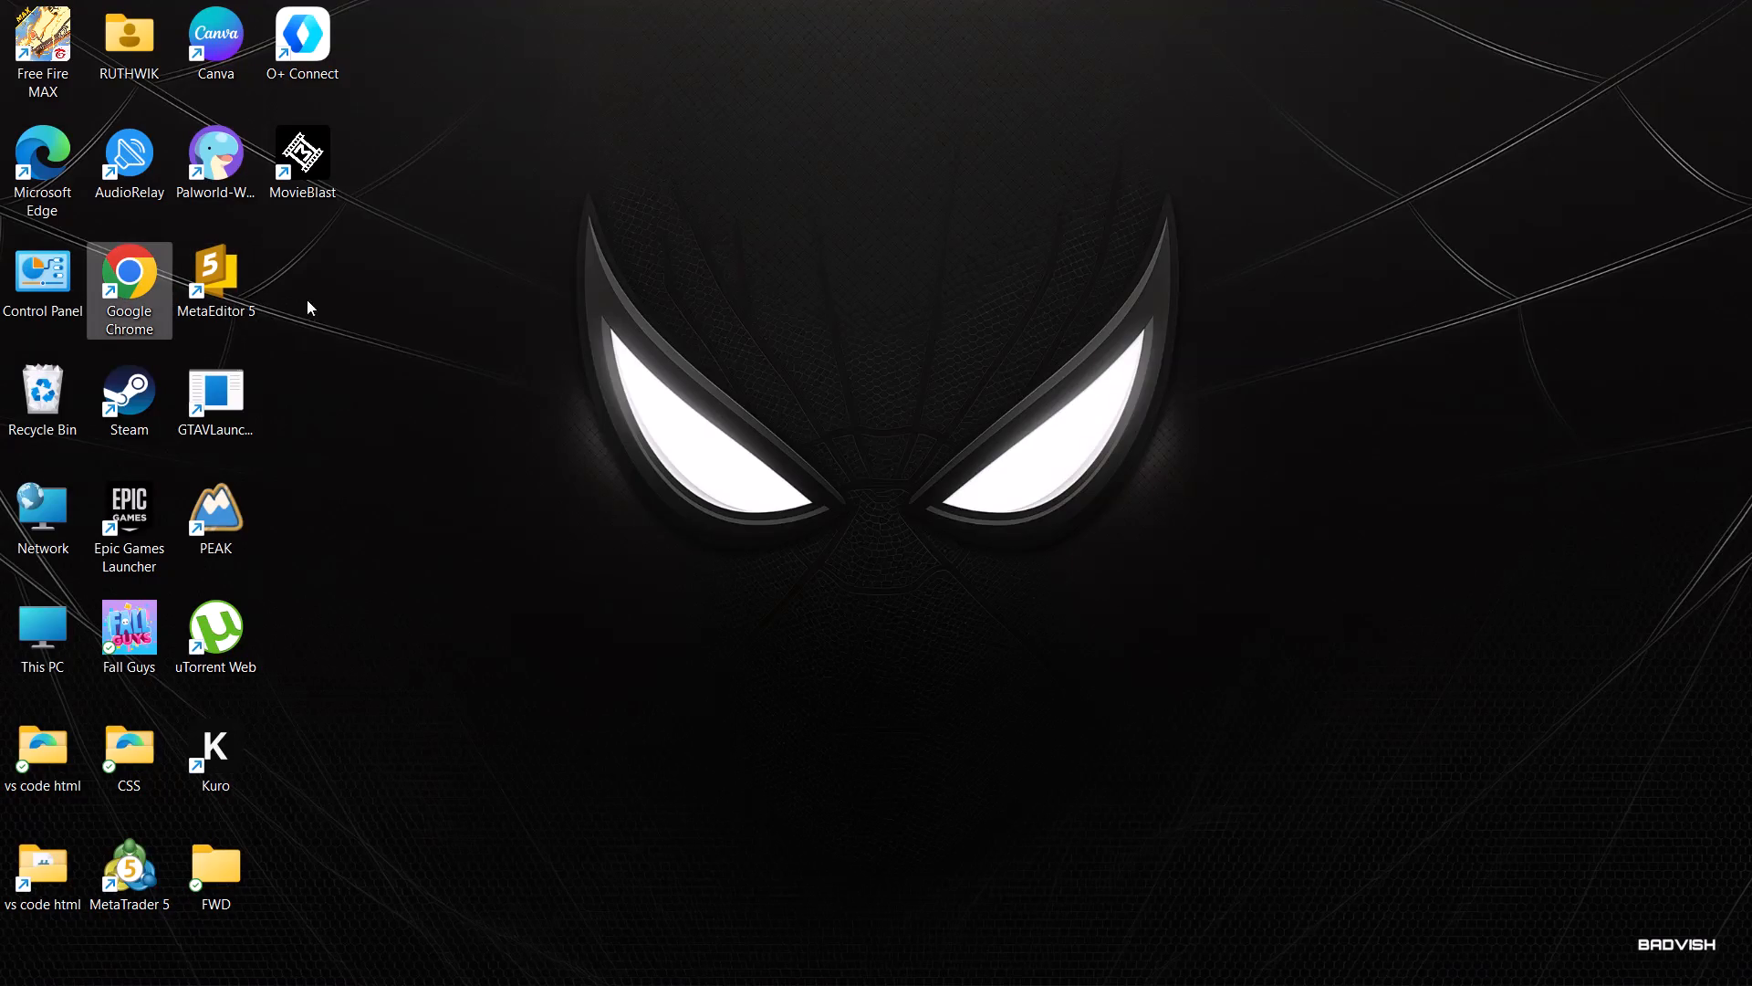
double_click(164, 282)
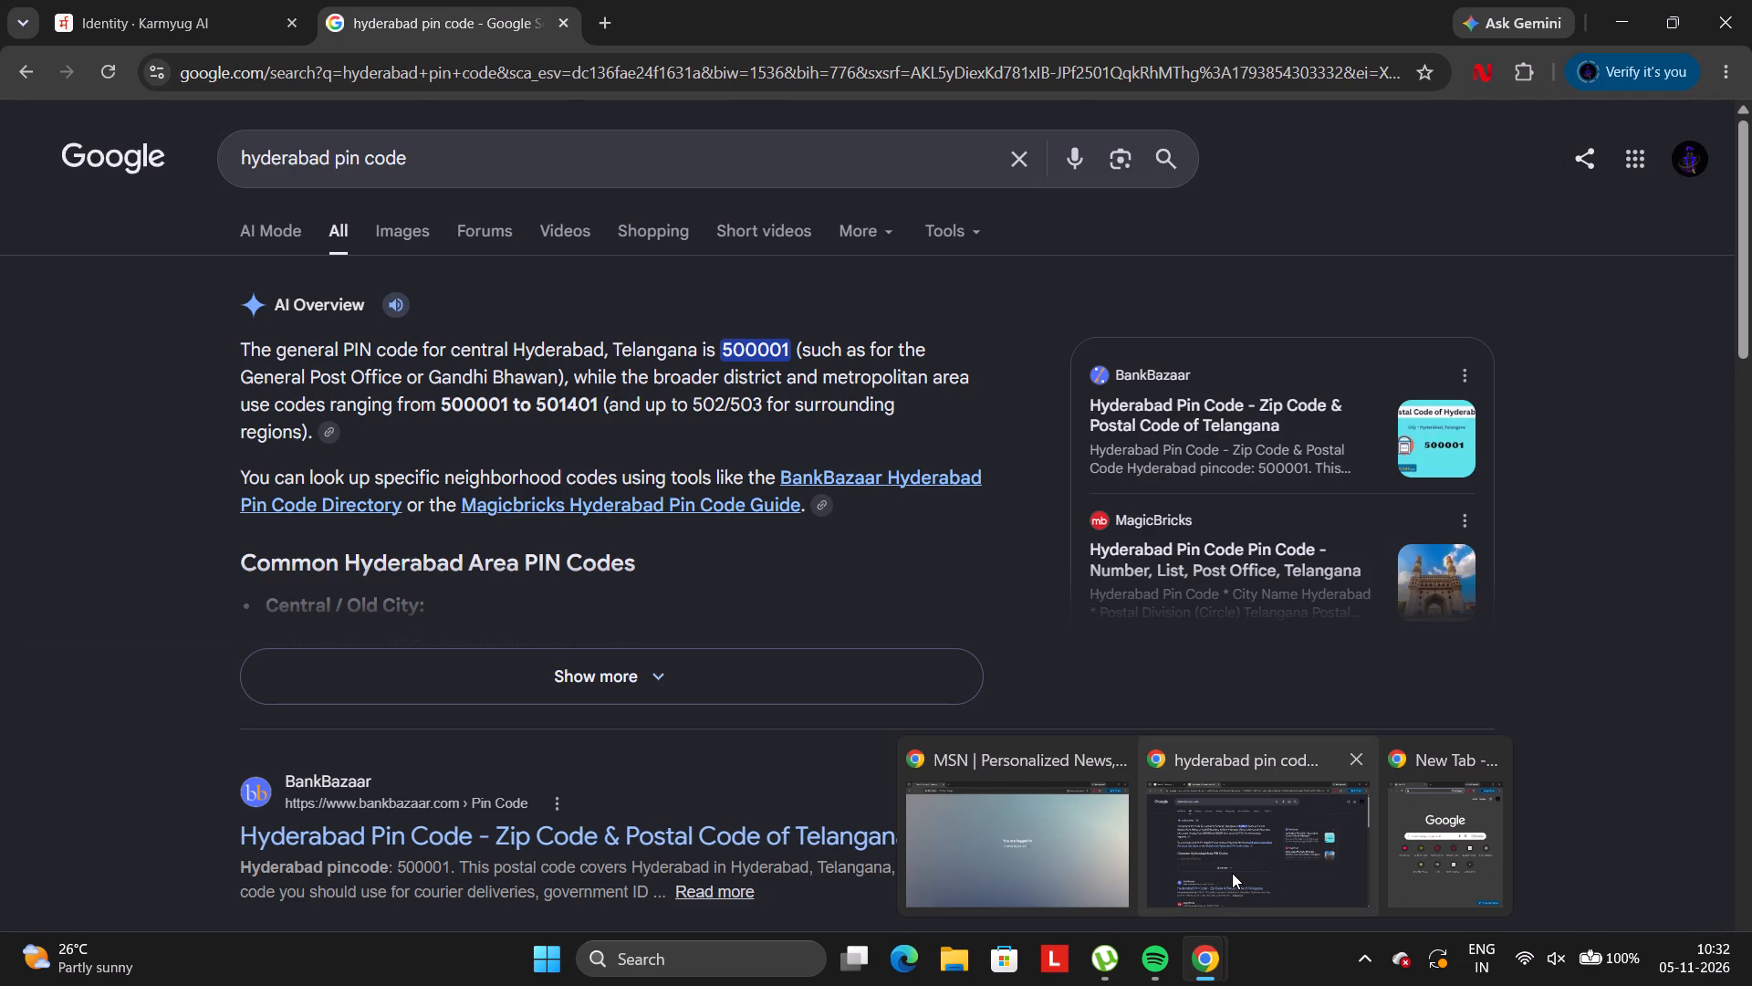
left_click(1232, 873)
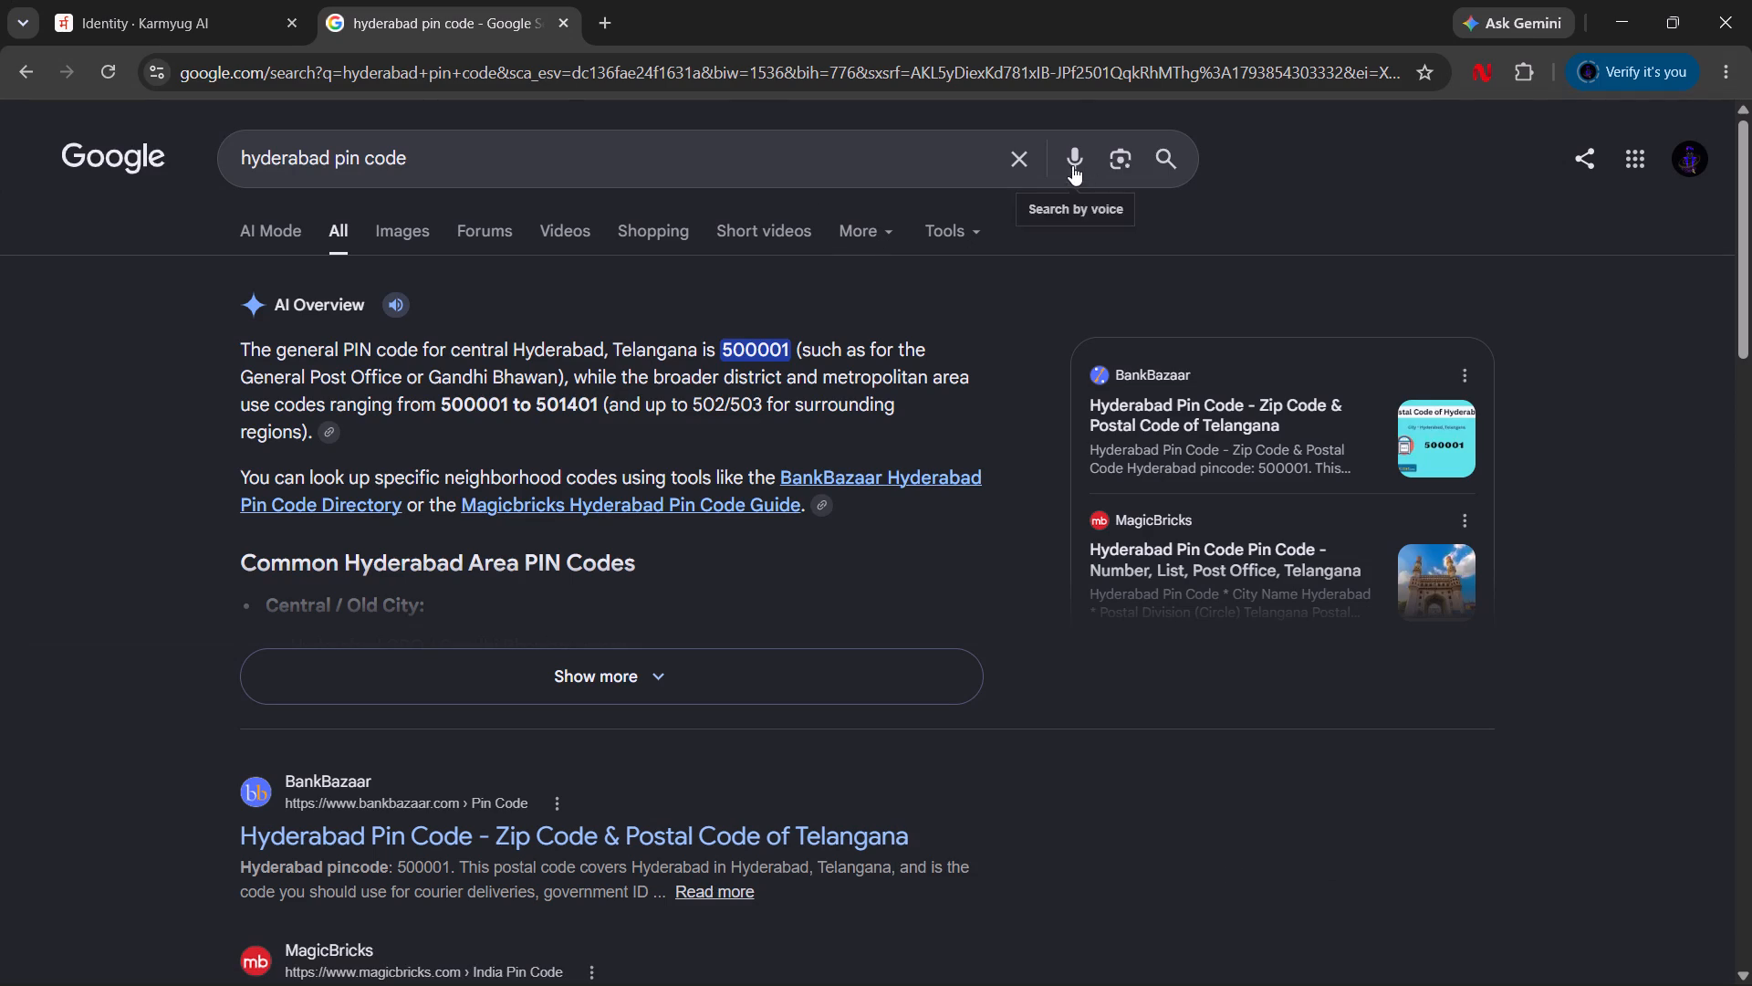
left_click(1020, 148)
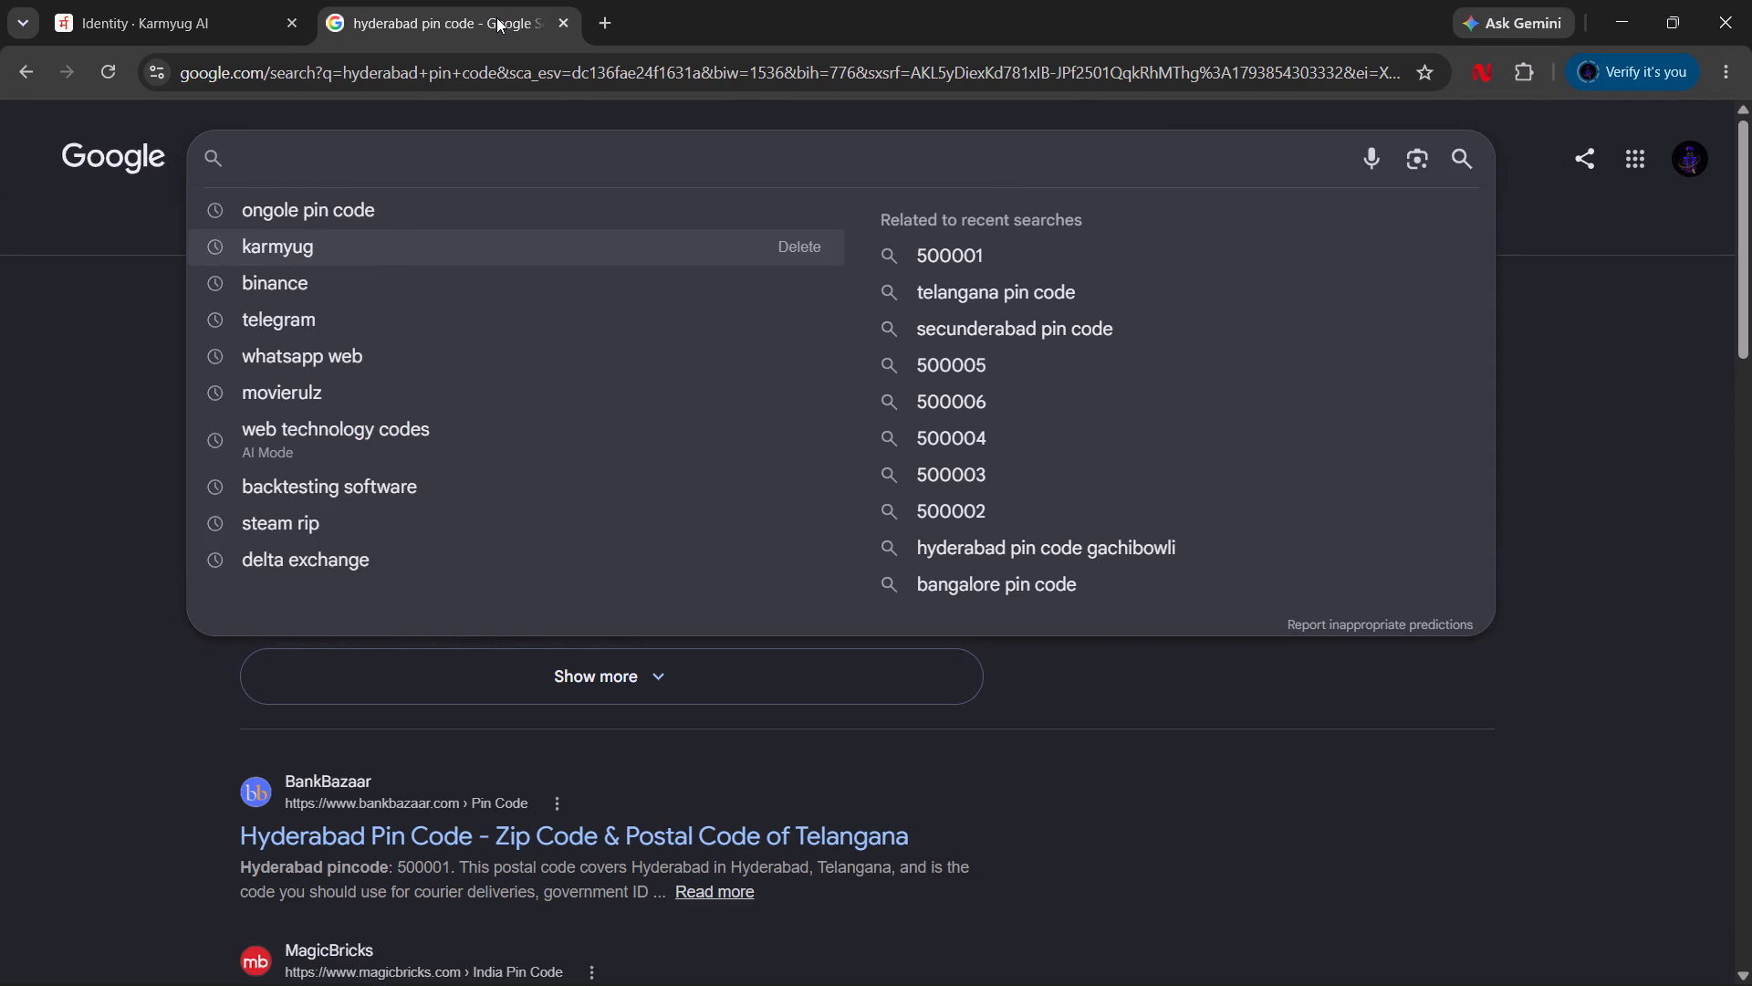
left_click(615, 7)
left_click(437, 532)
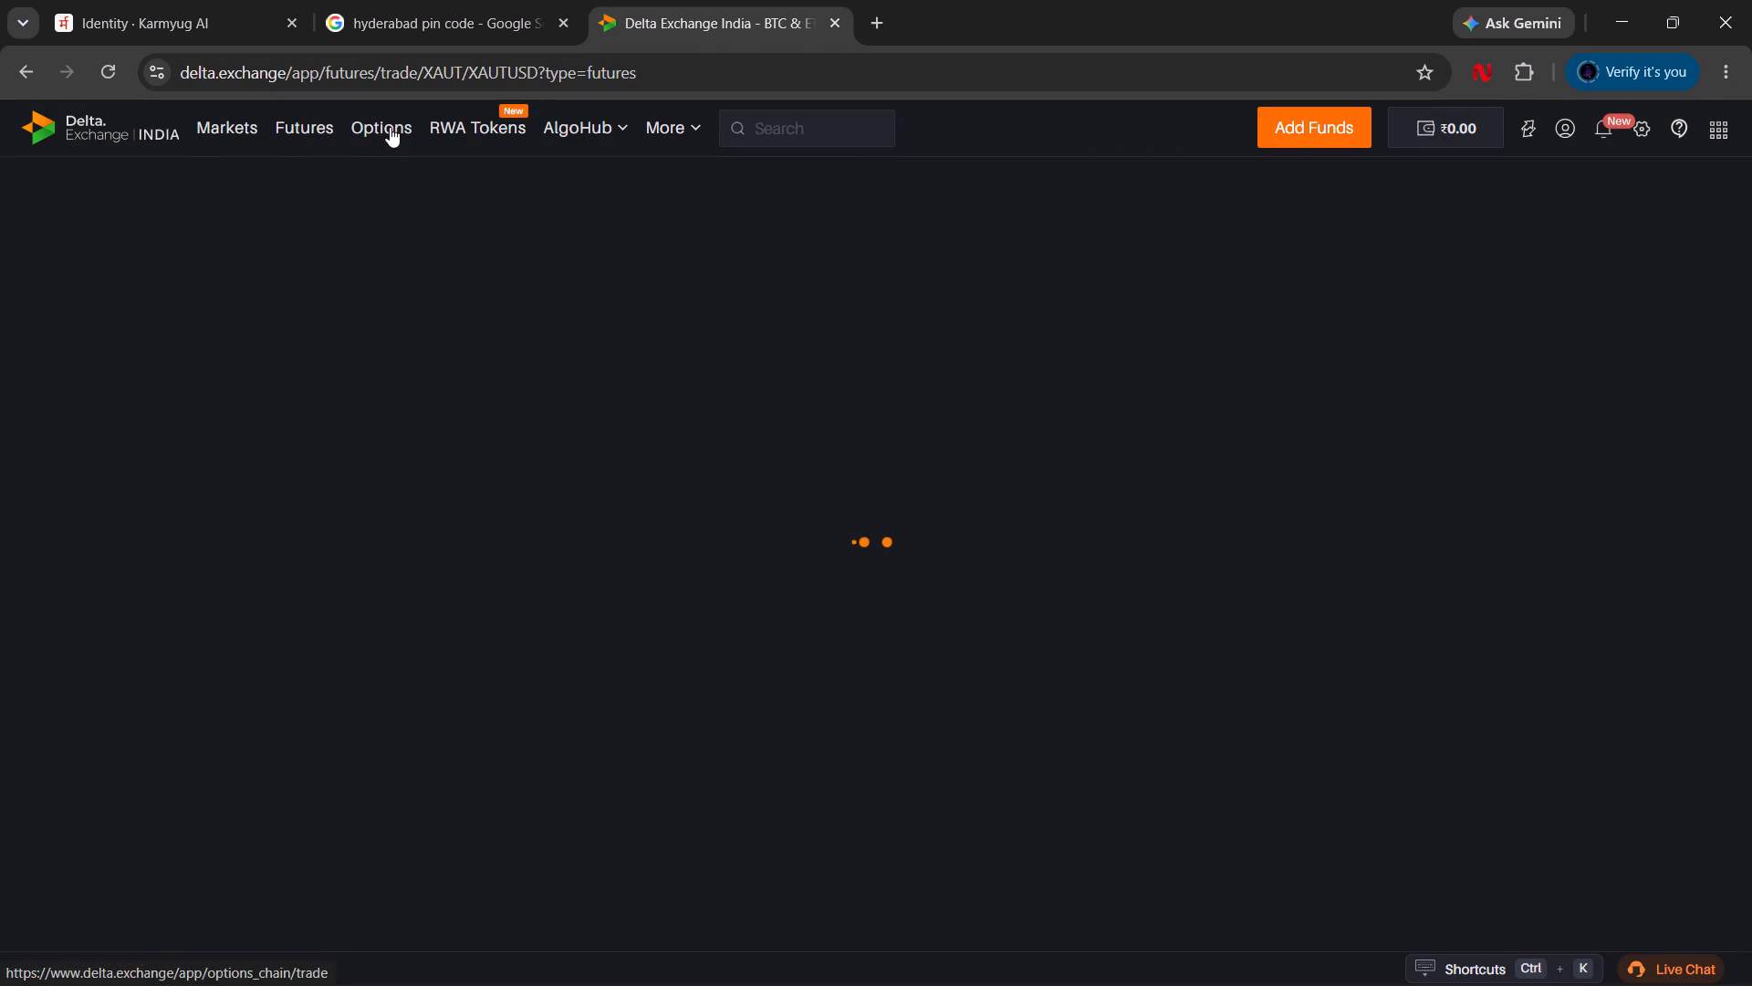
Open the SOLUSD Solana perpetual contract in the futures trading view.
left_click(326, 118)
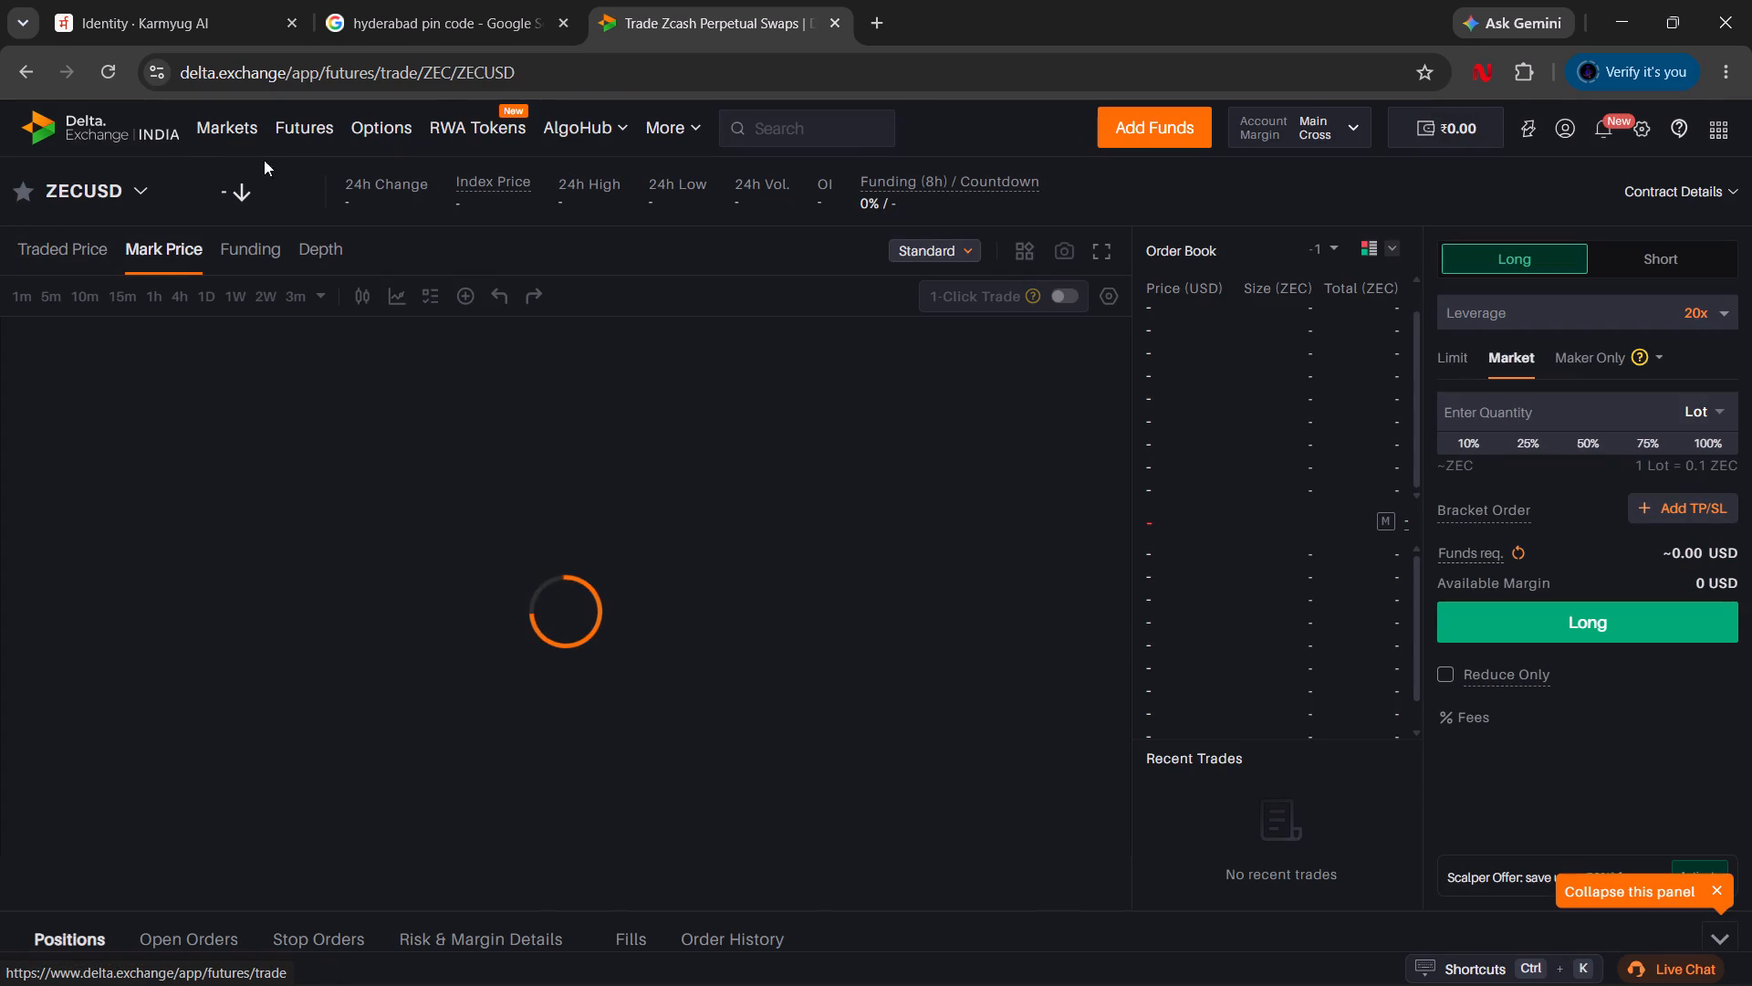
left_click(133, 191)
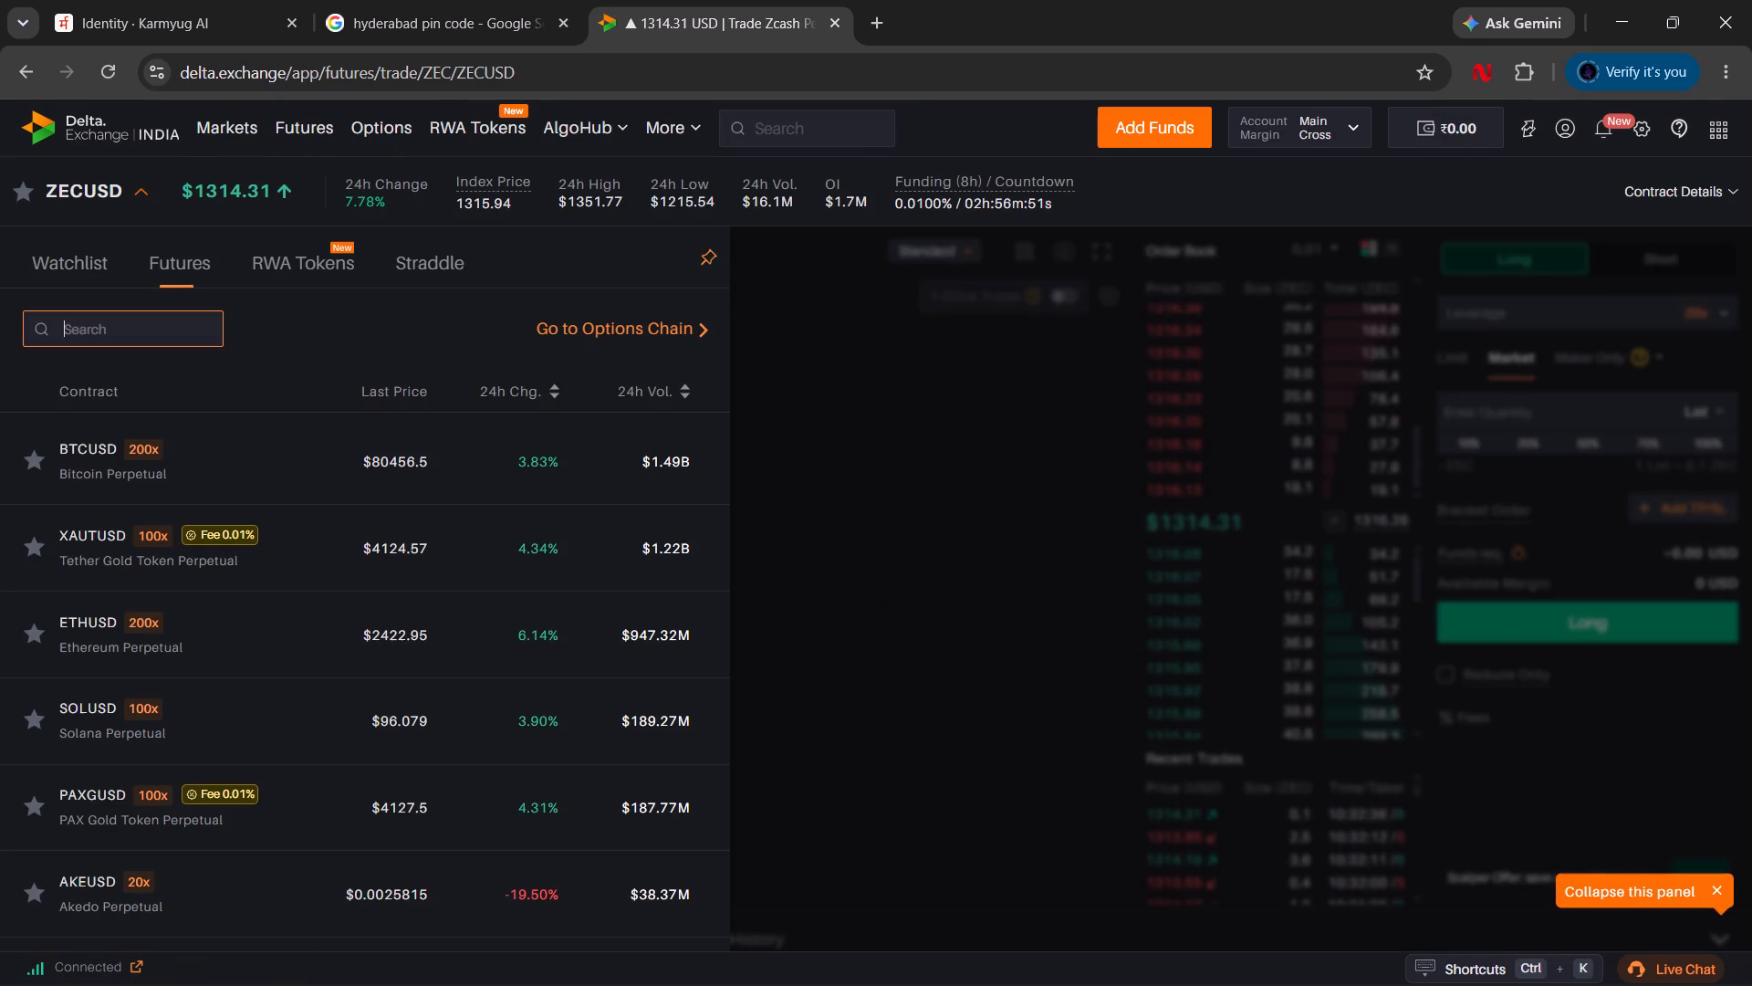
left_click(108, 689)
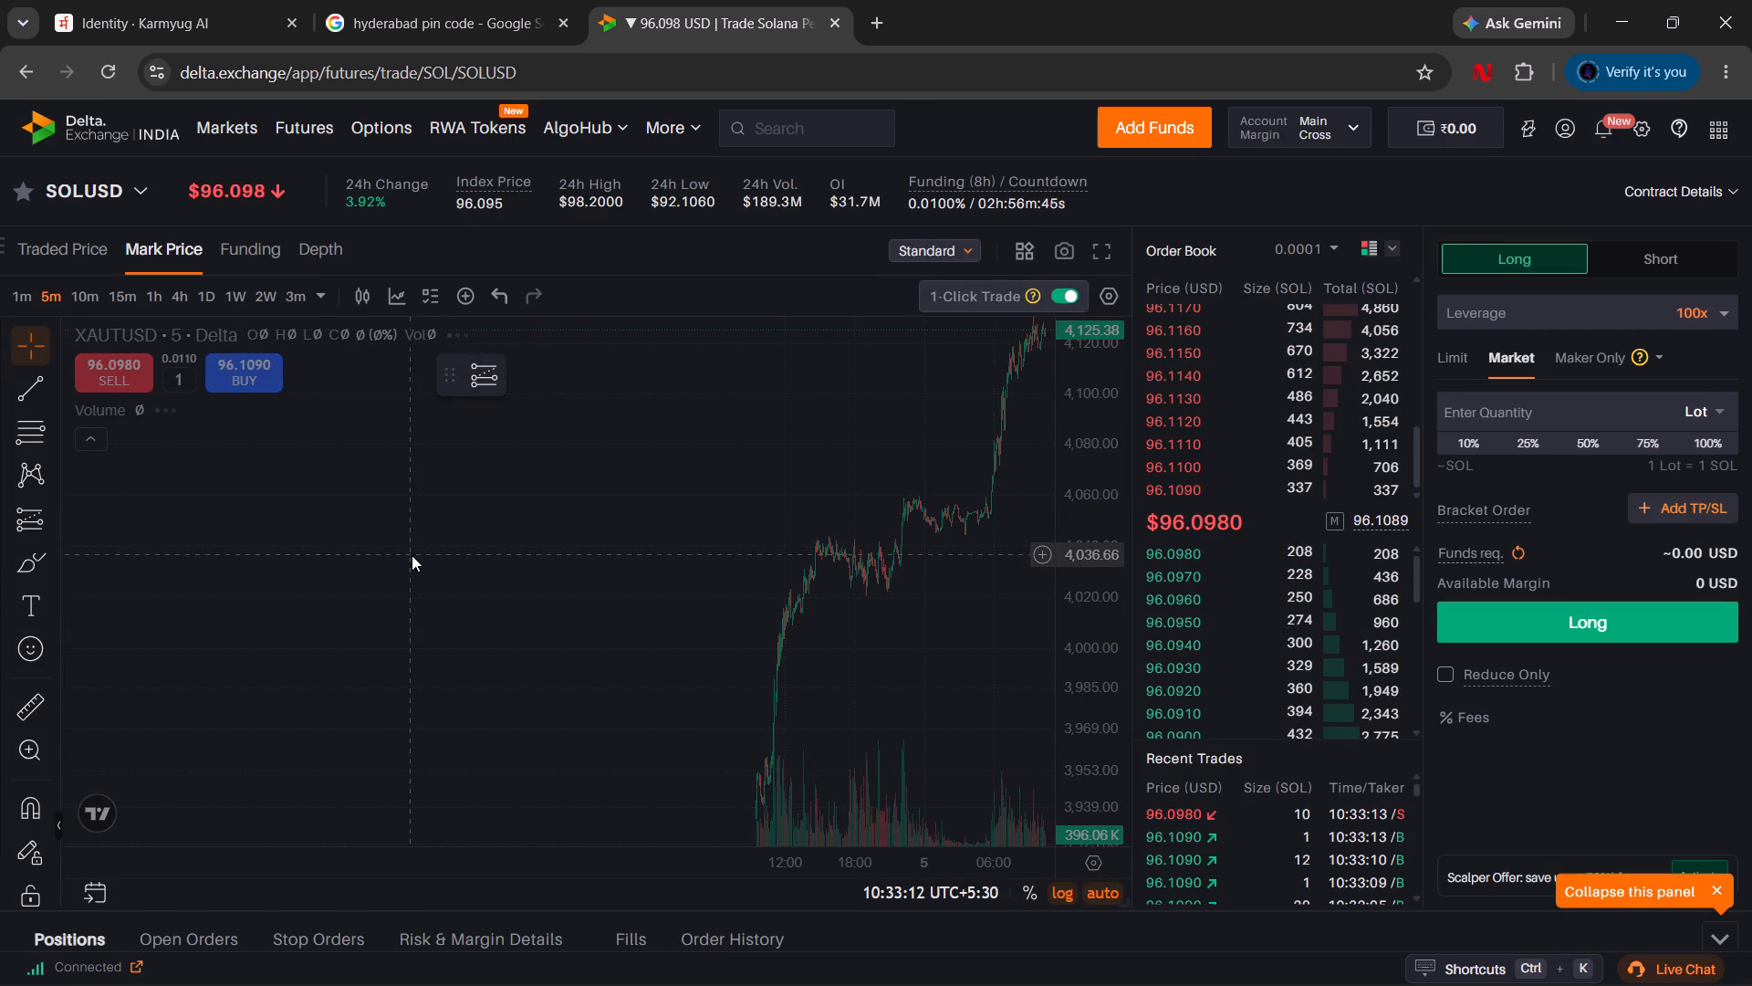
Draw a rising trend line under the 5 Nov lows on the SOLUSD chart, from about 94.10 to about 96.50.
left_click_drag(688, 503, 401, 597)
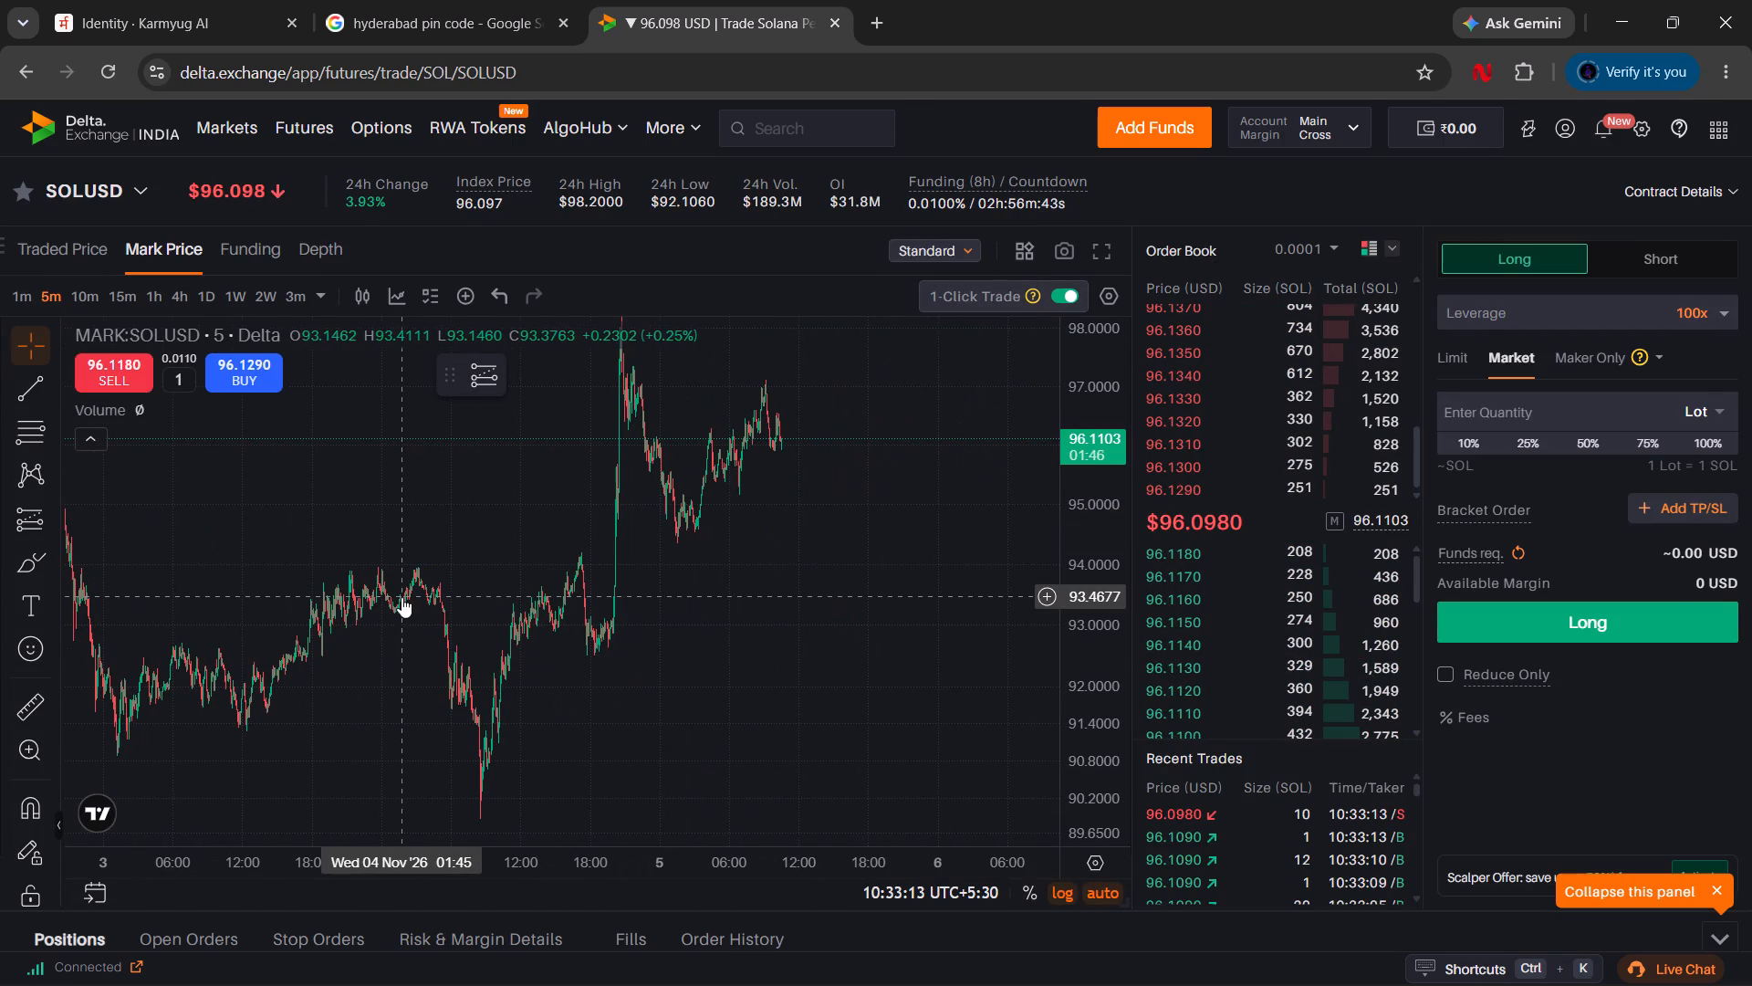
left_click_drag(844, 533, 704, 586)
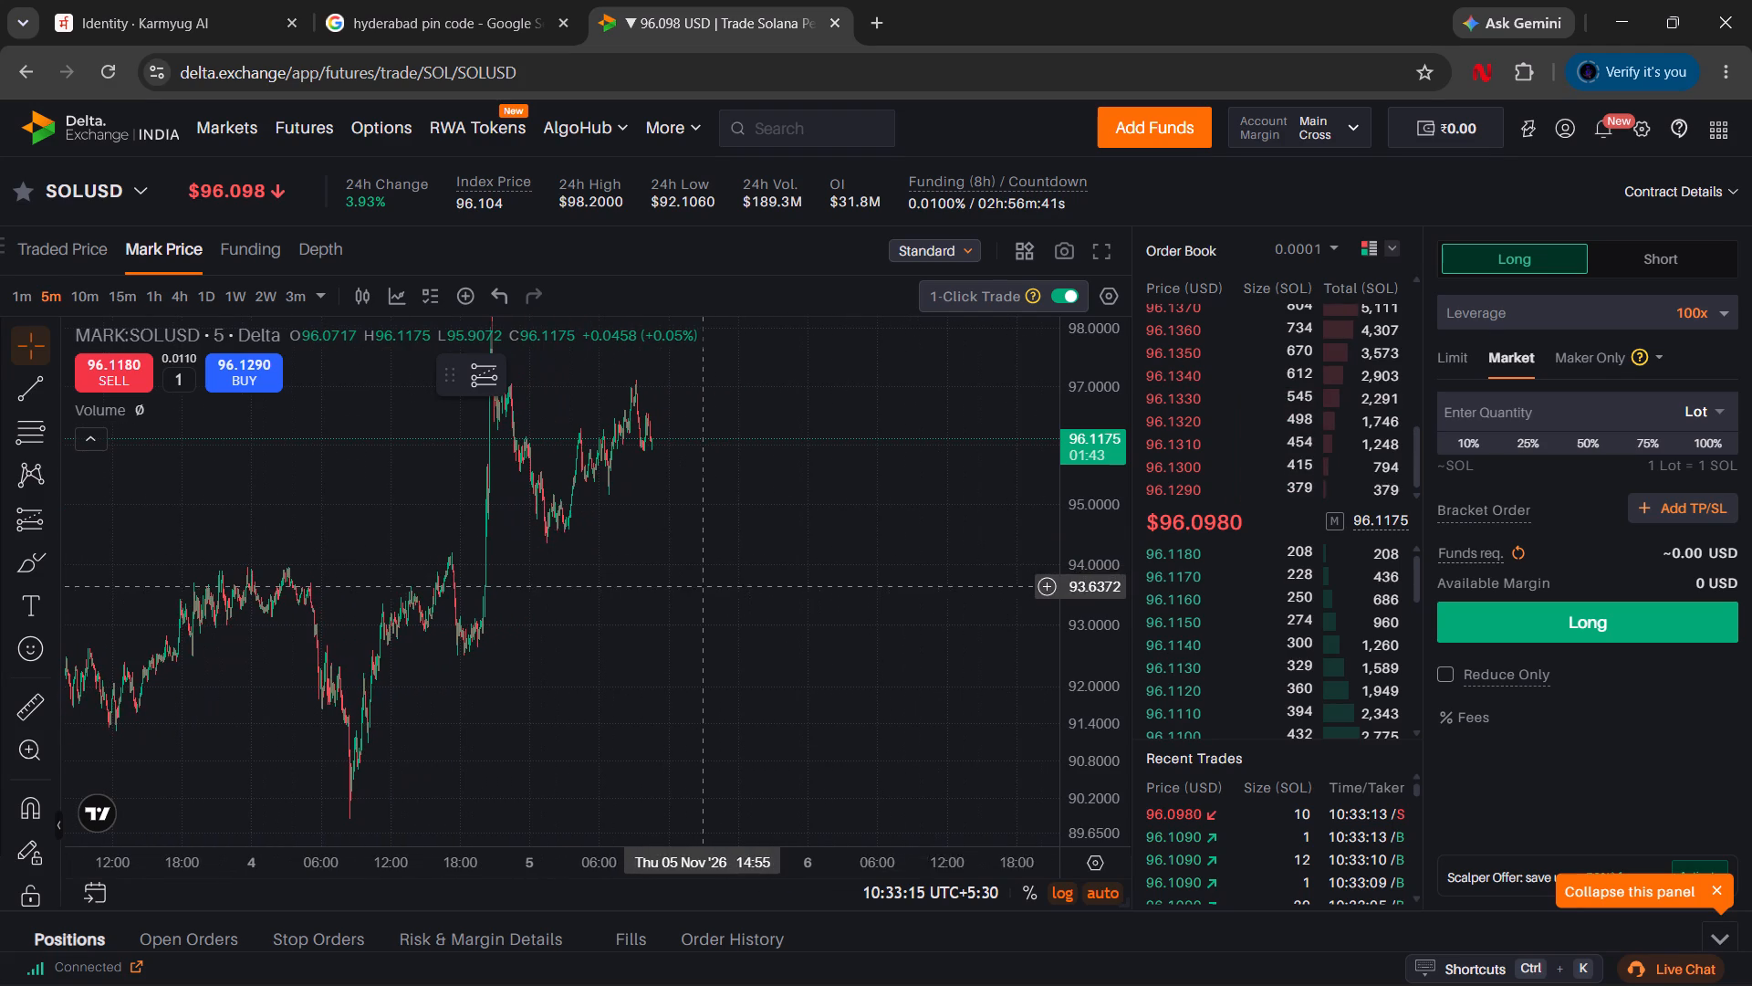
left_click_drag(1083, 488, 1079, 622)
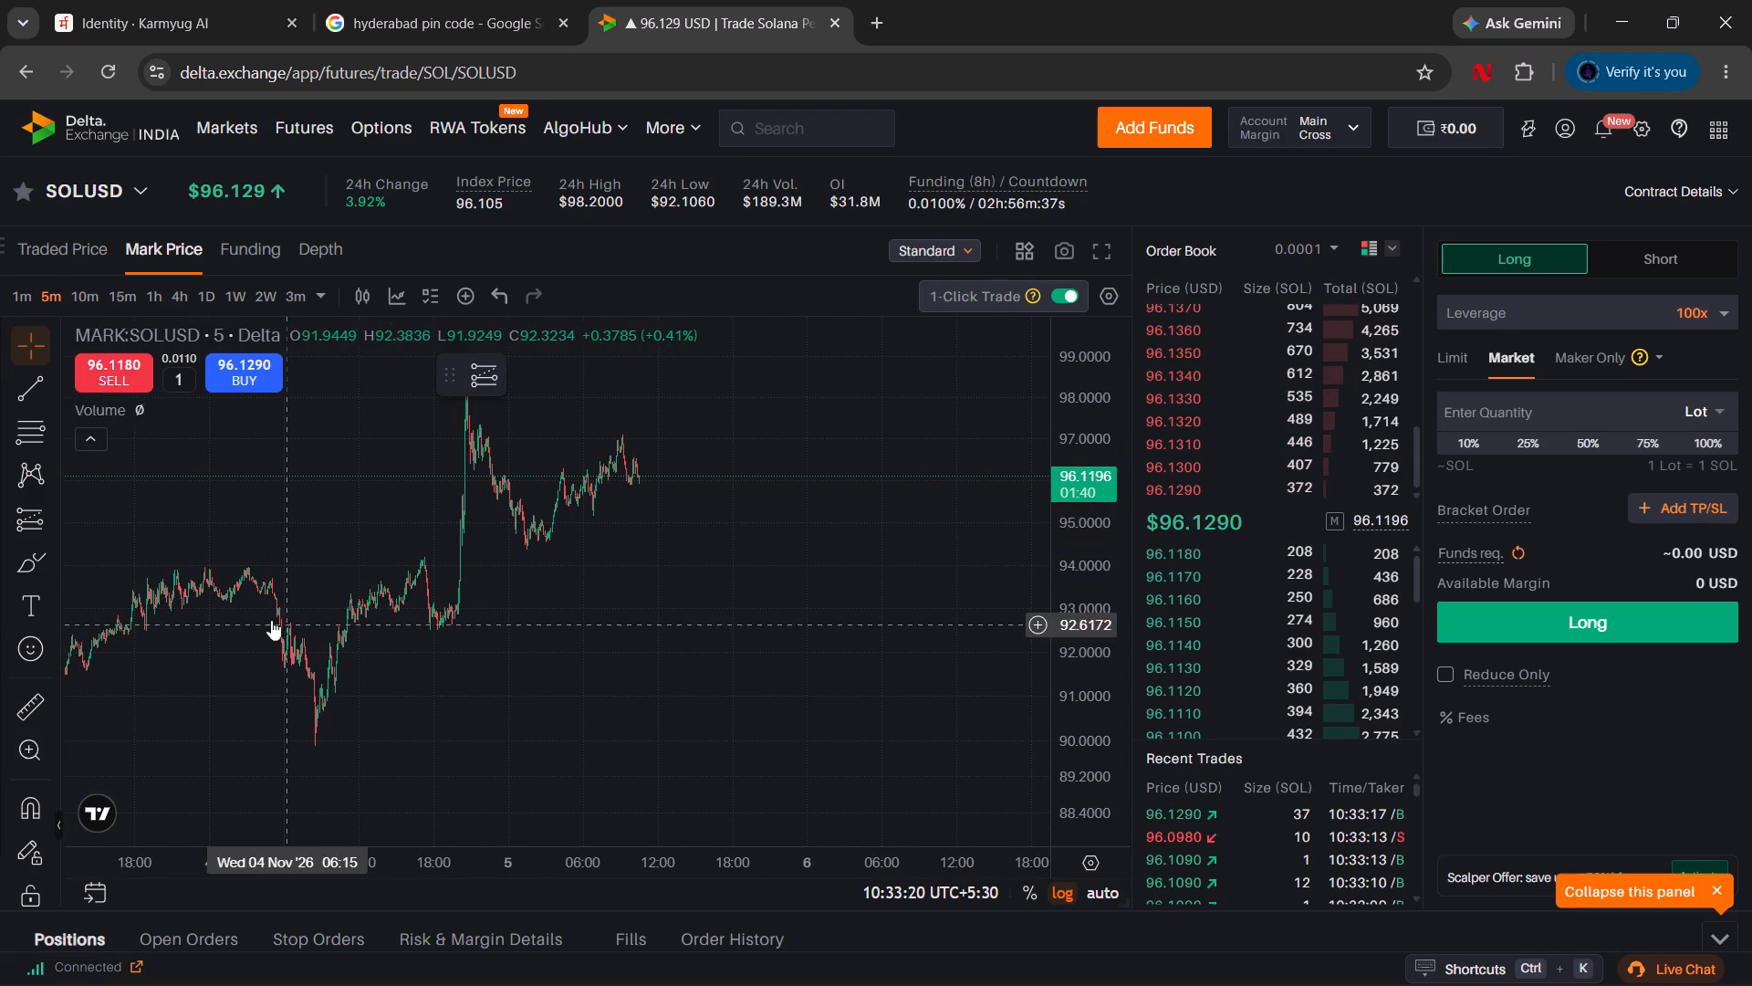
left_click(30, 376)
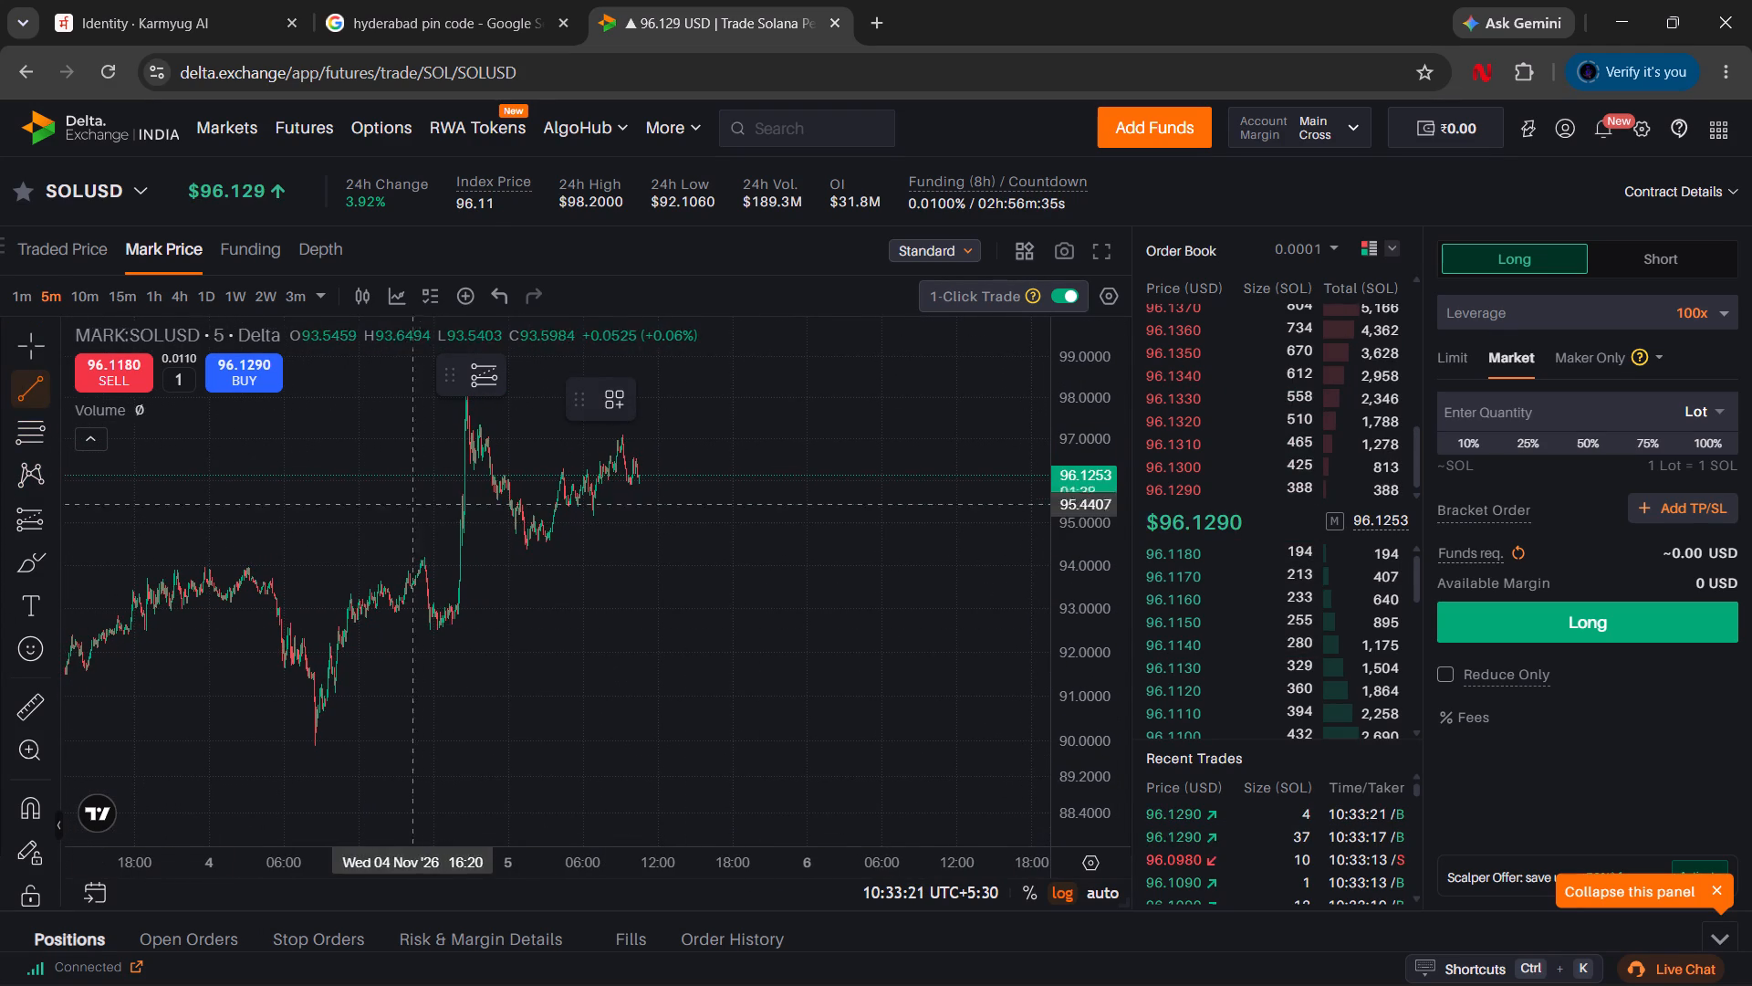
left_click_drag(533, 561, 699, 478)
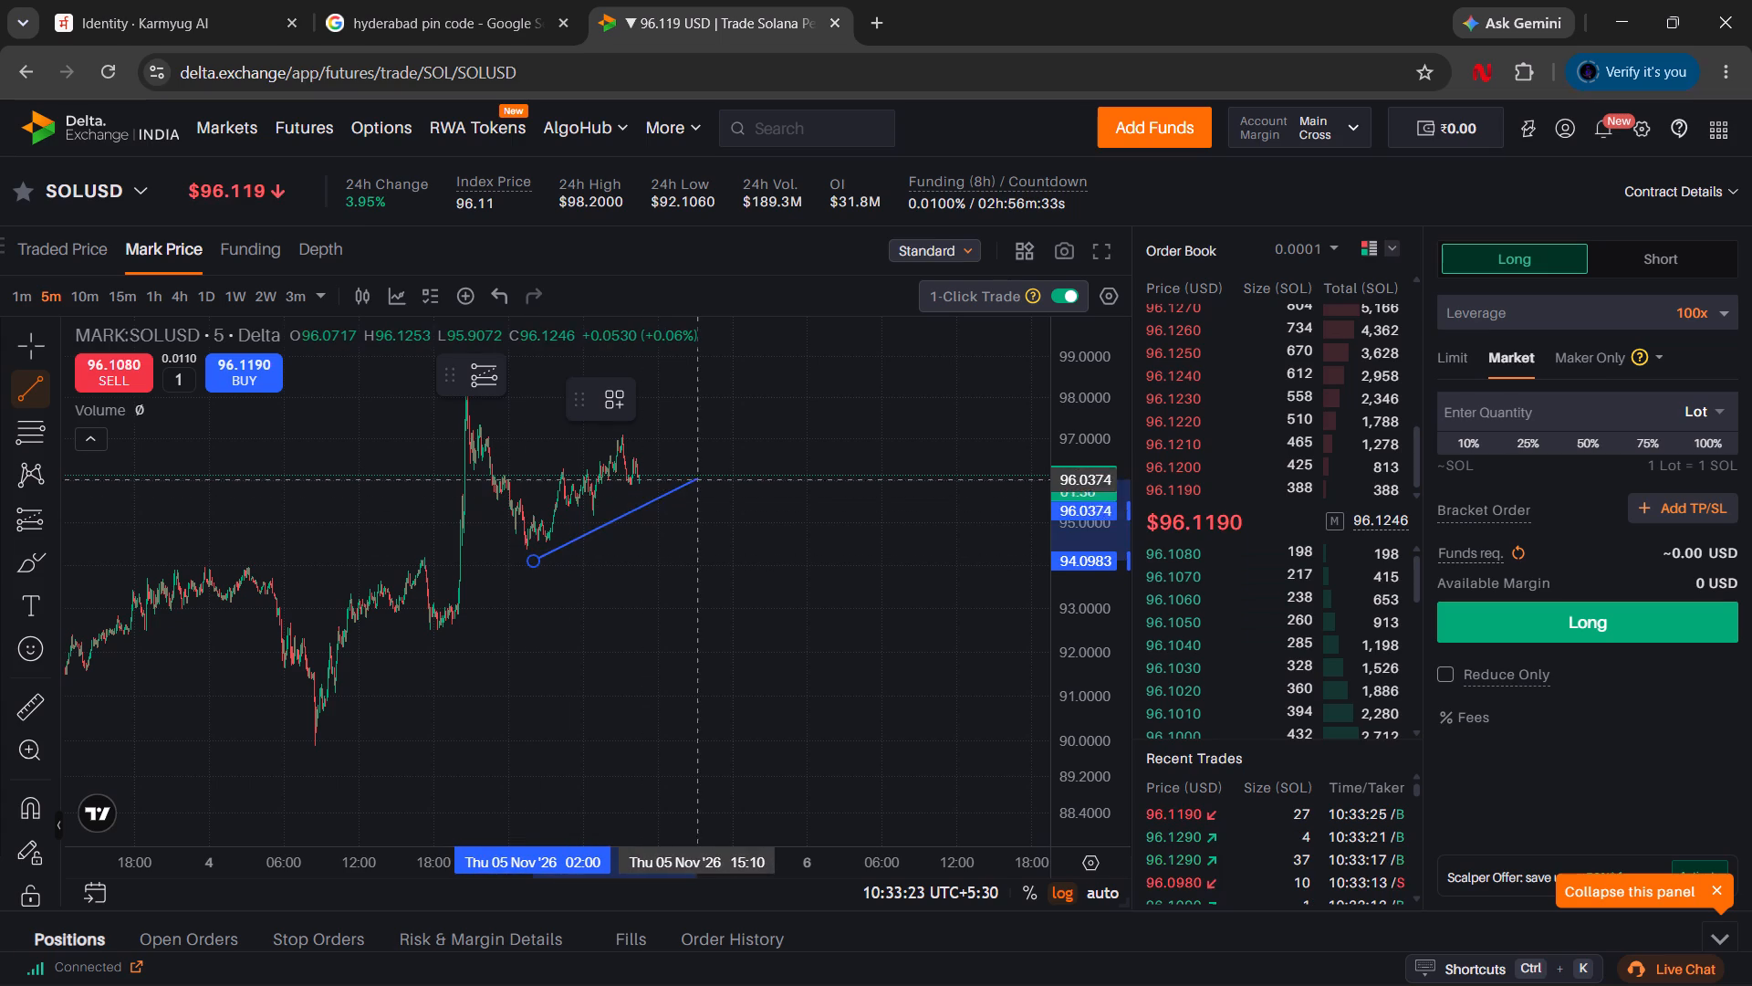
left_click_drag(699, 478, 694, 460)
left_click(694, 460)
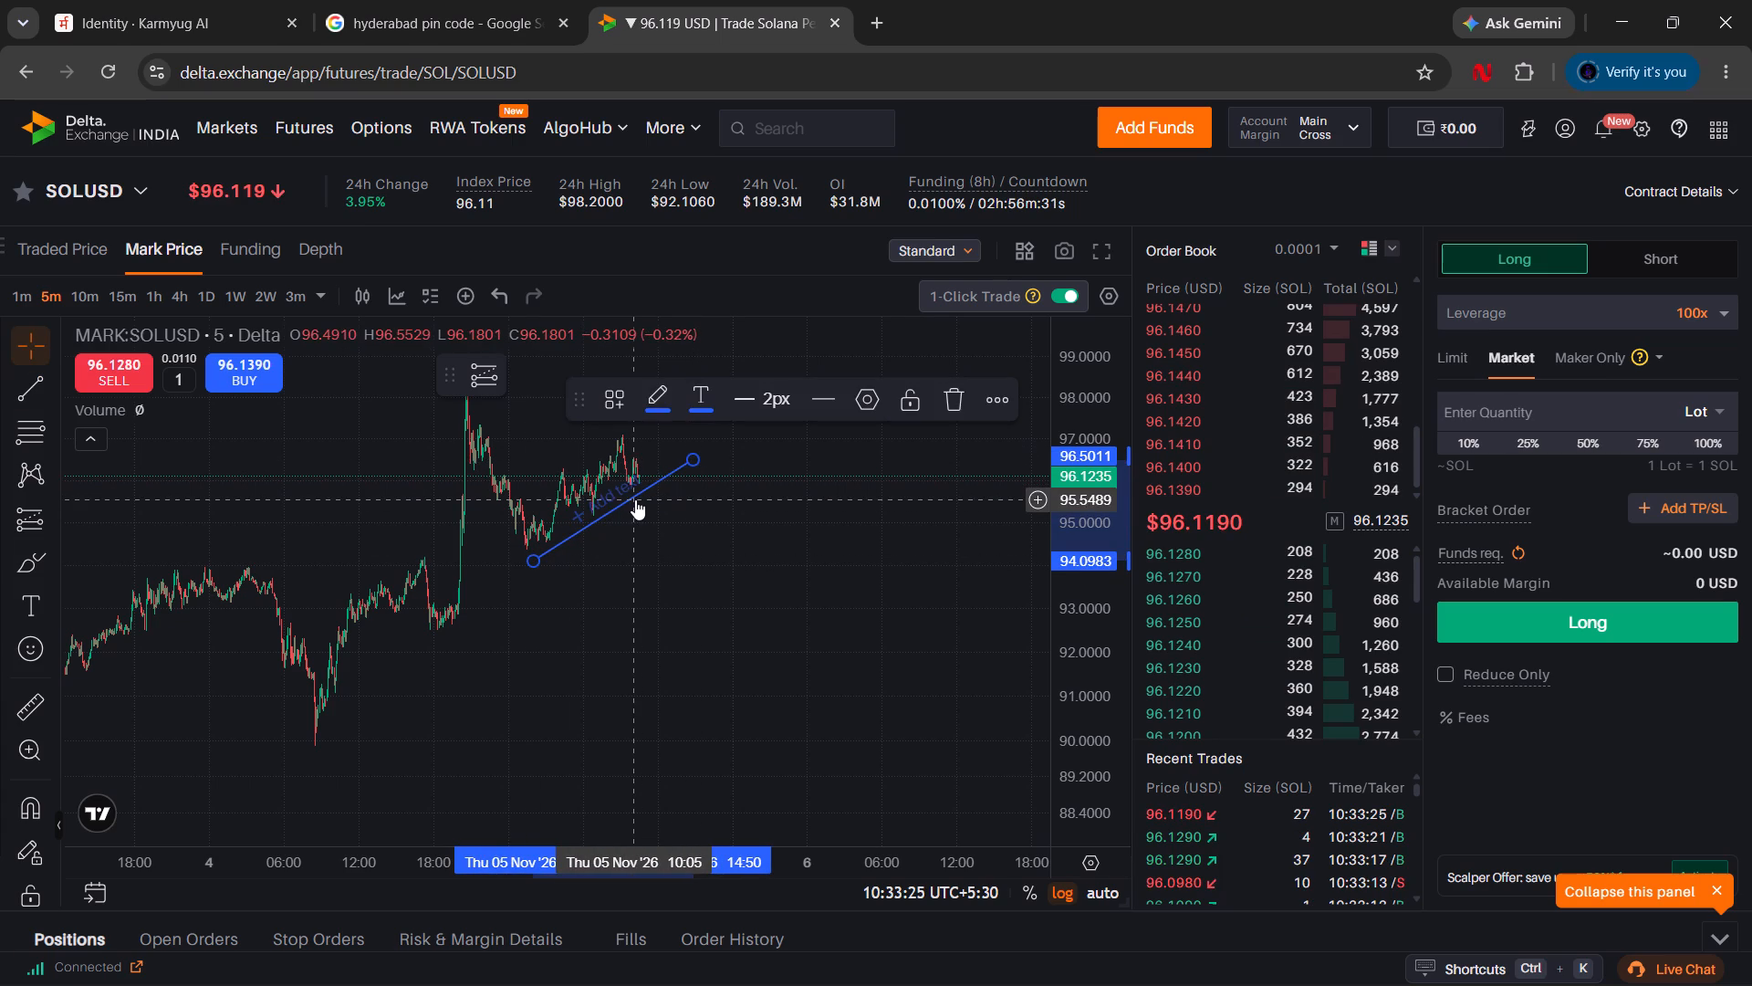
Shift the trend line slightly earlier and extend its lower end back to about 91.91 at 15:15 on 4 Nov.
left_click_drag(635, 499, 624, 498)
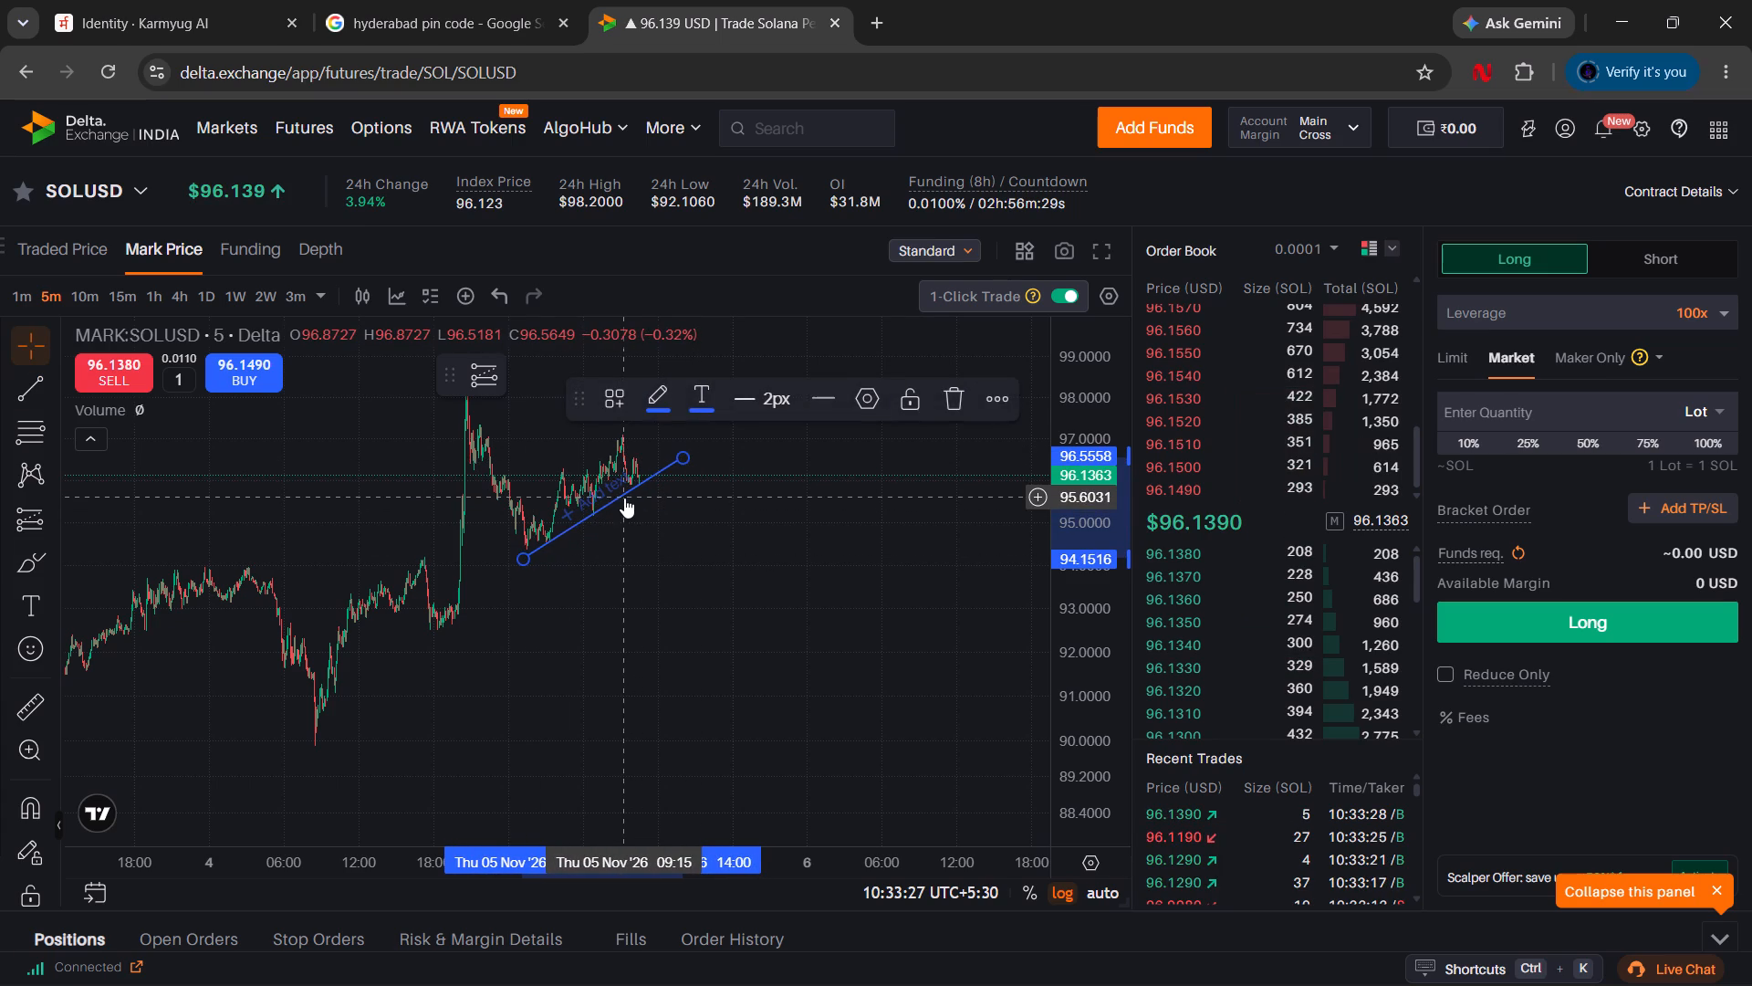
left_click(624, 498)
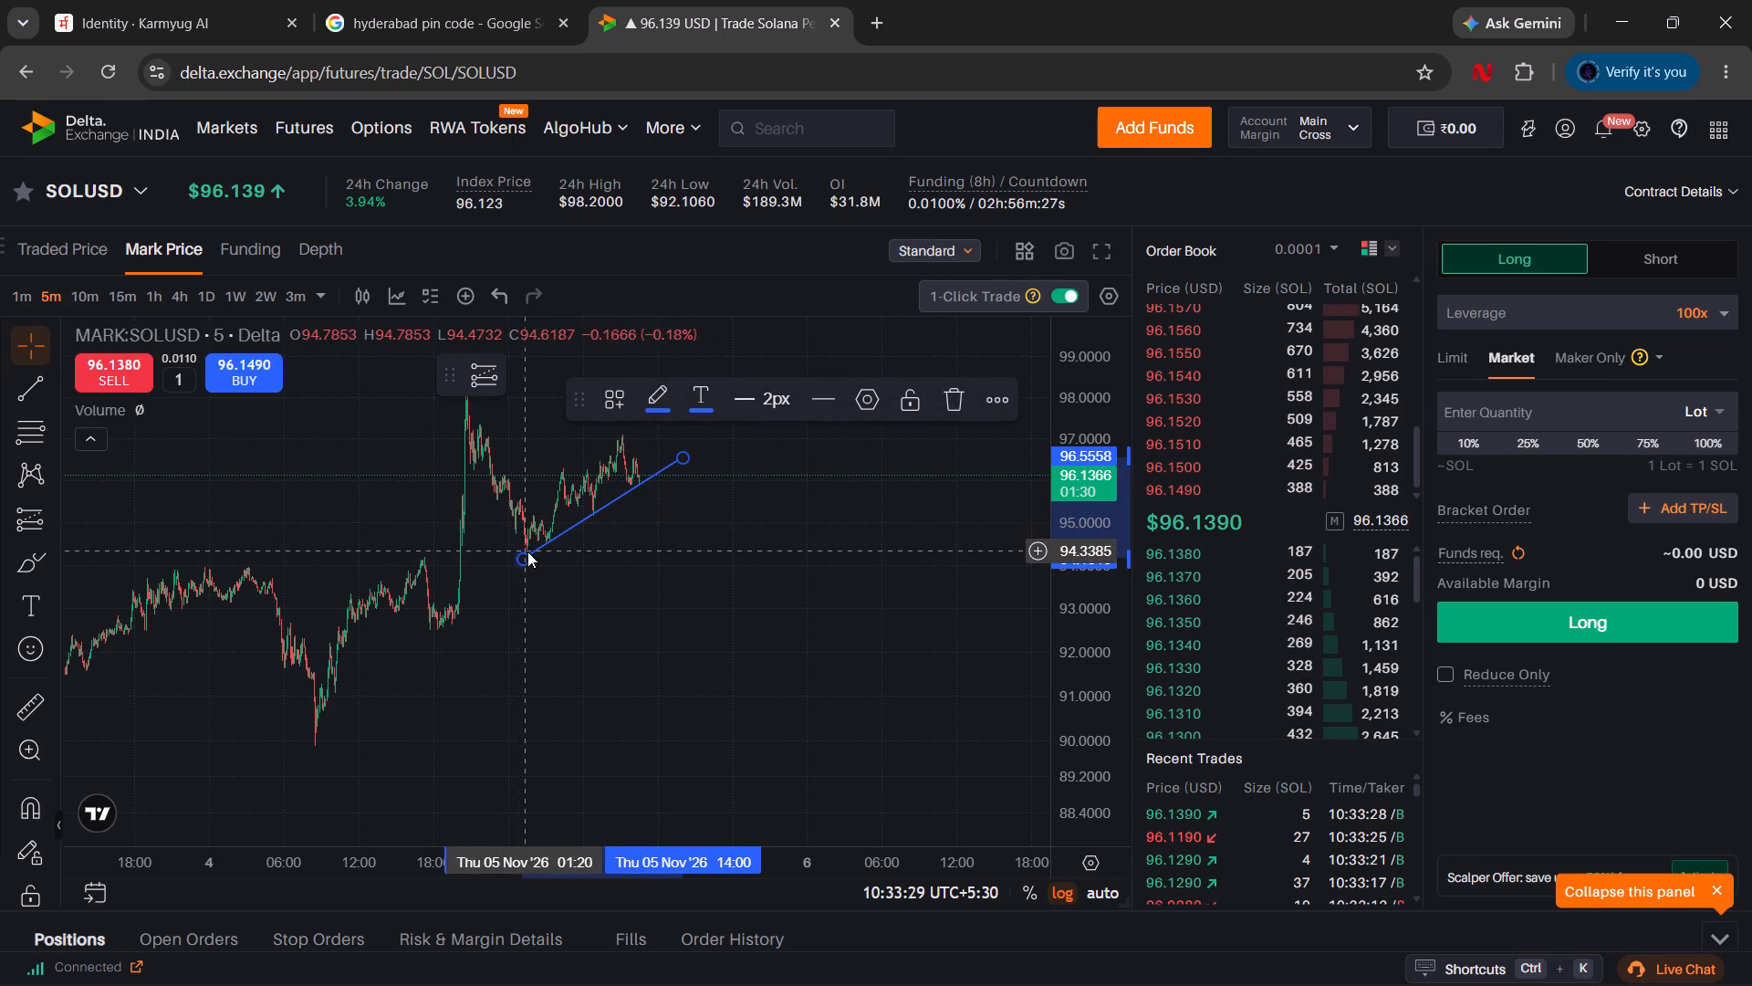
left_click_drag(526, 555, 412, 640)
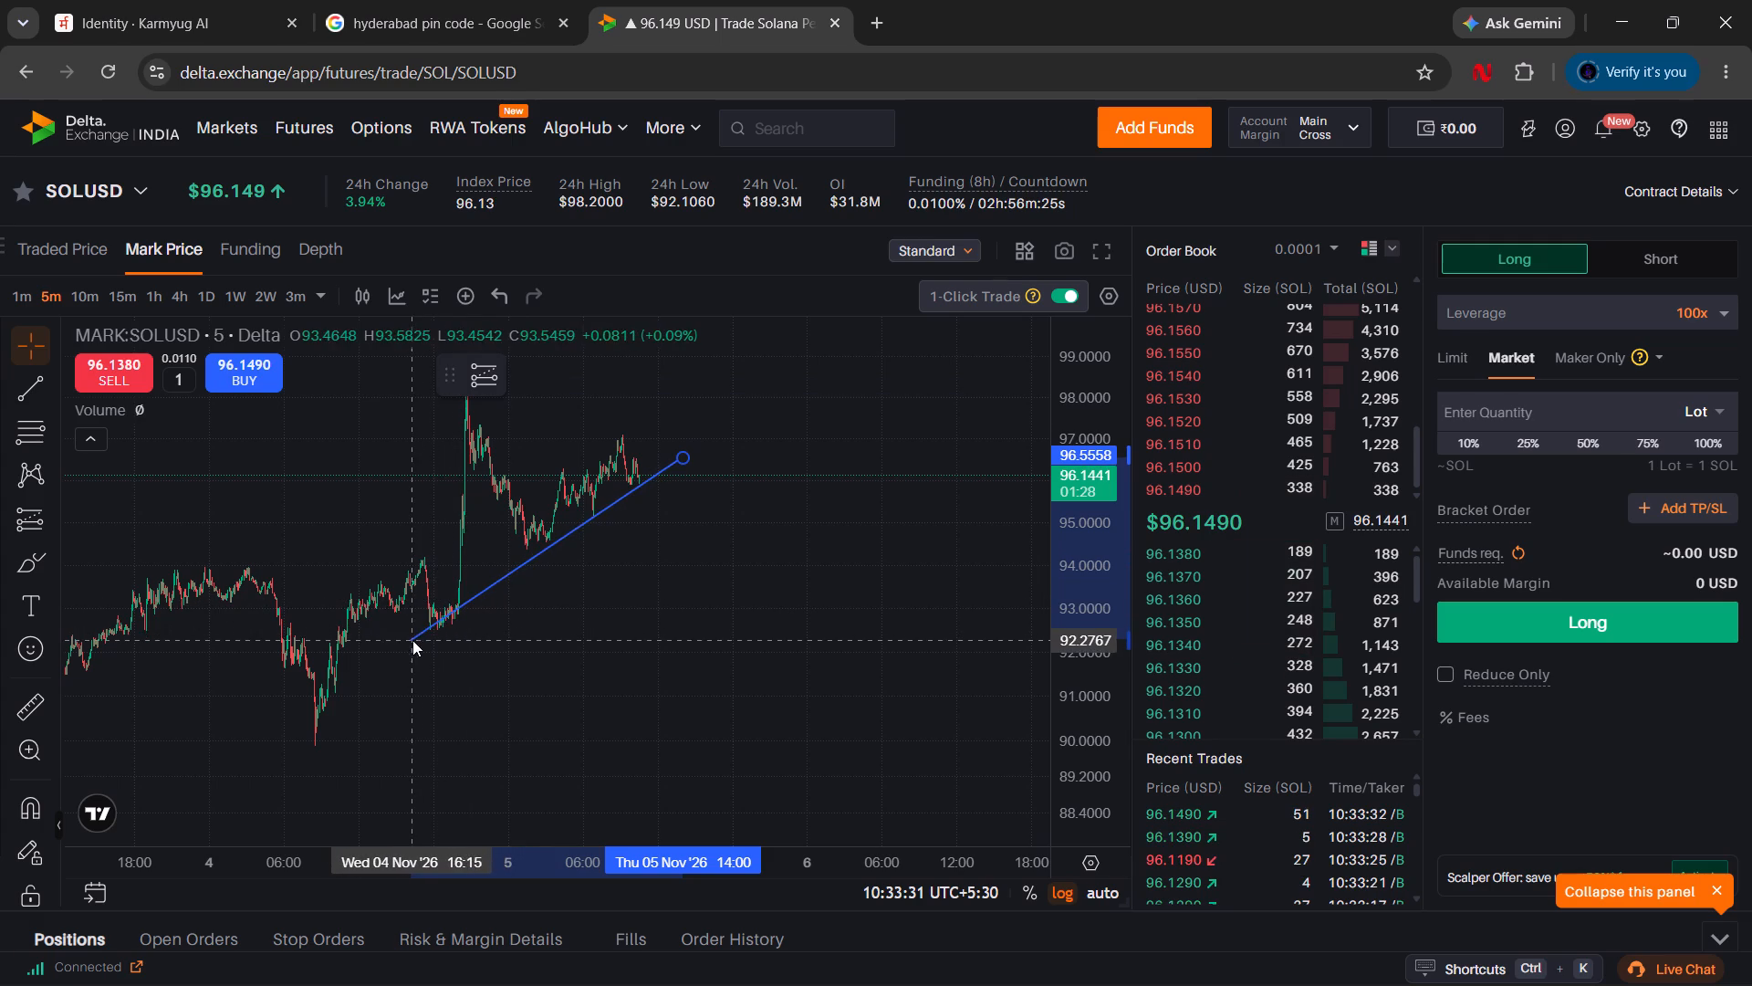
left_click_drag(412, 640, 400, 656)
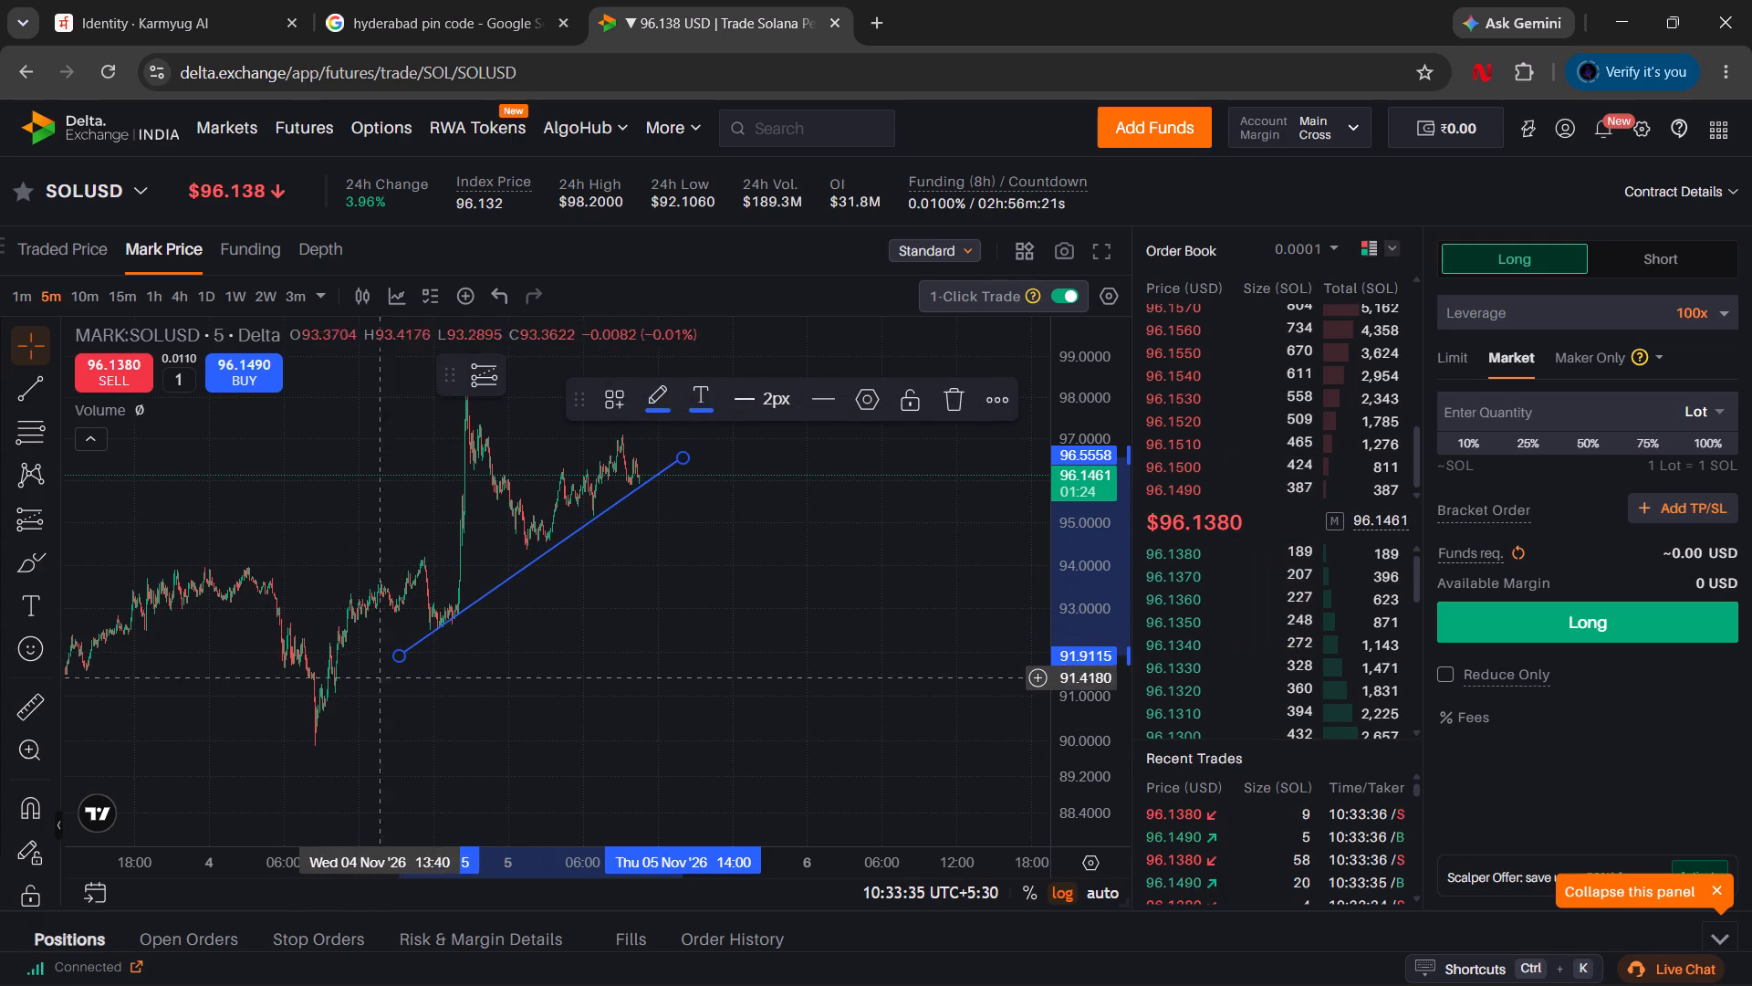
Refit the trend line to the lows, with its upper end at about 96.15 (5 Nov 11:25) and lower end at about 91.76.
left_click(608, 549)
scroll(608, 549, "left", 1)
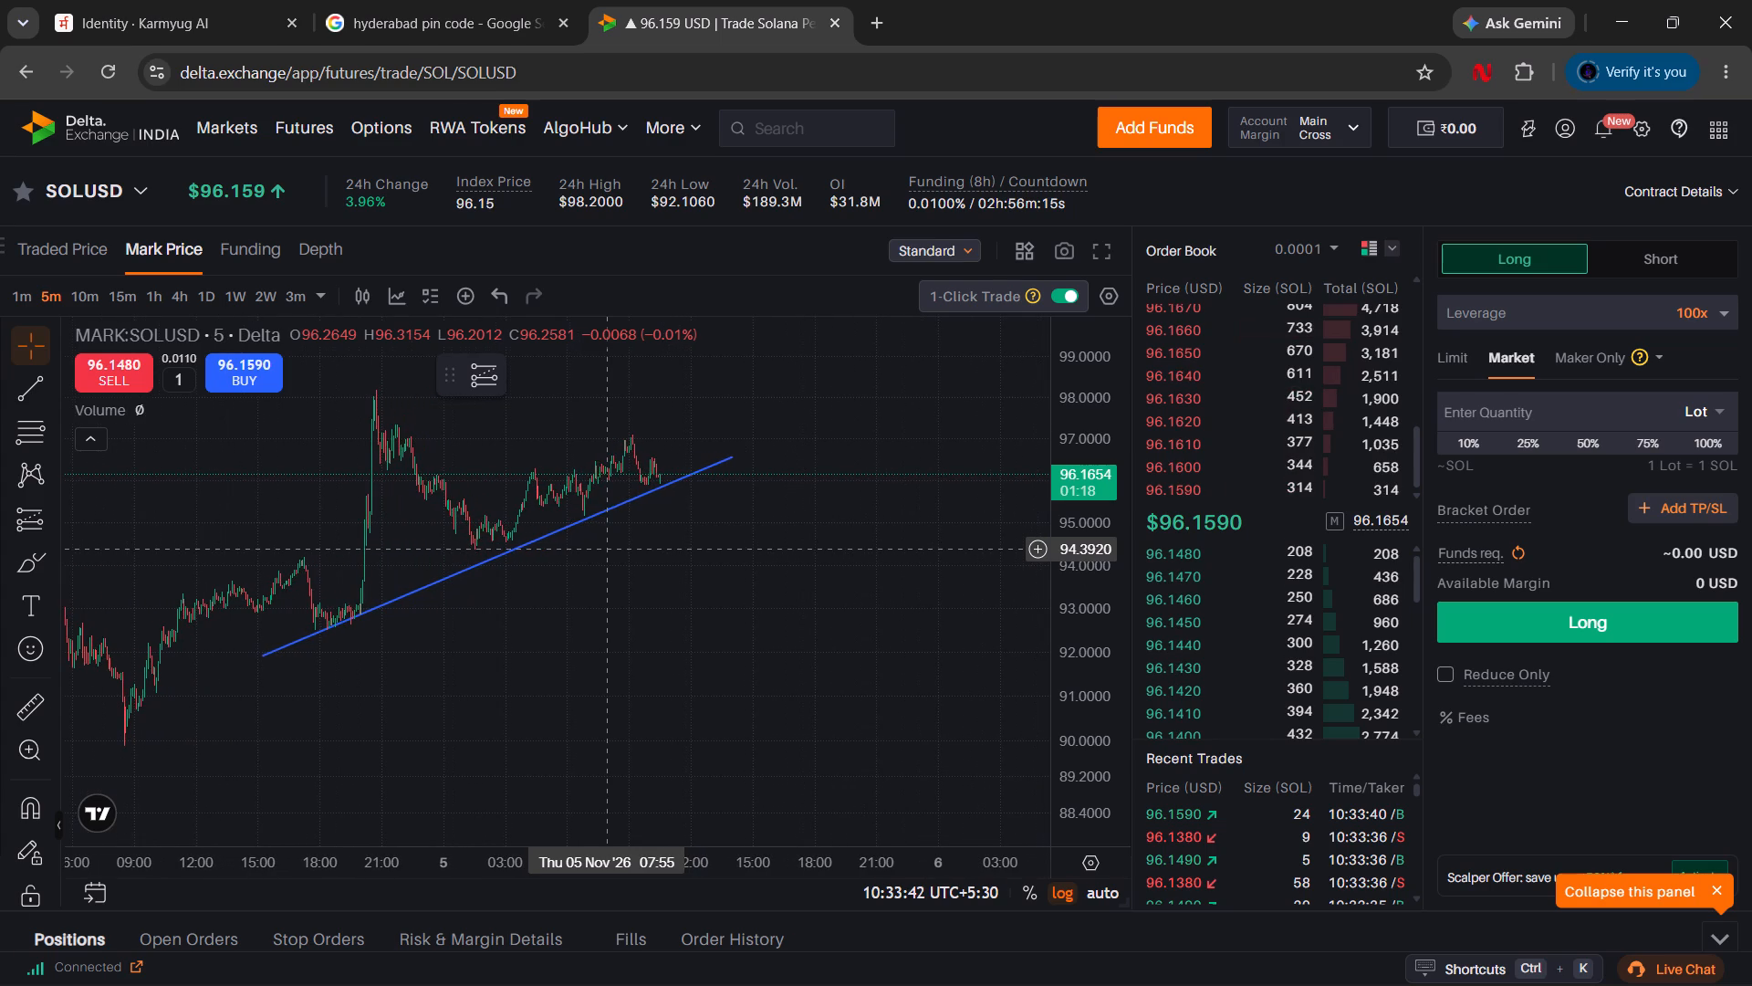
left_click(732, 454)
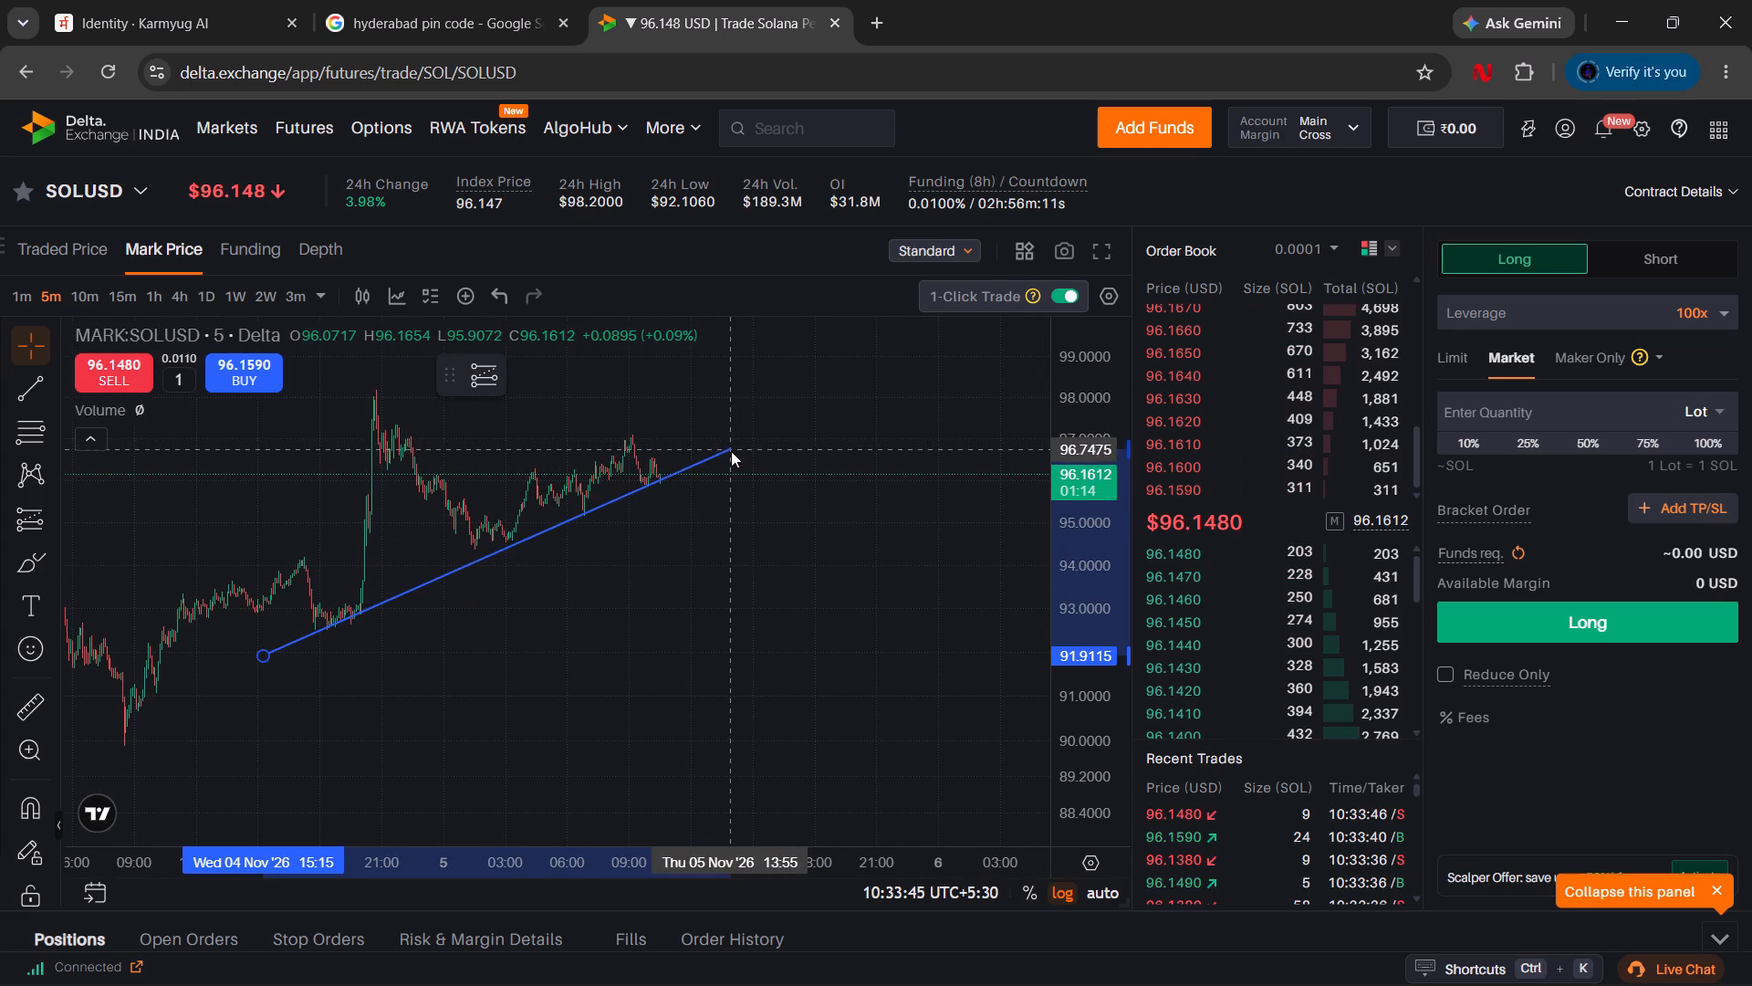
left_click_drag(731, 454, 433, 583)
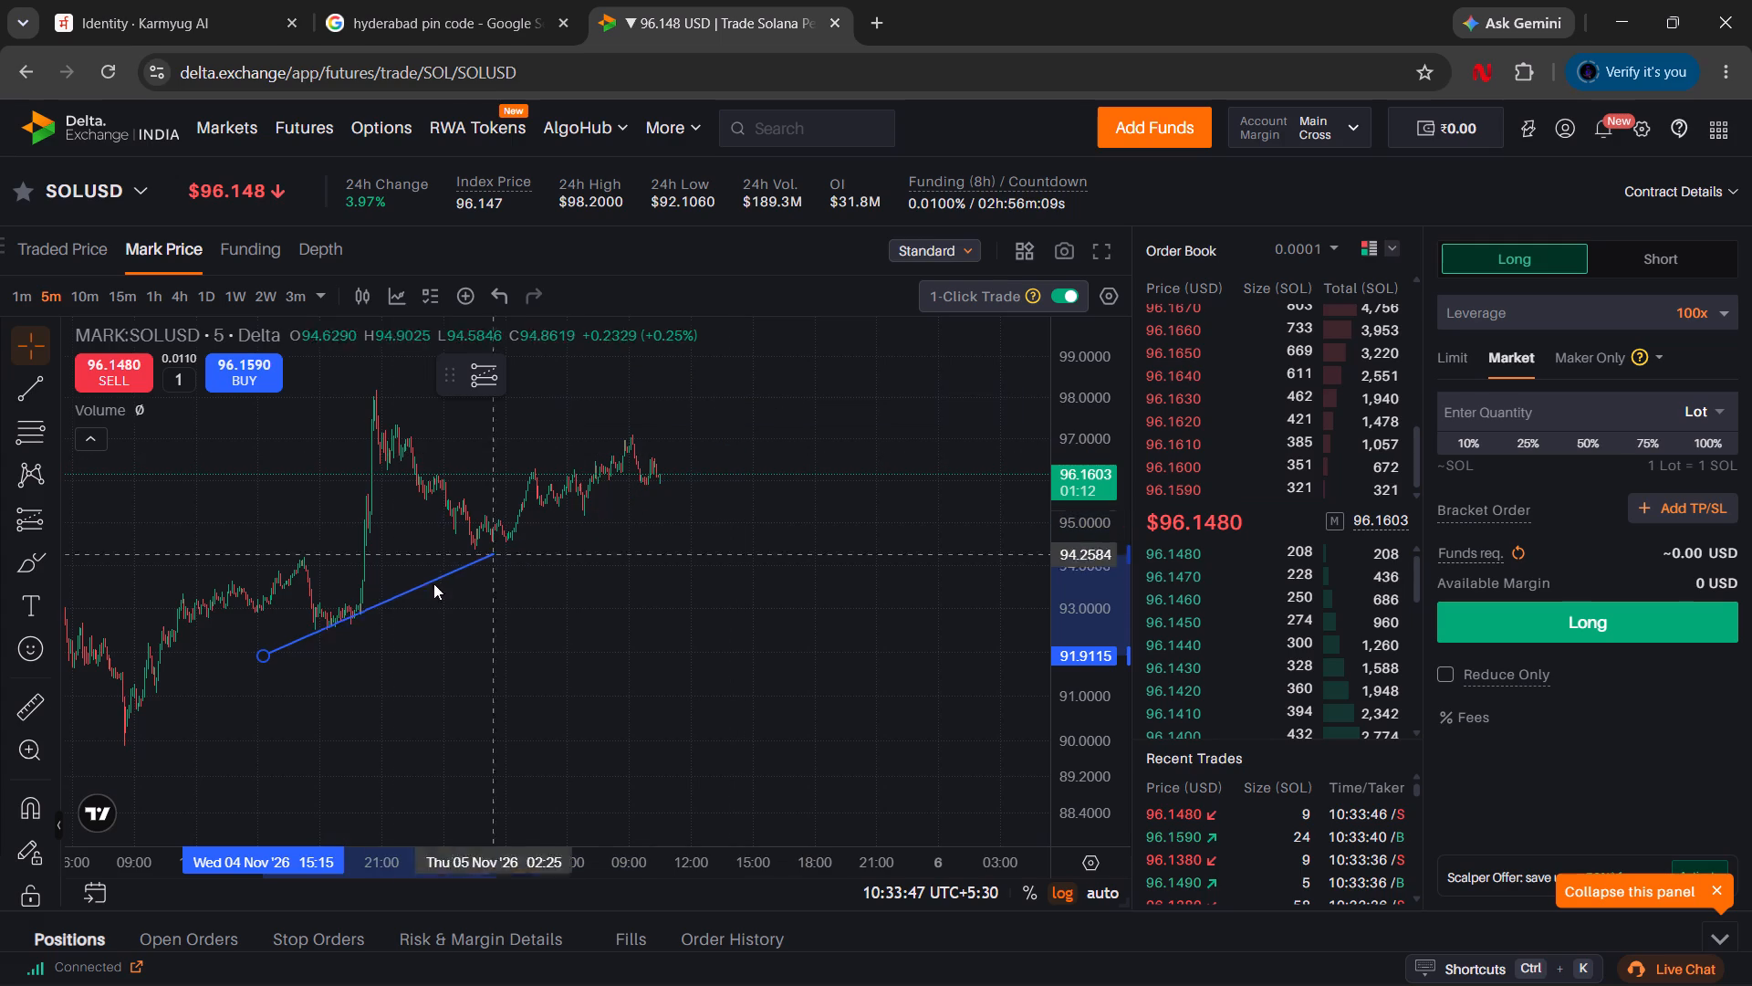
left_click_drag(433, 583, 668, 487)
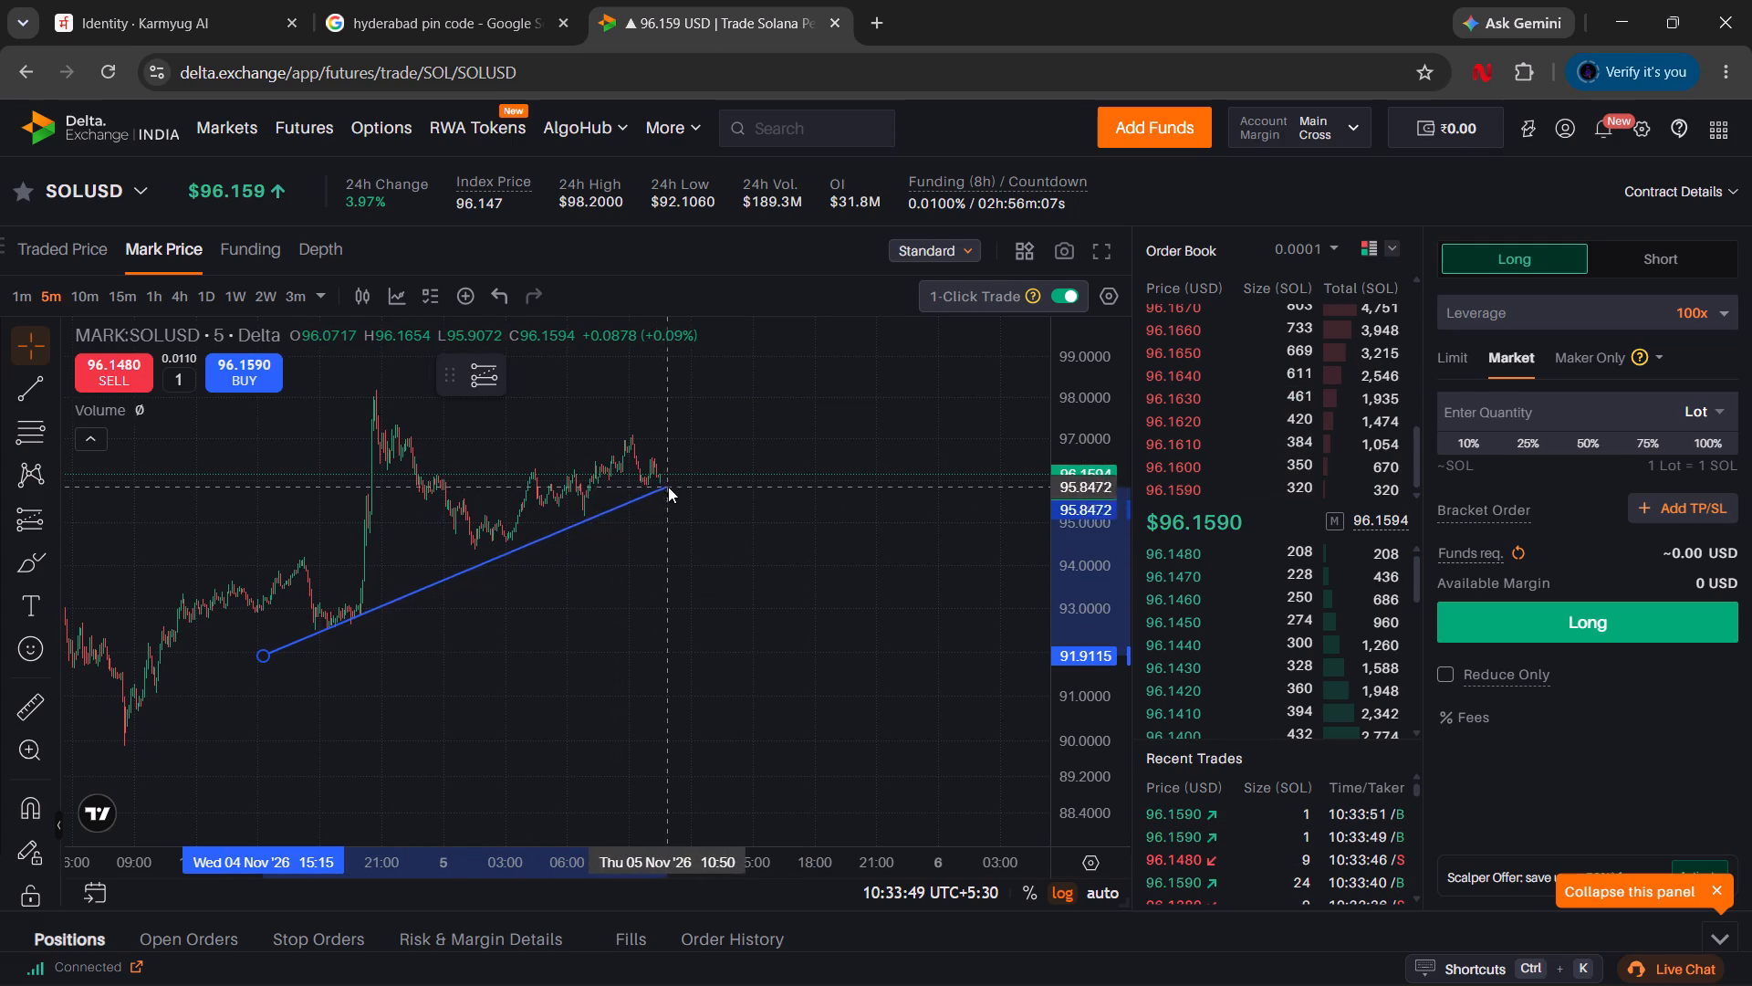
left_click_drag(668, 487, 681, 475)
left_click(681, 475)
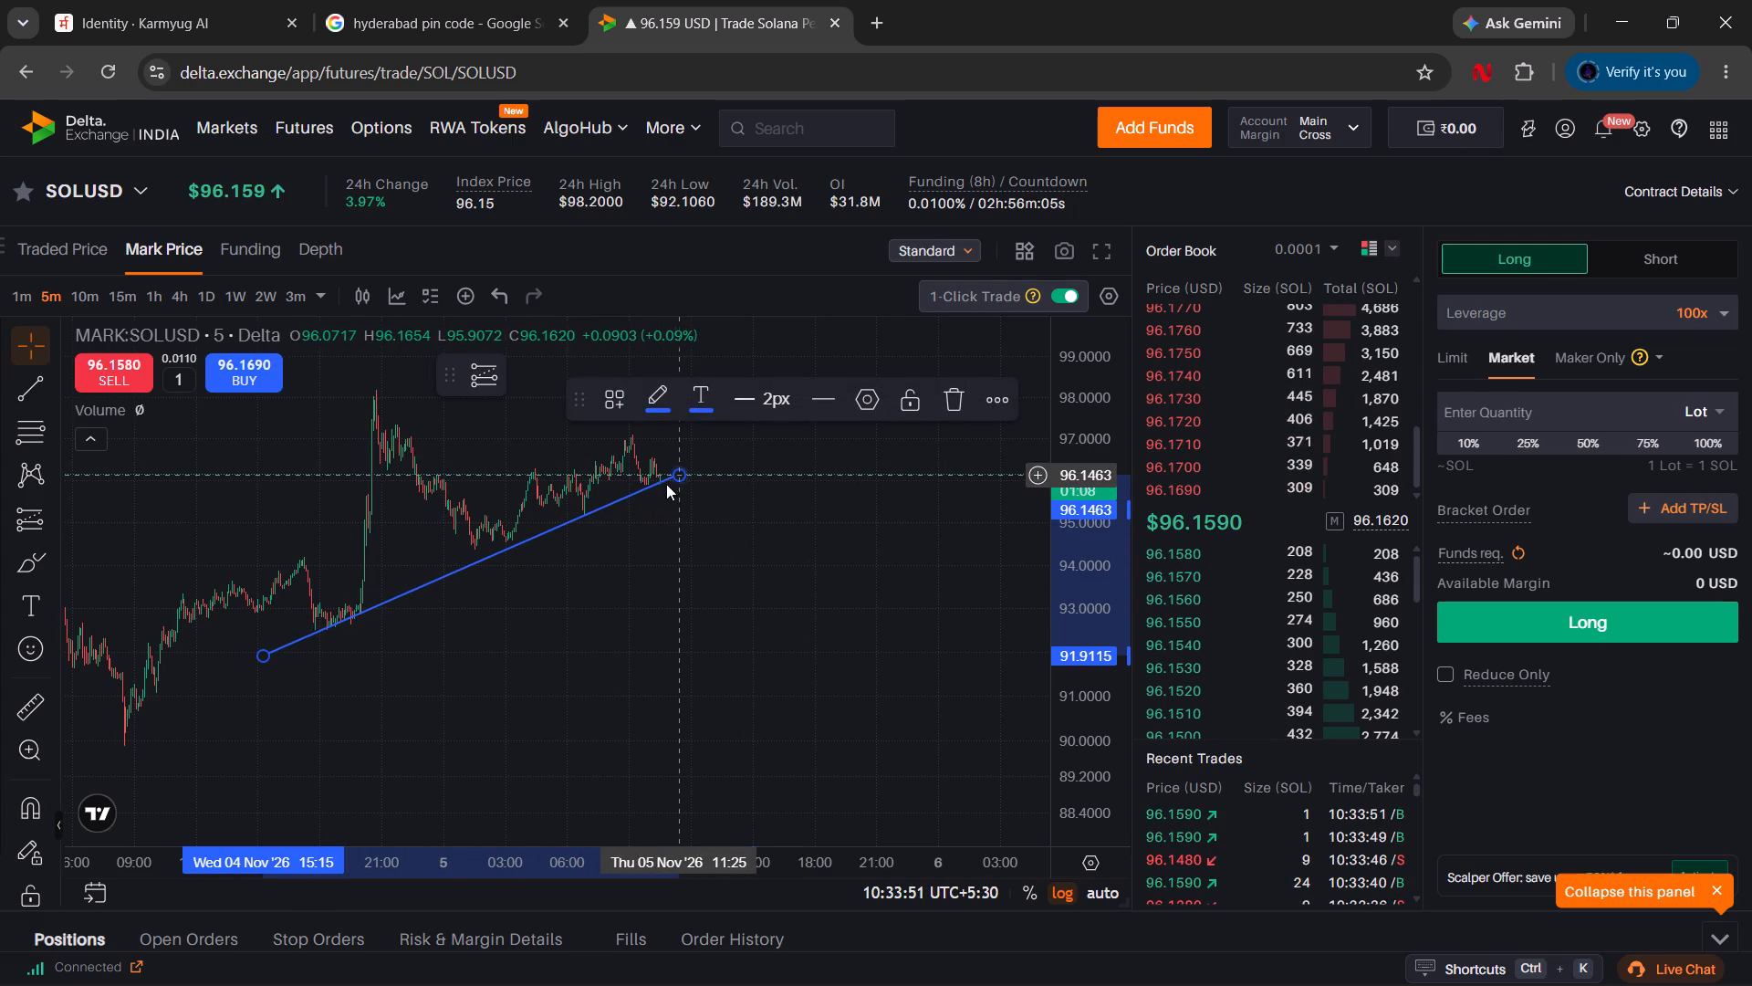
left_click(265, 657)
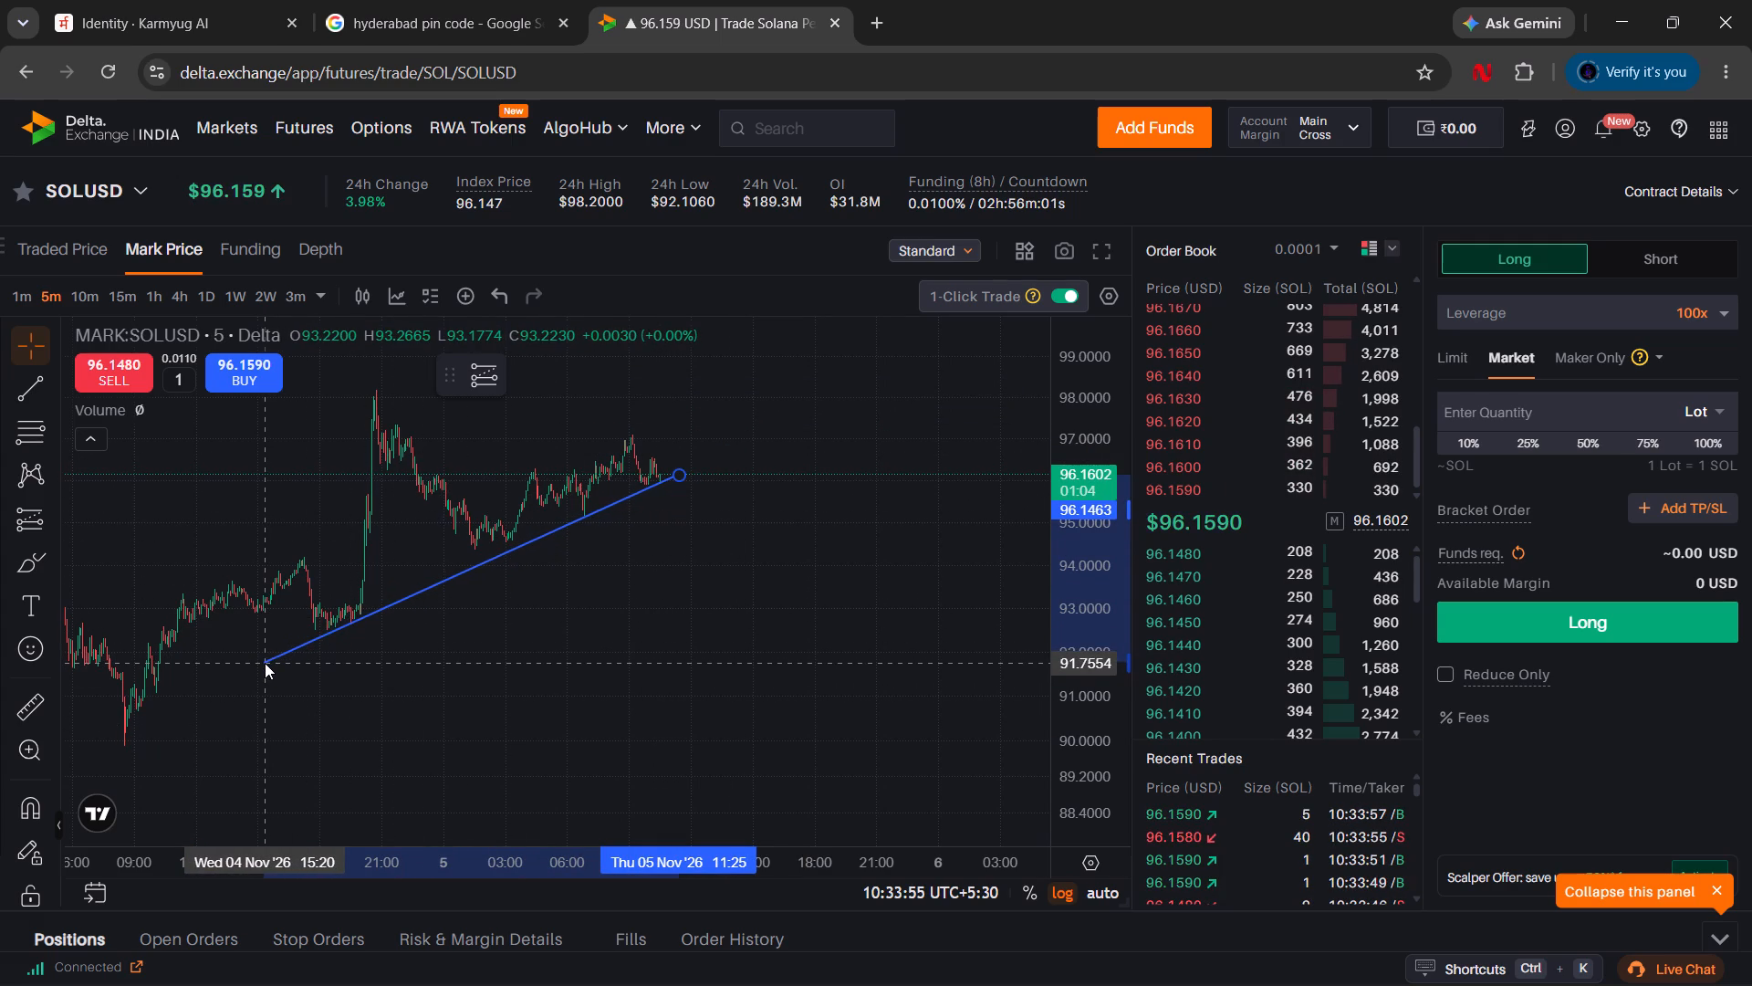
left_click(474, 629)
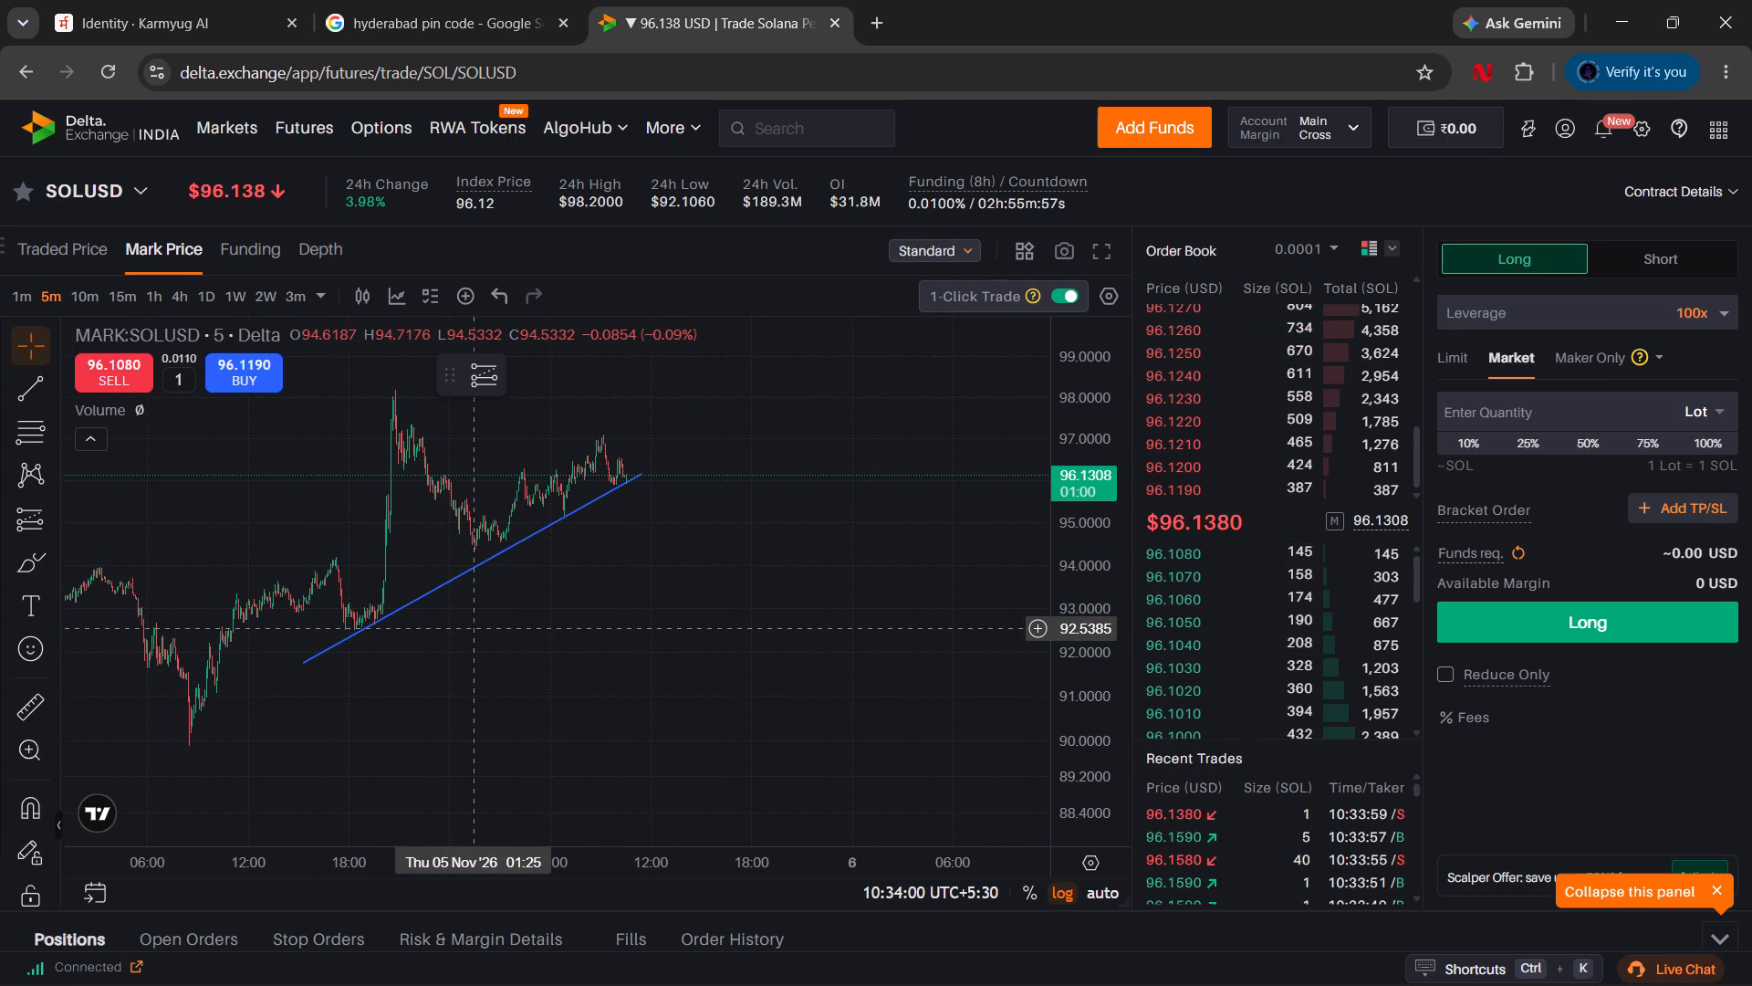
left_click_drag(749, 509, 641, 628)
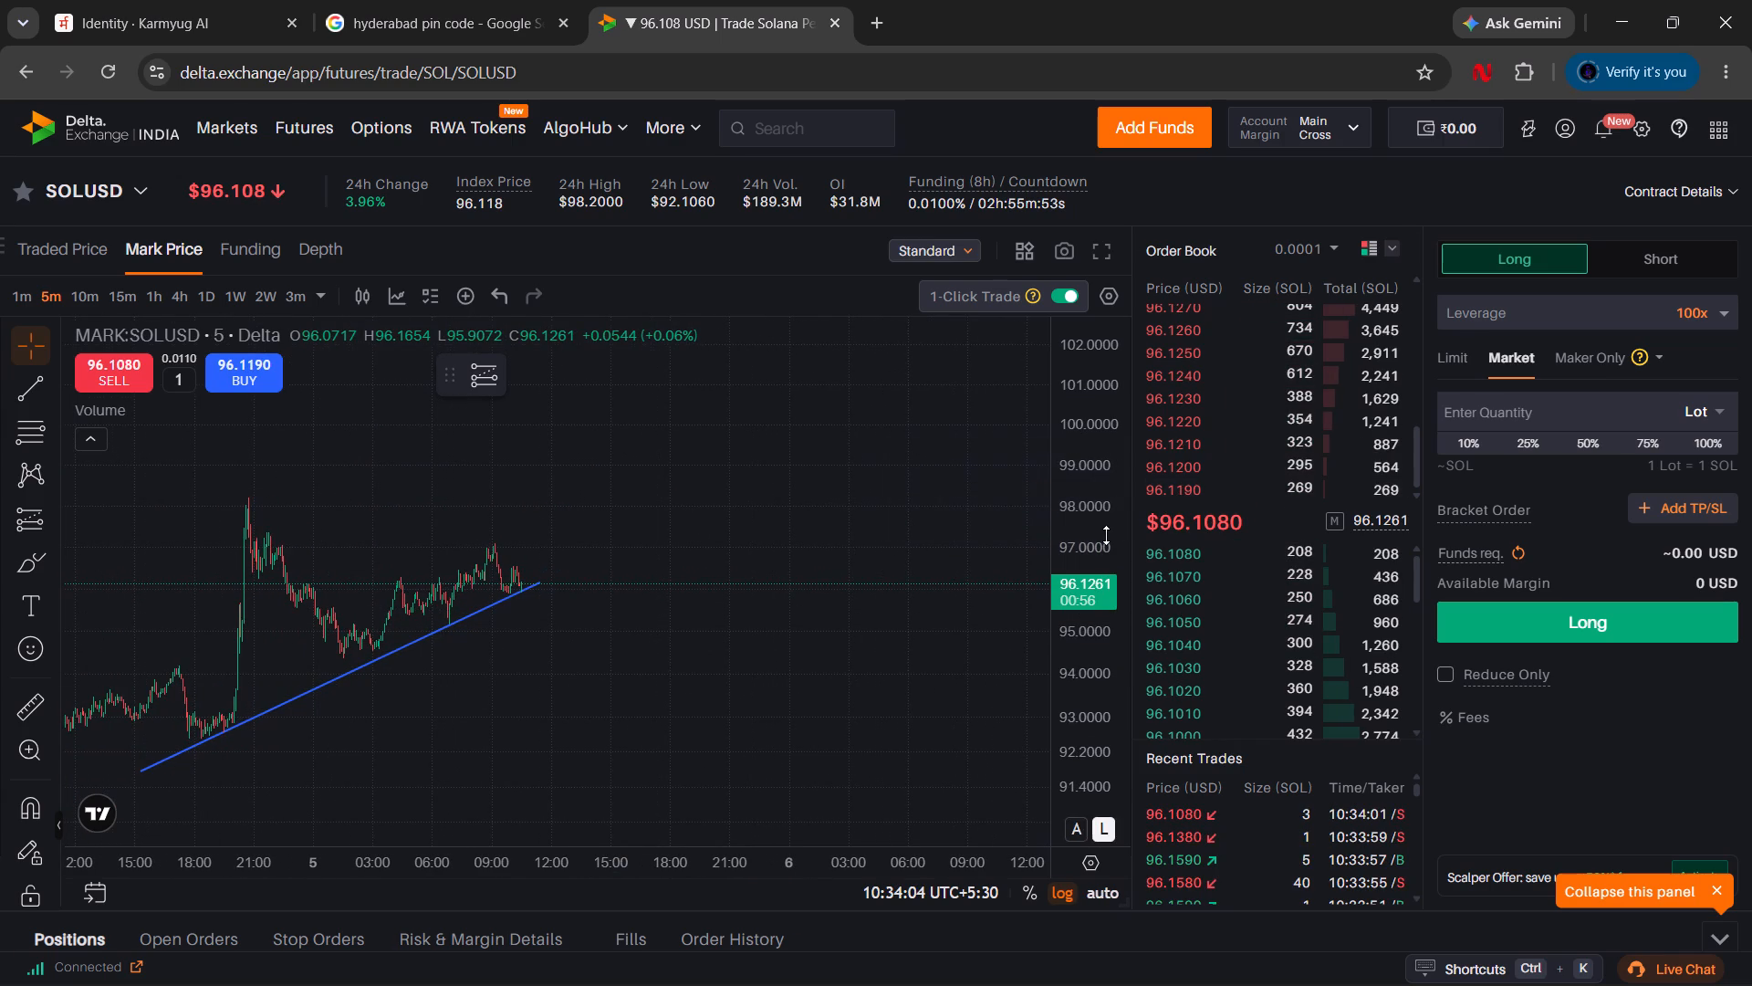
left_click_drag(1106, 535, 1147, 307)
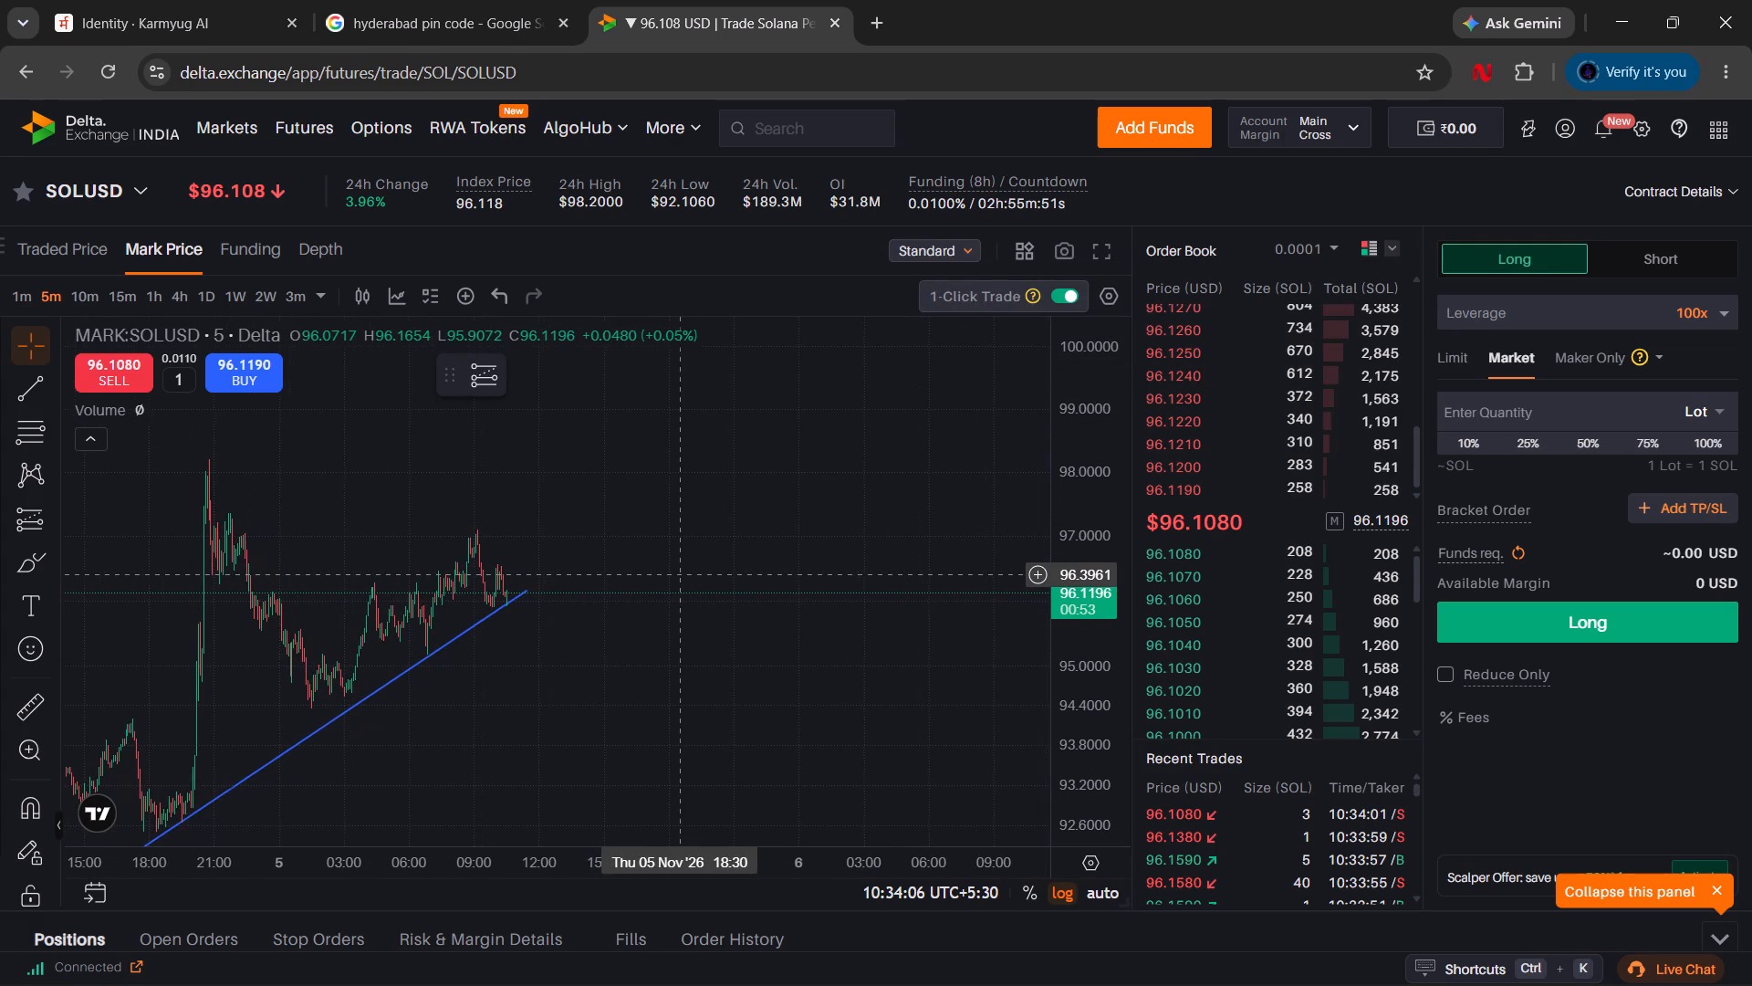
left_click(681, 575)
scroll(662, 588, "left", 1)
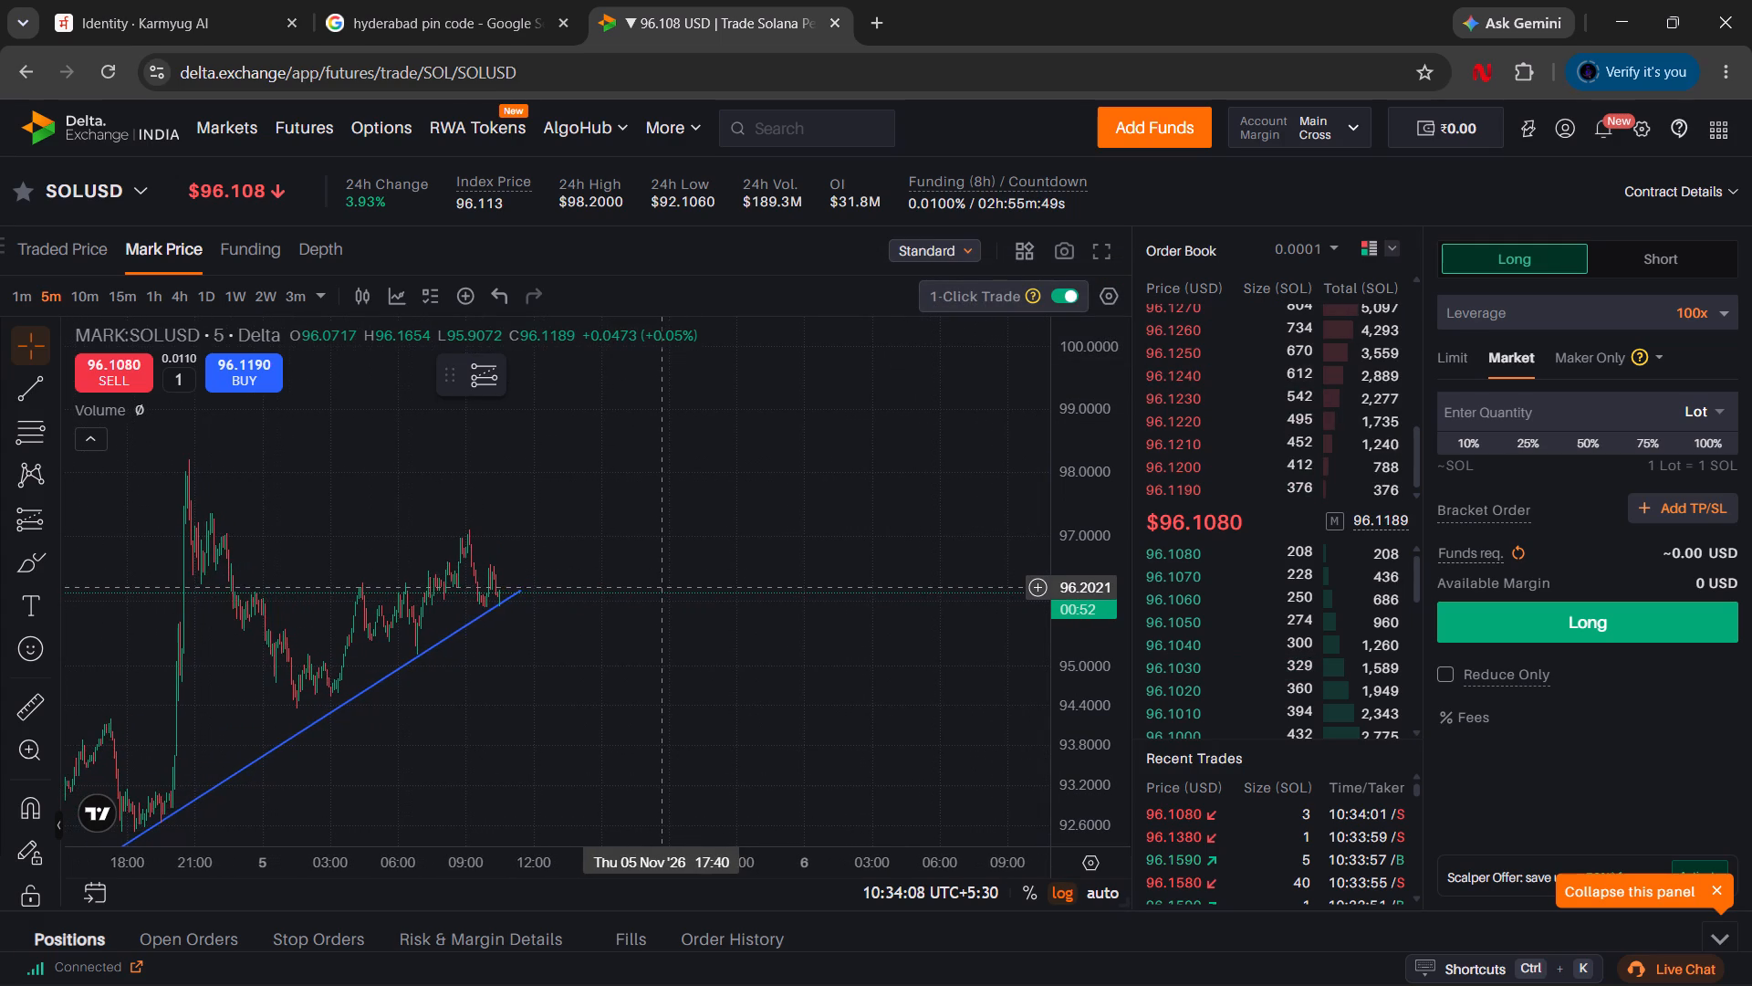
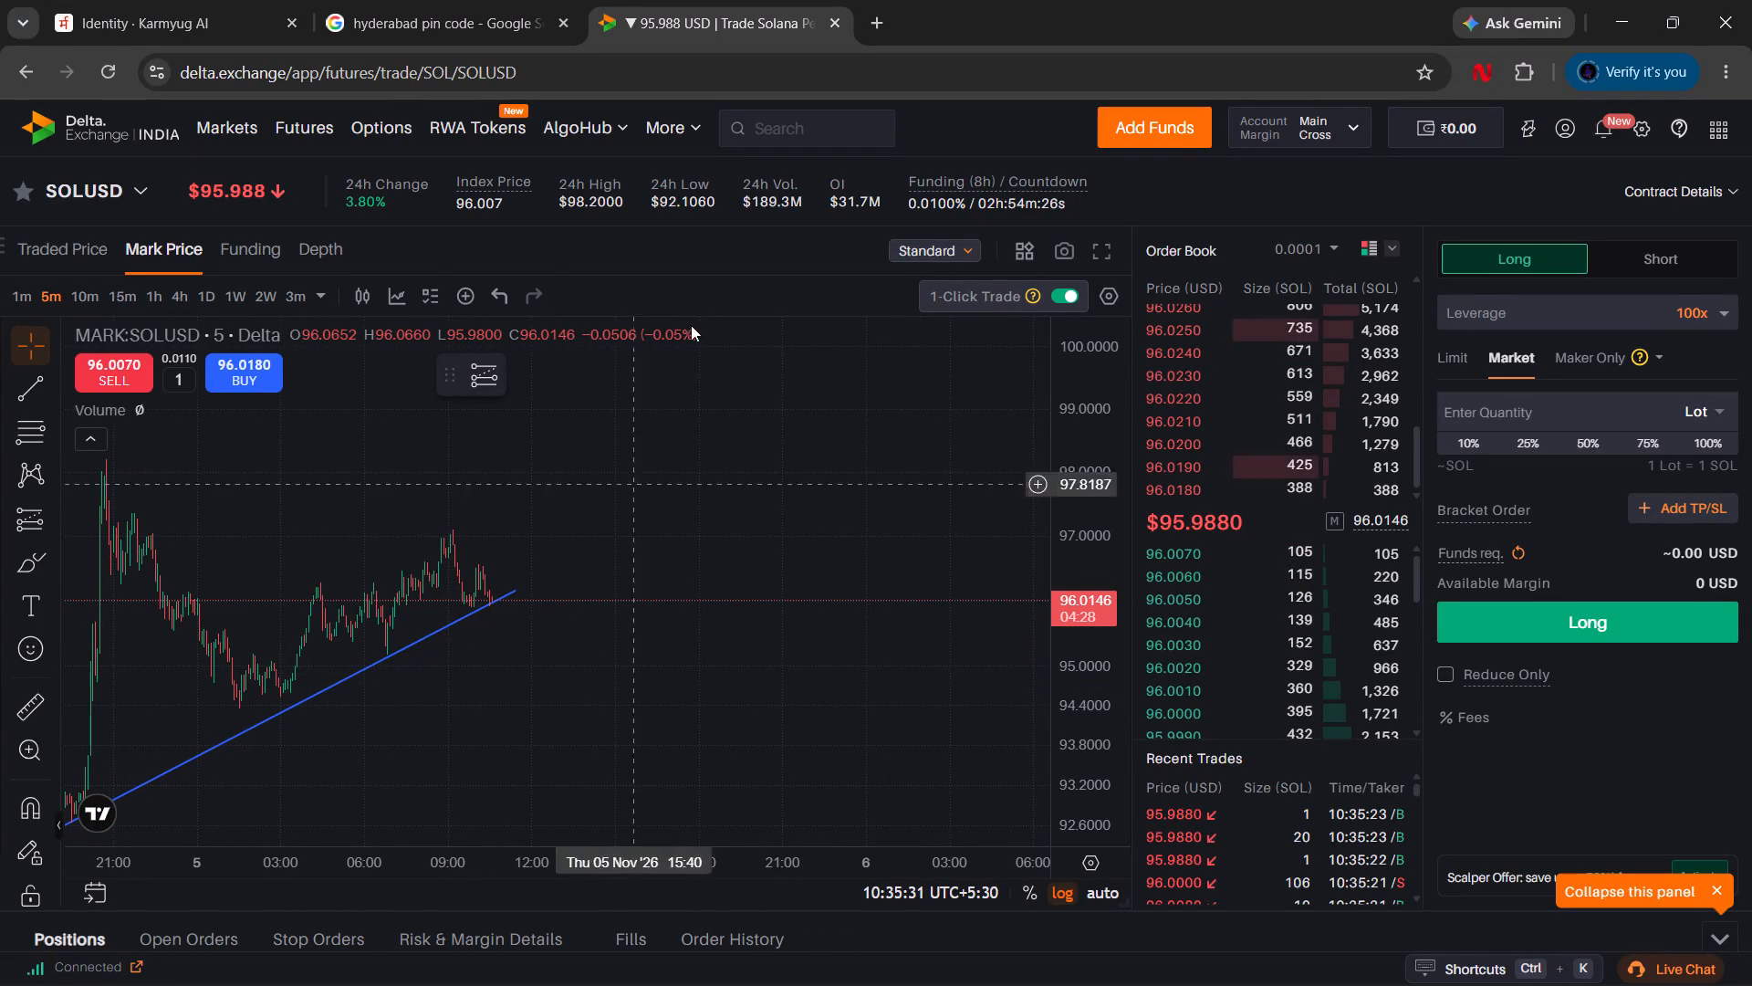
Examine how the recent SOLUSD 5-minute candles and lows sit against the rising trend line.
left_click_drag(604, 616, 874, 574)
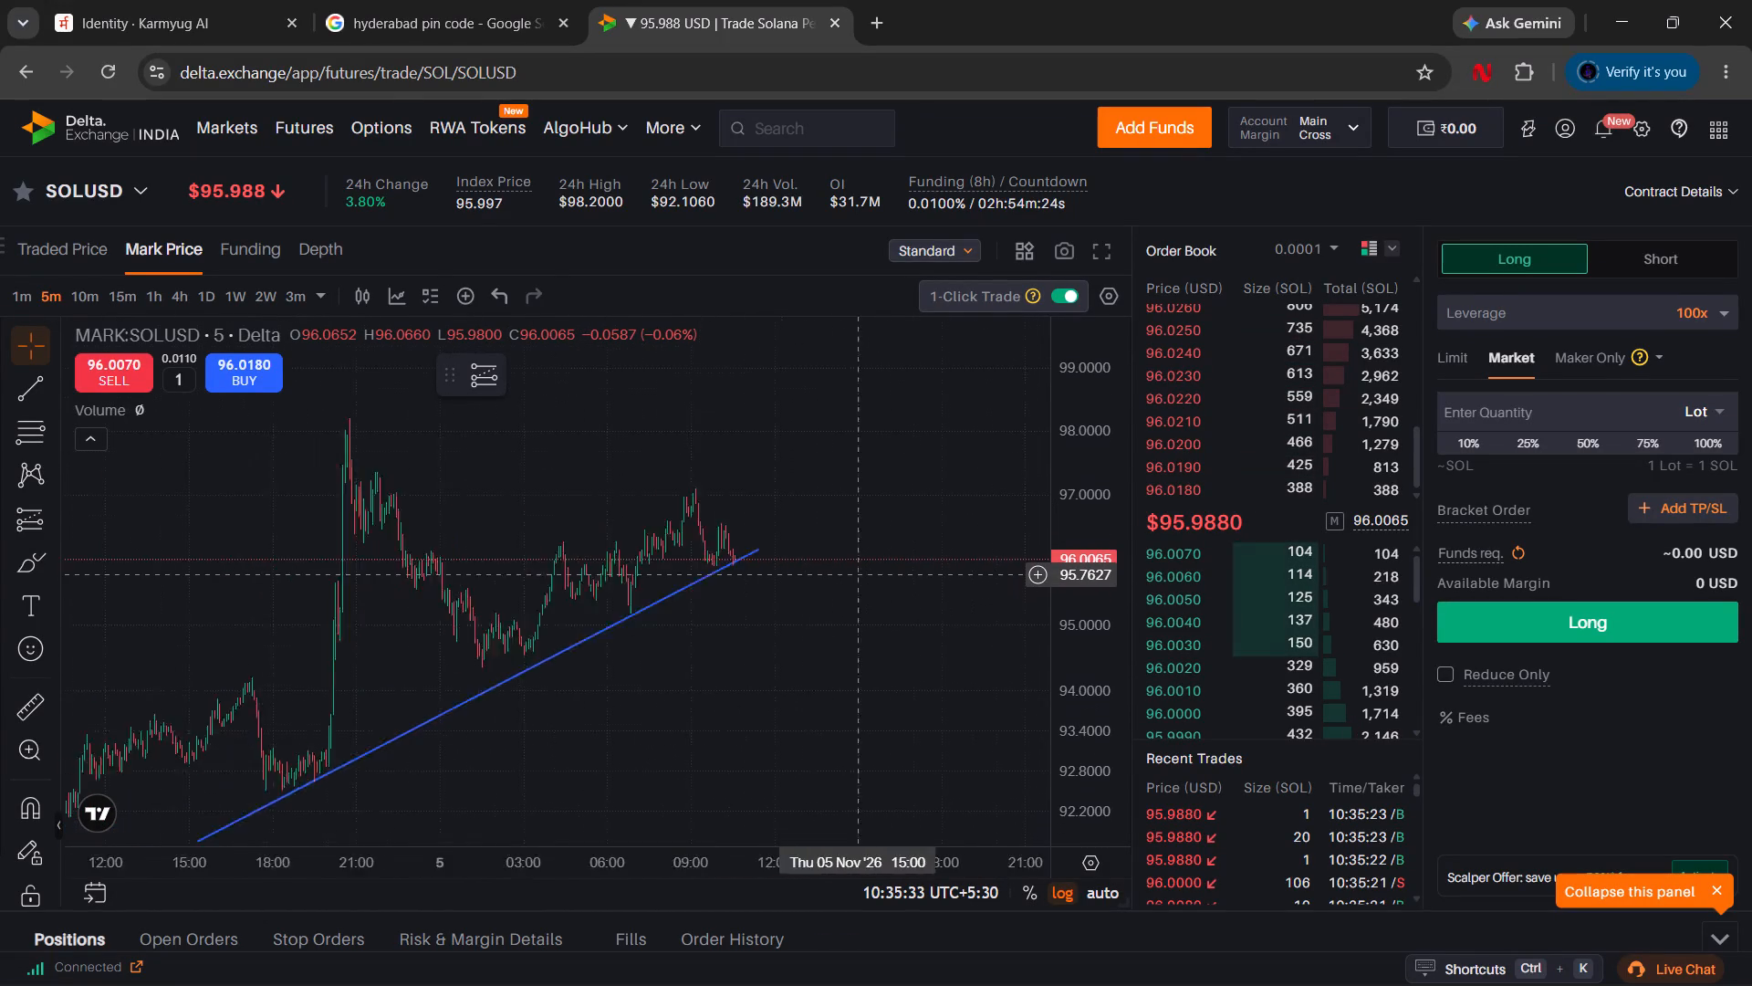
left_click_drag(874, 574, 900, 604)
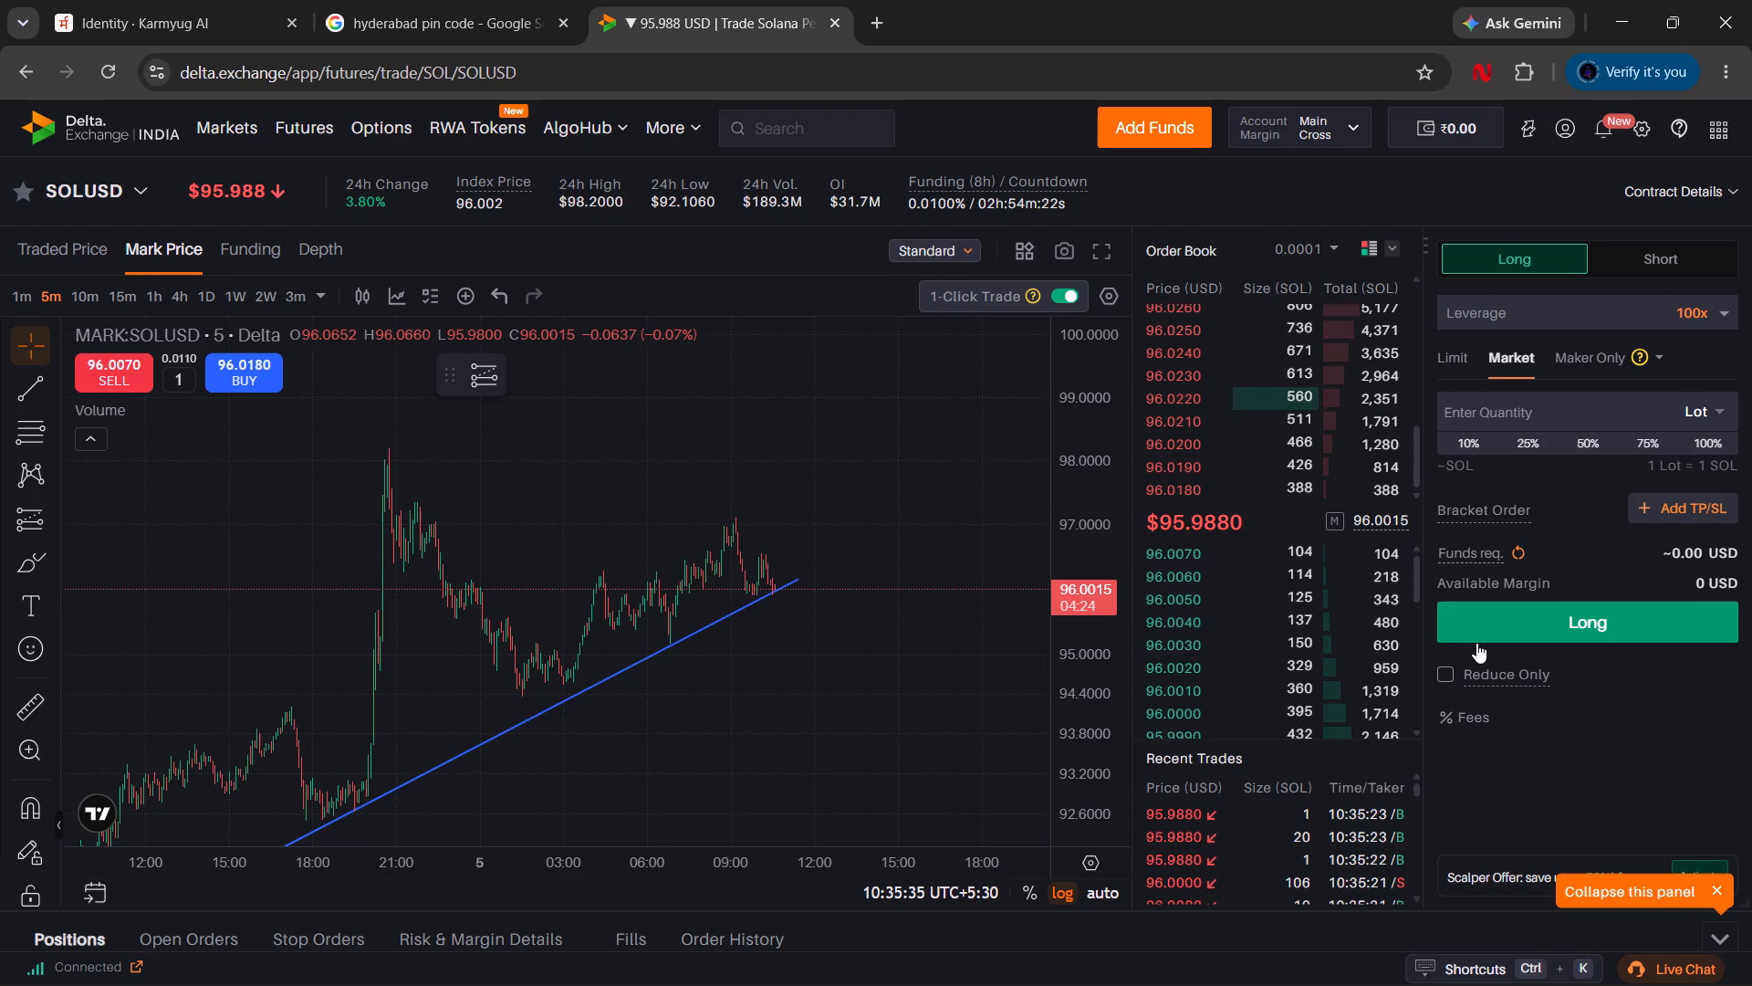
scroll(1476, 643, "down", 1)
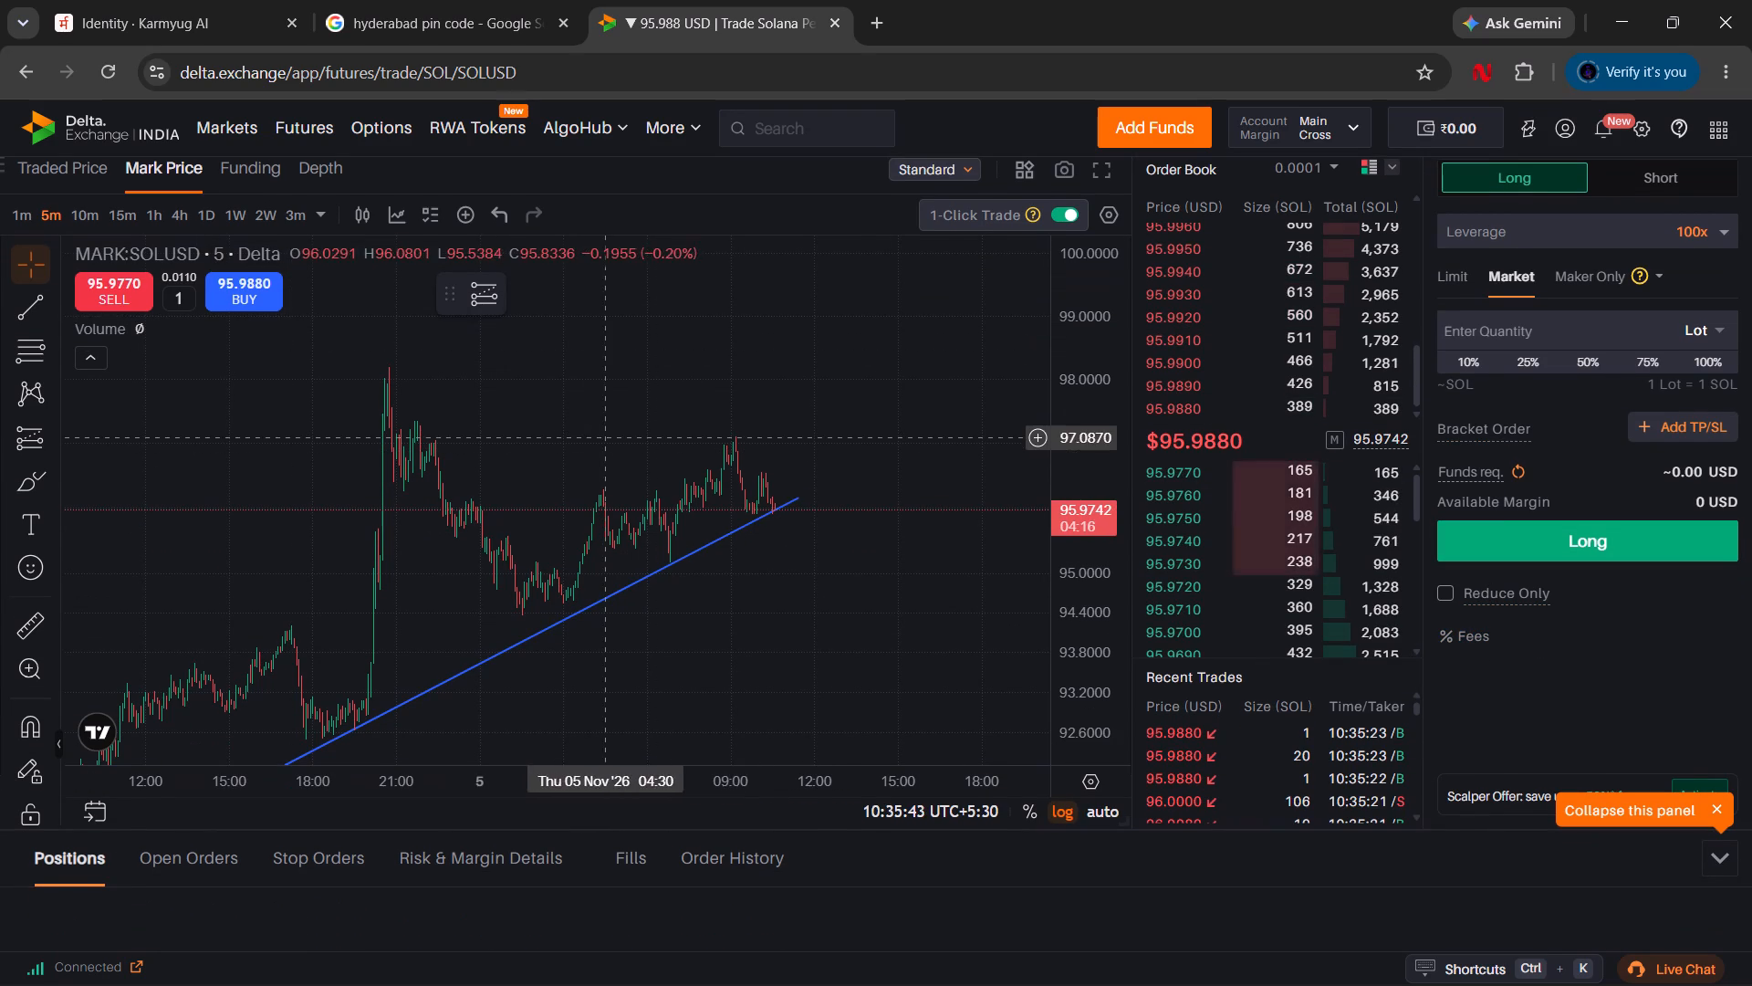
left_click_drag(1080, 489, 1078, 244)
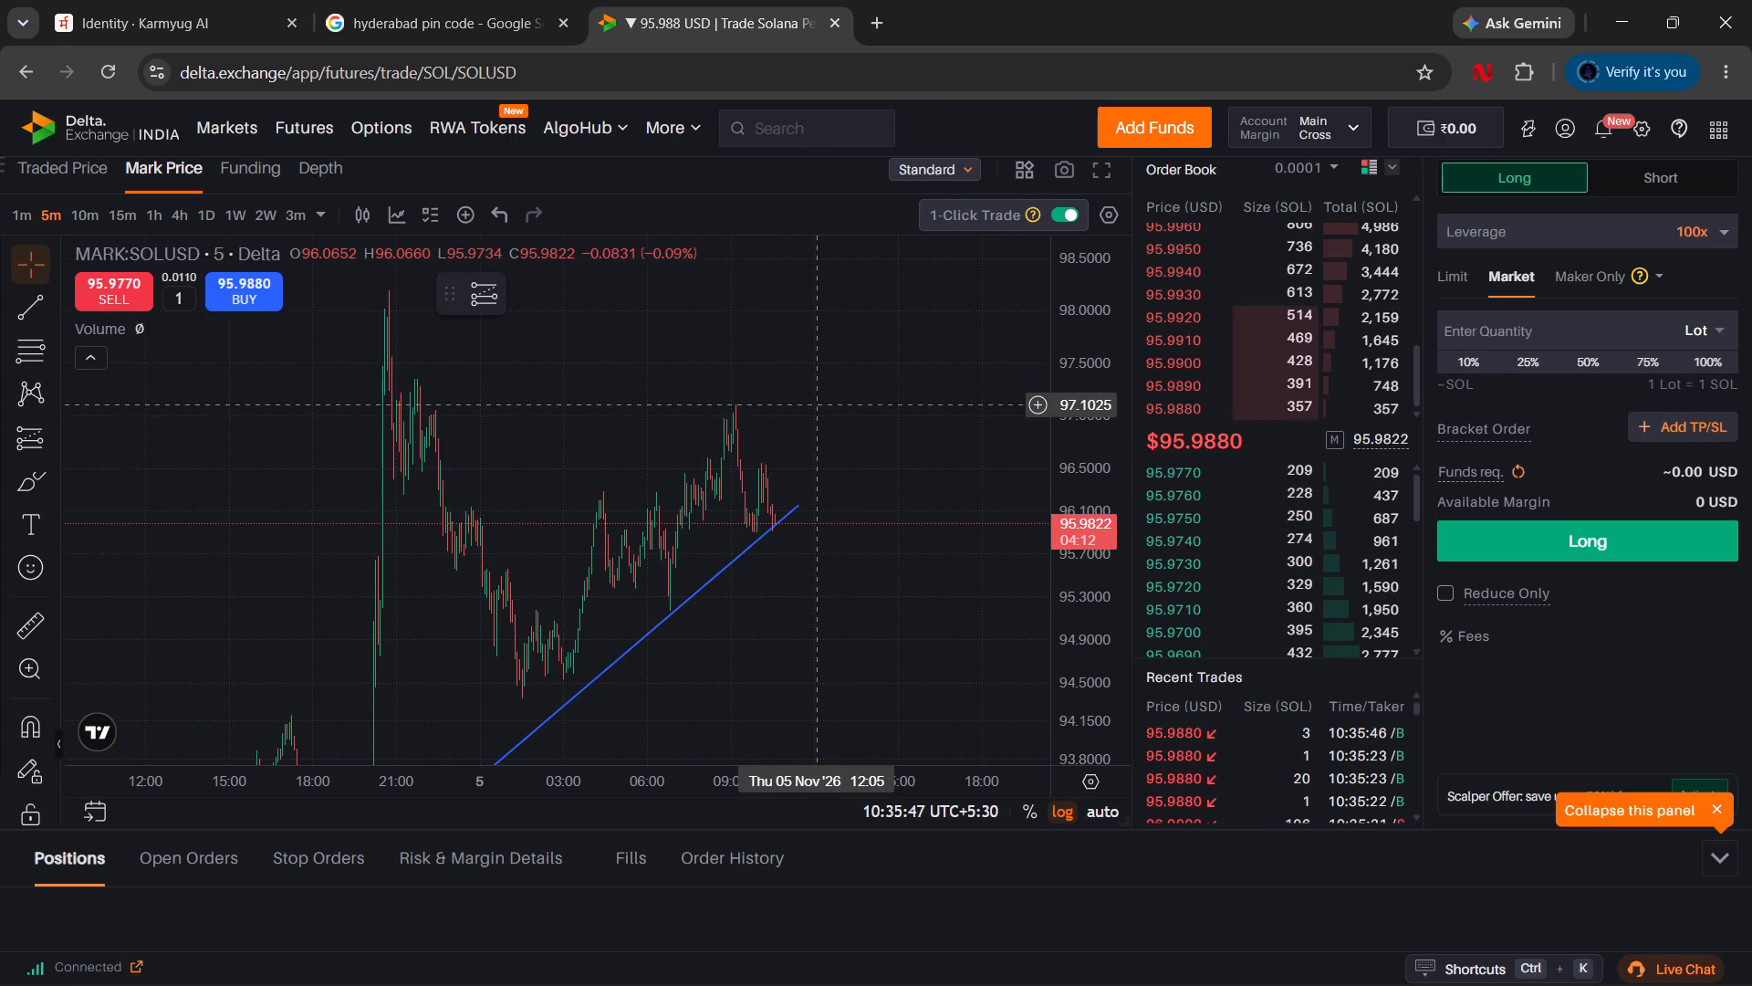
scroll(818, 405, "left", 1)
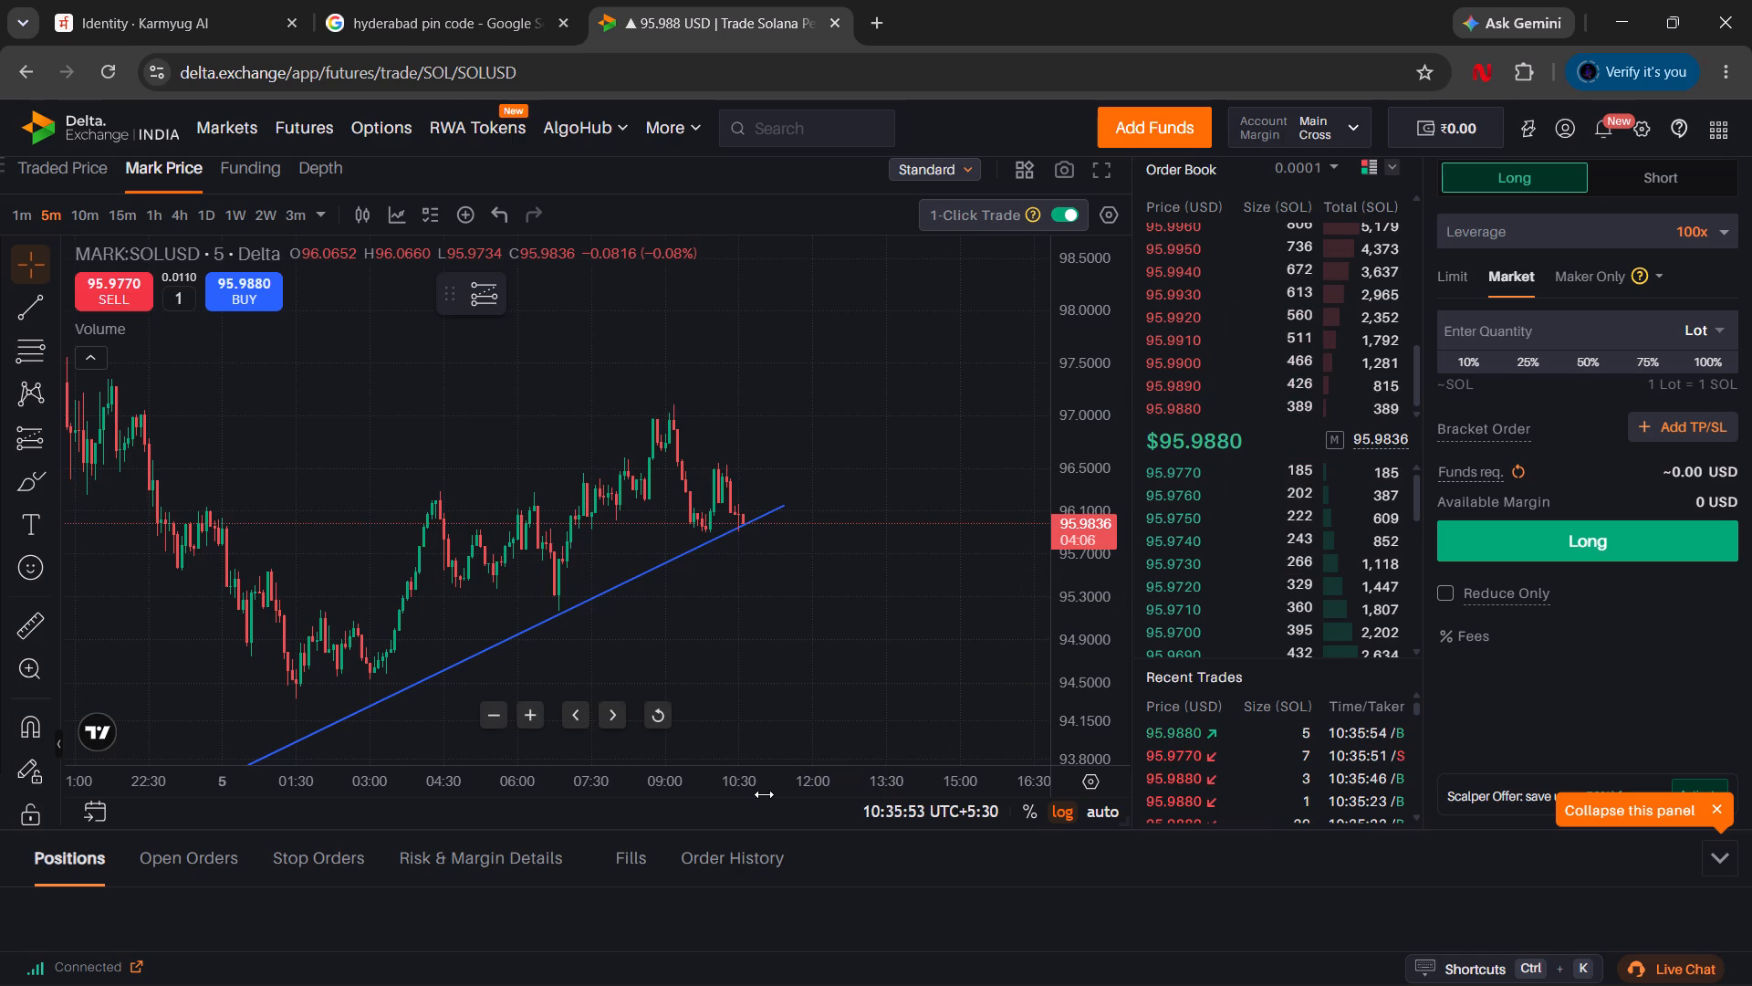
left_click_drag(764, 794, 684, 793)
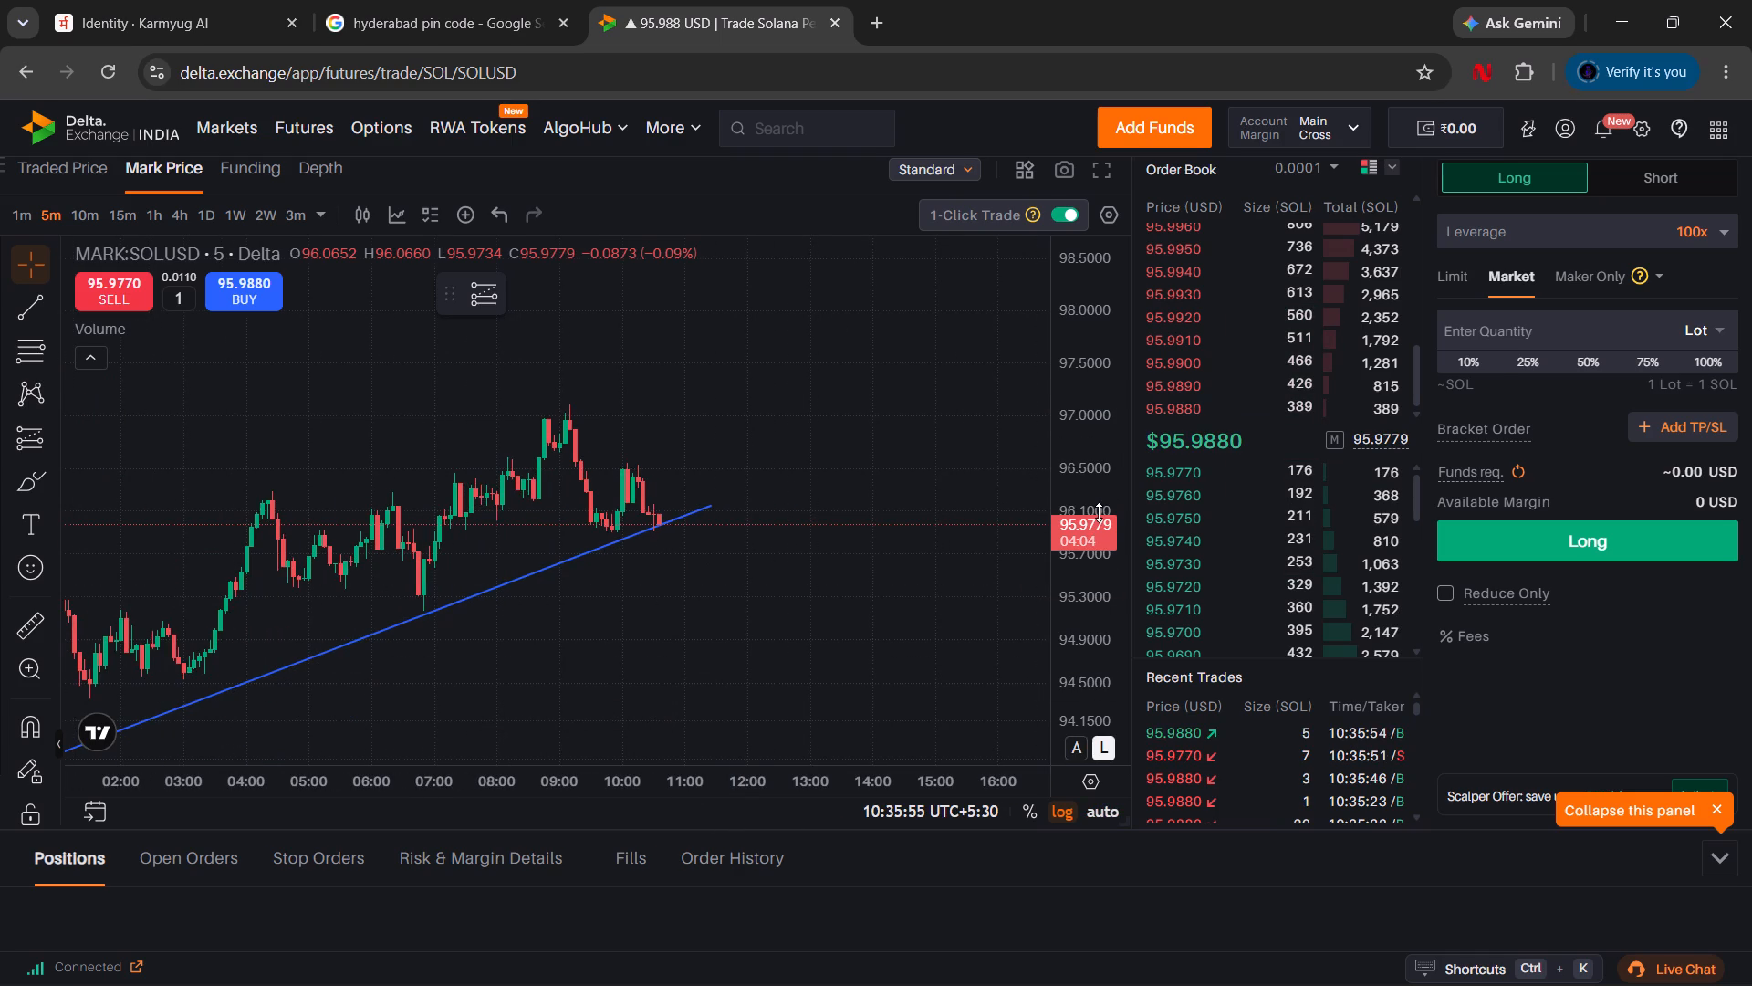
left_click_drag(1089, 442, 1101, 384)
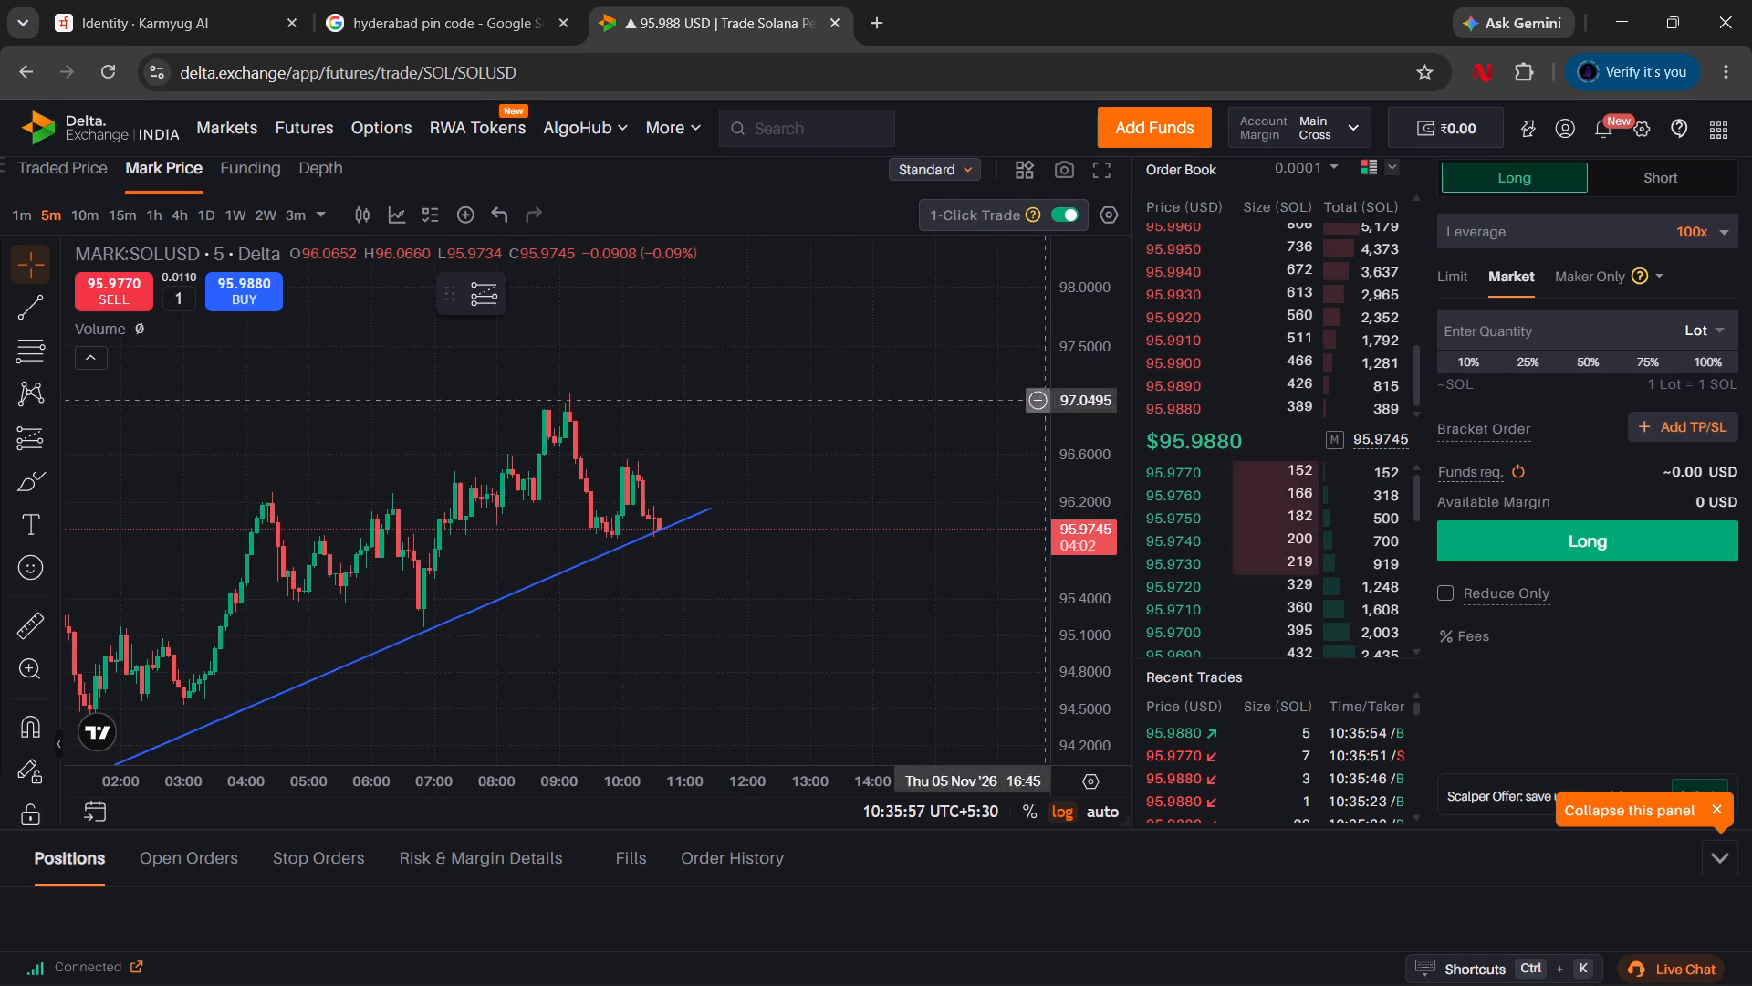
left_click_drag(767, 508, 921, 570)
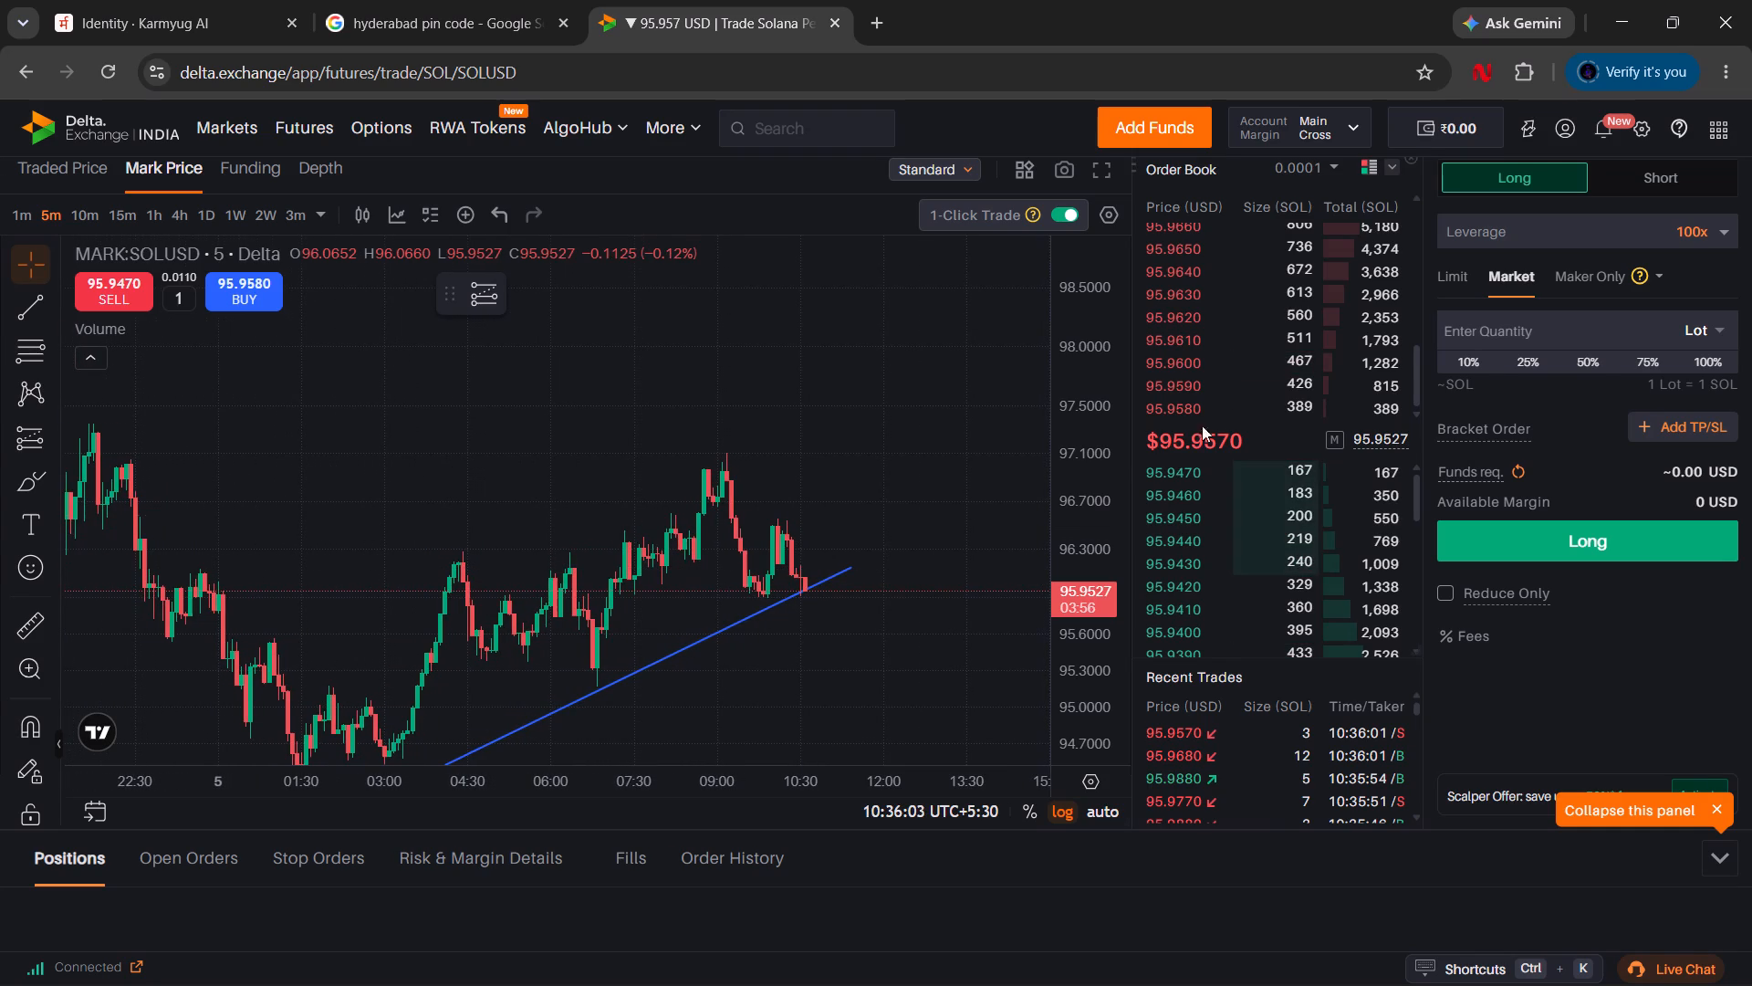
left_click_drag(1083, 471, 1092, 505)
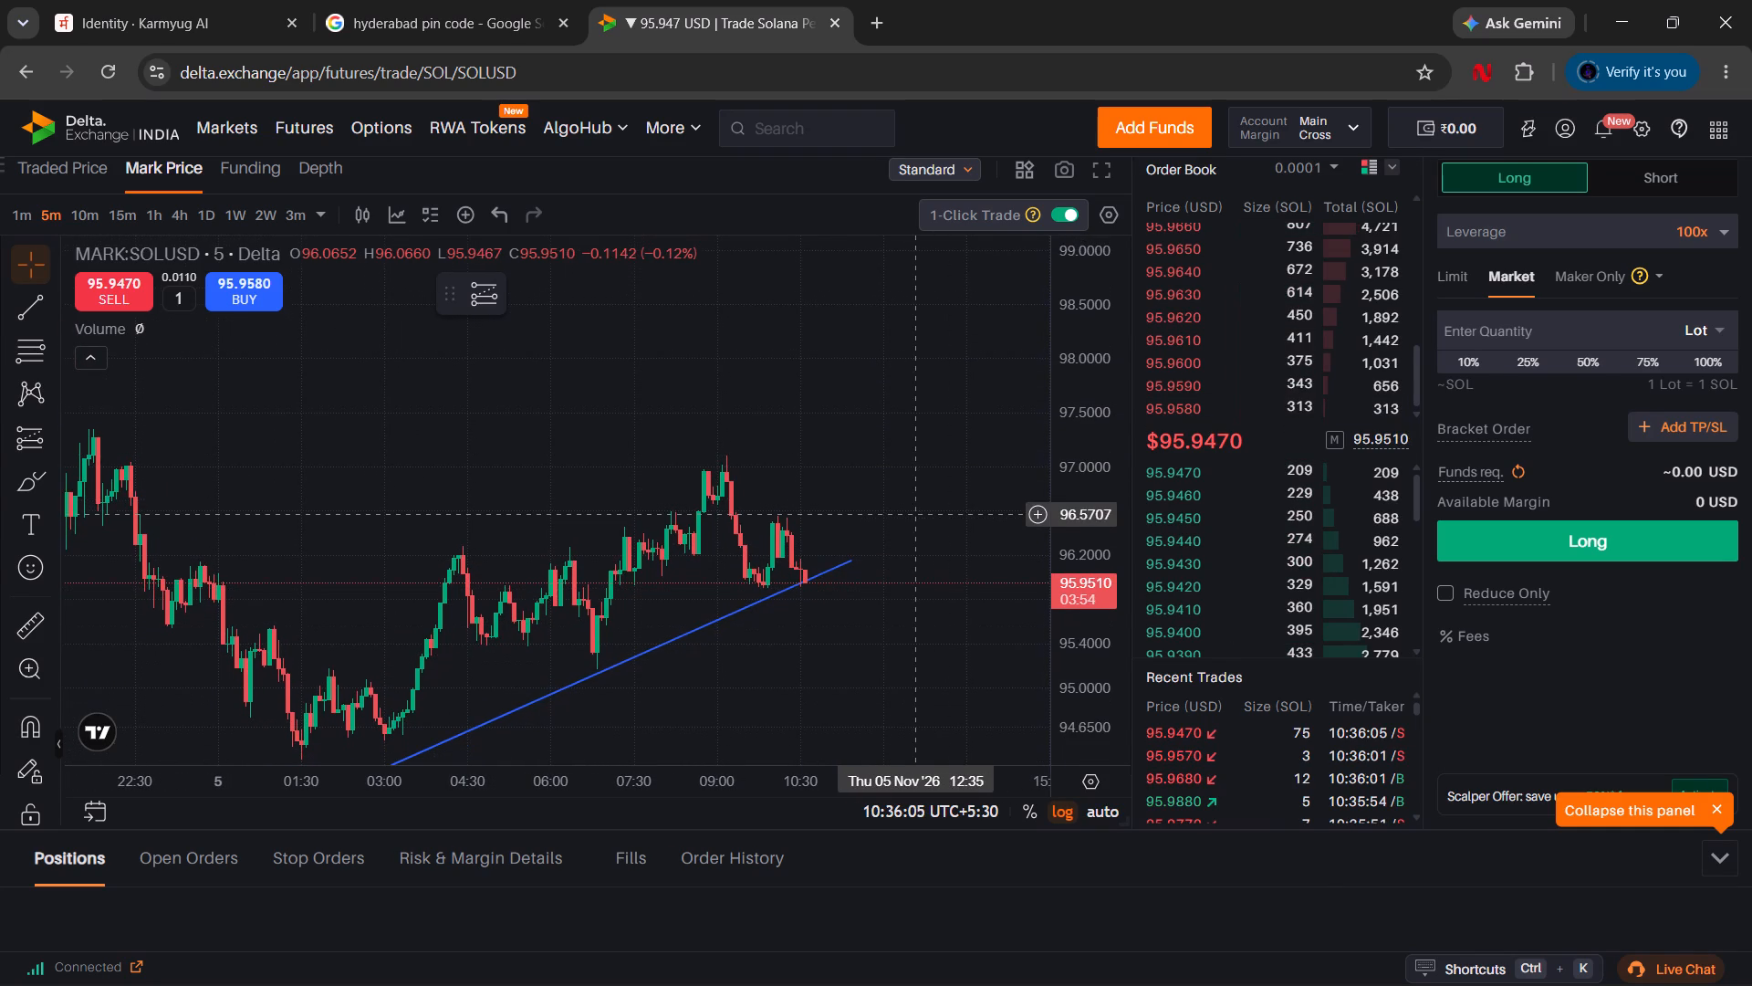
left_click_drag(916, 513, 829, 489)
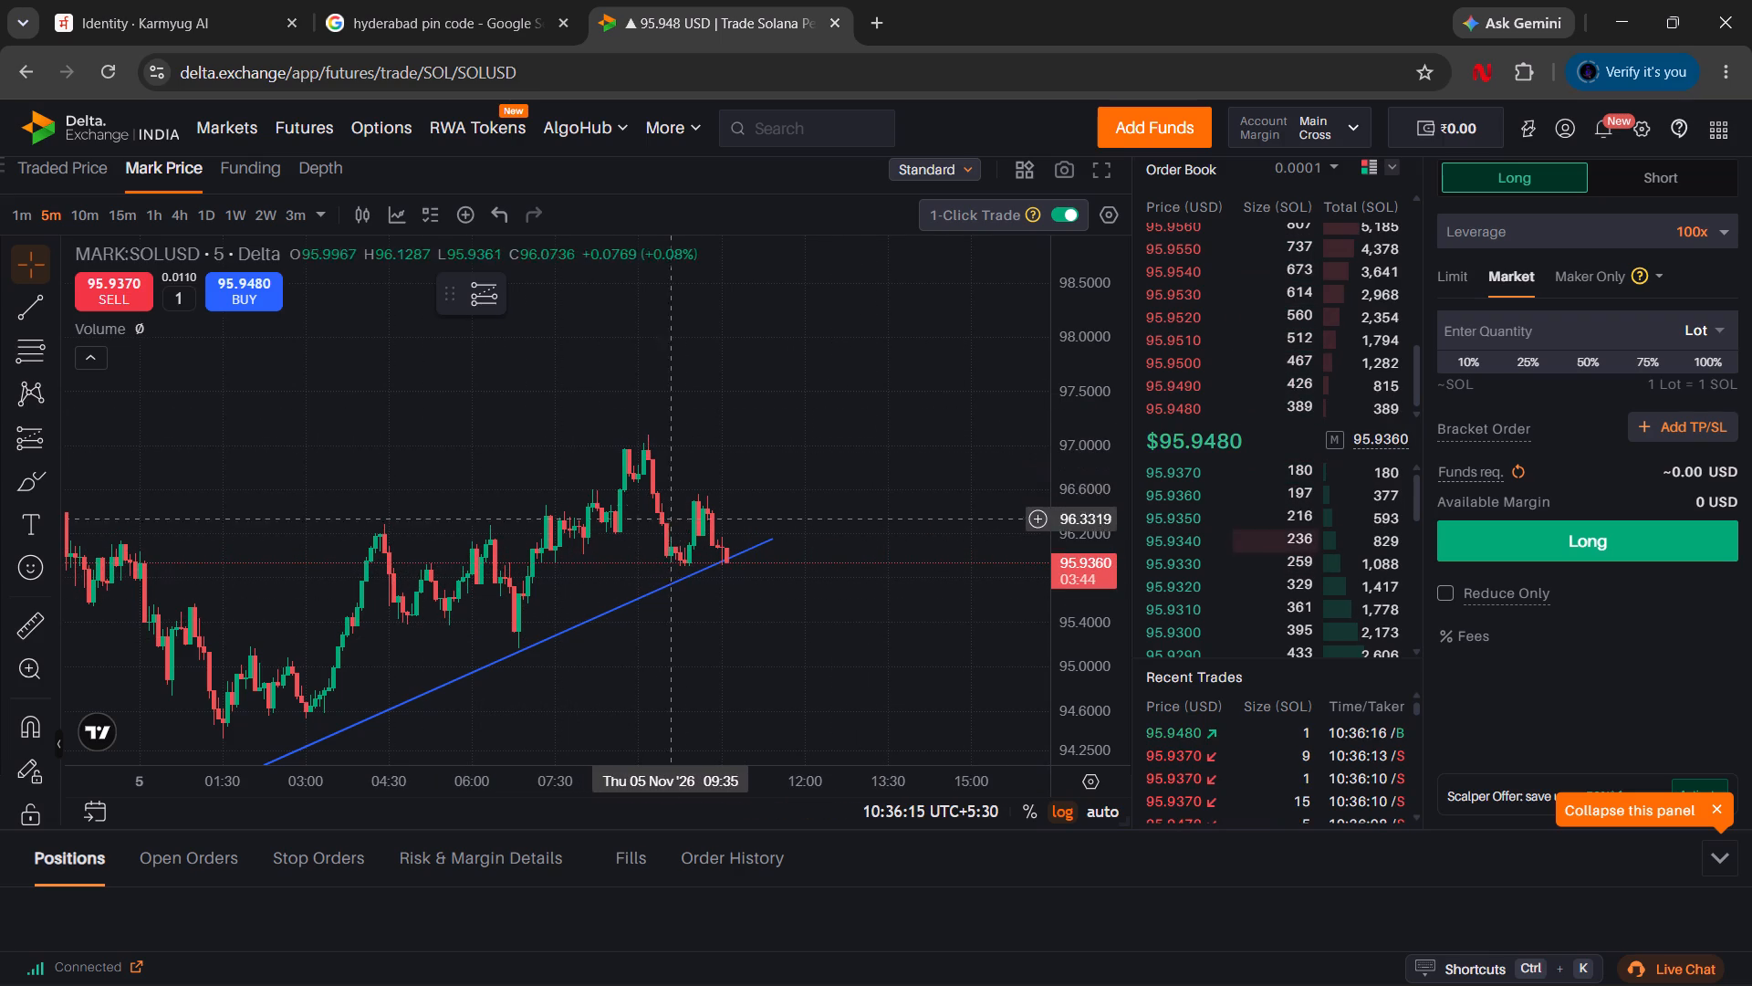
double_click(798, 409)
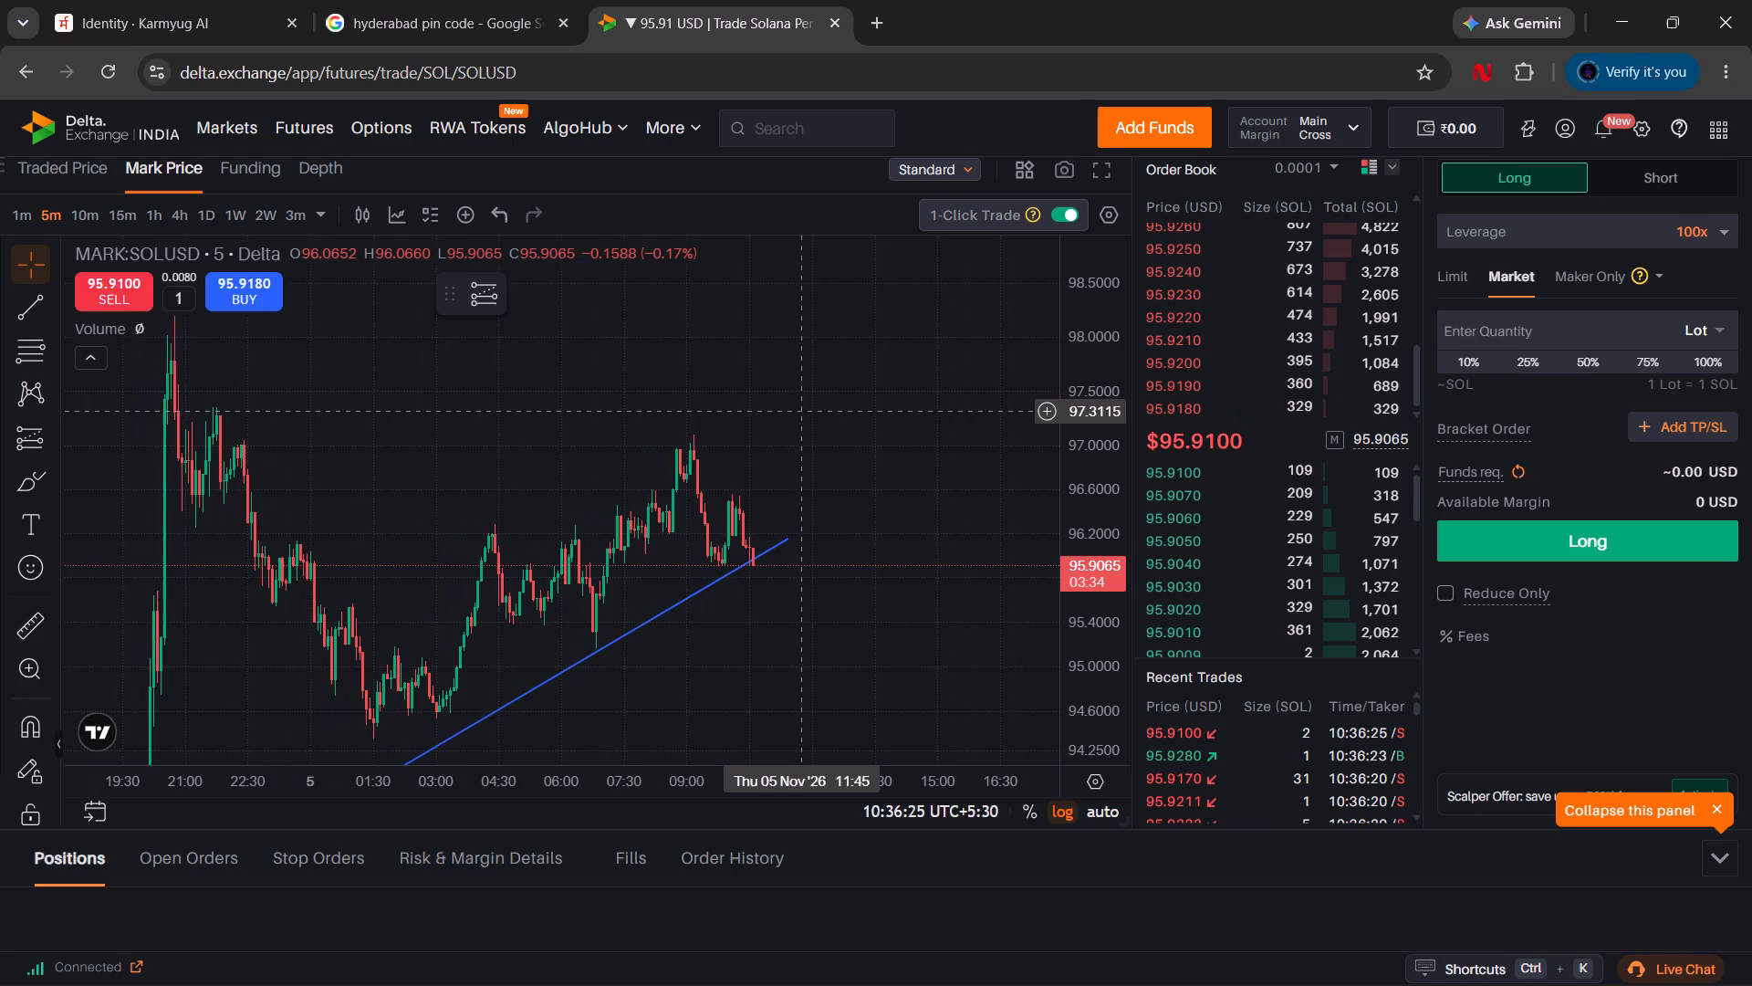
left_click_drag(391, 507, 655, 468)
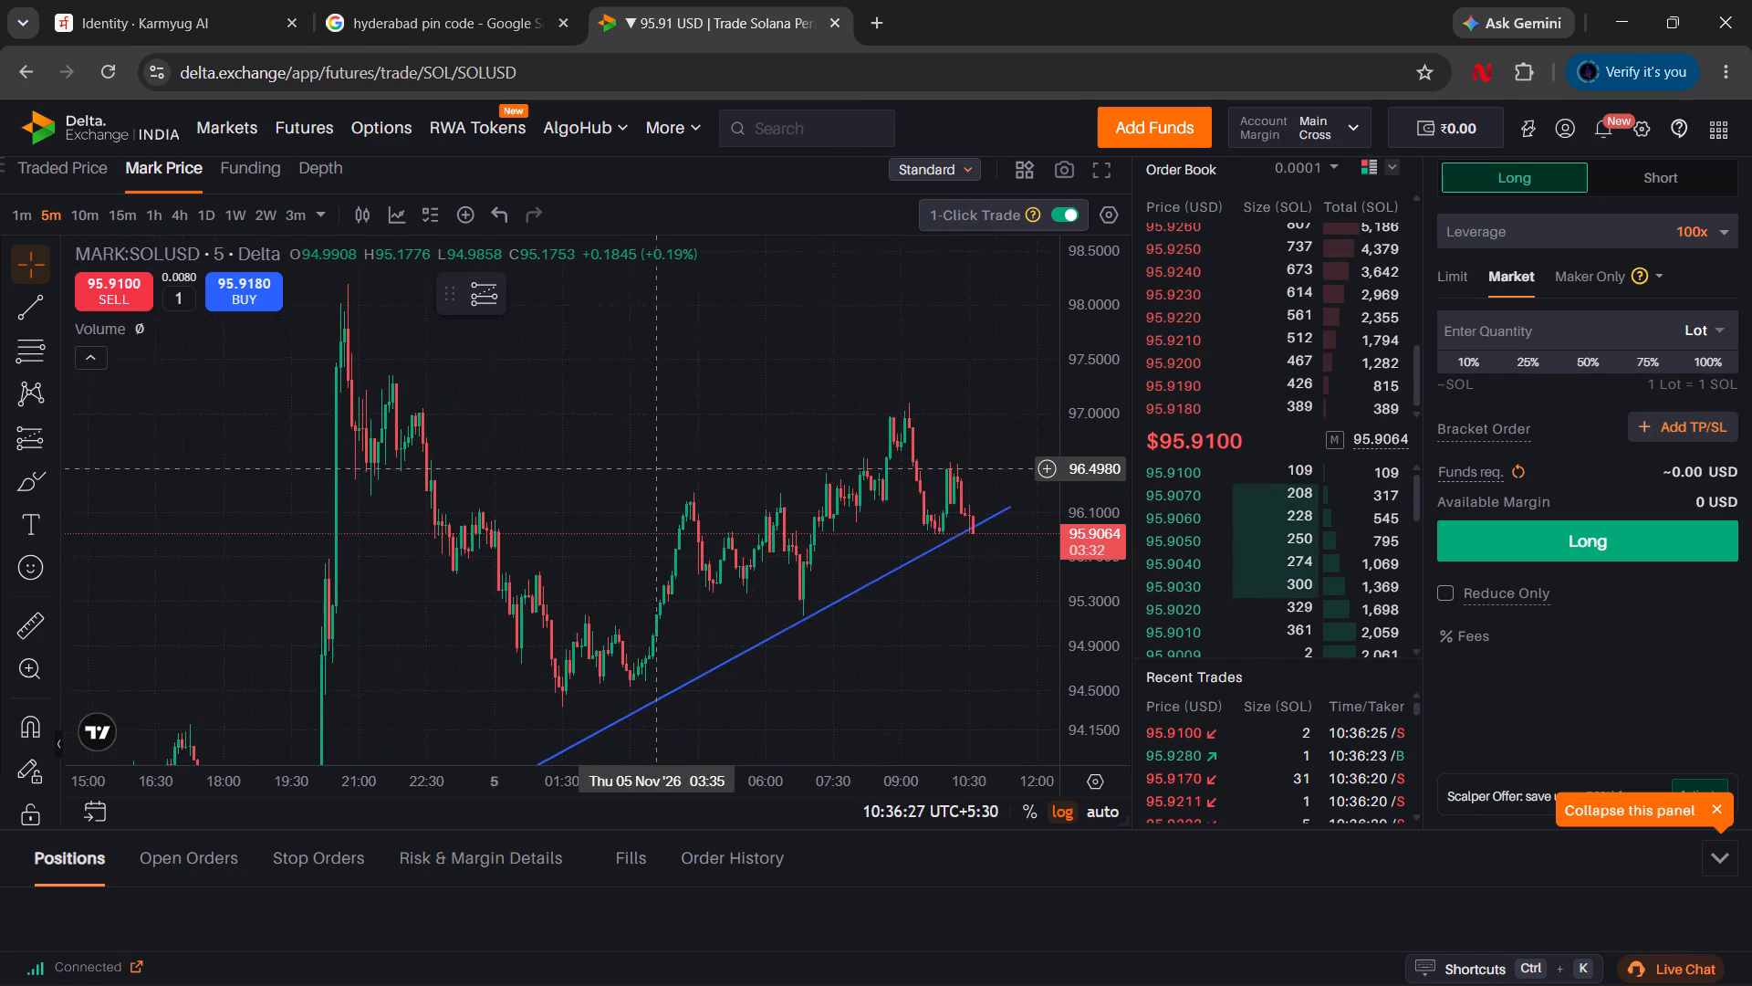
left_click_drag(655, 468, 645, 464)
left_click_drag(1099, 373, 1103, 553)
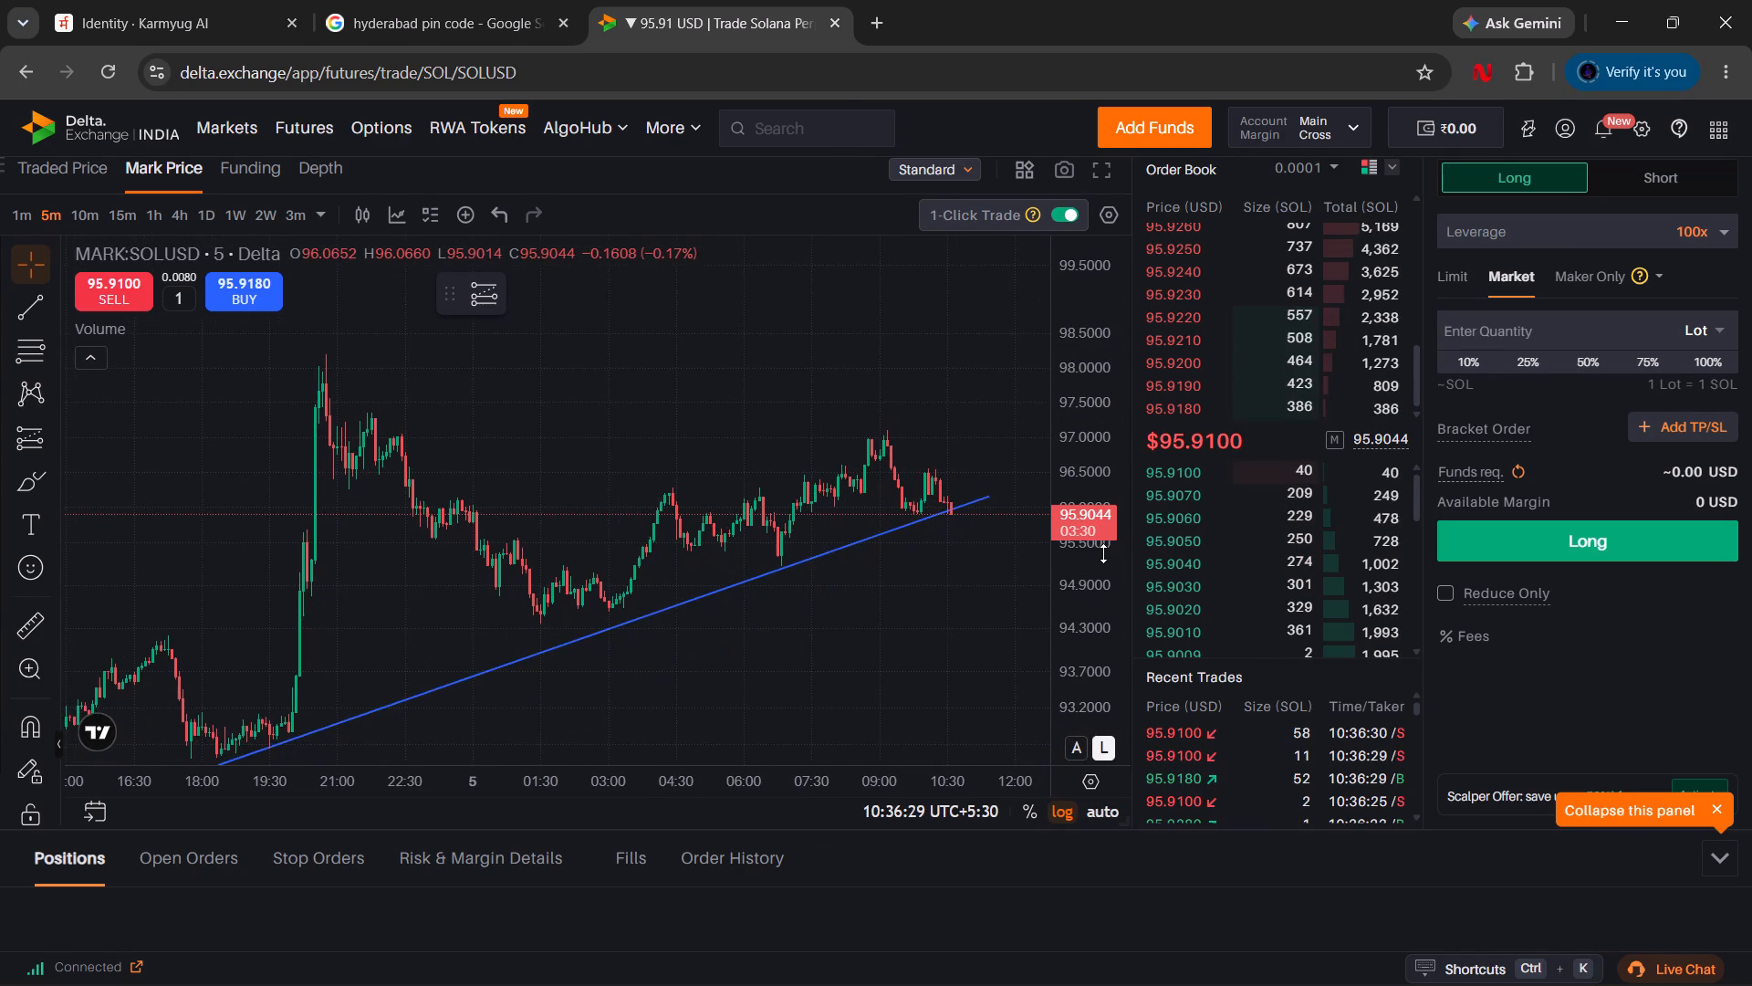
left_click_drag(1103, 553, 1070, 550)
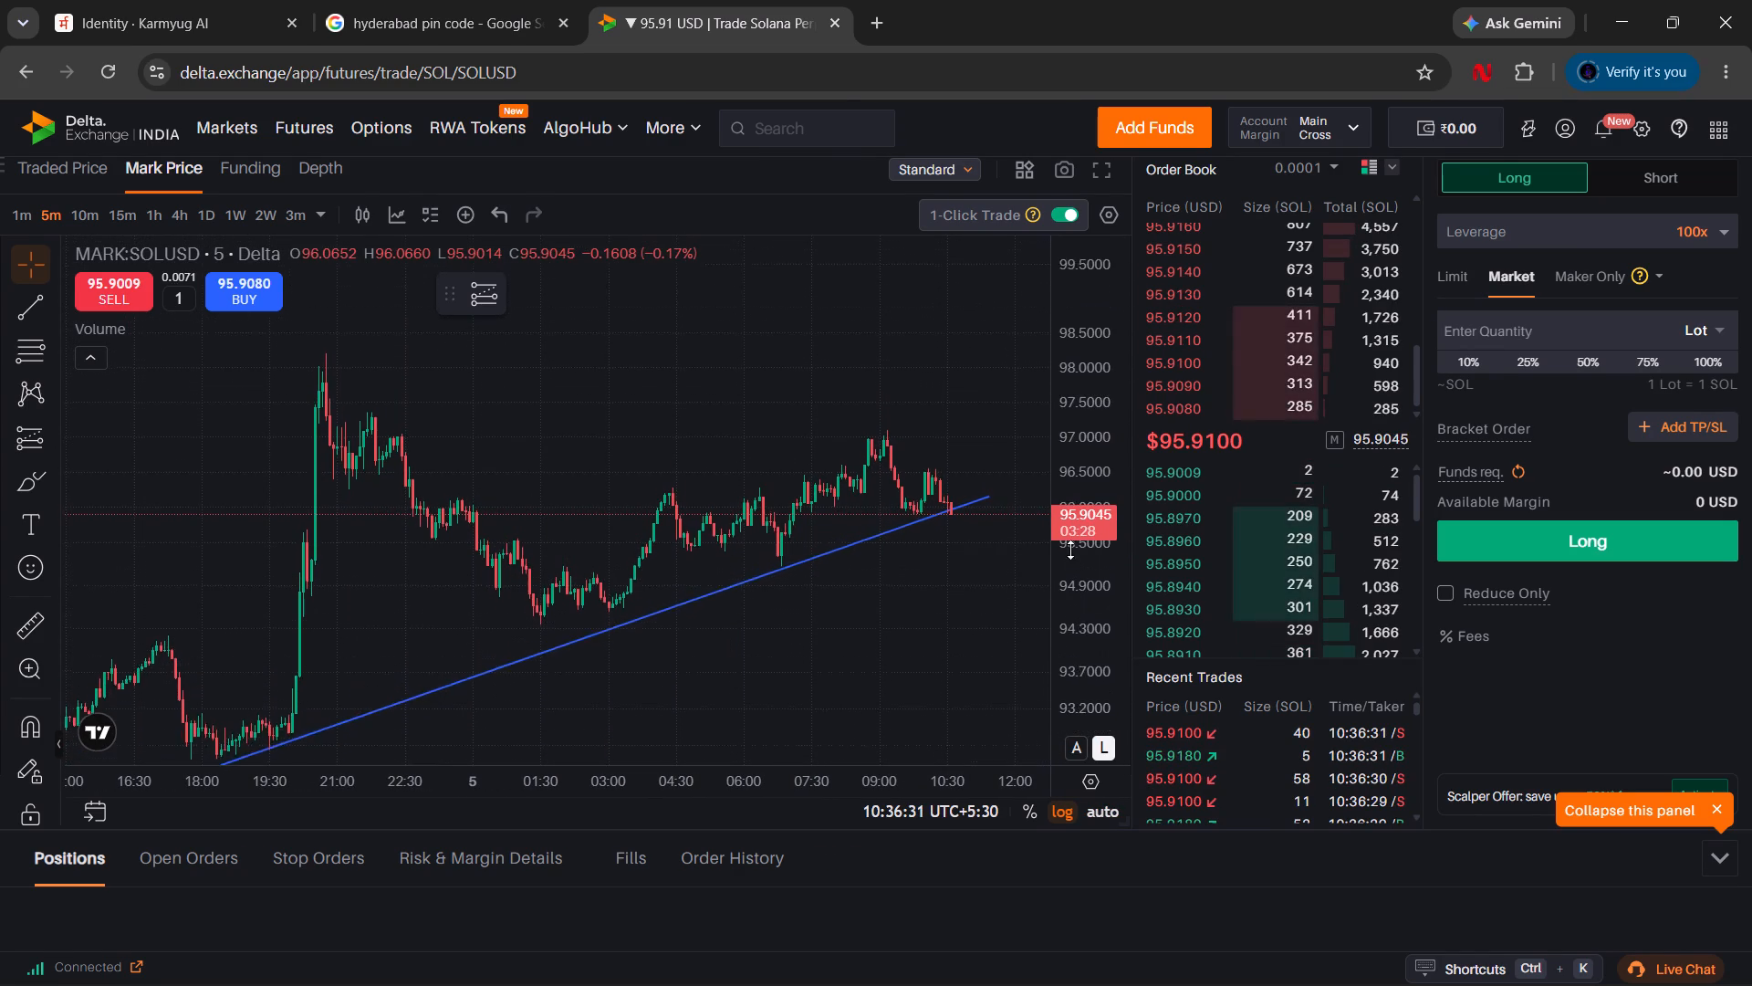
left_click_drag(1070, 550, 1069, 508)
left_click_drag(782, 406, 654, 418)
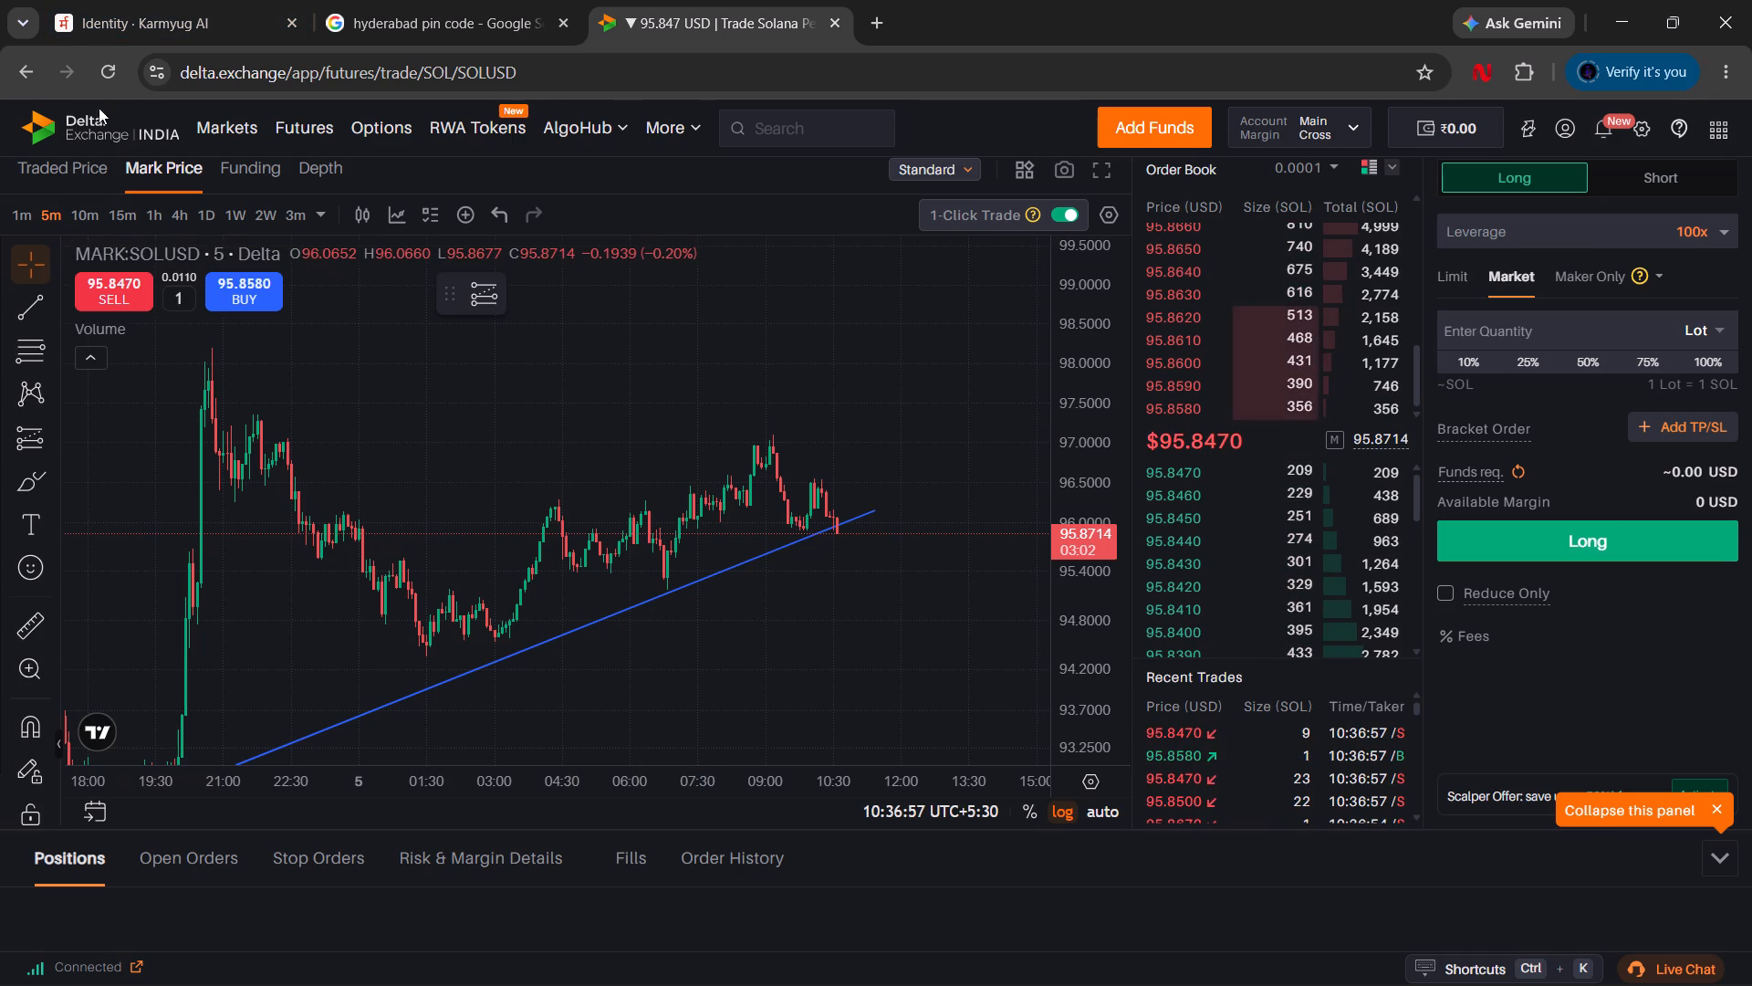
Switch the trading view from SOLUSD to the BTCUSD Bitcoin perpetual contract.
left_click(149, 251)
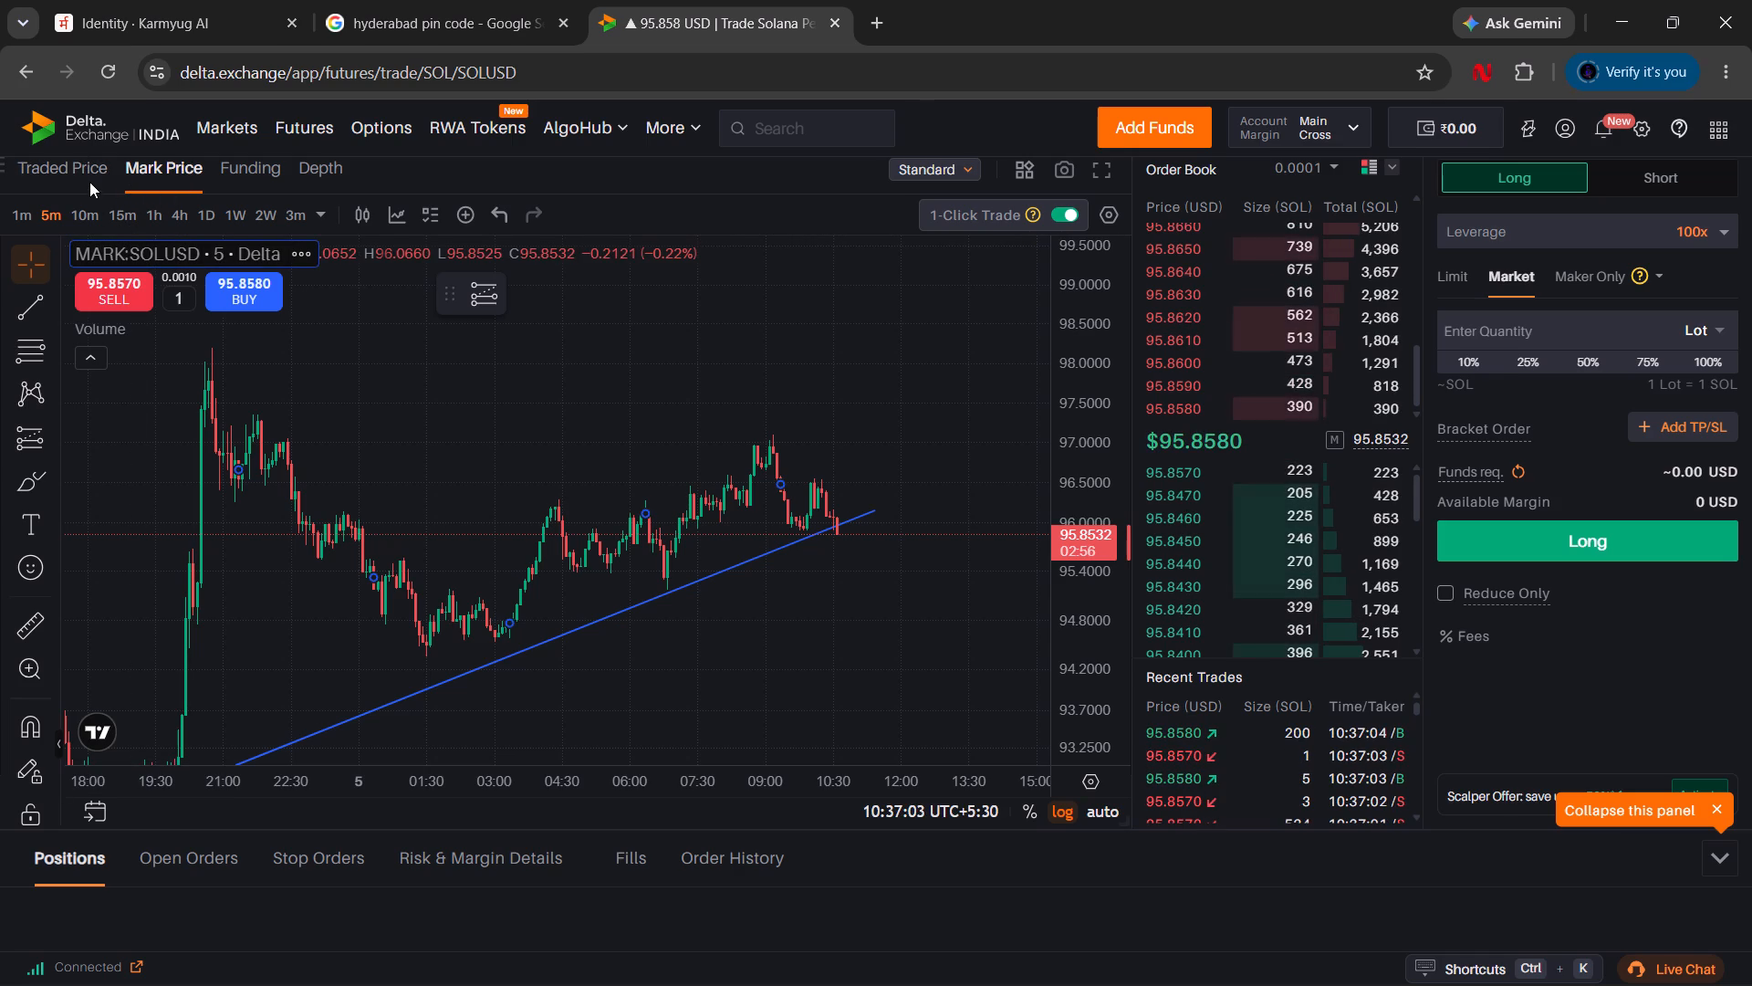
scroll(84, 197, "right", 2)
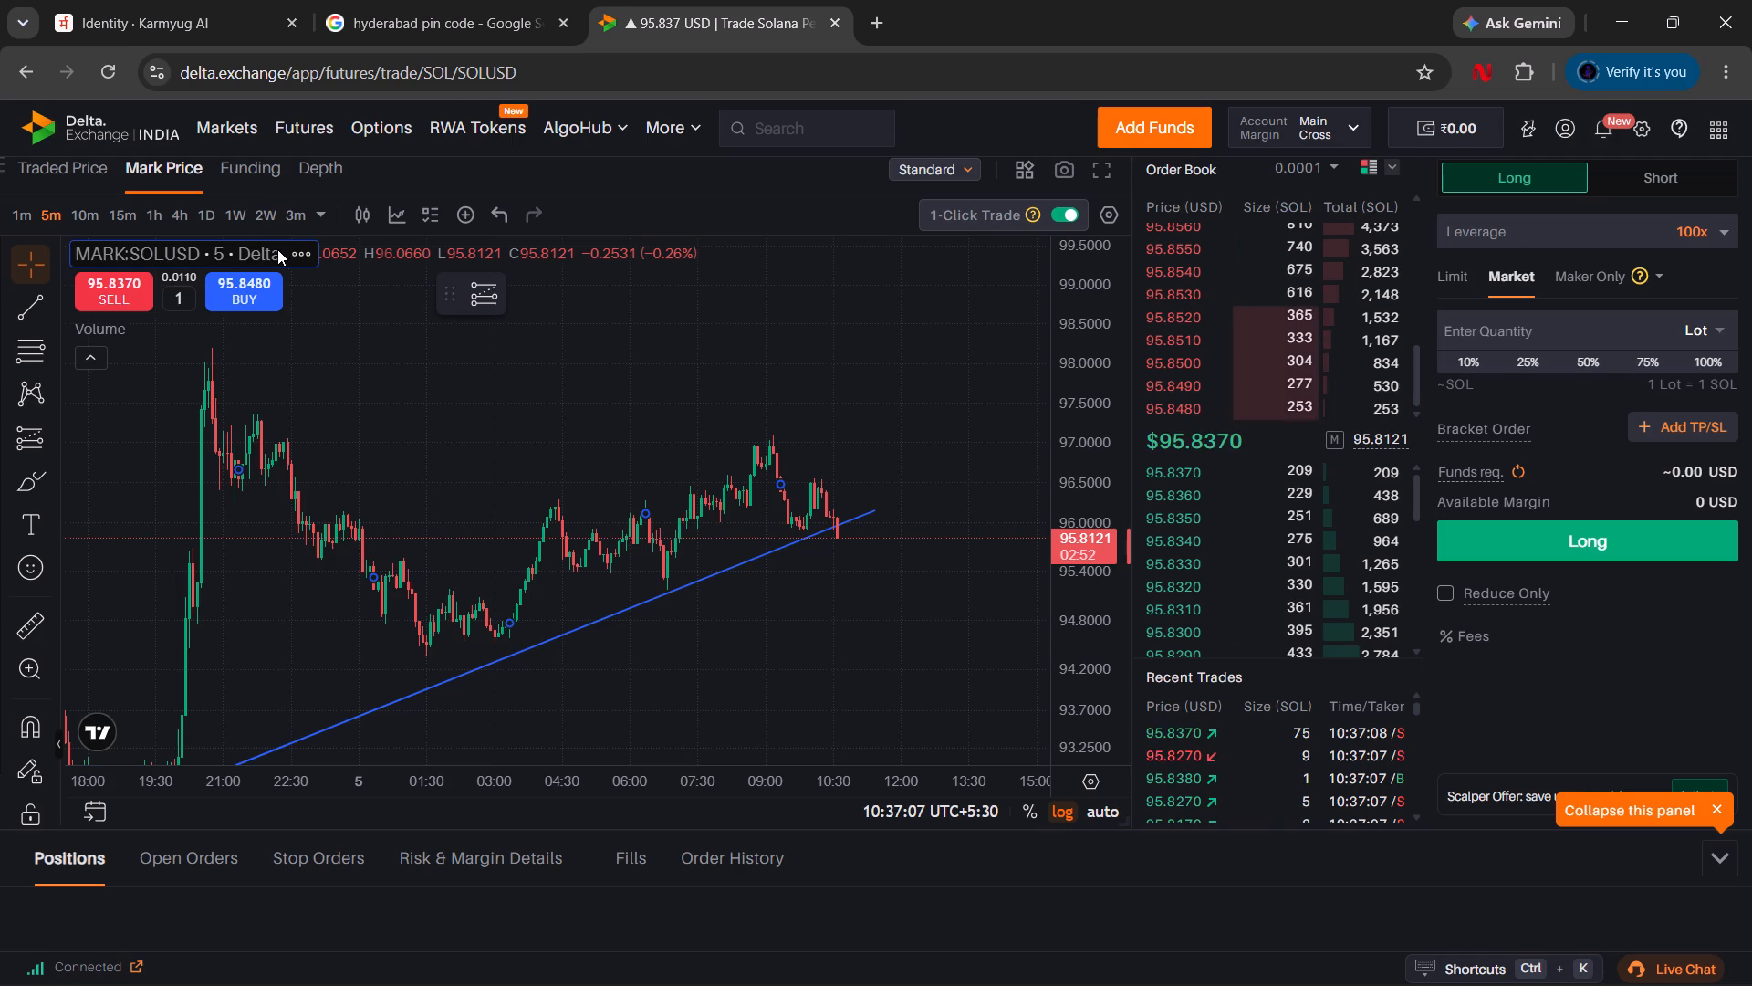
left_click(280, 249)
left_click(287, 122)
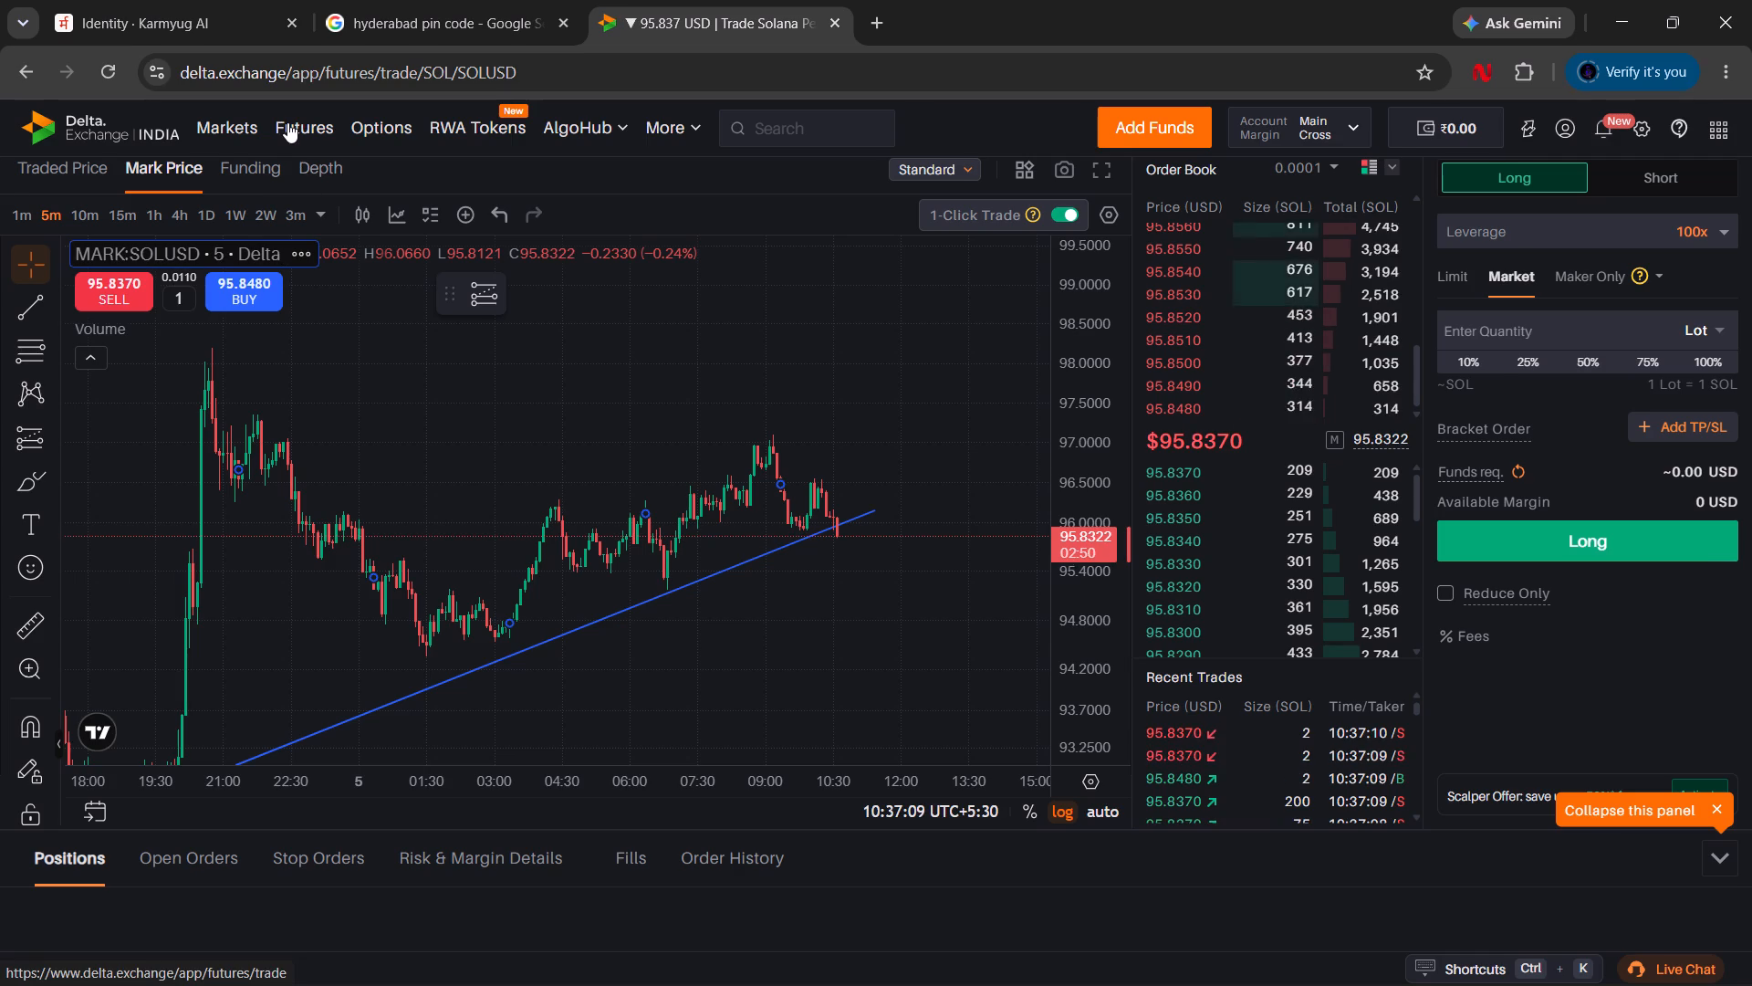
left_click_drag(117, 205, 135, 195)
left_click(135, 195)
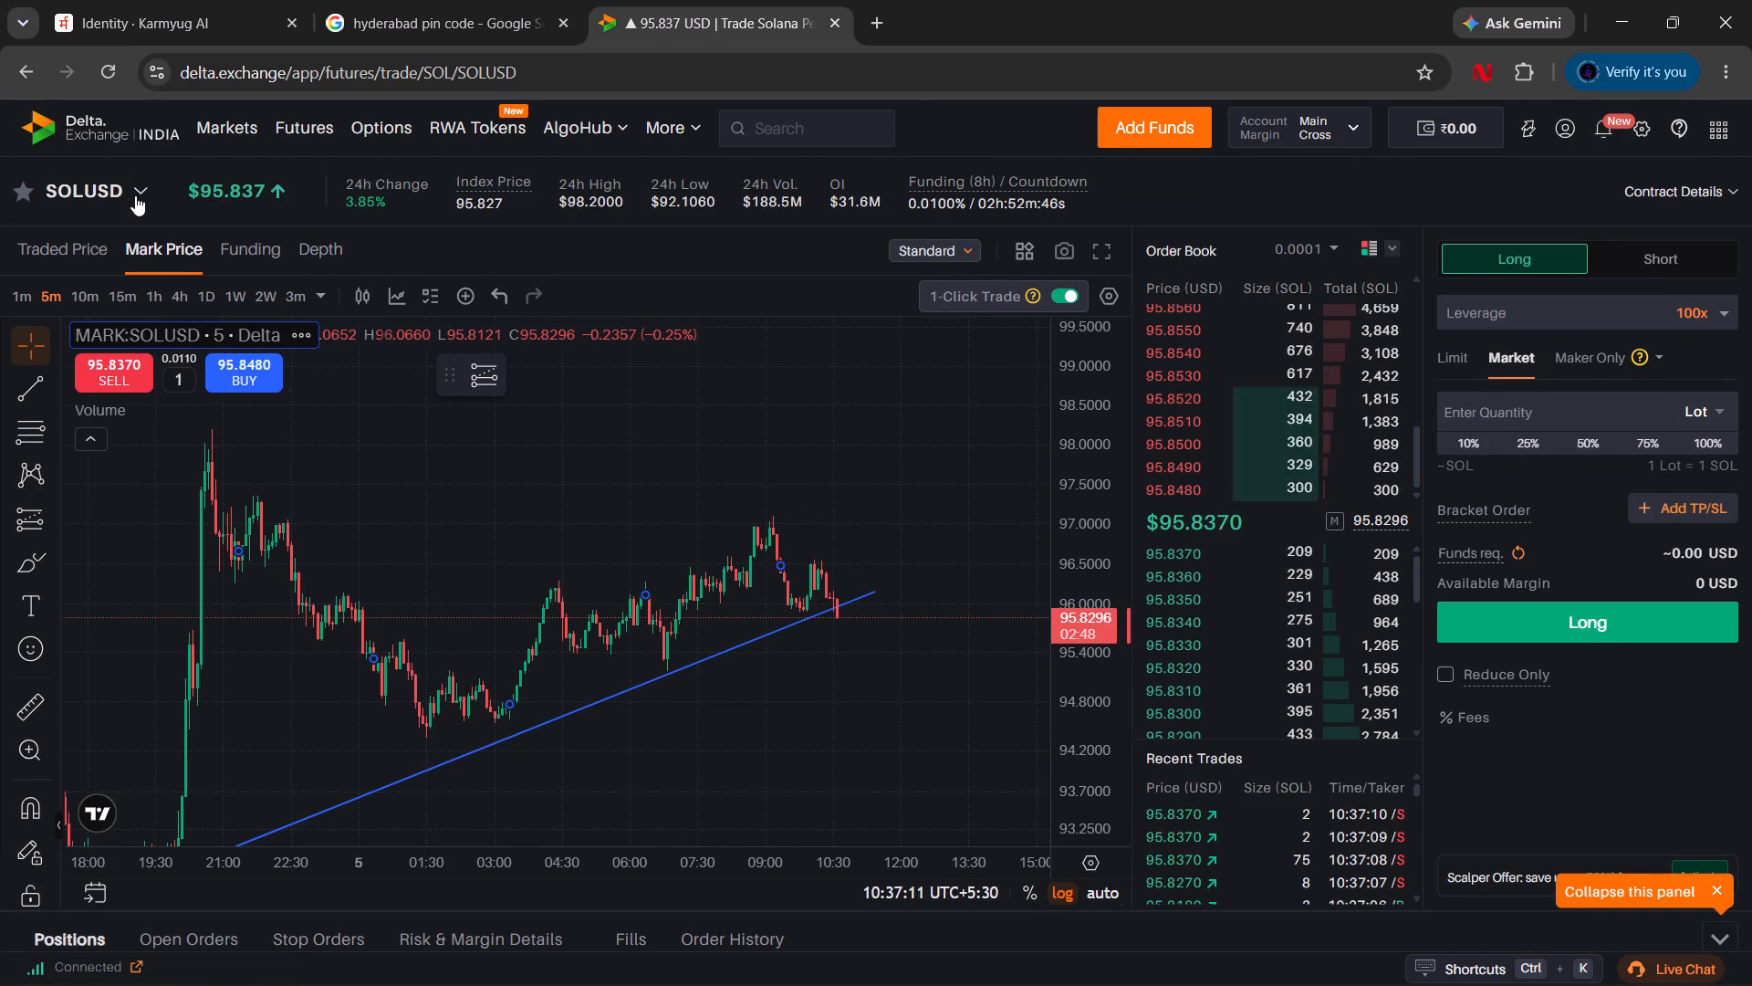
left_click(125, 475)
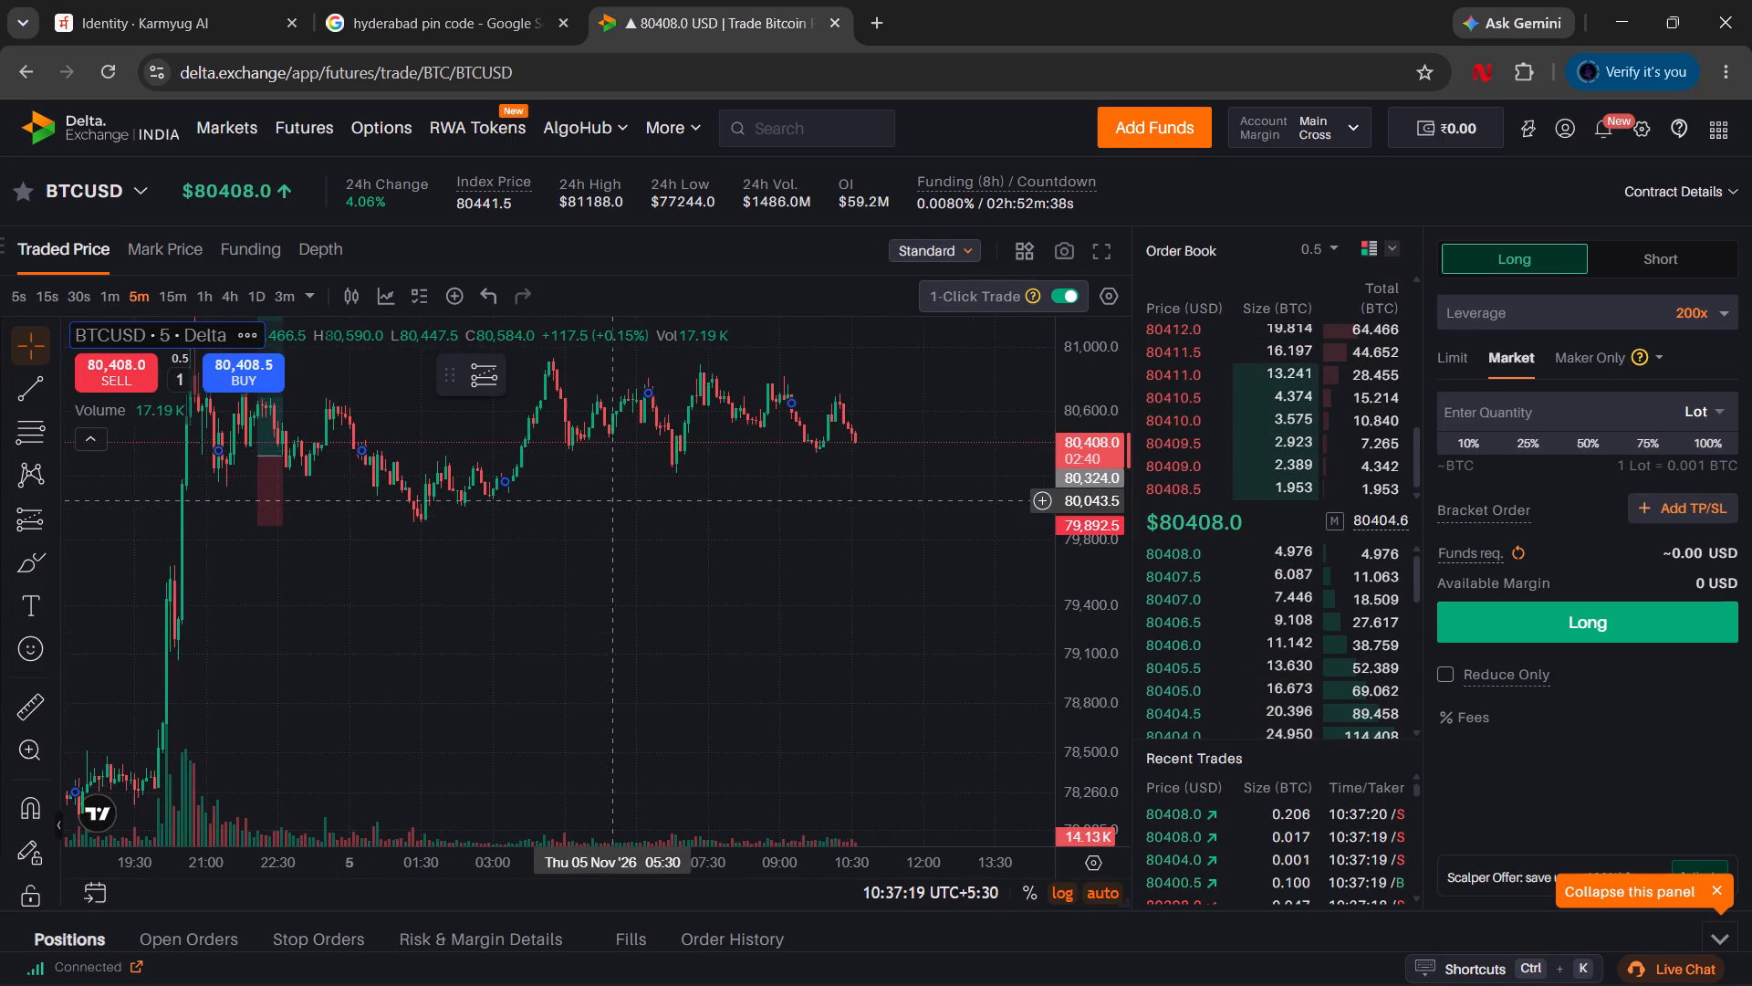
Examine the BTCUSD 5-minute price action on 4 and 5 Nov around the existing long position drawing.
left_click_drag(305, 618, 444, 660)
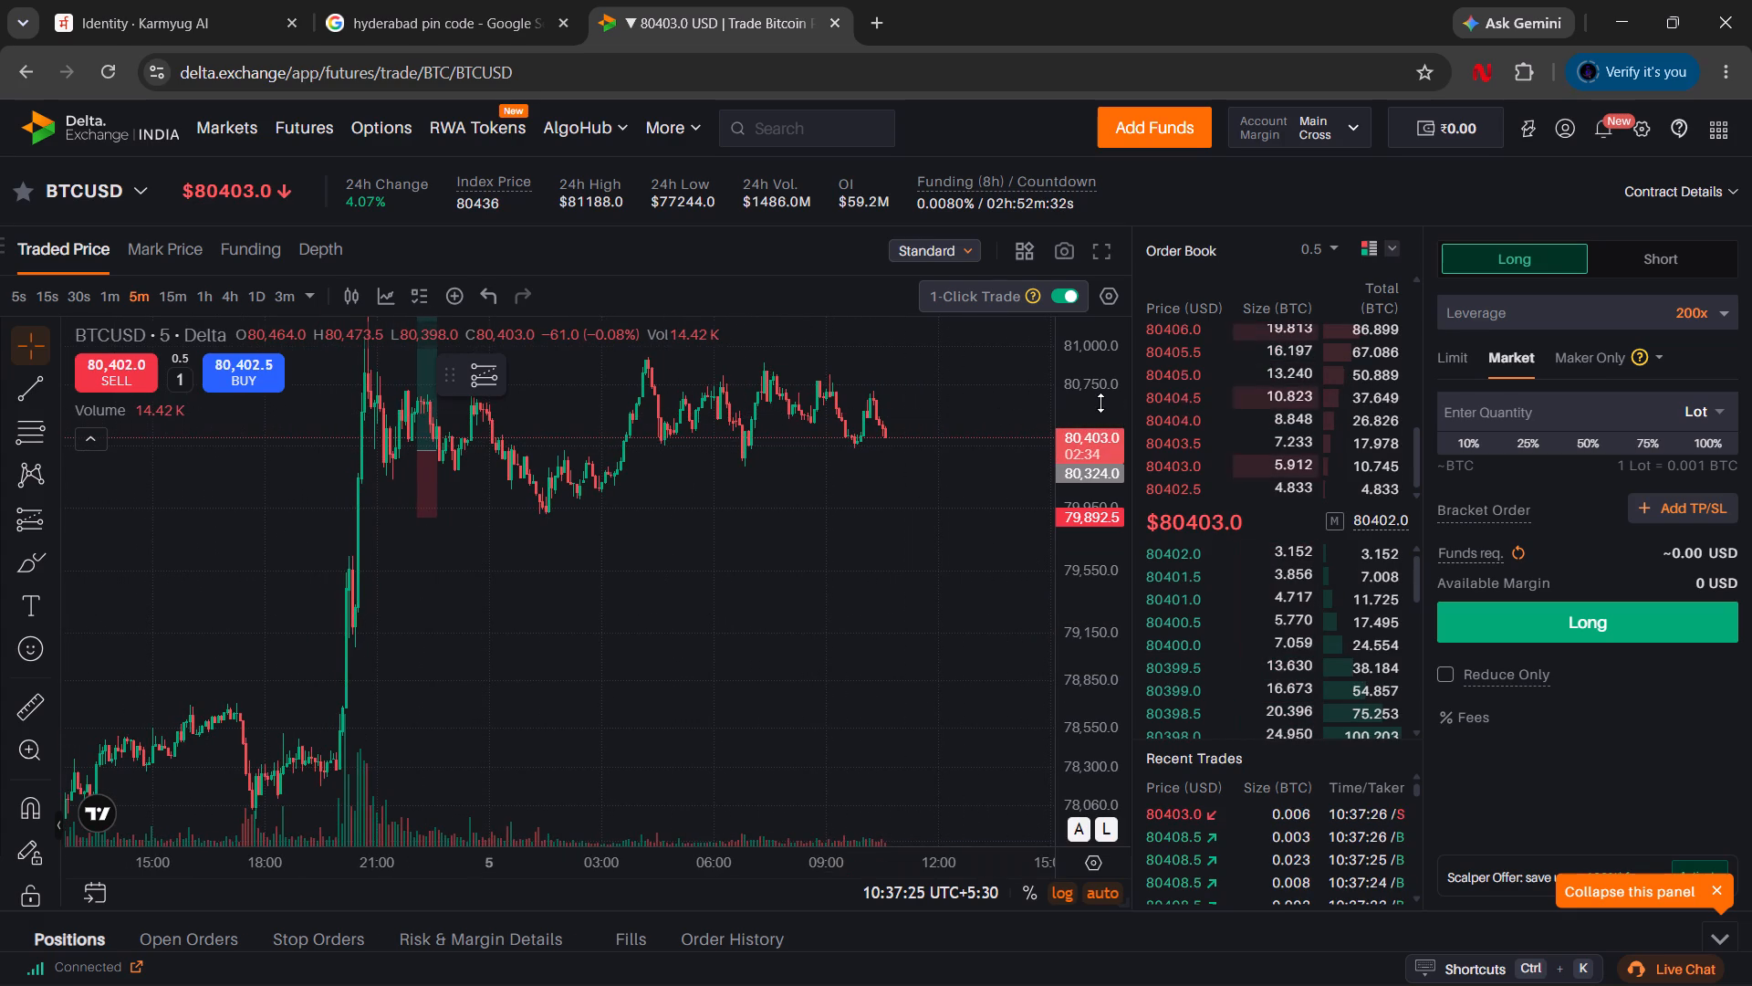
left_click_drag(1100, 403, 1098, 446)
left_click_drag(755, 540, 723, 681)
left_click_drag(624, 657, 651, 725)
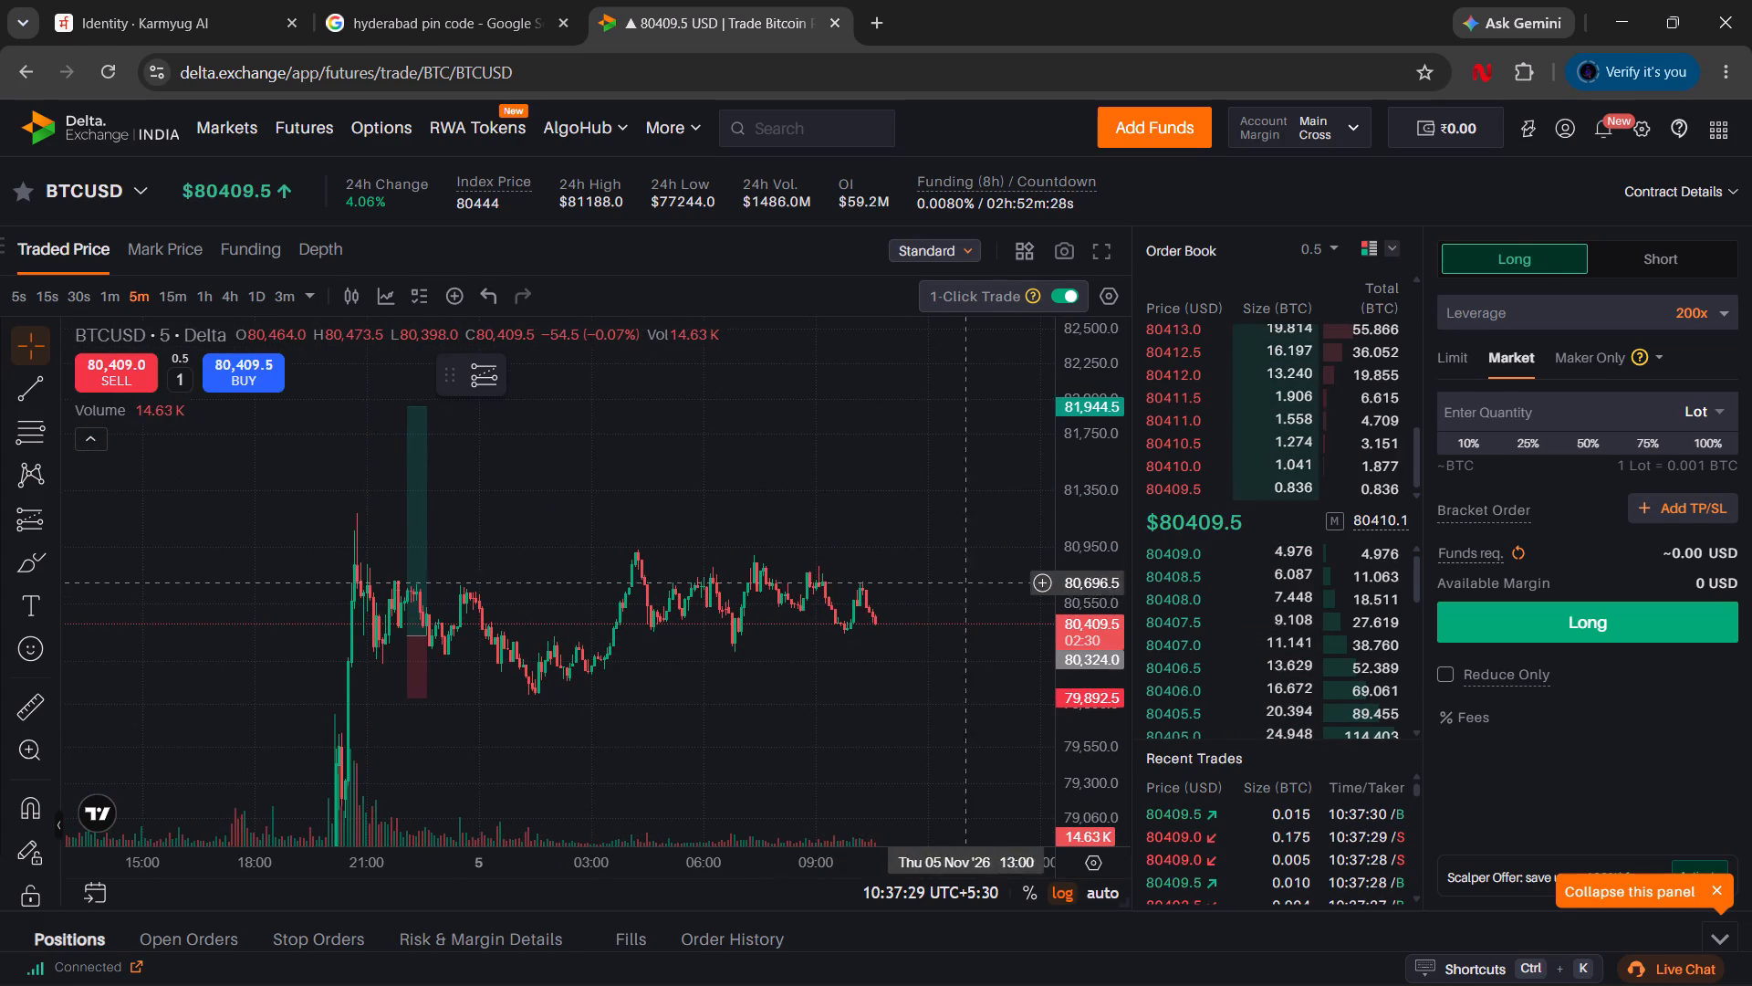
scroll(821, 537, "left", 1)
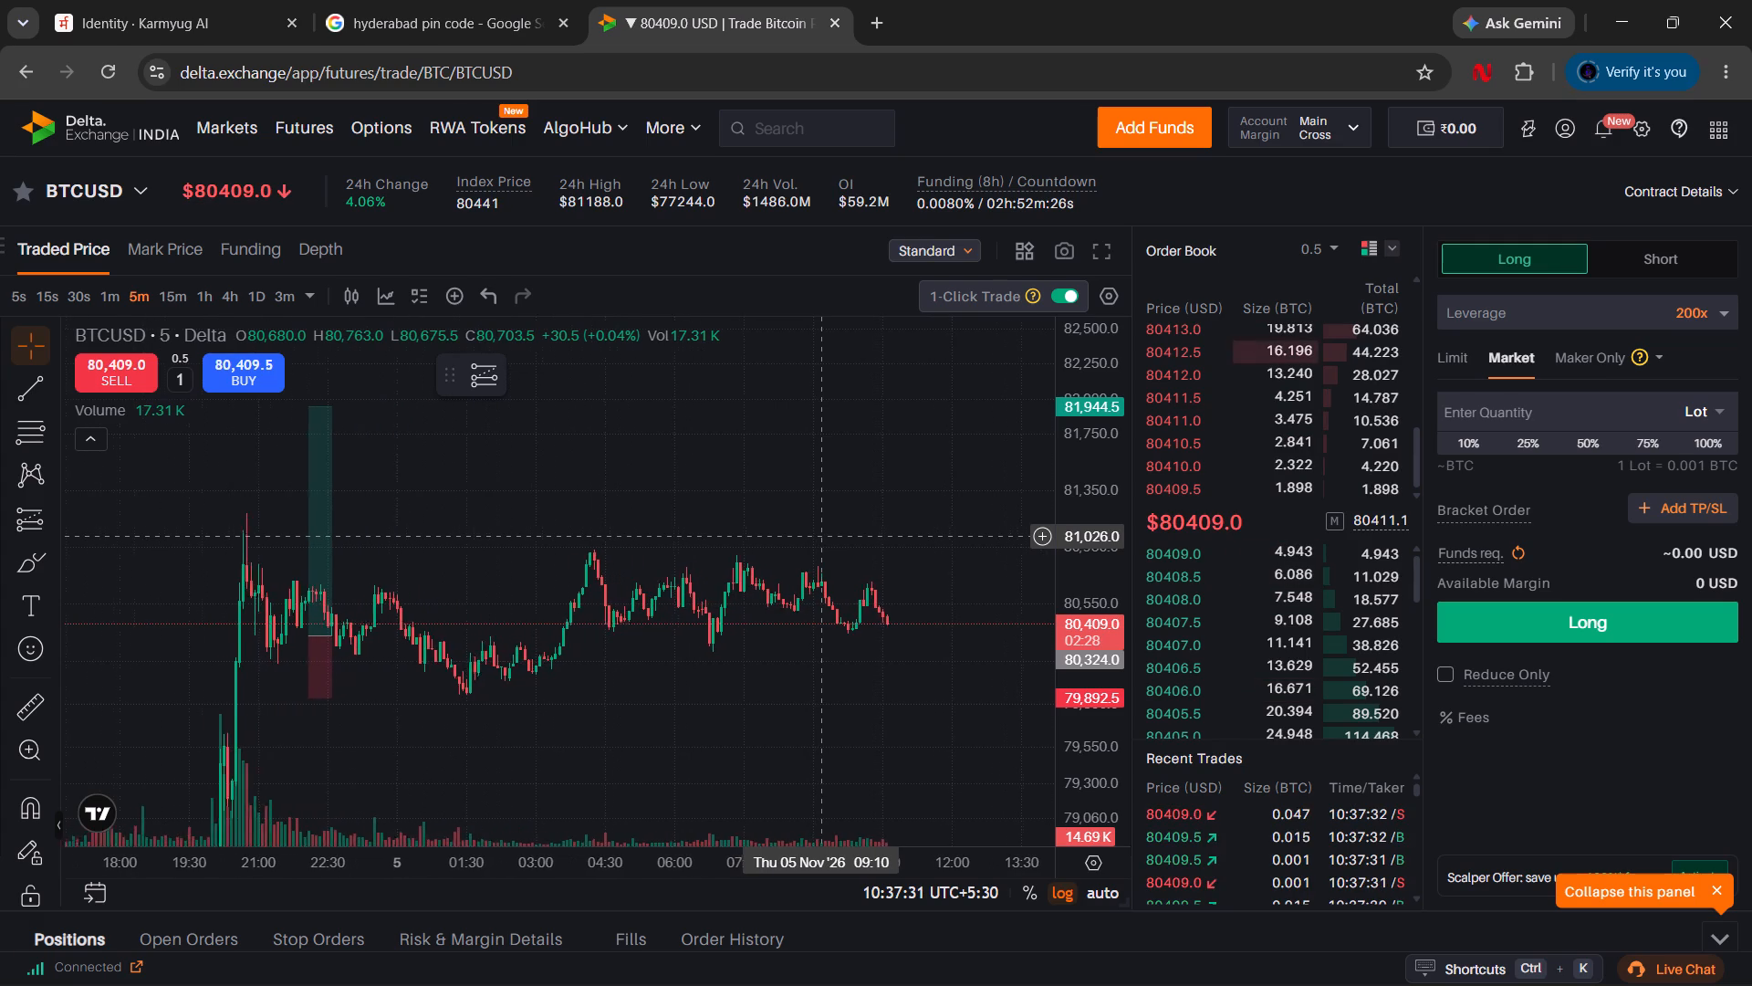
left_click_drag(506, 750, 593, 737)
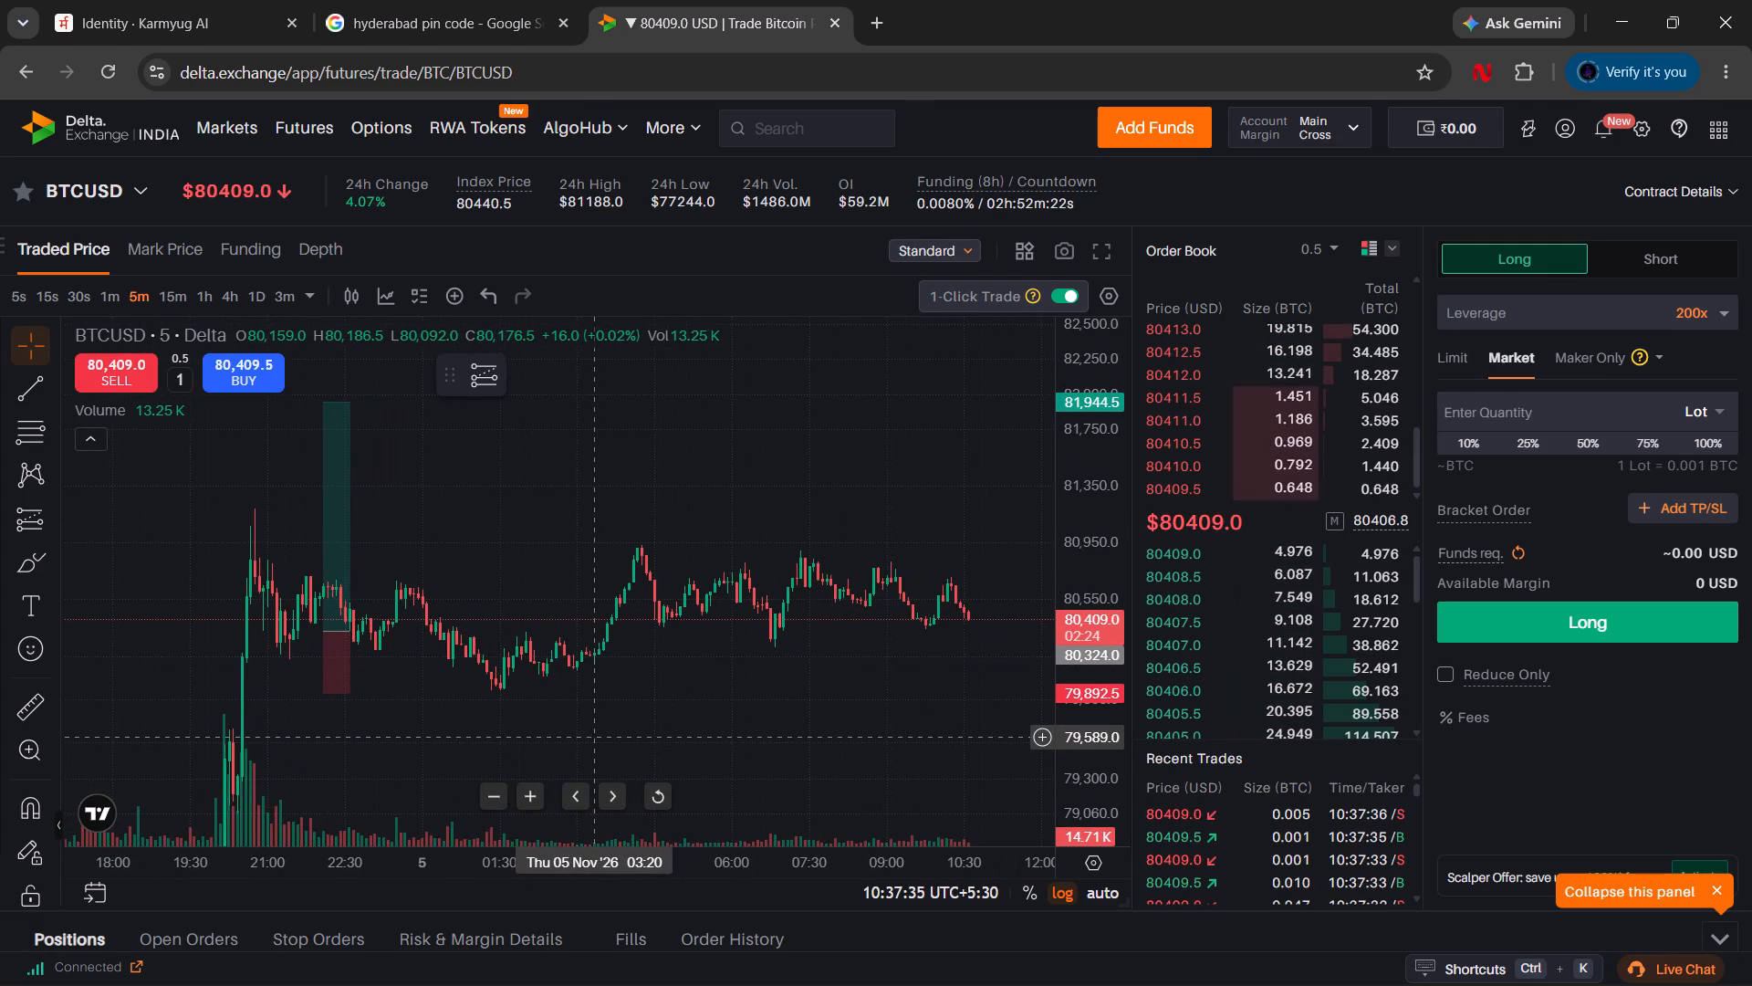
left_click_drag(579, 724, 519, 706)
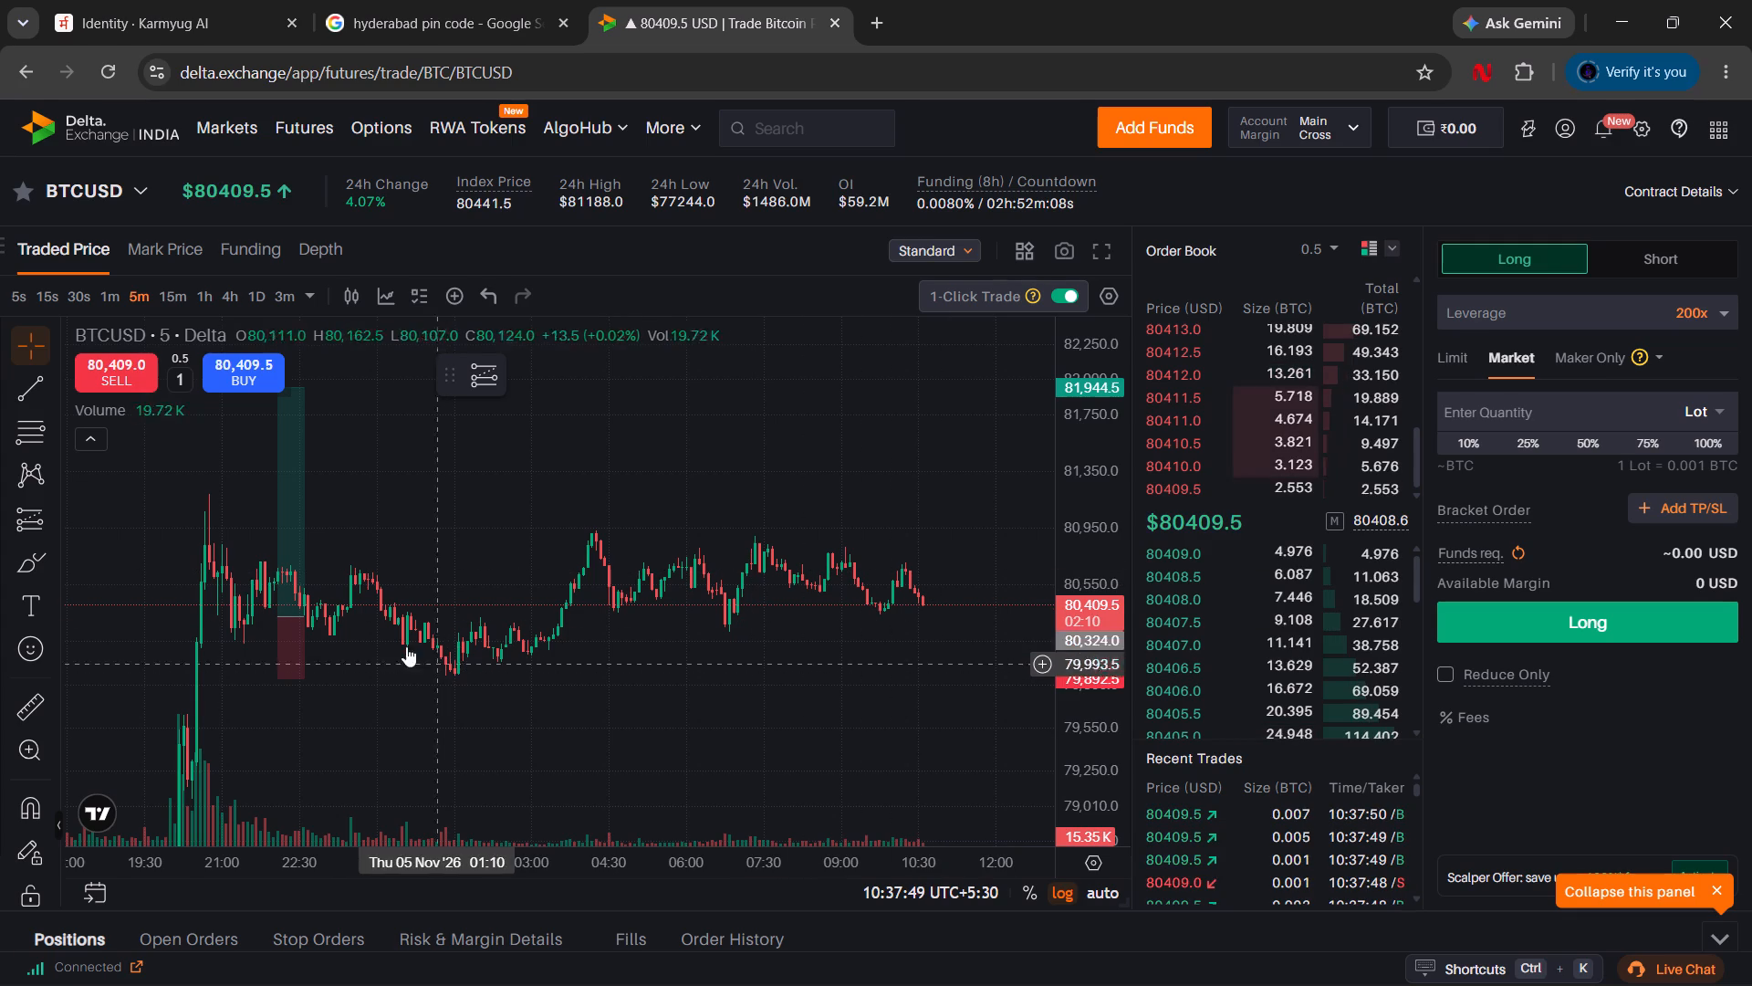
left_click(485, 484)
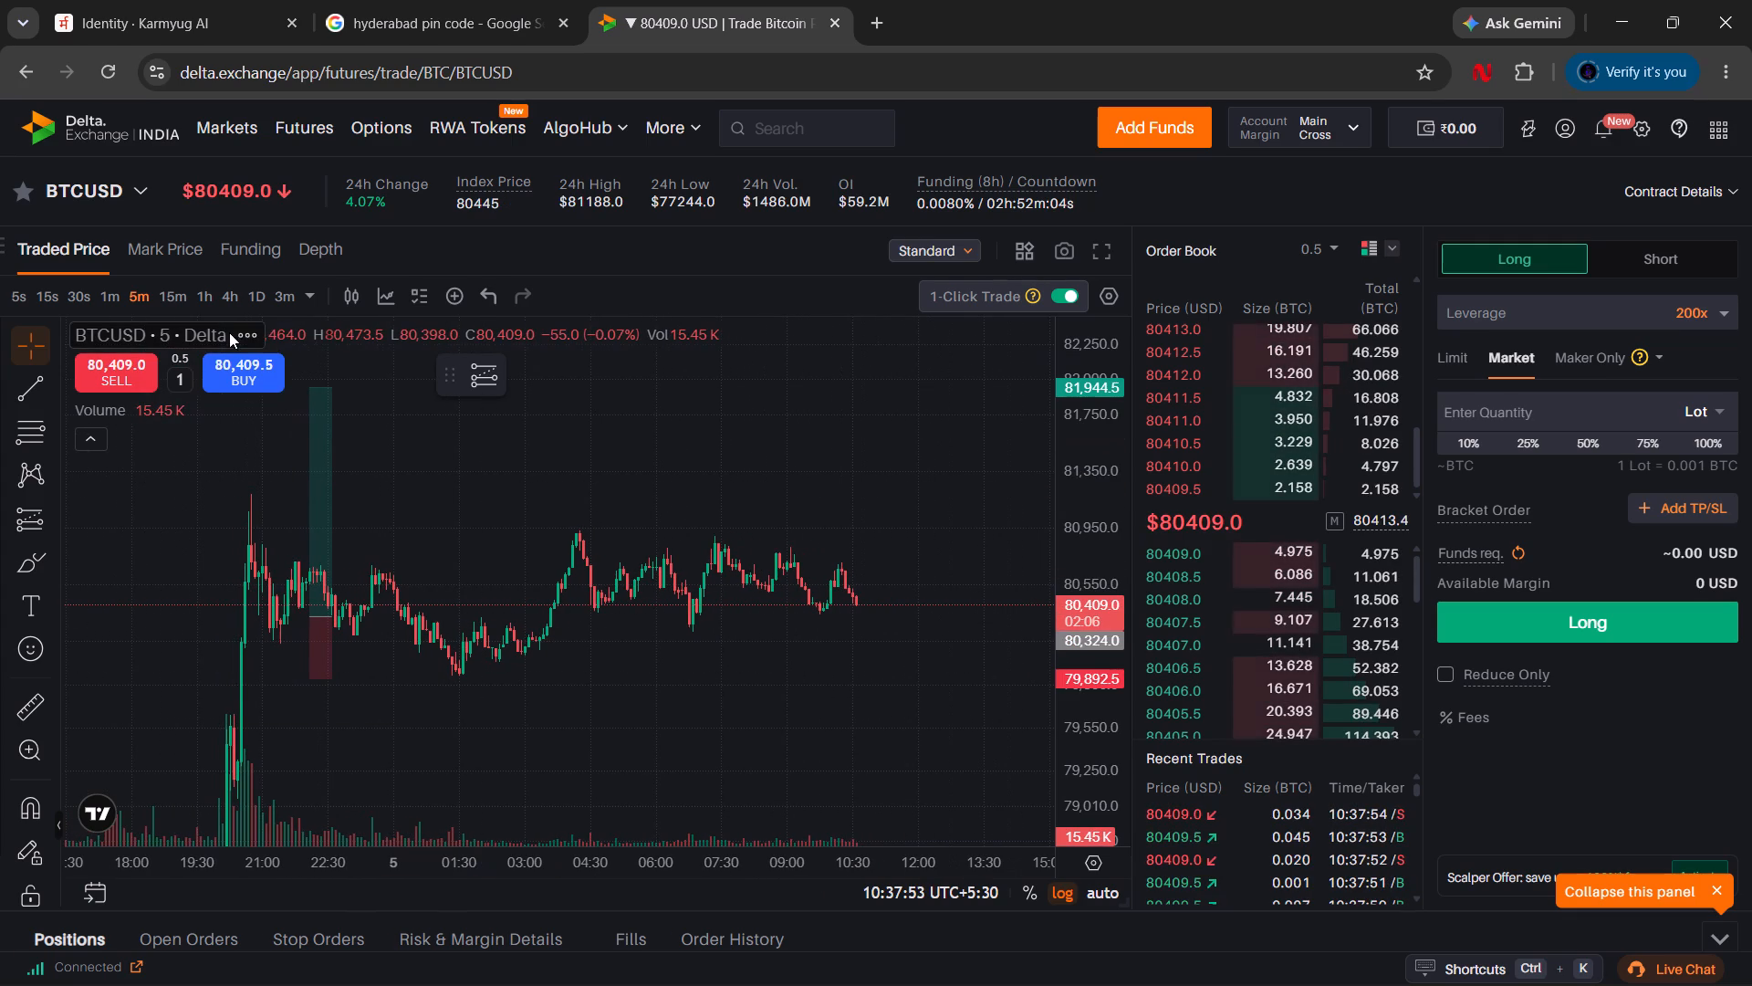
Switch the trading view to the XAUTUSD Tether Gold Token perpetual contract.
left_click(145, 189)
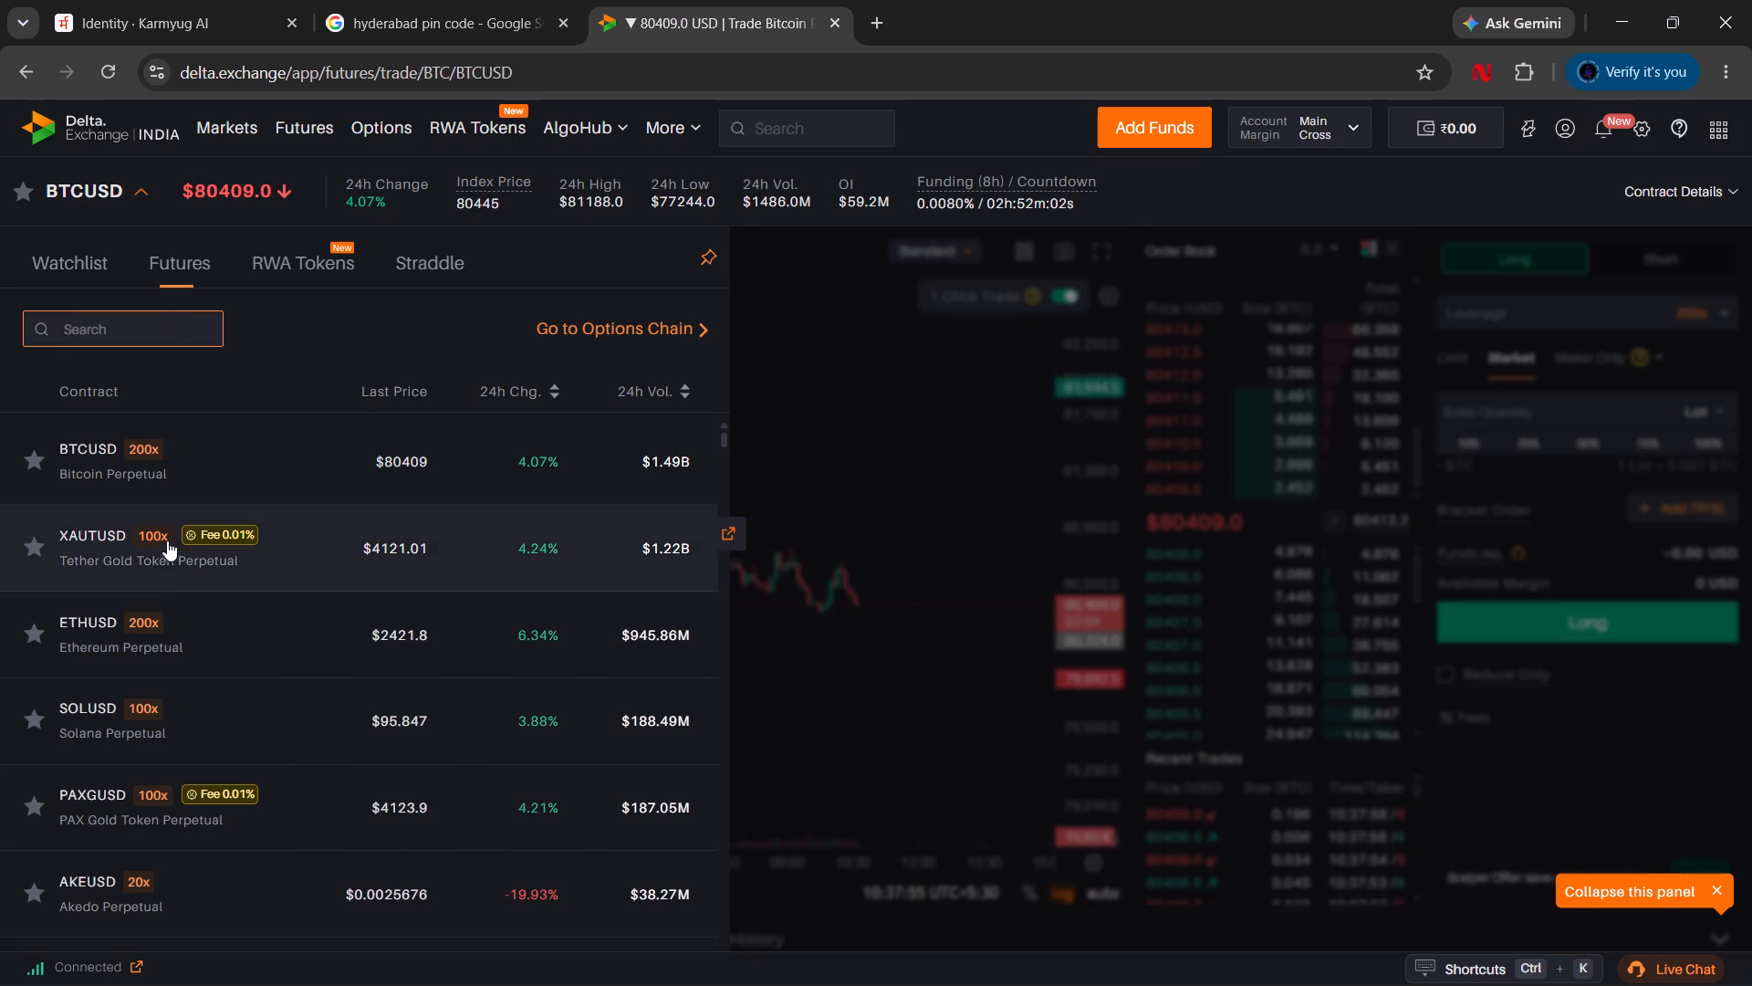
left_click(167, 556)
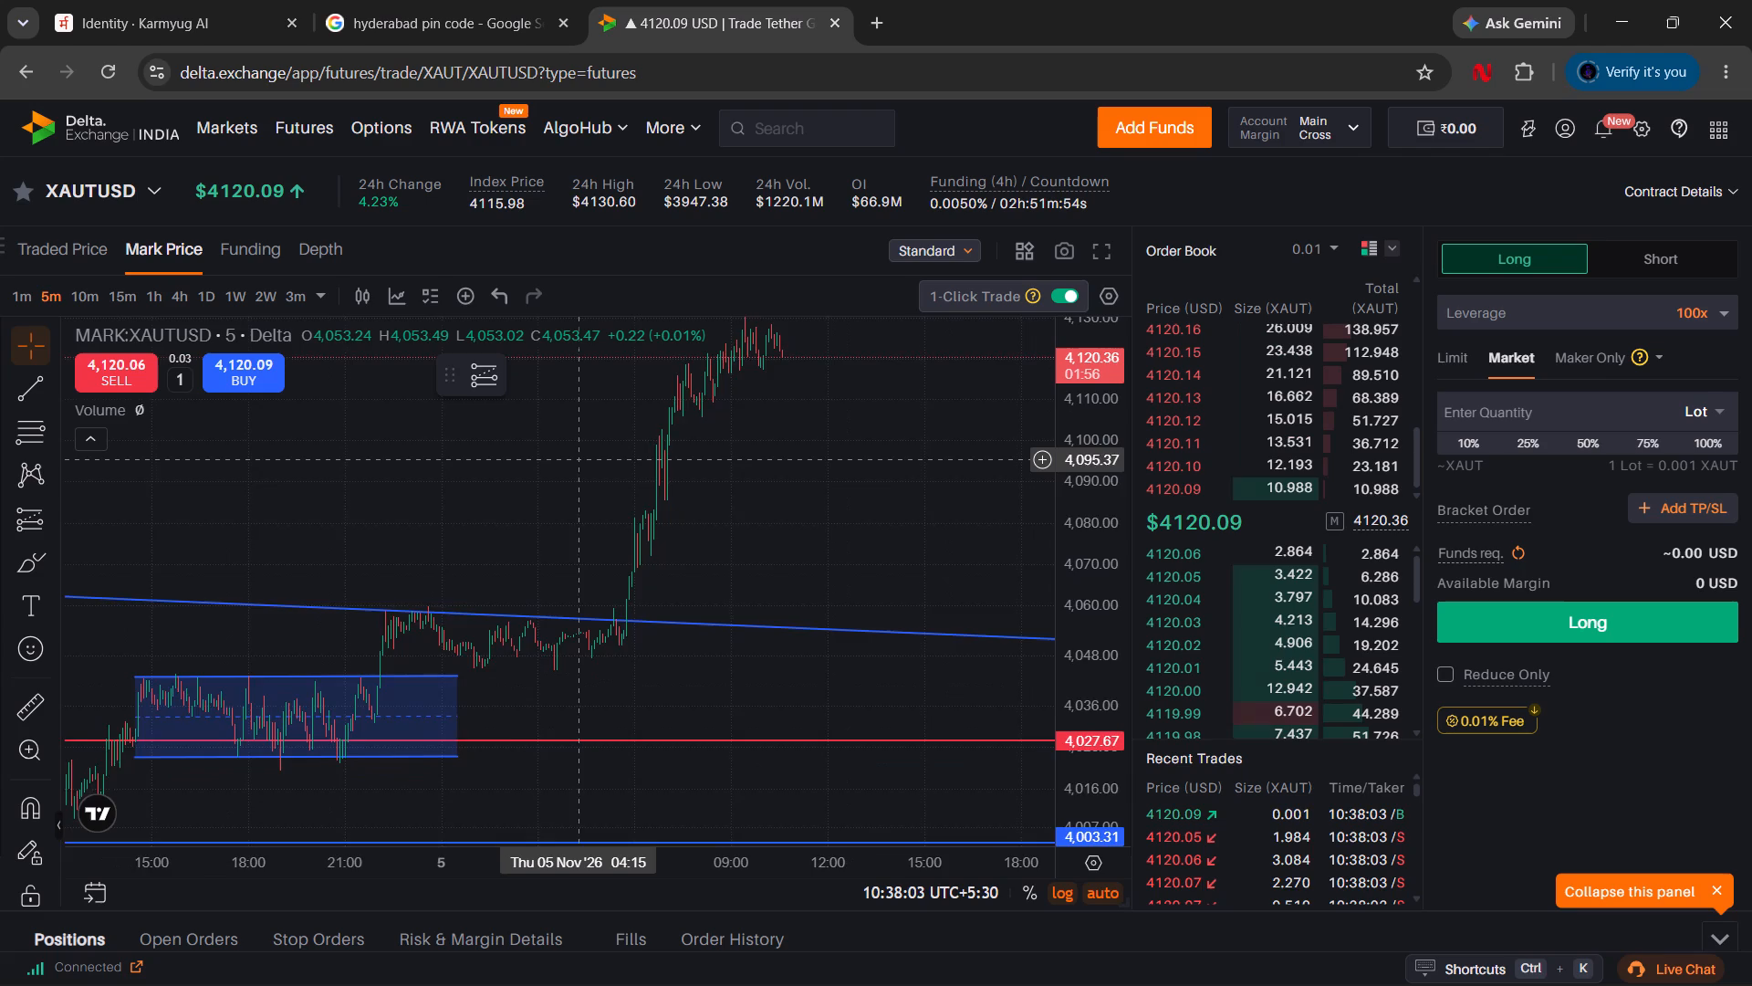
Examine the XAUTUSD 5-minute price action around the drawn channel, falling trend line and horizontal levels.
left_click_drag(632, 433, 572, 526)
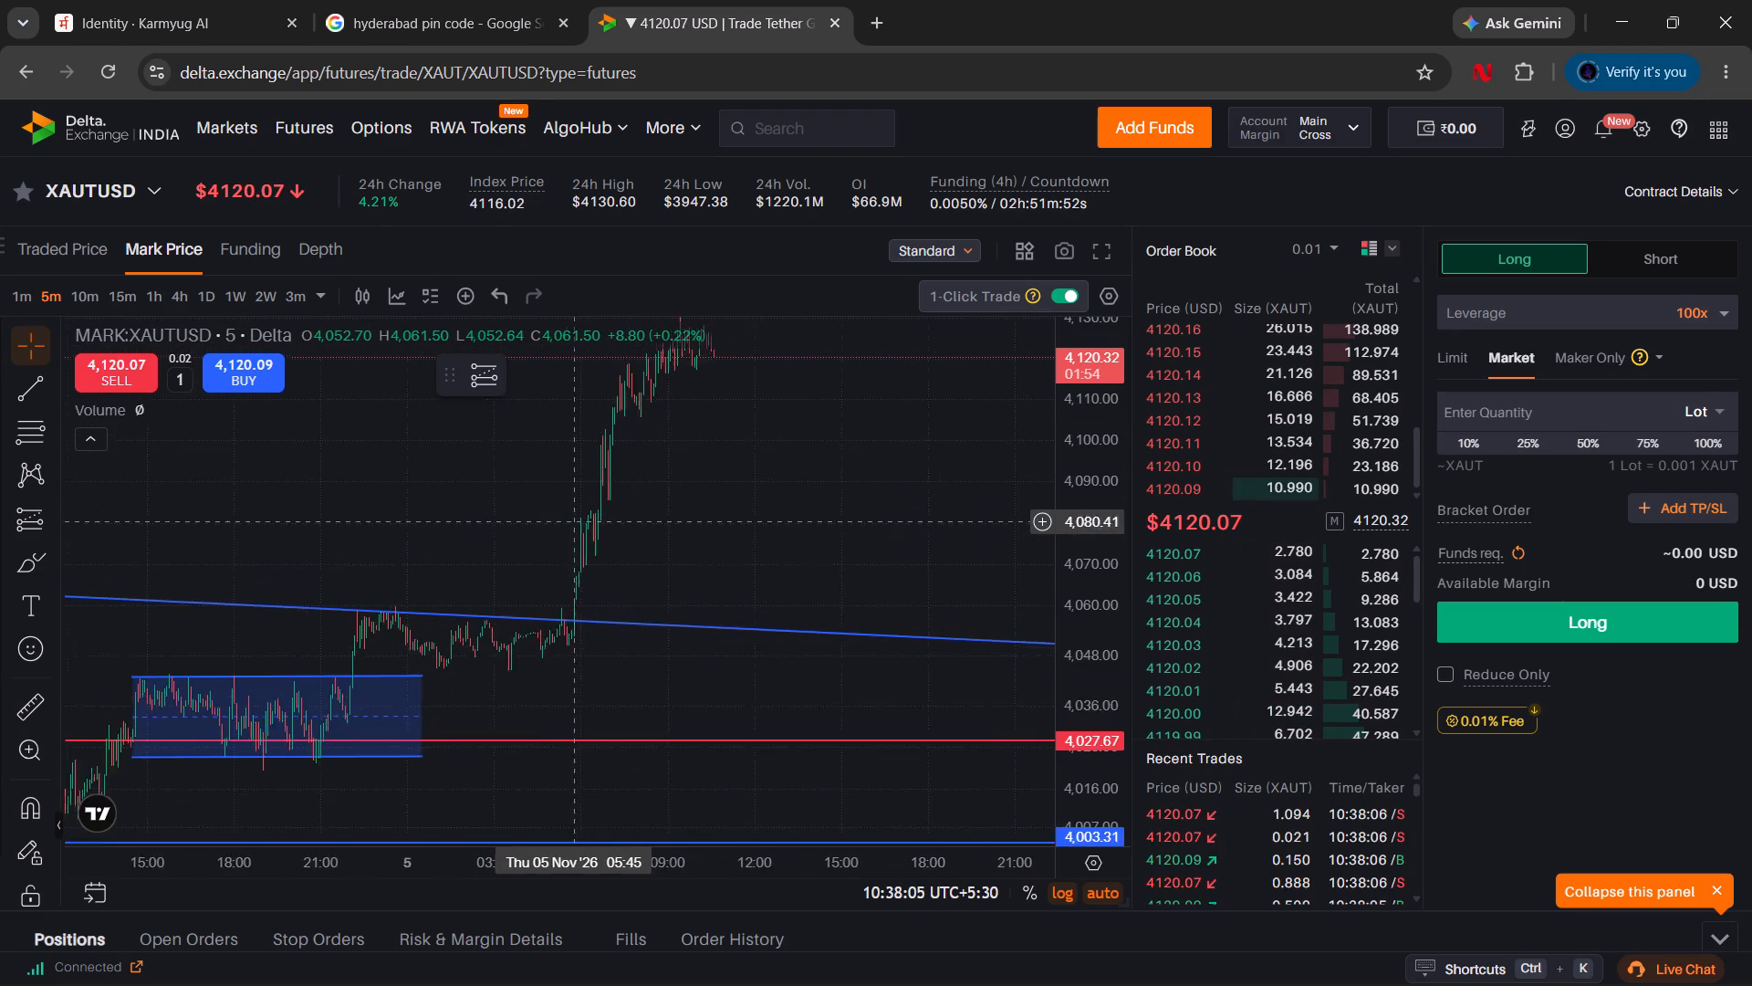
left_click_drag(572, 526, 548, 561)
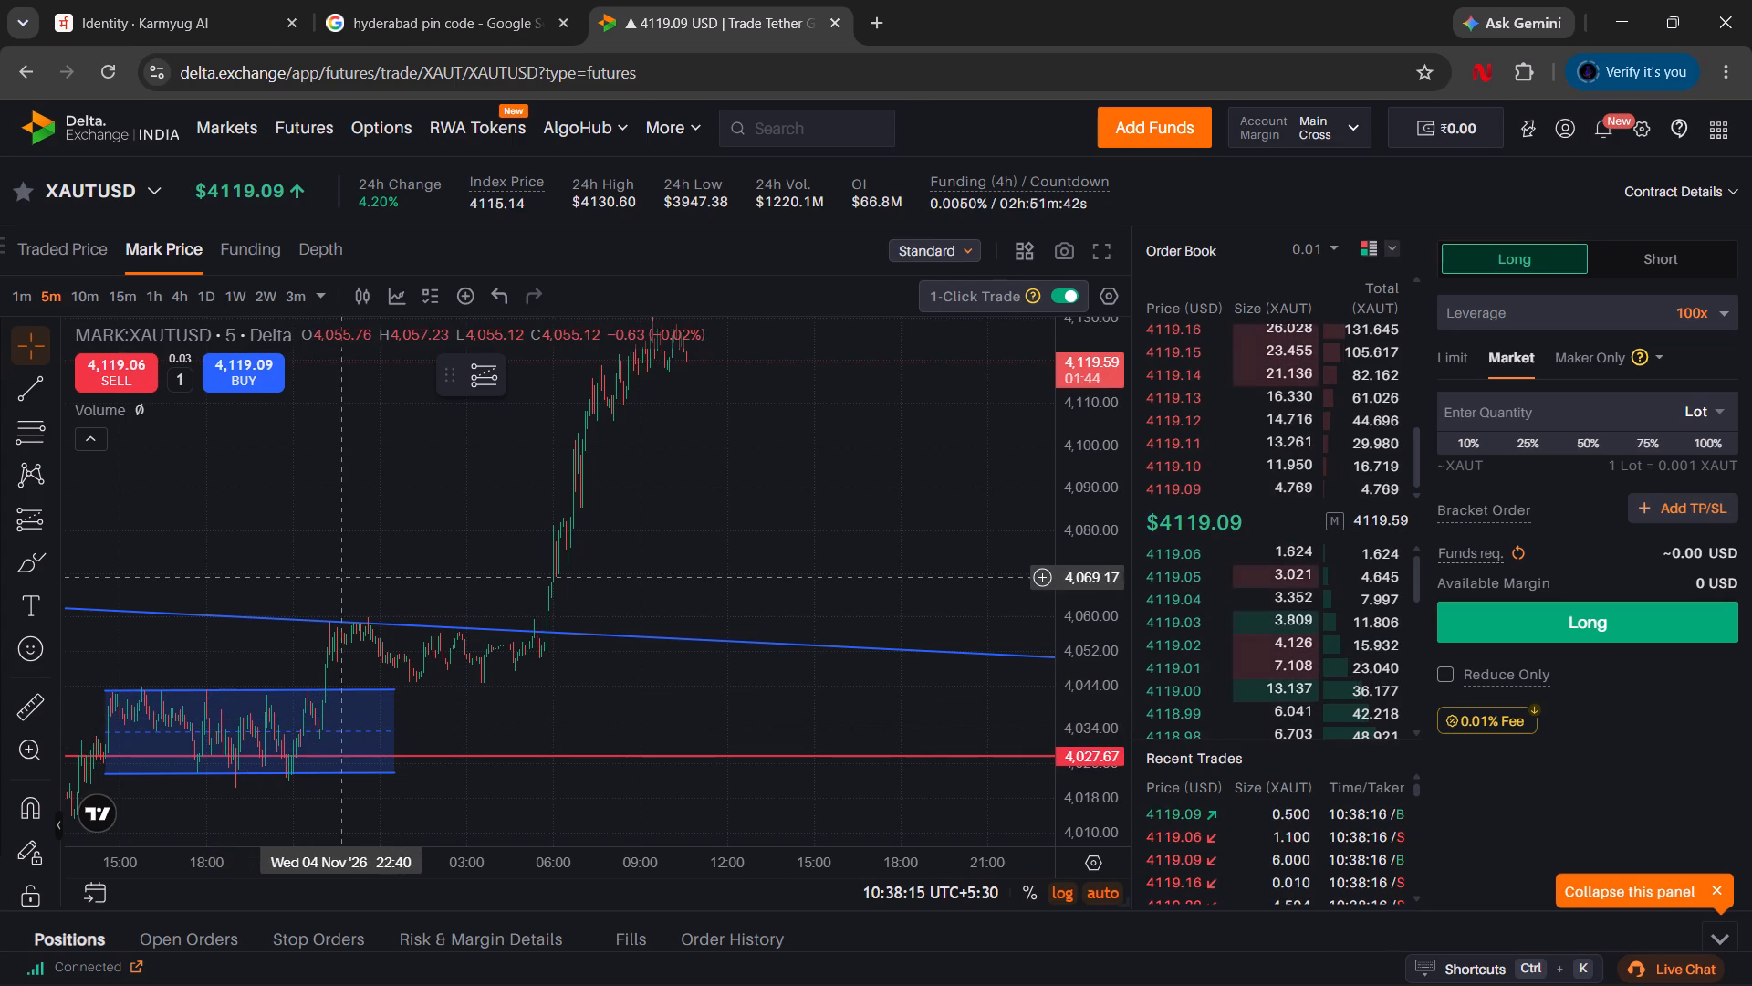
left_click_drag(461, 506, 369, 550)
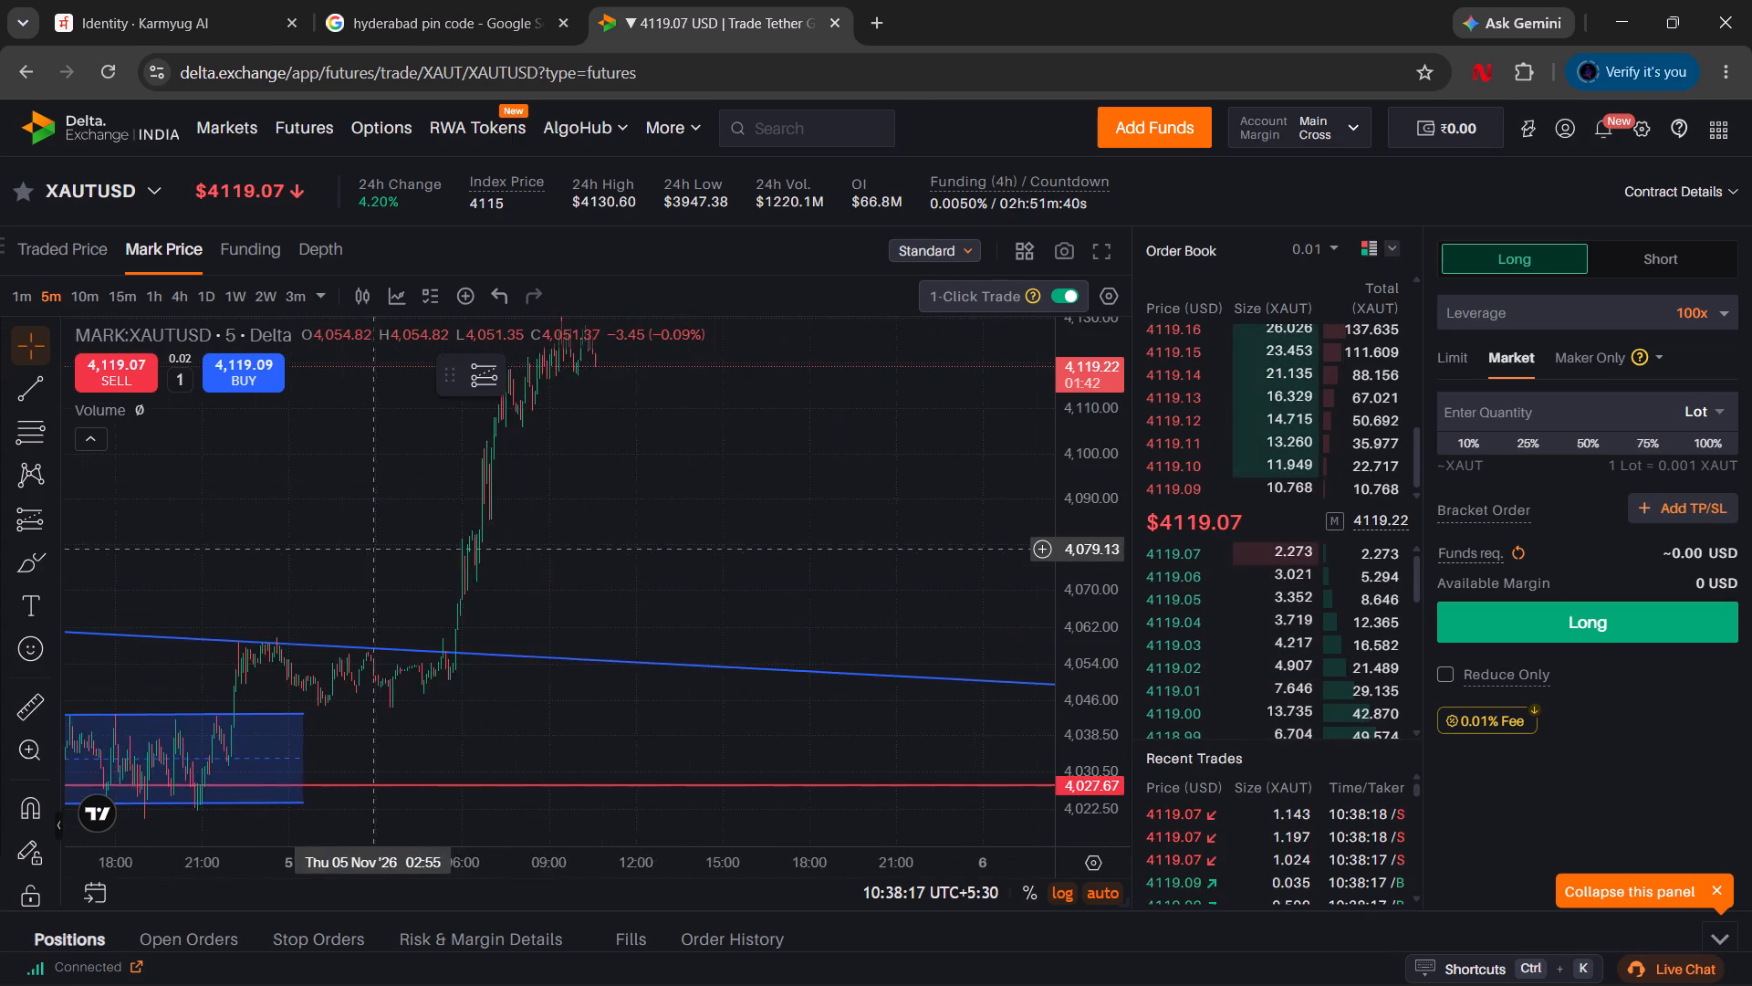
left_click_drag(369, 550, 354, 558)
left_click_drag(1096, 458, 1094, 577)
left_click_drag(653, 447, 601, 622)
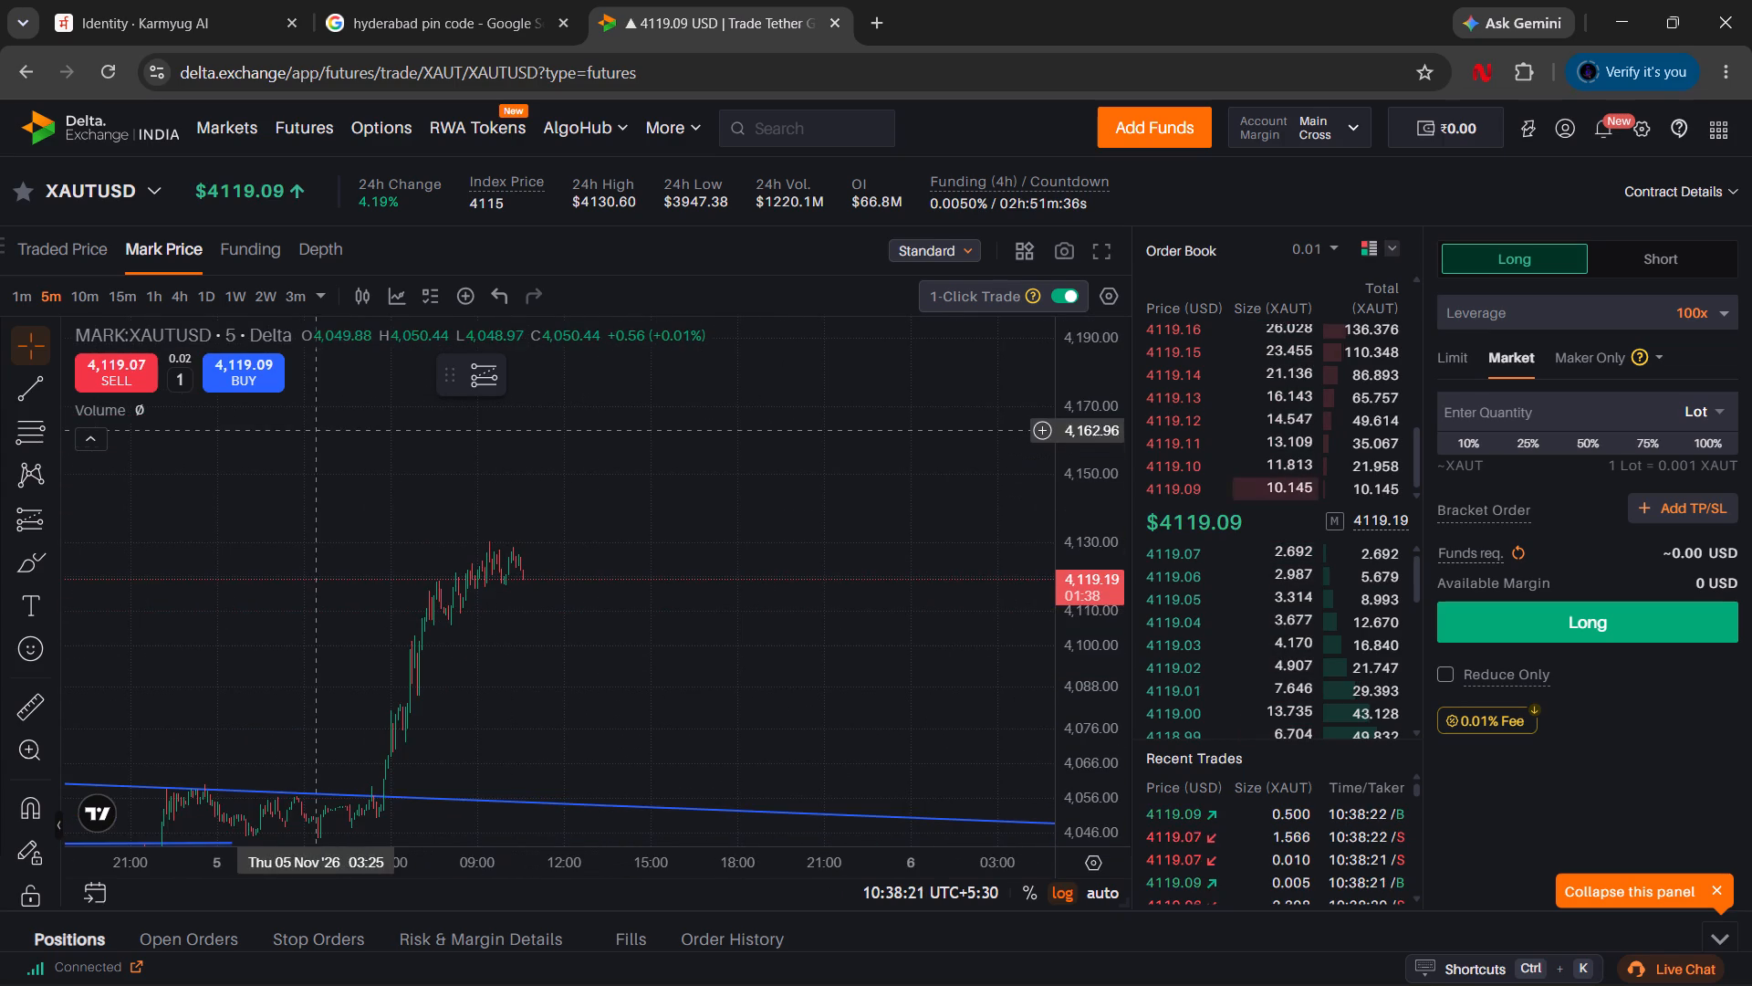
Set the XAUTUSD chart to the 15-minute interval and bring the latest candles and drawn levels into view.
left_click(122, 289)
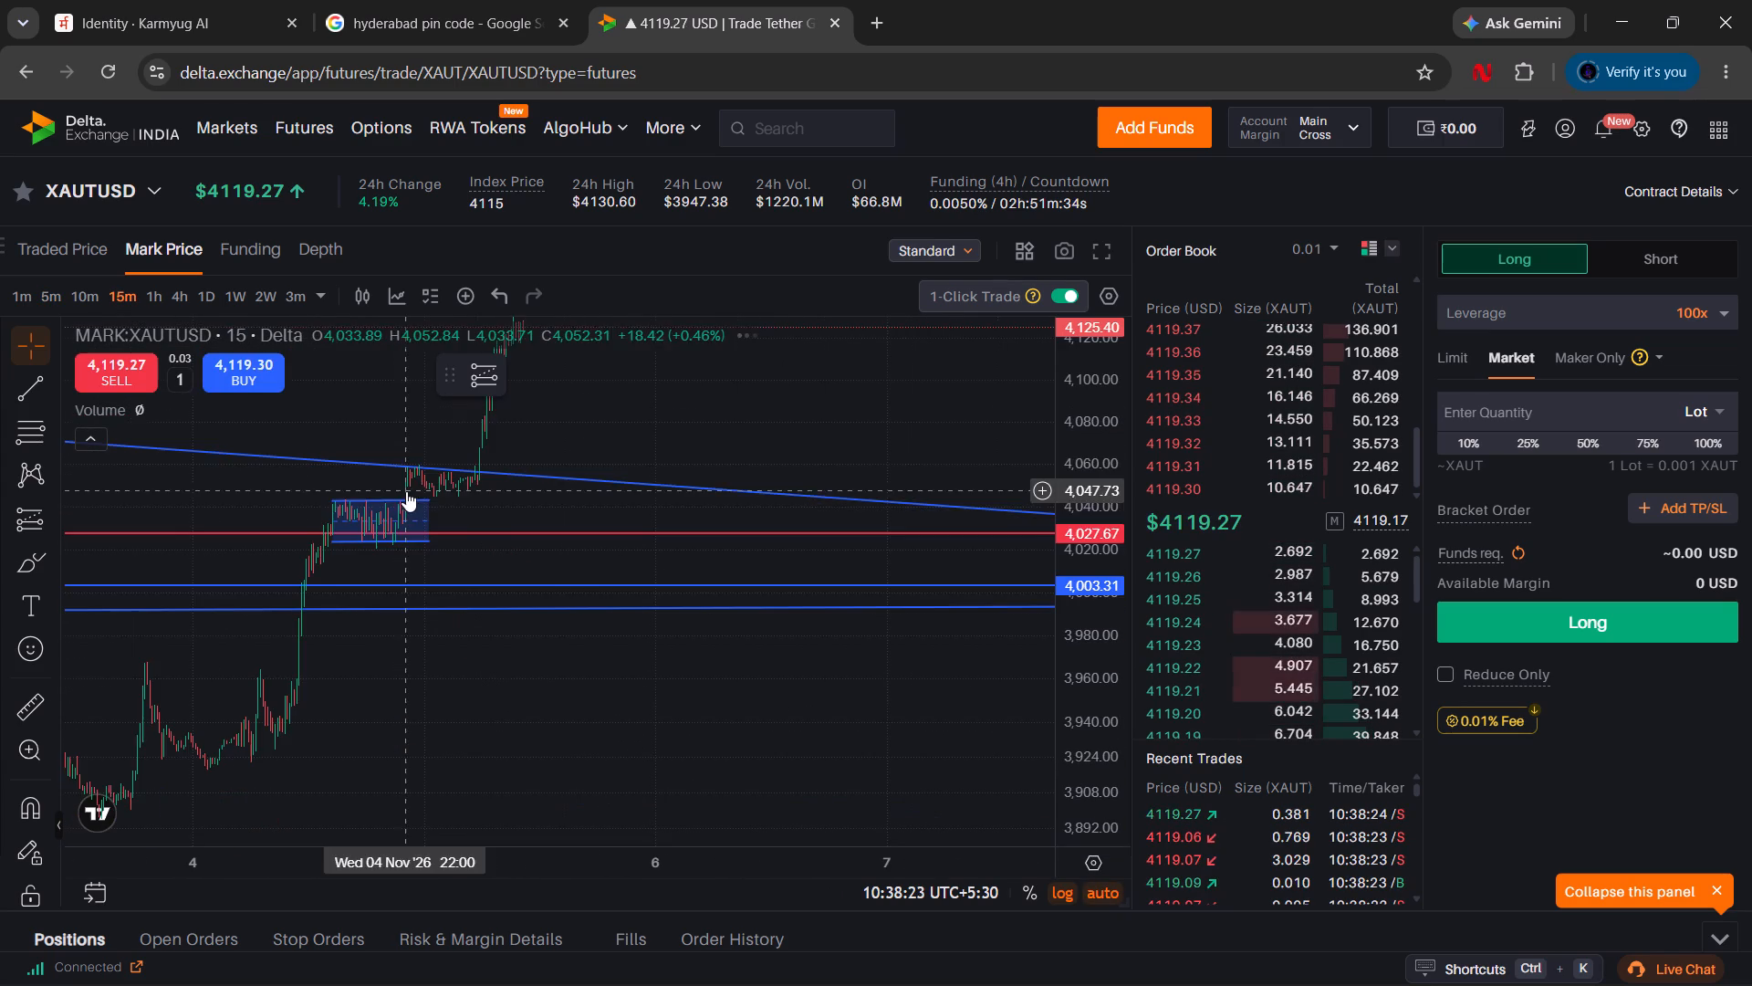
left_click_drag(641, 412, 649, 486)
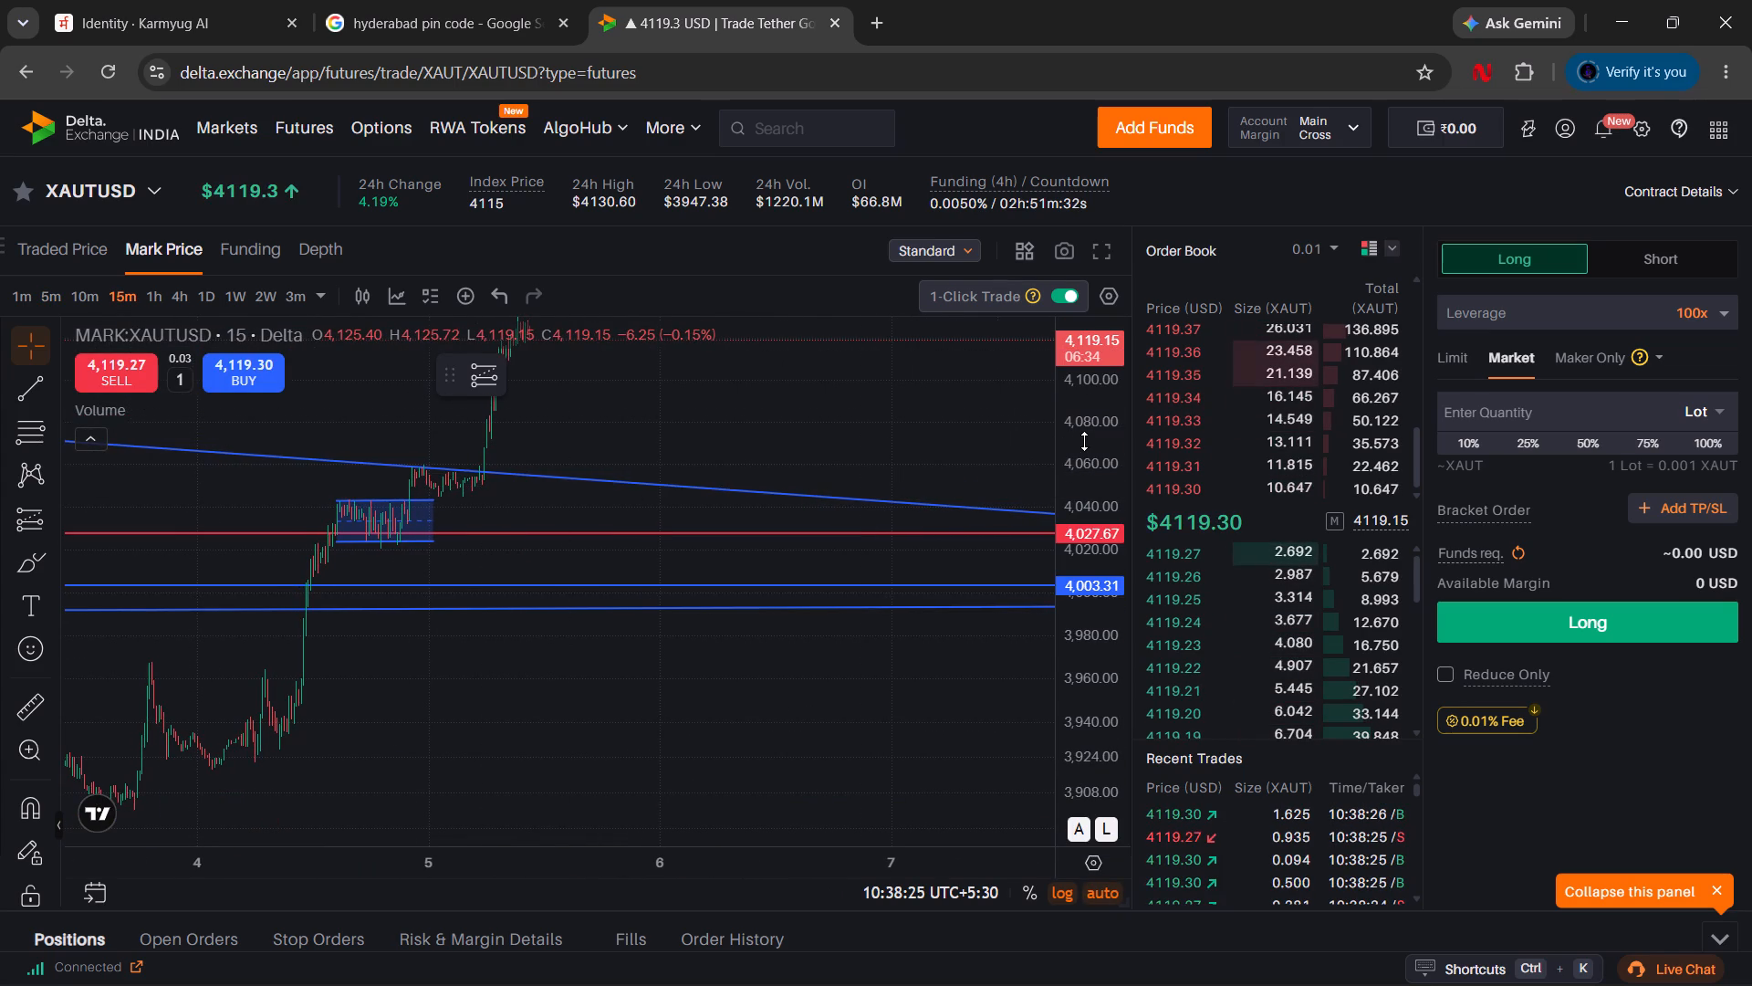
left_click_drag(1086, 440, 1088, 486)
left_click_drag(923, 401, 920, 535)
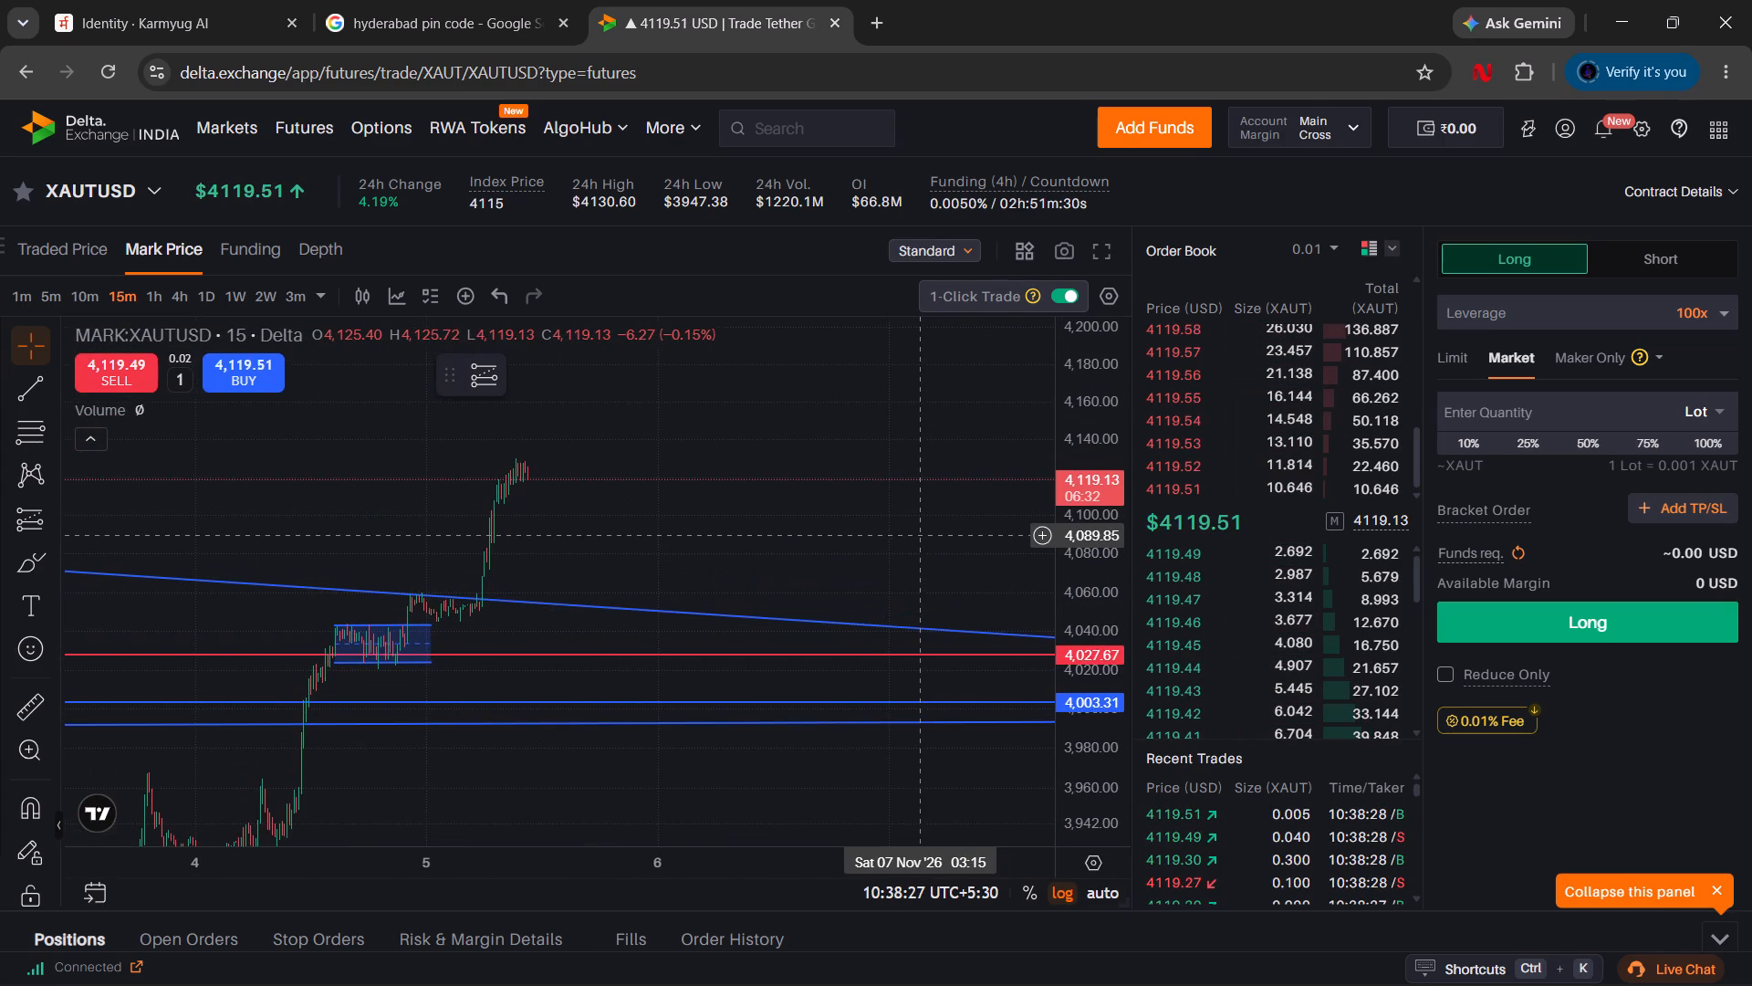
Set the XAUTUSD chart to the 5-minute interval and bring the 5 Nov rally and latest candles into close view.
left_click(57, 302)
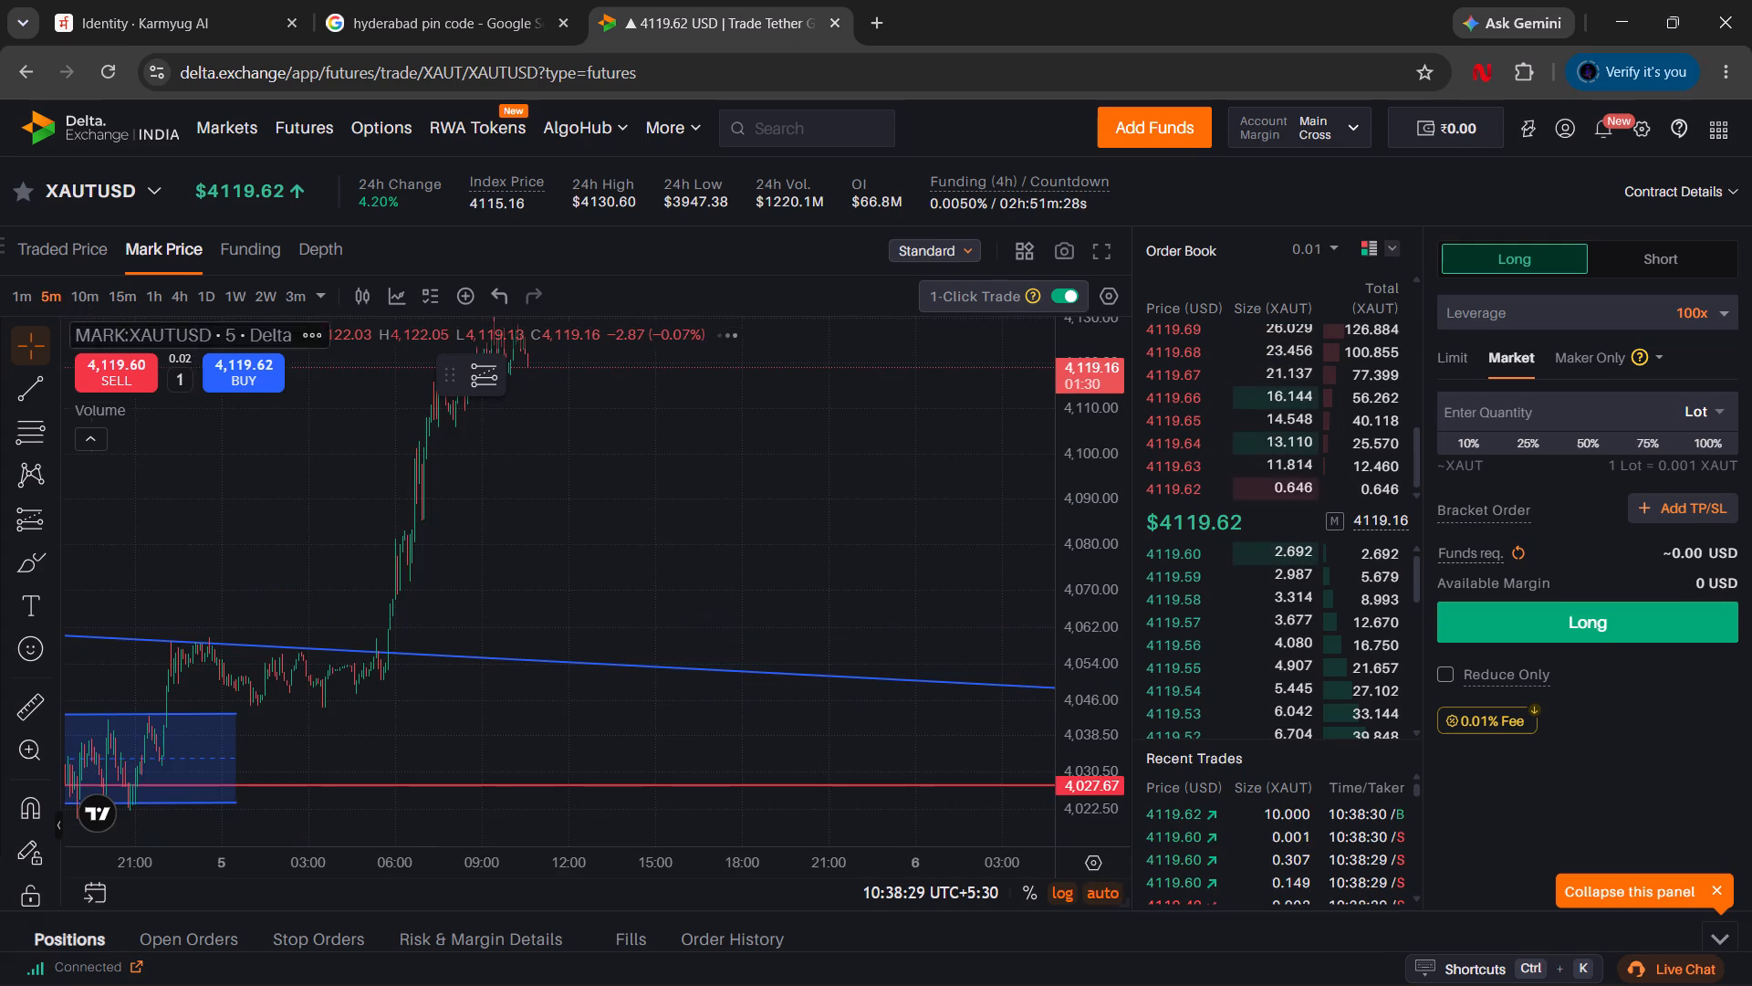
left_click_drag(566, 525, 582, 669)
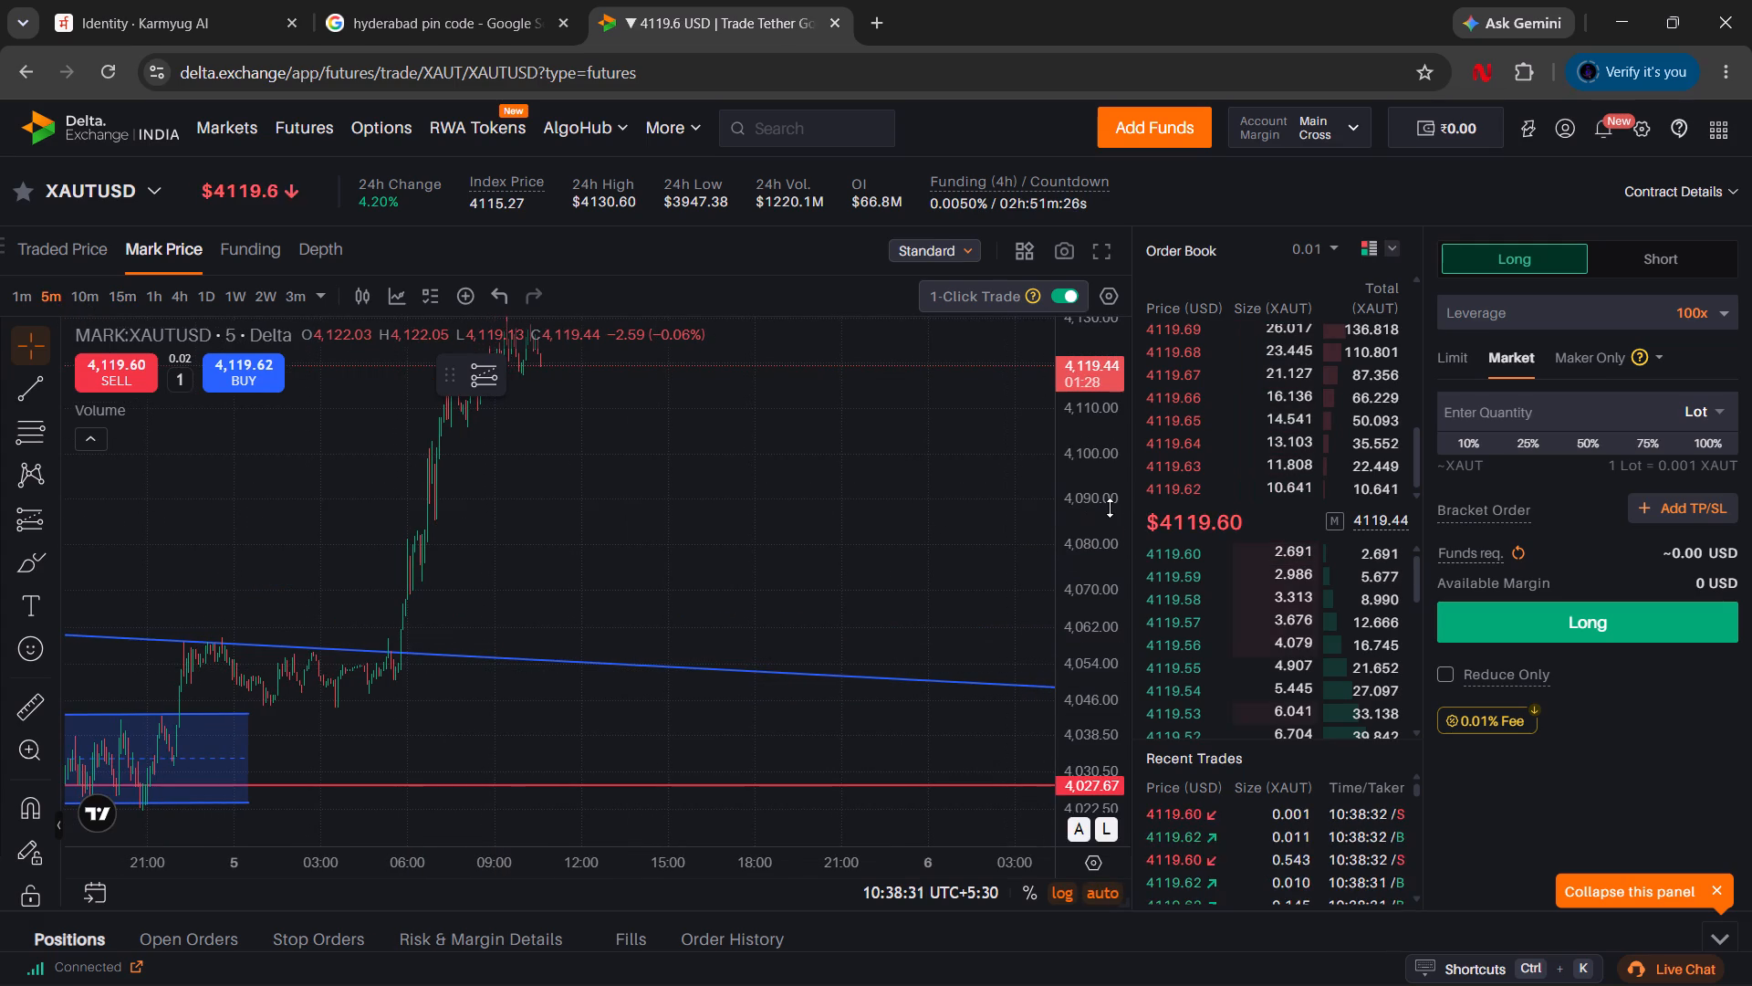
left_click_drag(1111, 507, 1111, 538)
left_click_drag(497, 482, 448, 677)
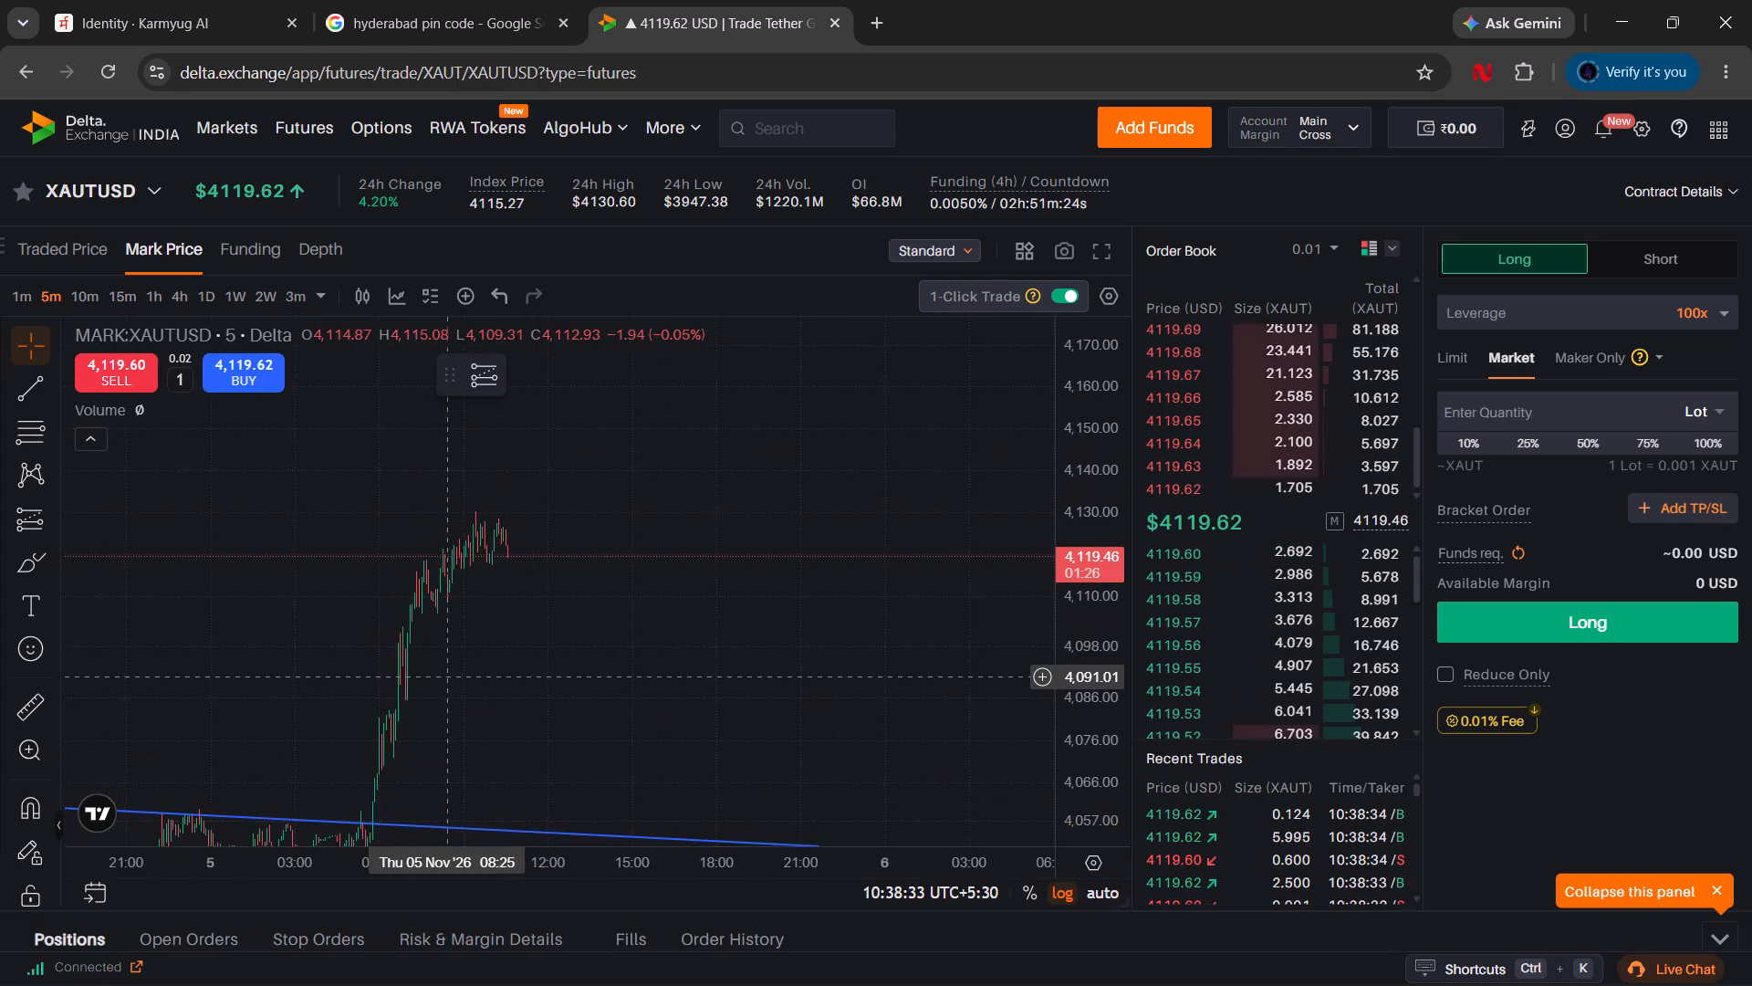
scroll(448, 677, "left", 1)
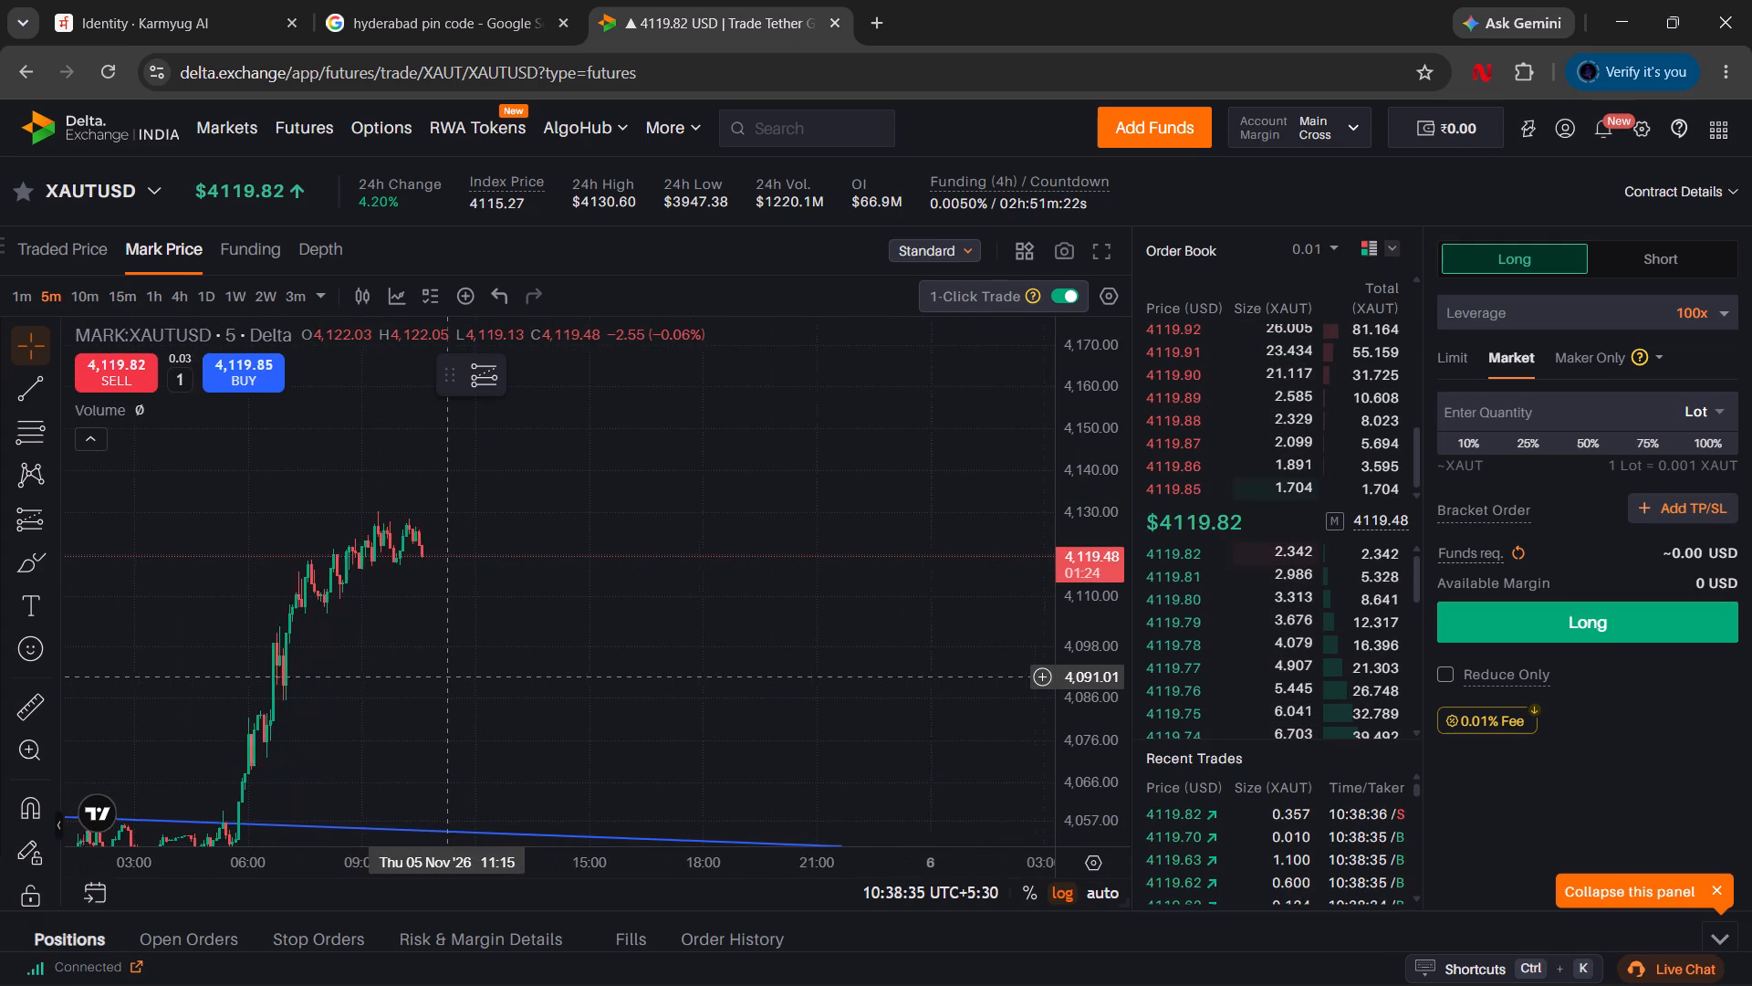
scroll(448, 677, "right", 1)
left_click(448, 677)
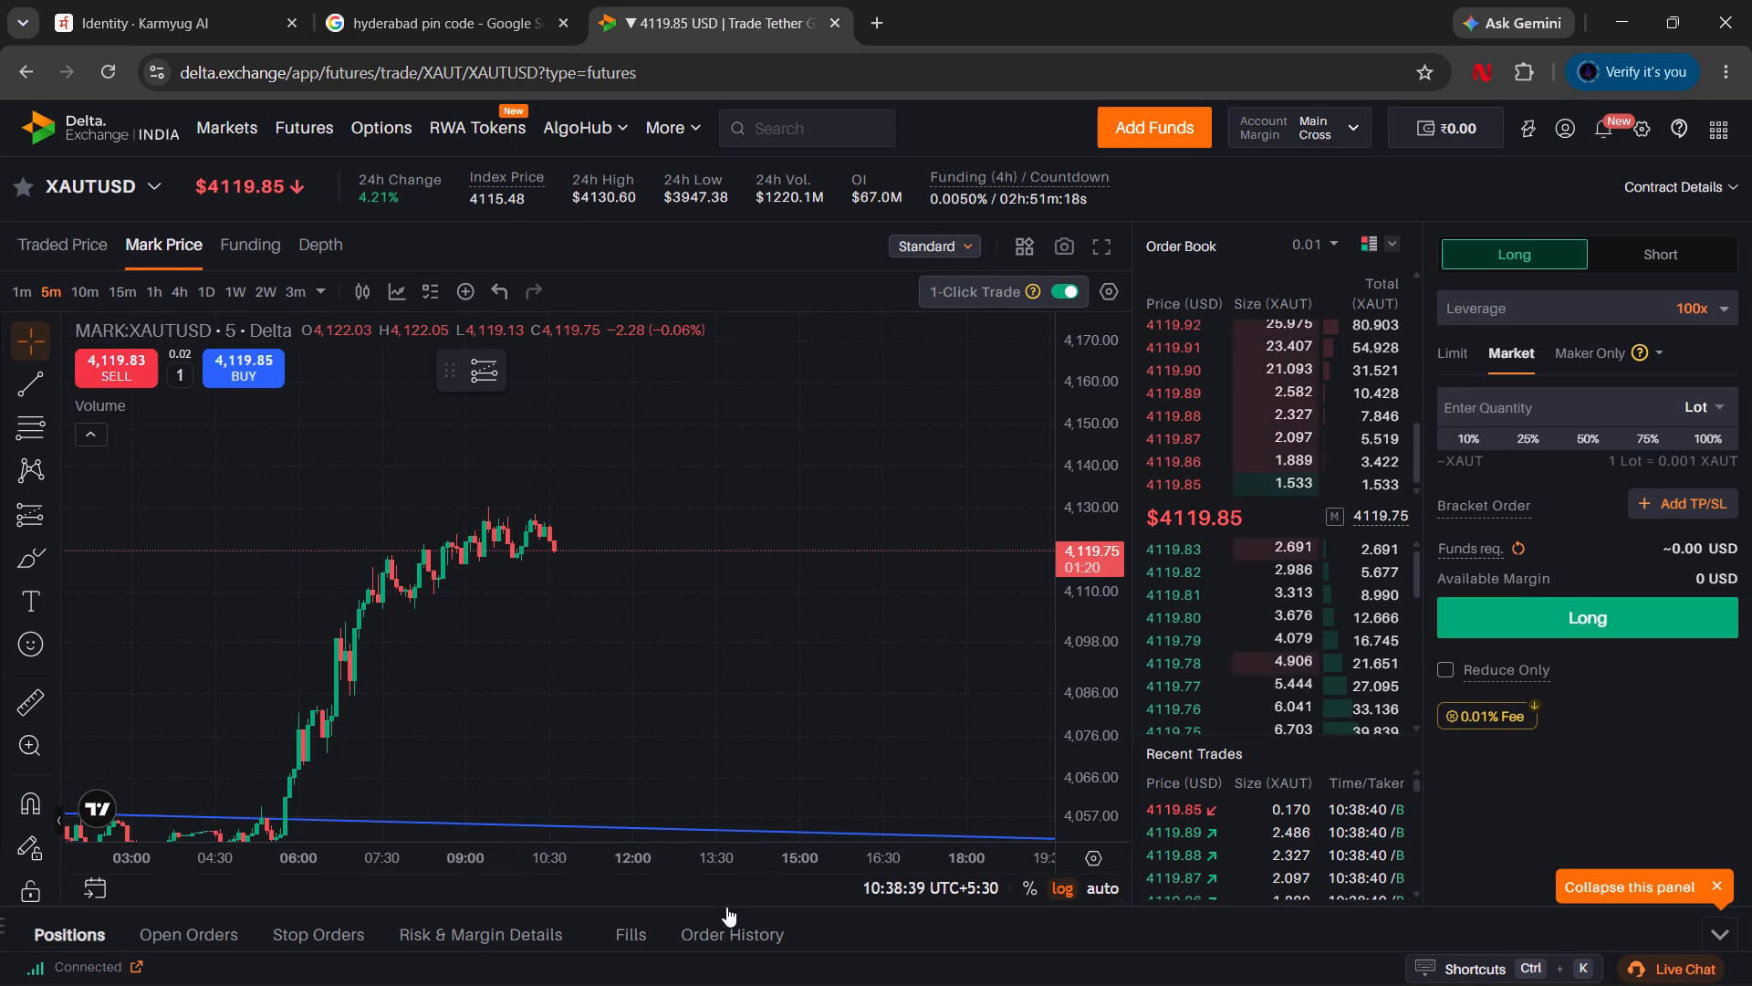
left_click_drag(700, 865, 521, 864)
left_click_drag(277, 669, 685, 704)
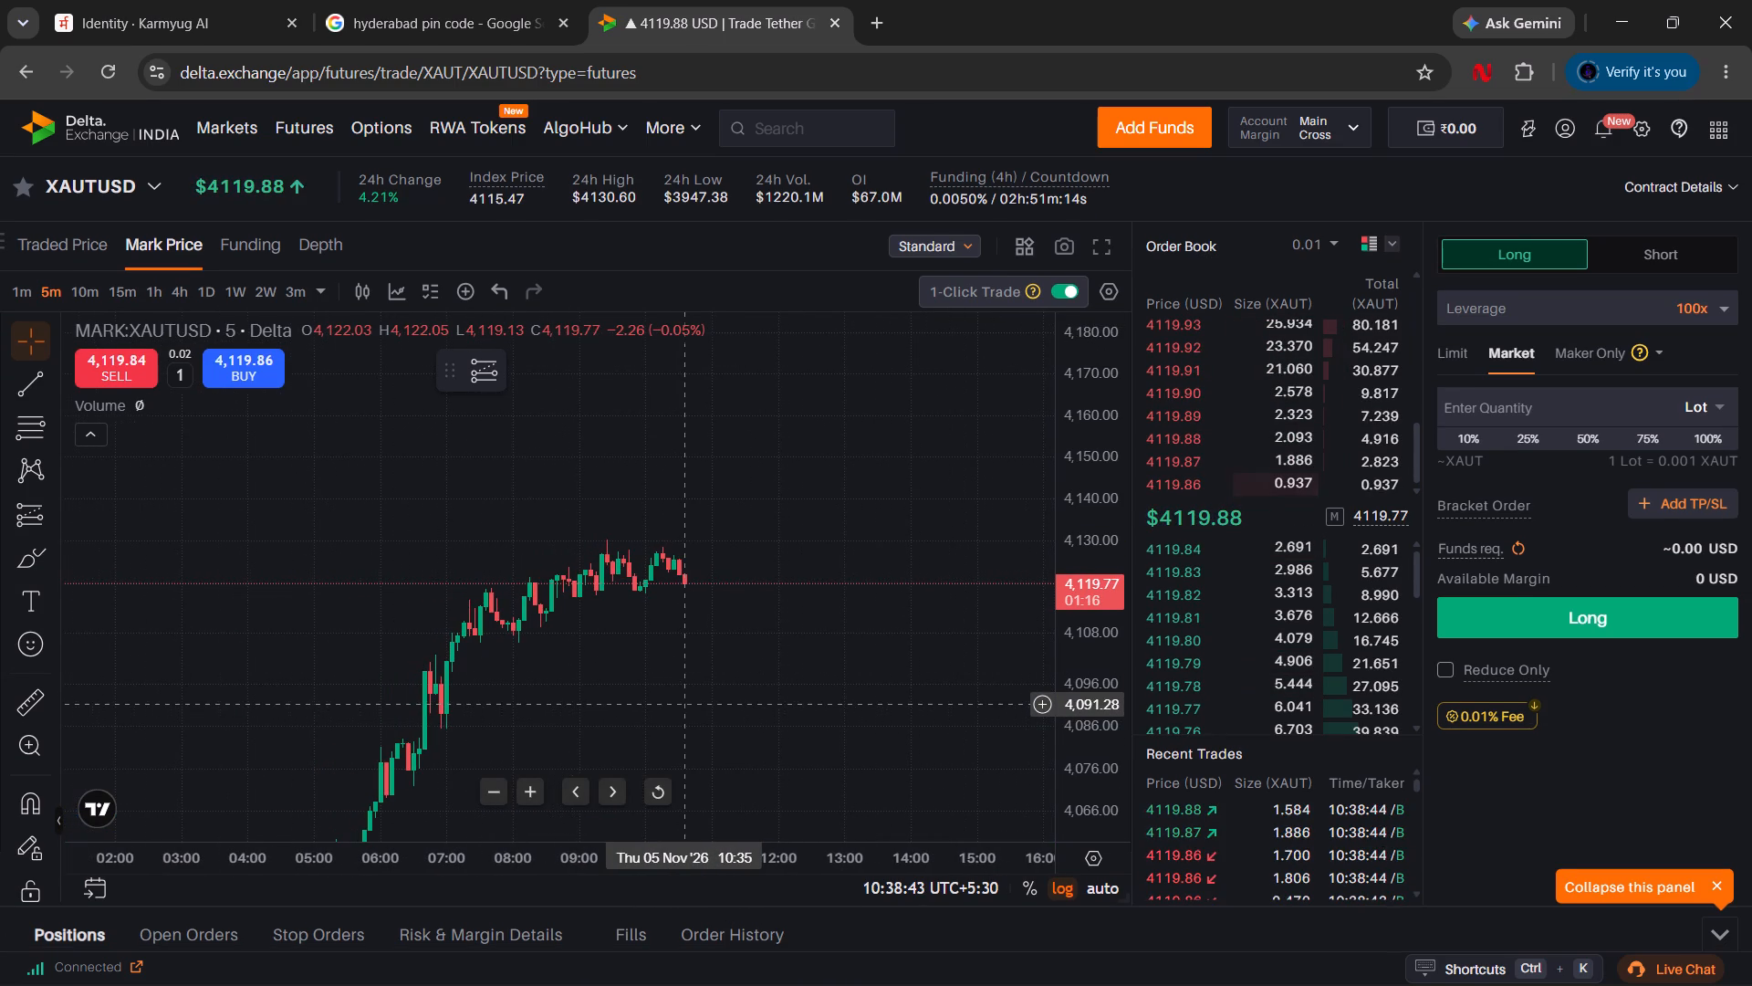
left_click_drag(1098, 530, 1118, 391)
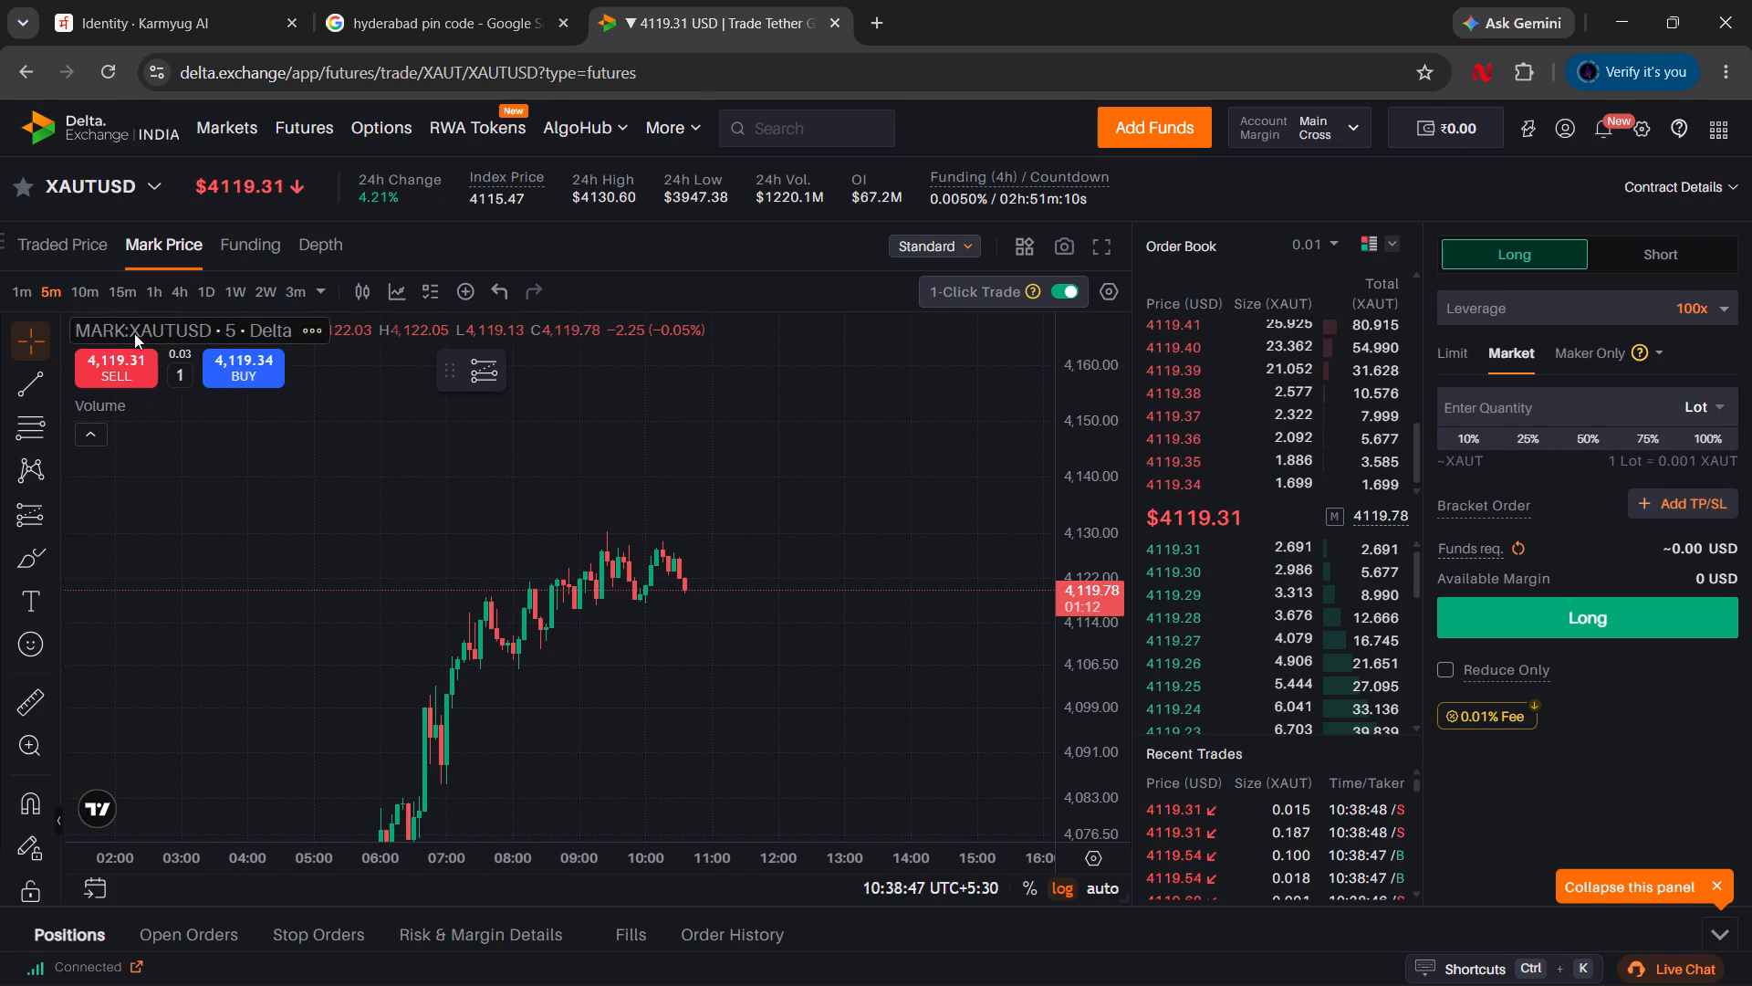
Draw a rising trend line above the 5 Nov highs from about 4,114.82 at 07:00 to about 4,133.11 at 10:10.
left_click(26, 388)
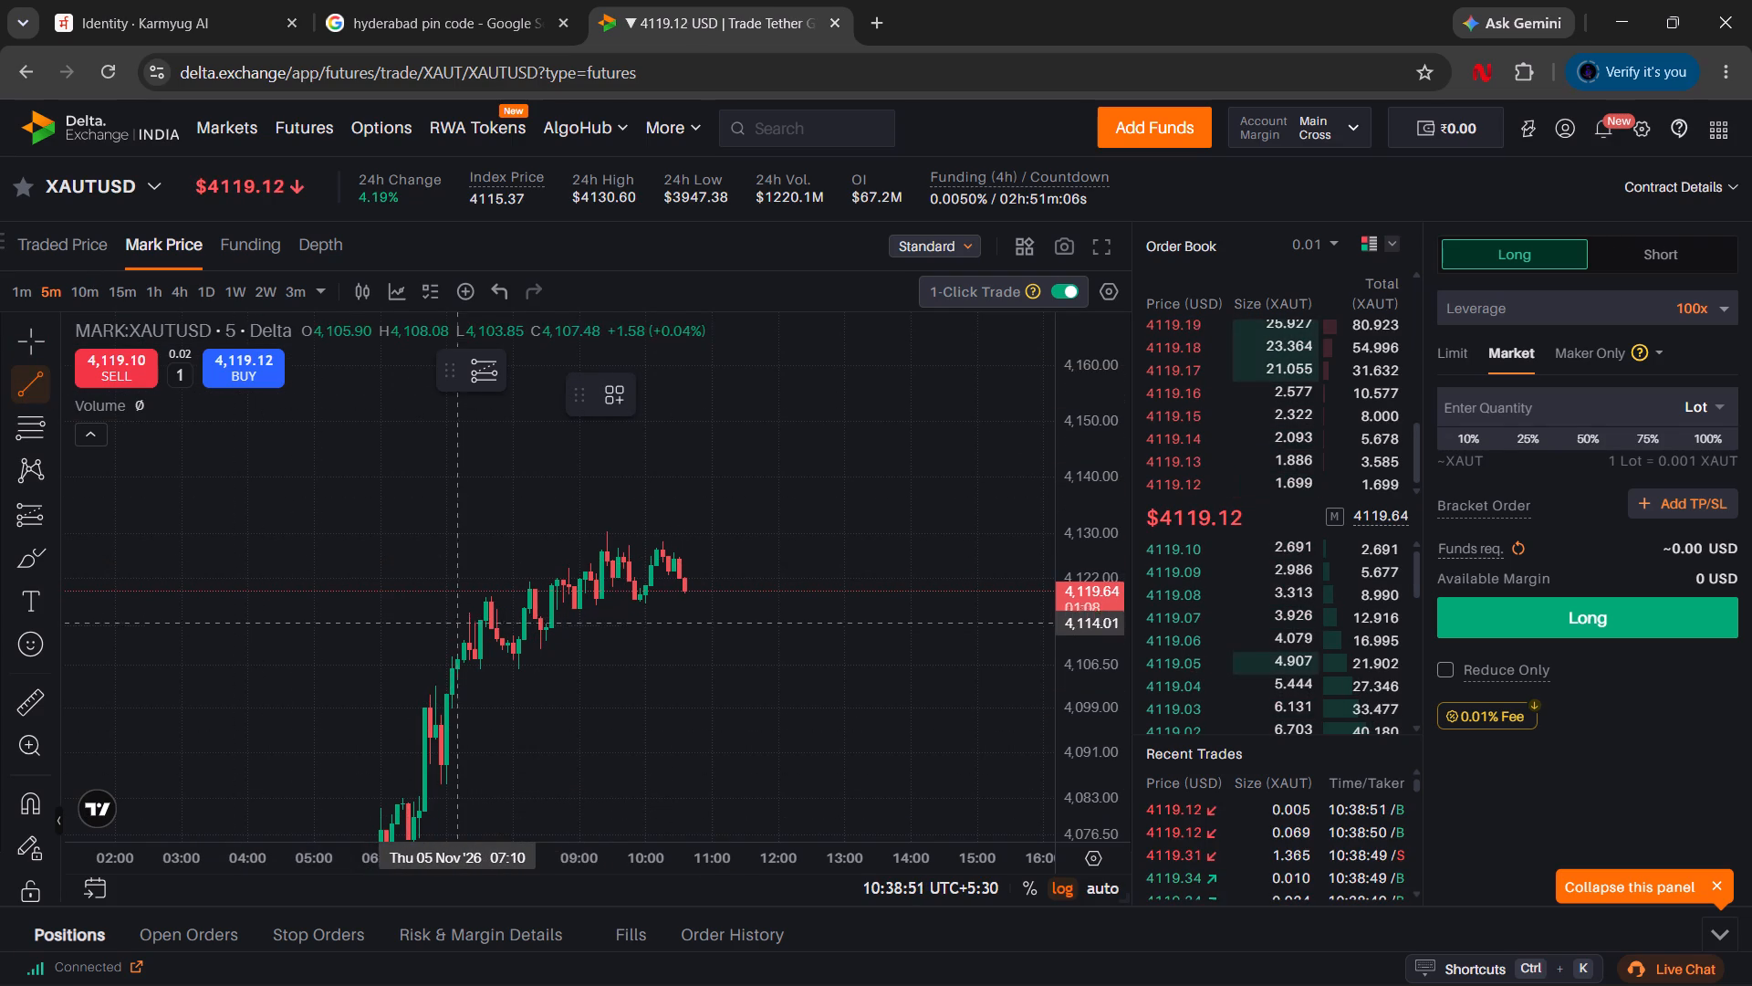
left_click_drag(448, 618, 632, 527)
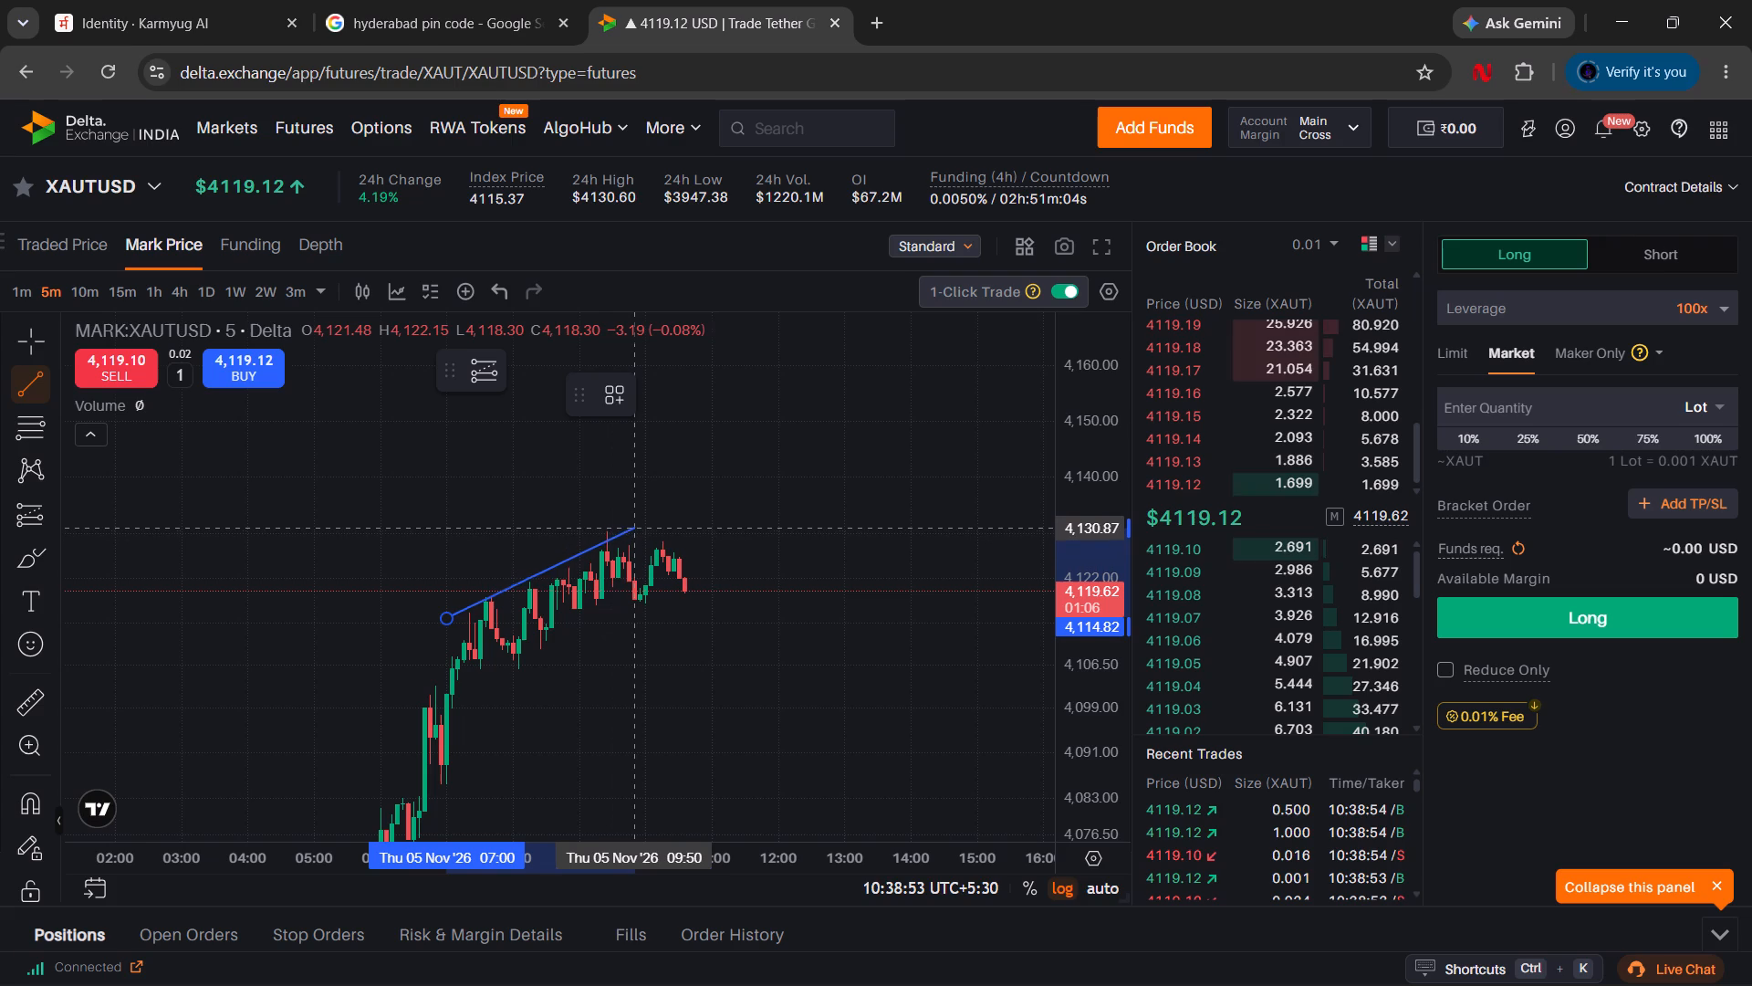
left_click_drag(632, 527, 655, 514)
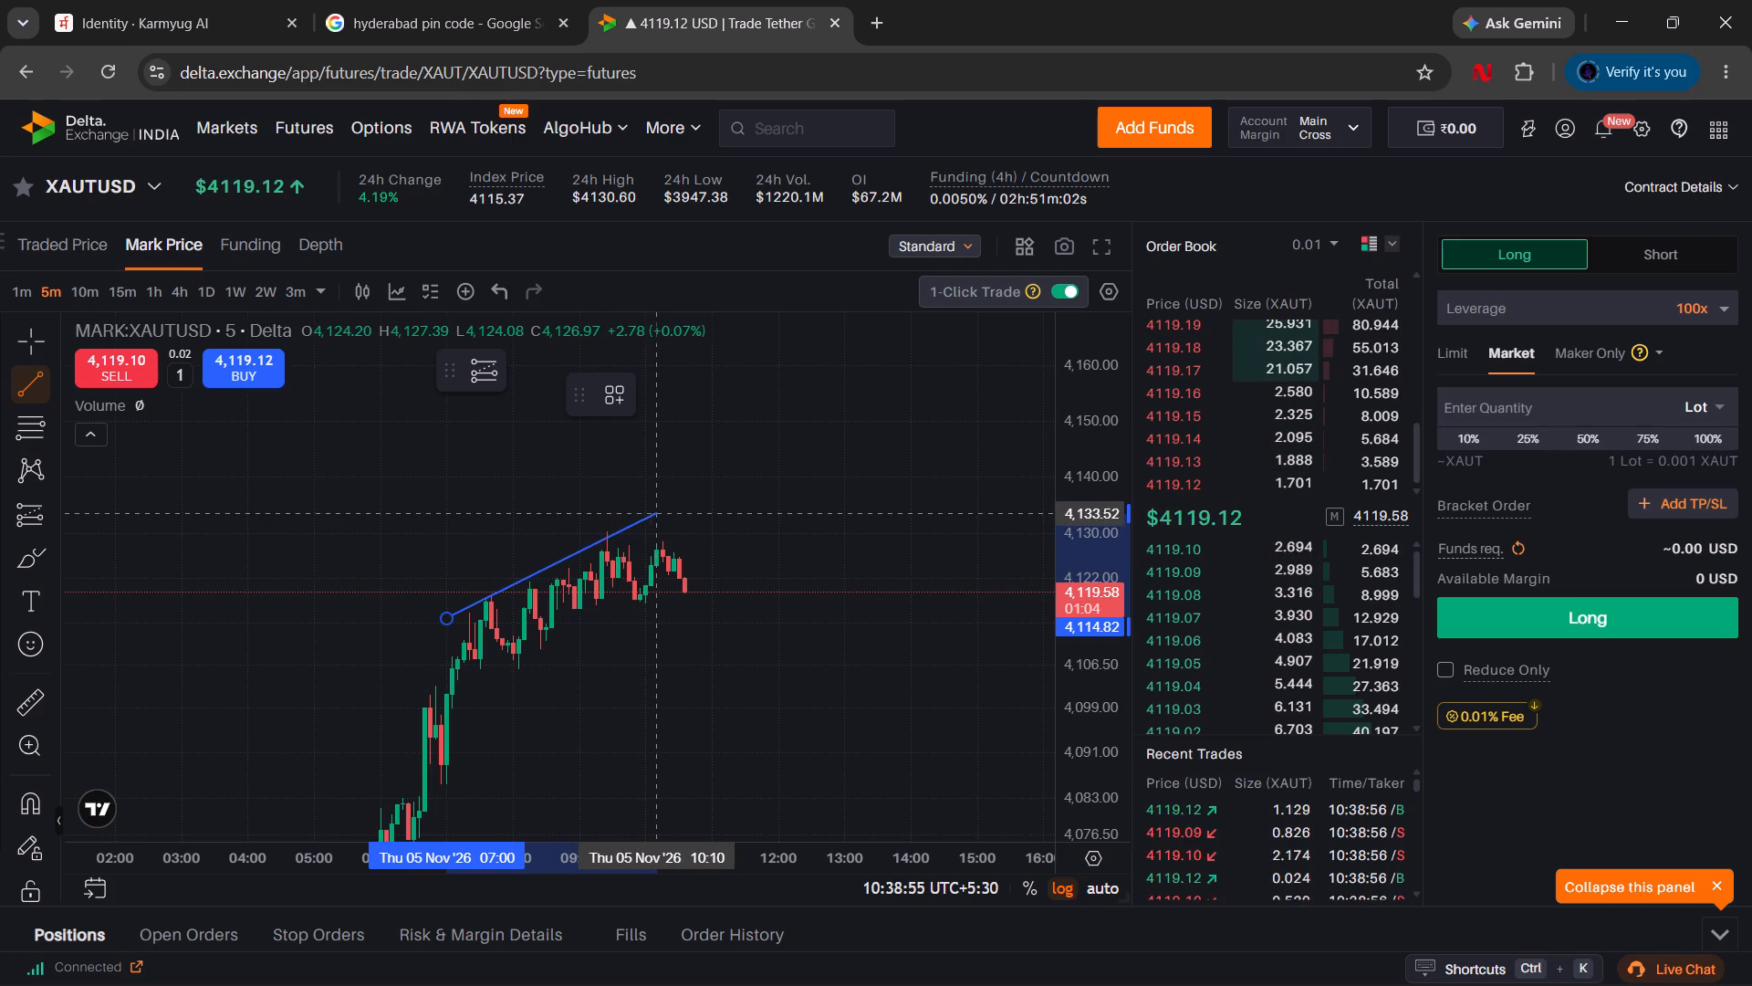
left_click_drag(655, 514, 660, 516)
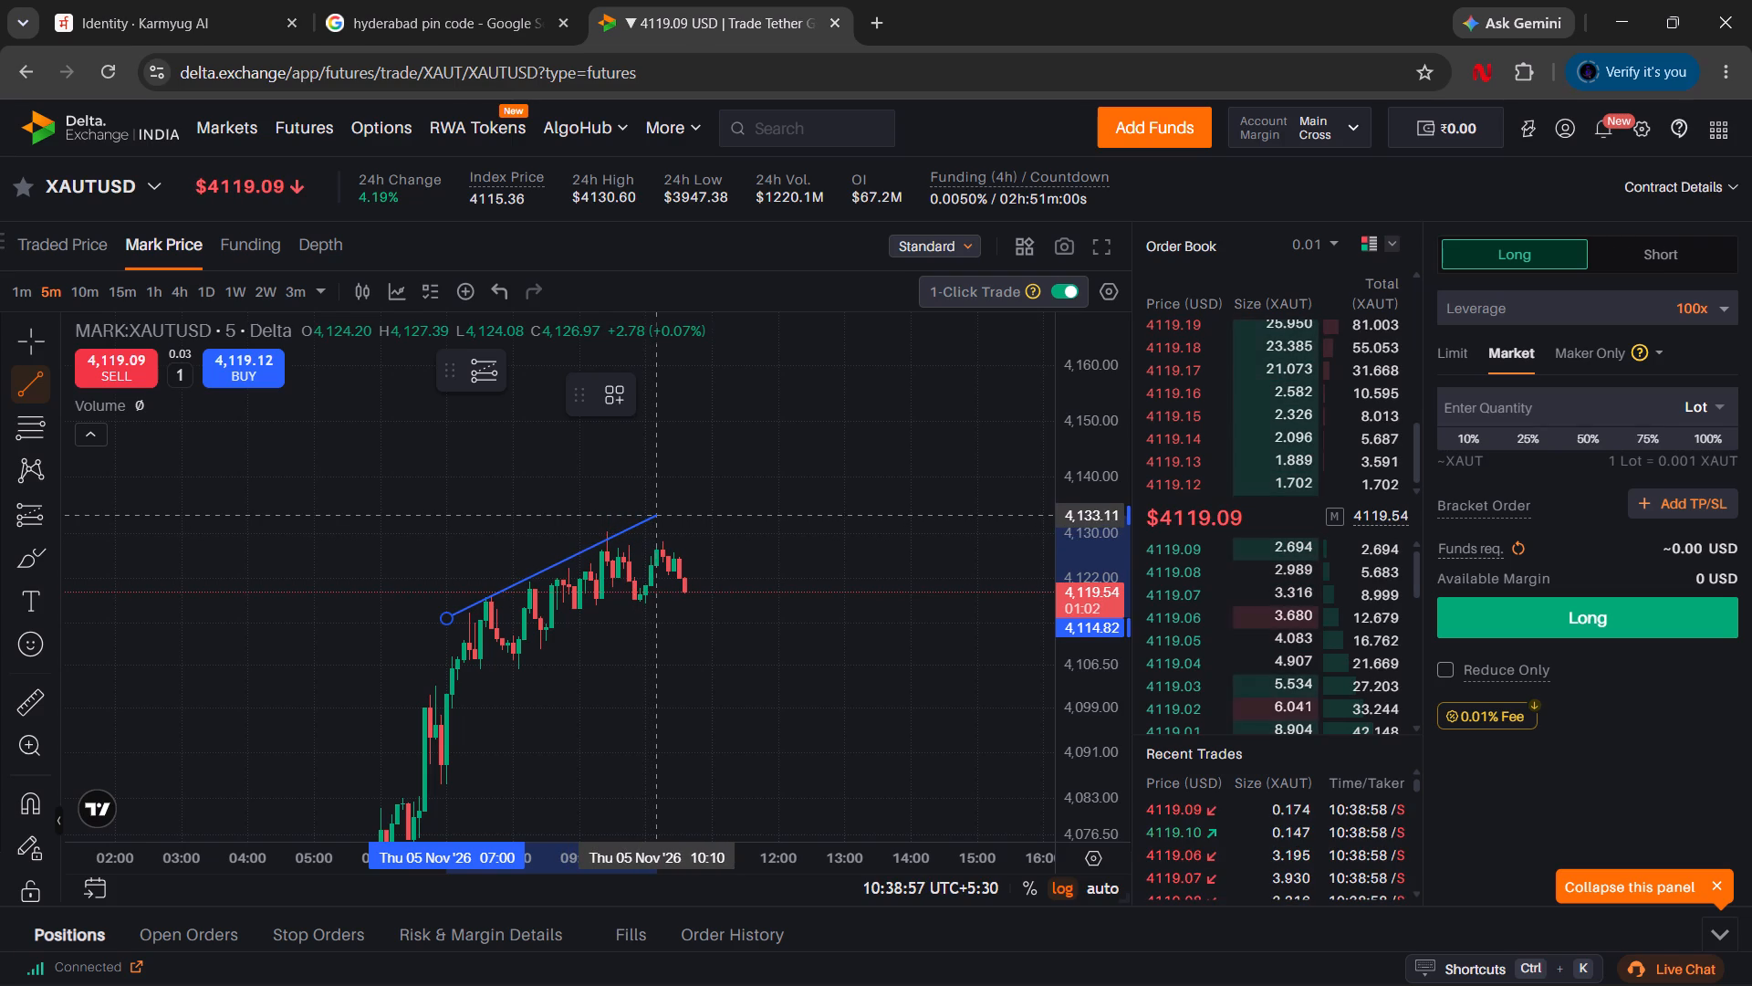
left_click(660, 516)
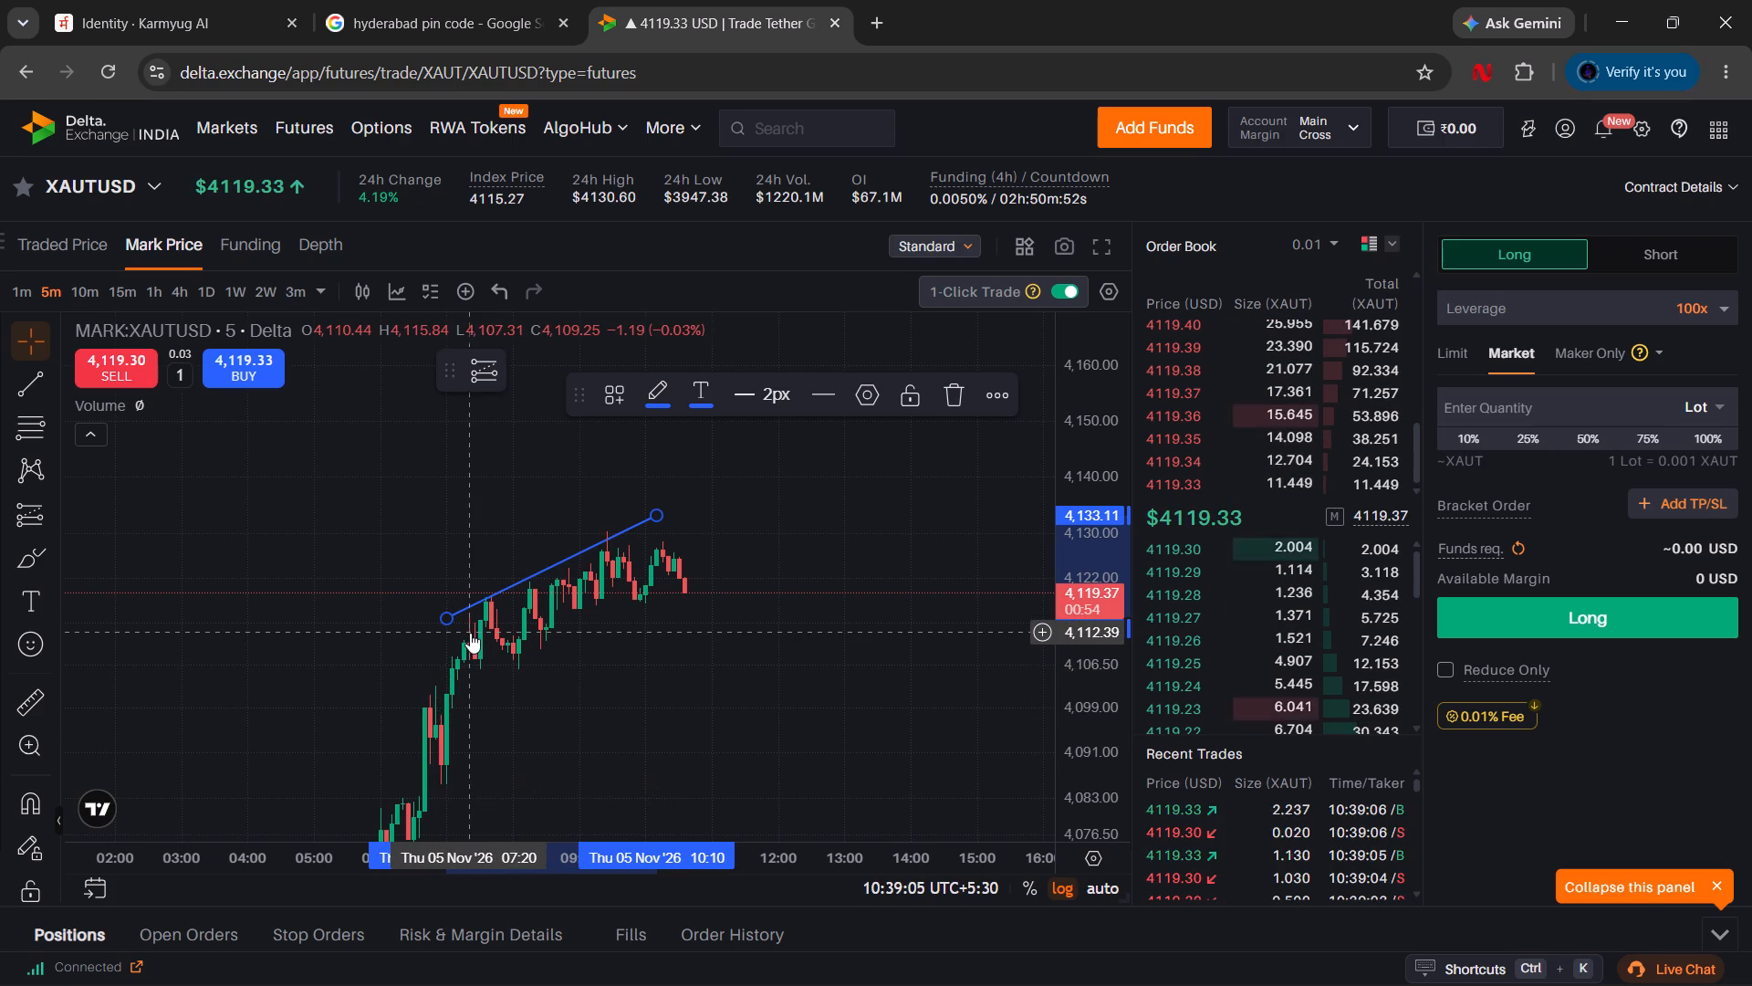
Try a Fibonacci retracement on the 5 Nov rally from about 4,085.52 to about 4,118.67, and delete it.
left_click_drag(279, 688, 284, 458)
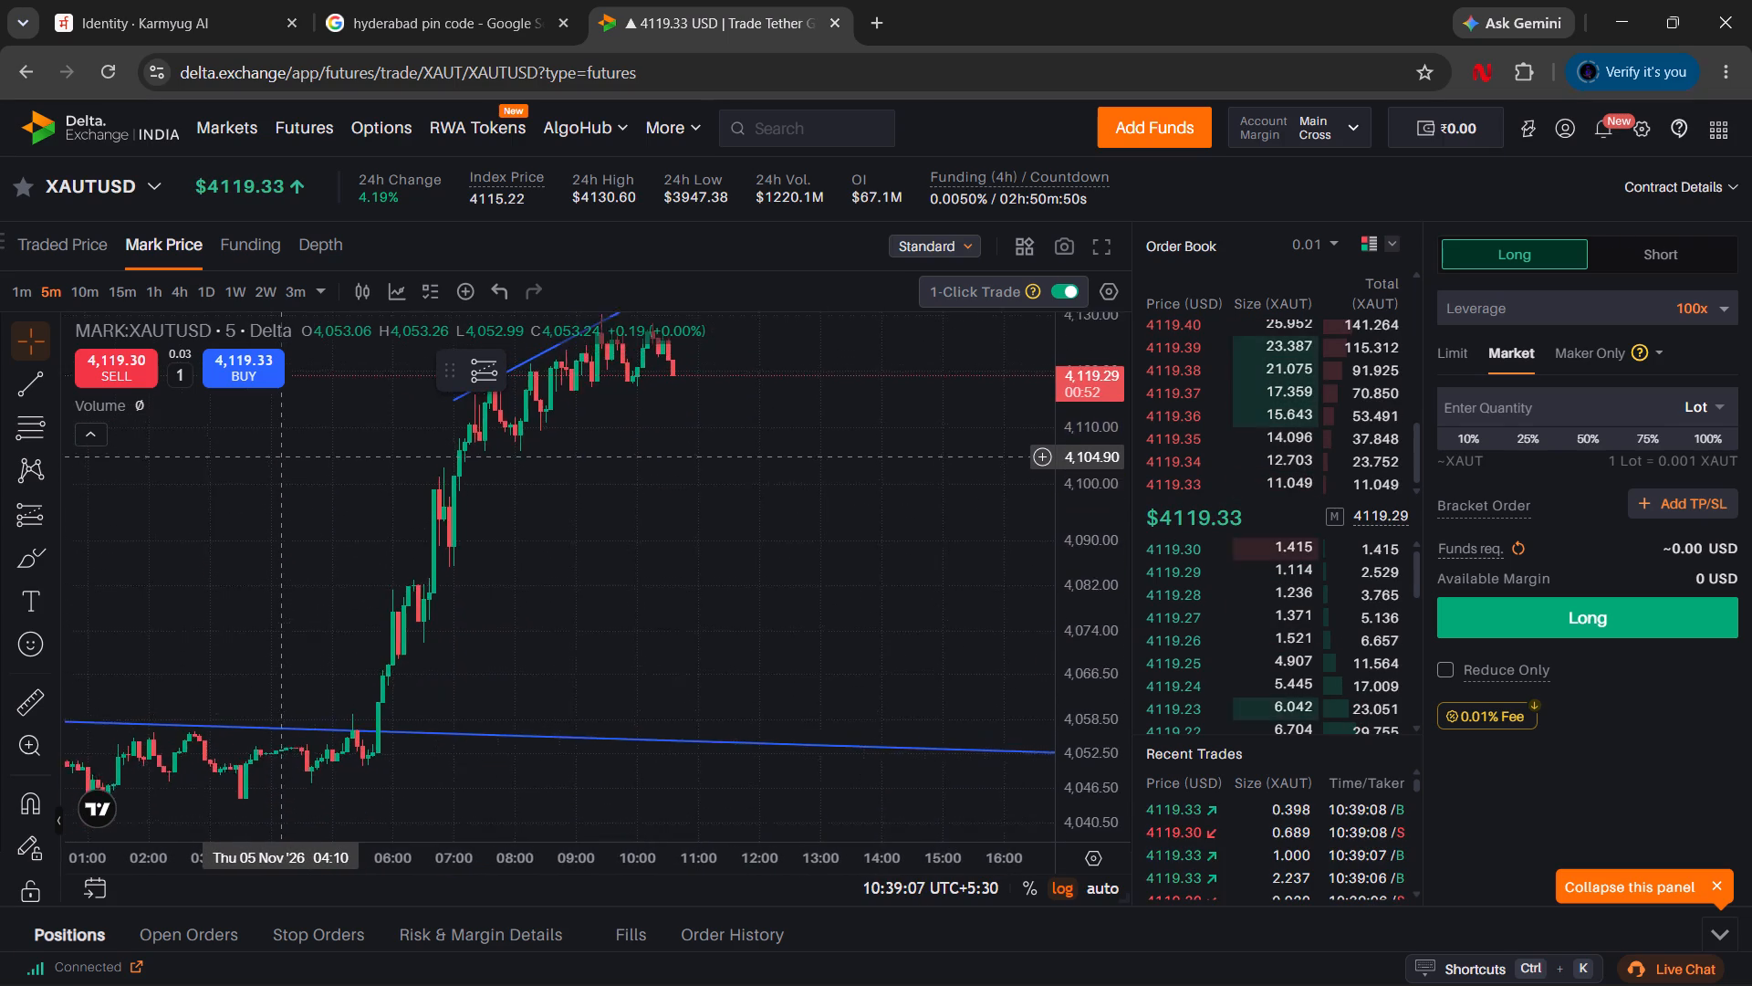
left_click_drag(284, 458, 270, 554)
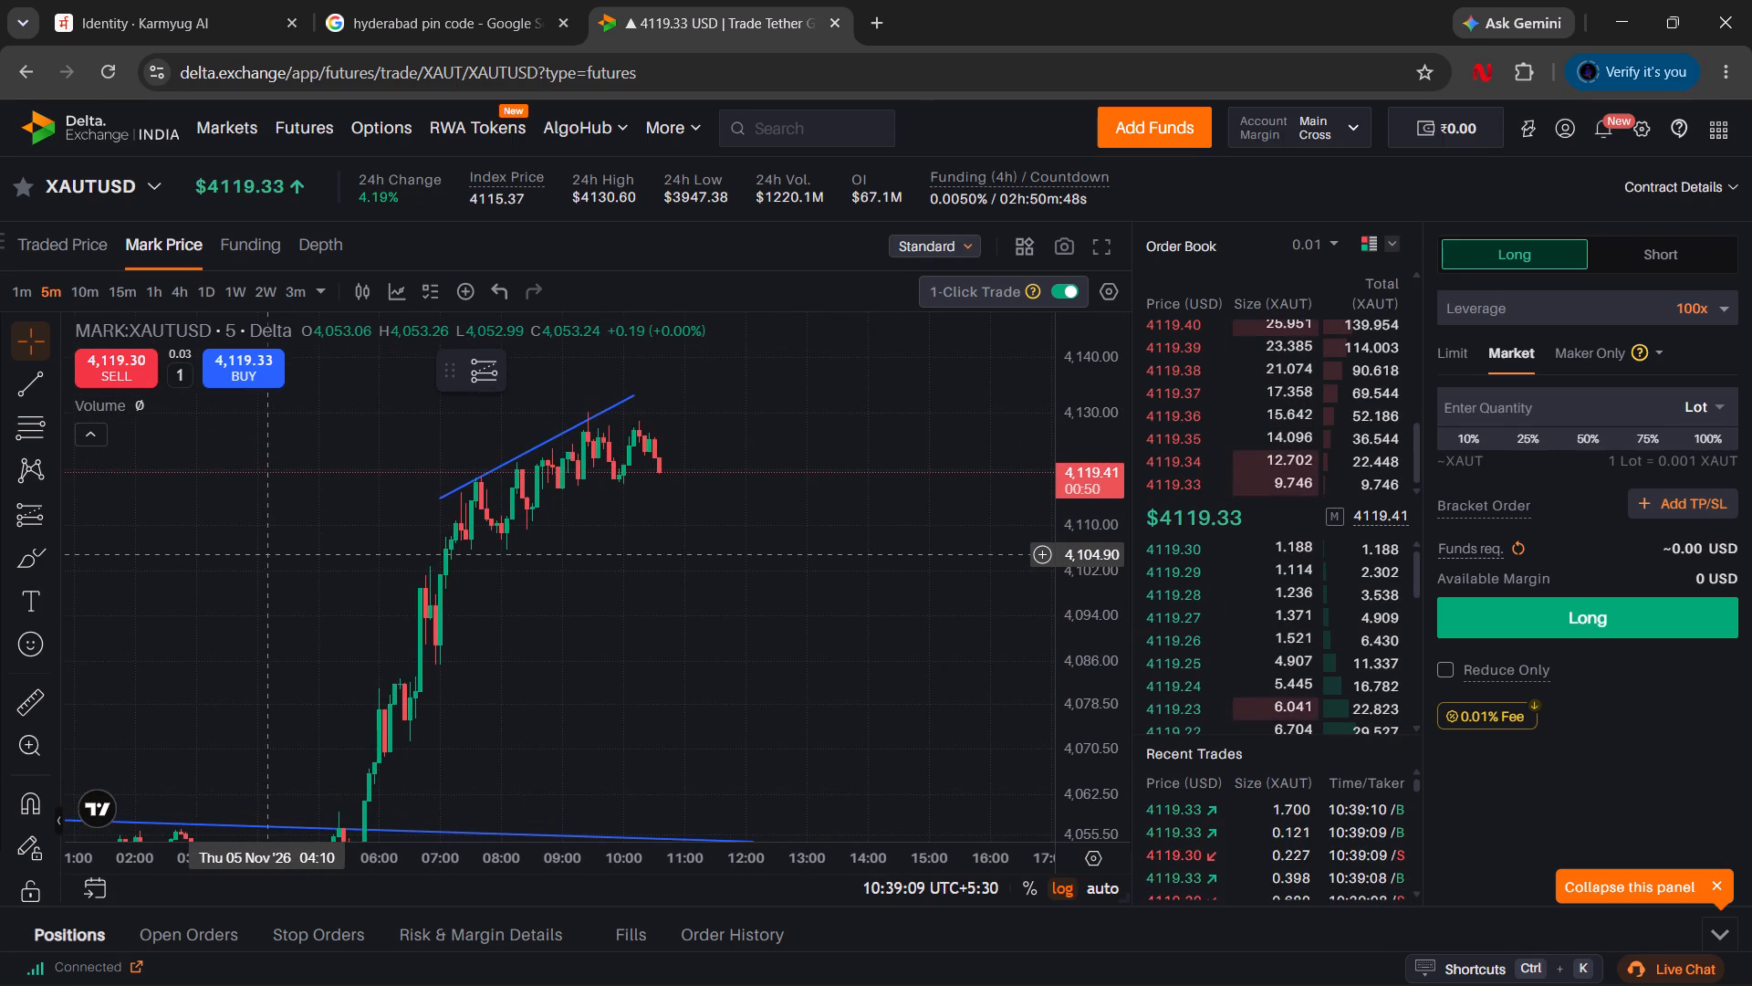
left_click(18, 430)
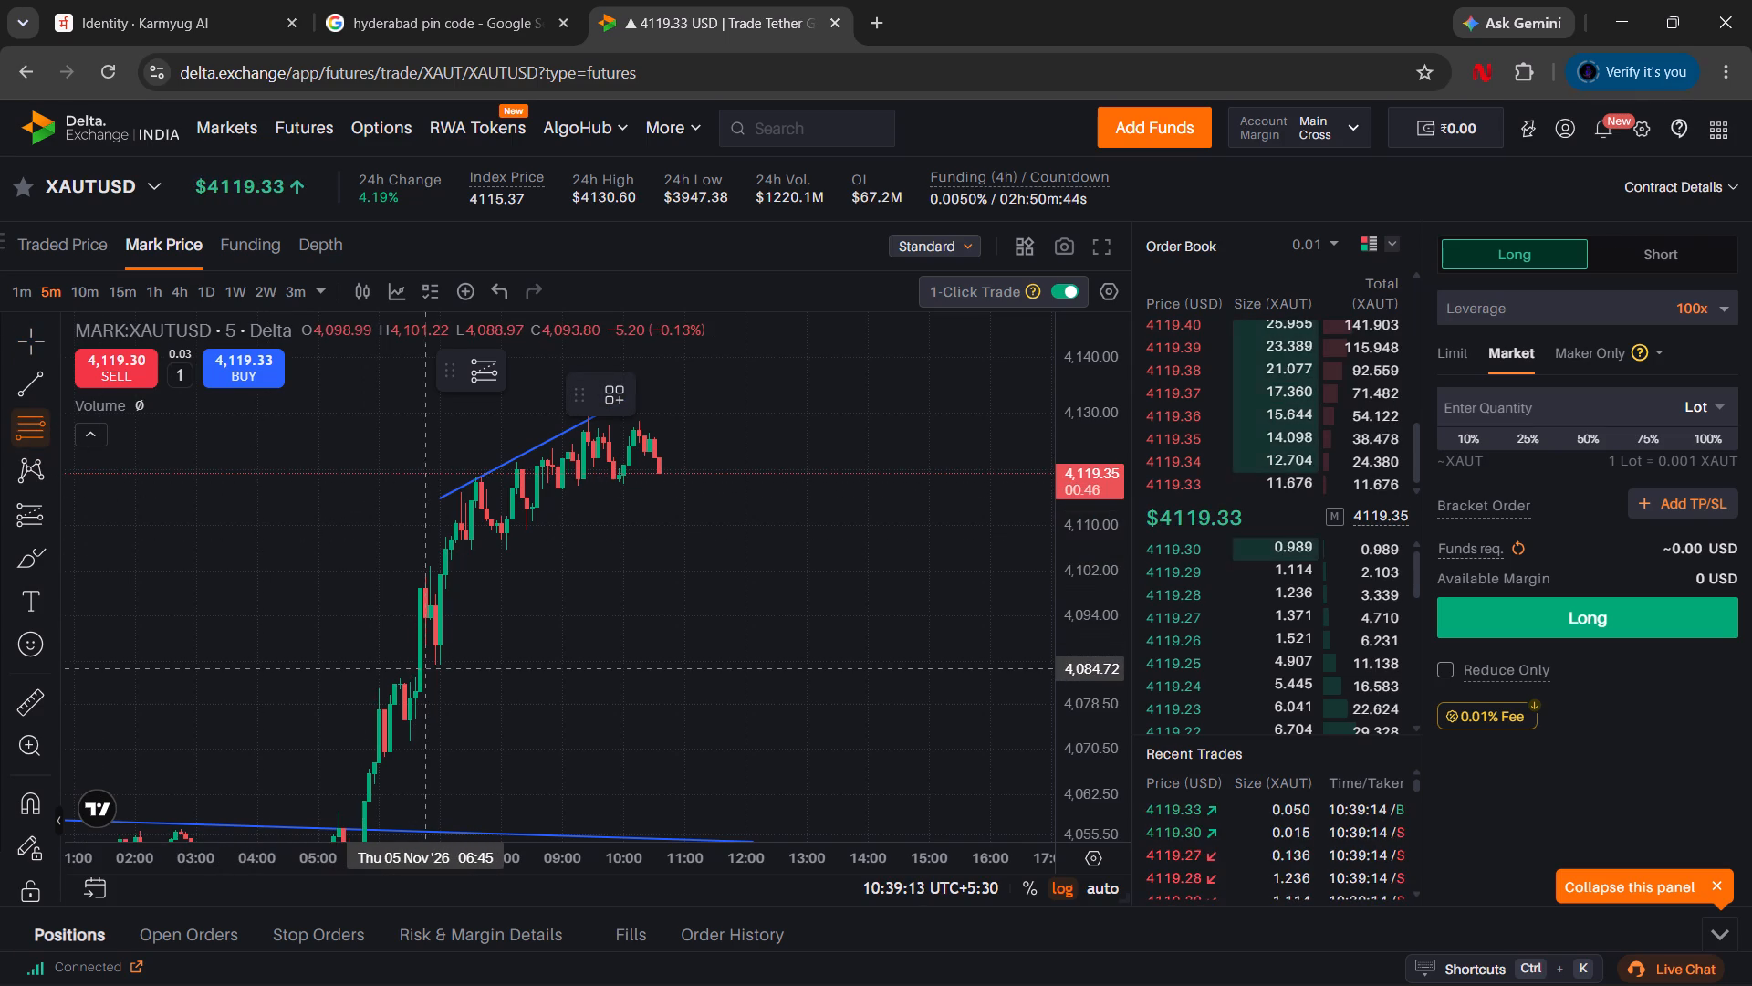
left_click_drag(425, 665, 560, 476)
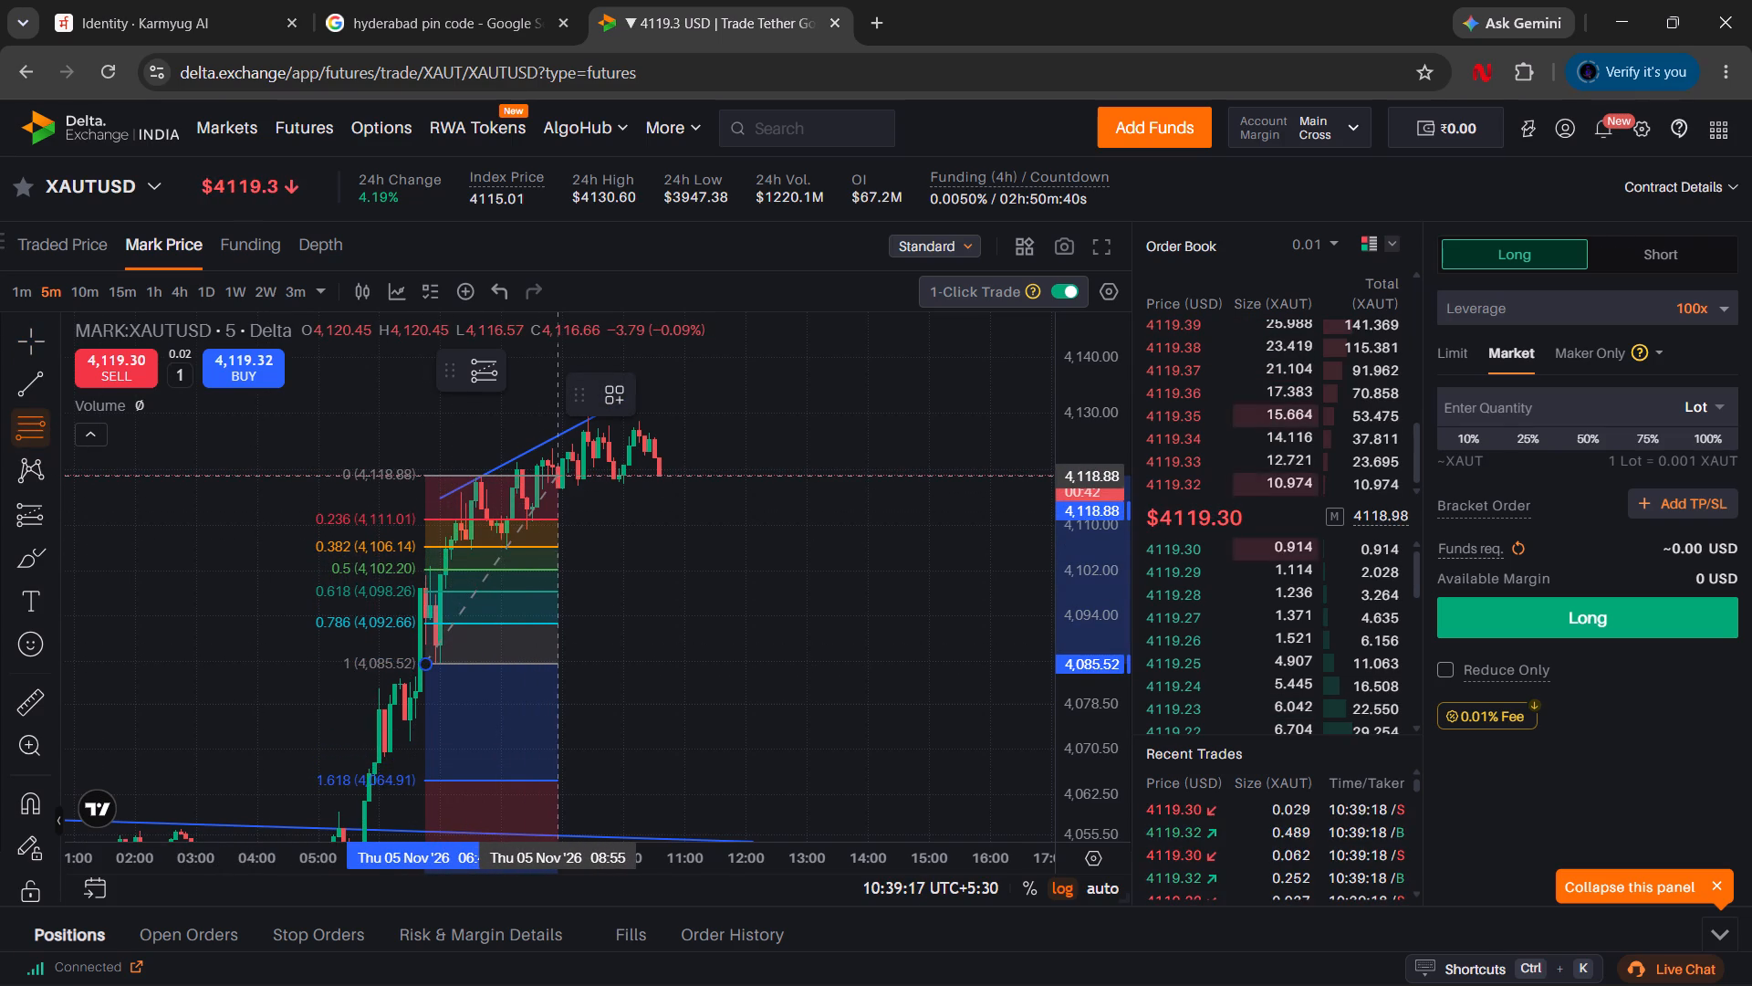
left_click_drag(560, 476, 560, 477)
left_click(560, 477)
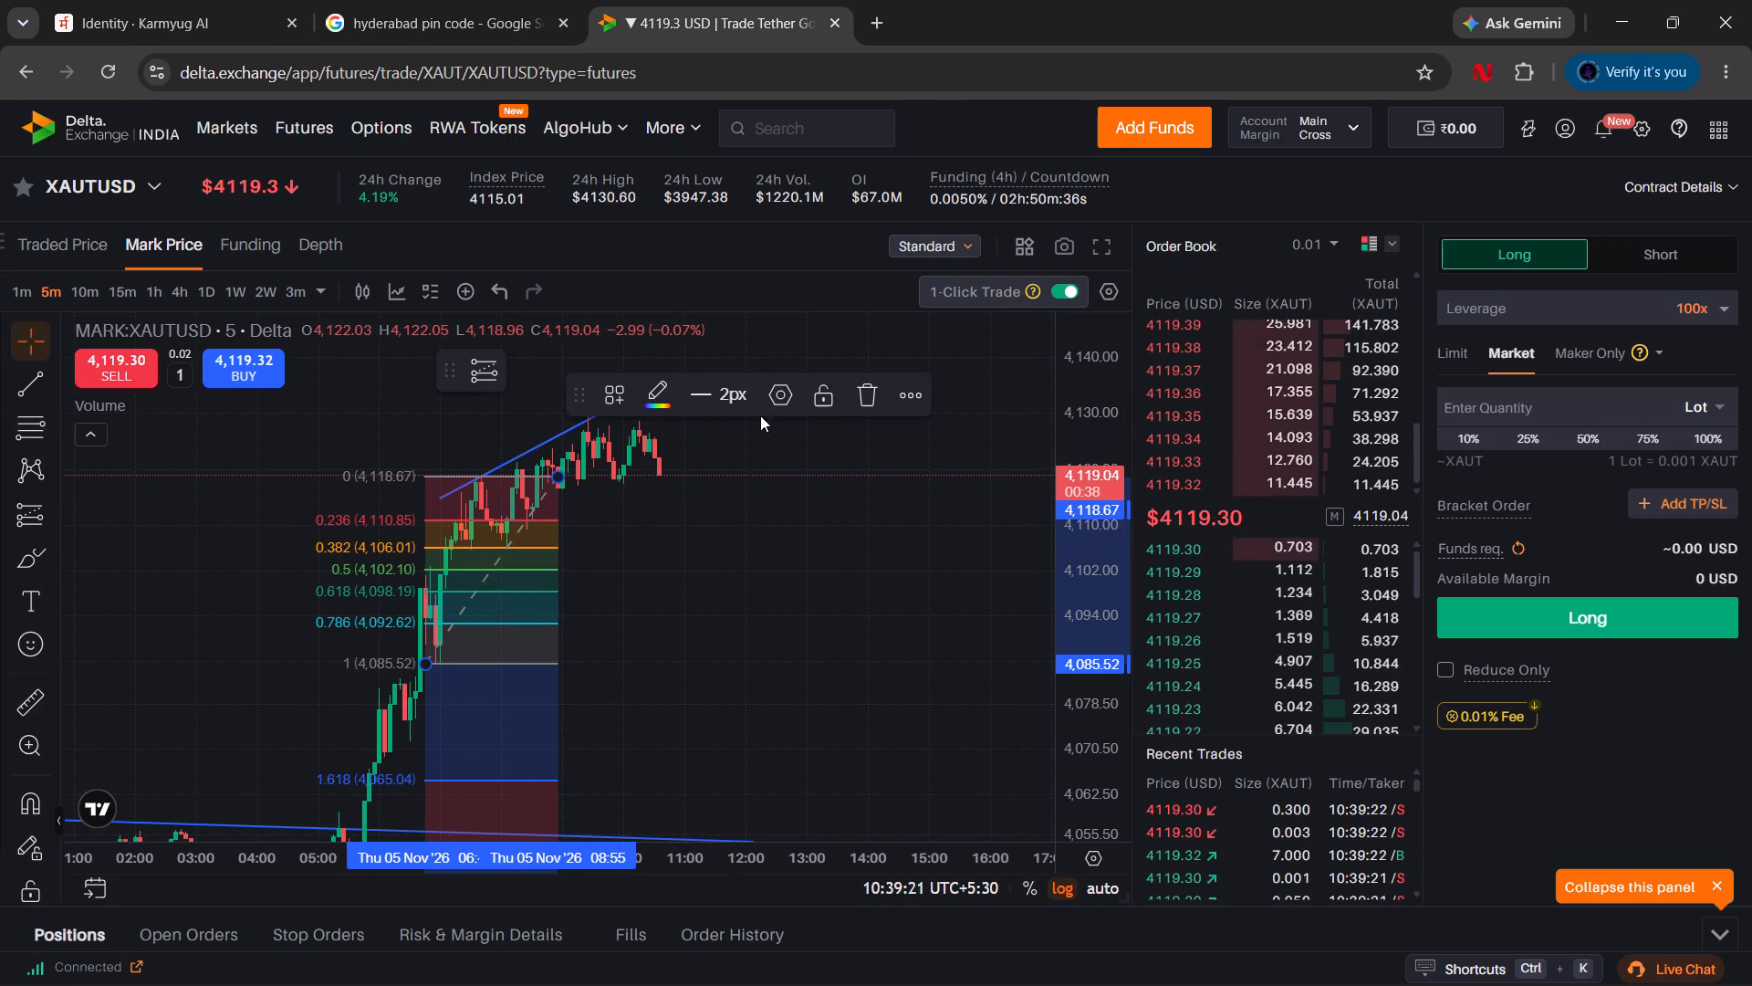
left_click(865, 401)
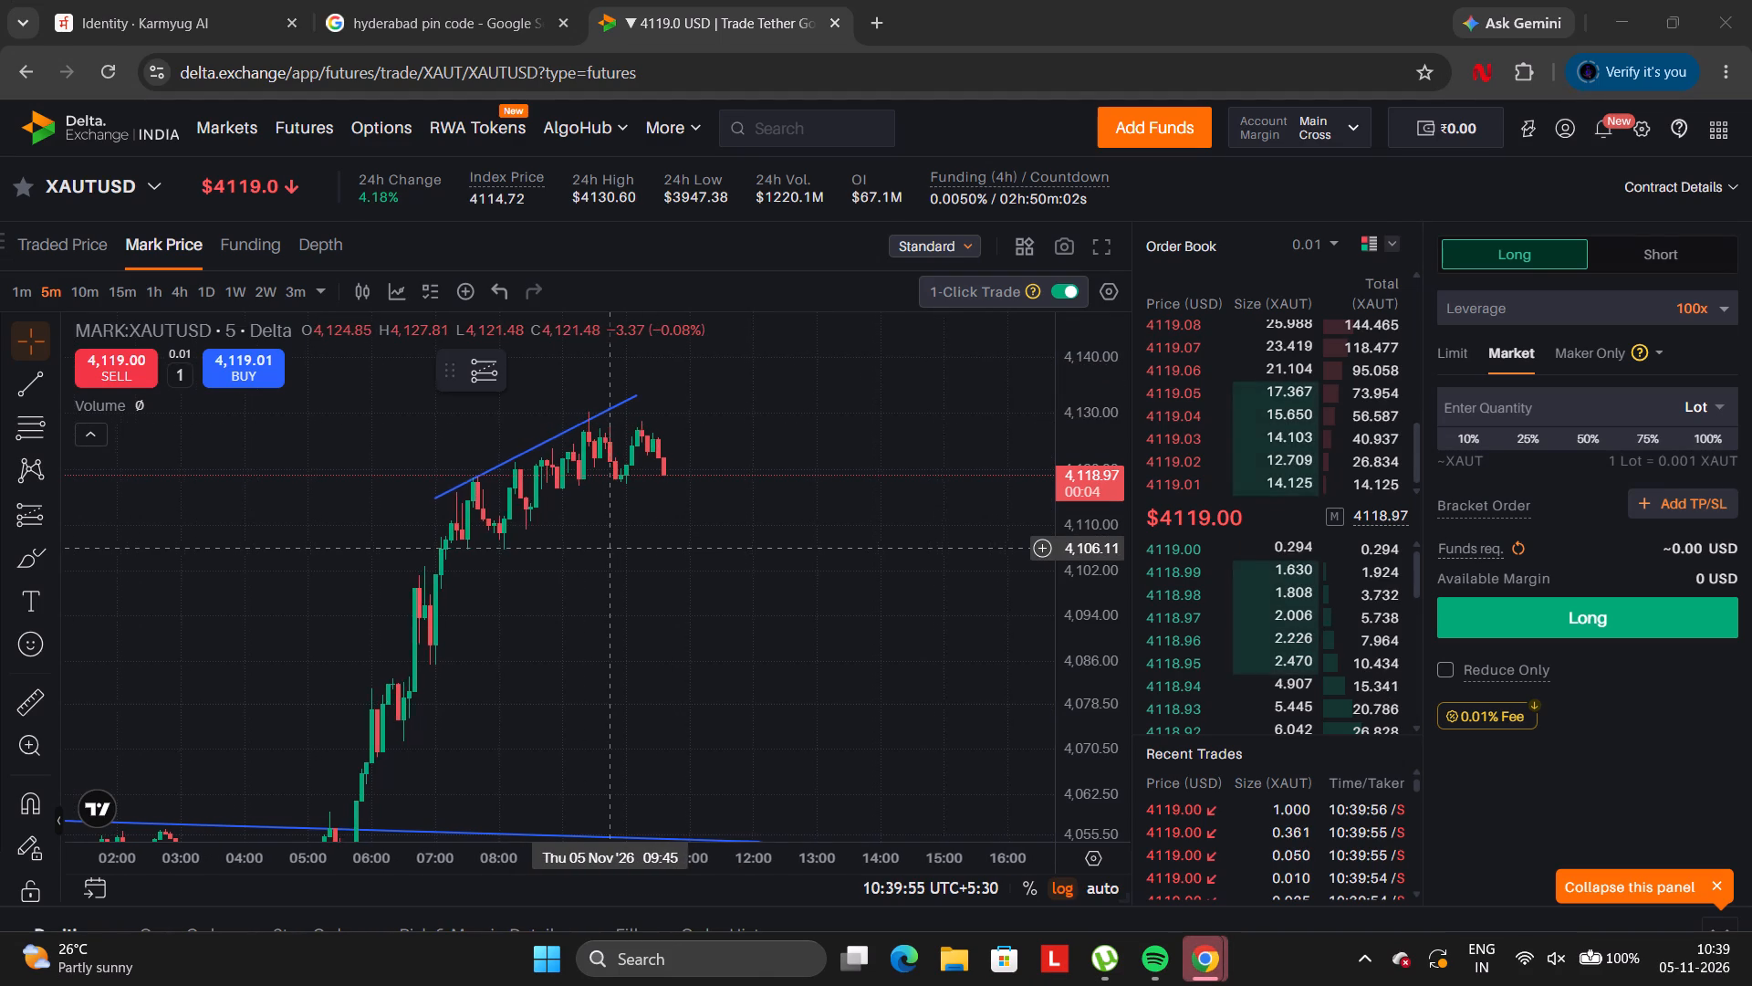
Draw a rising trend line under the 5 Nov lows from about 4,104.29 at 07:35 to about 4,122.73 at 11:00.
left_click(17, 370)
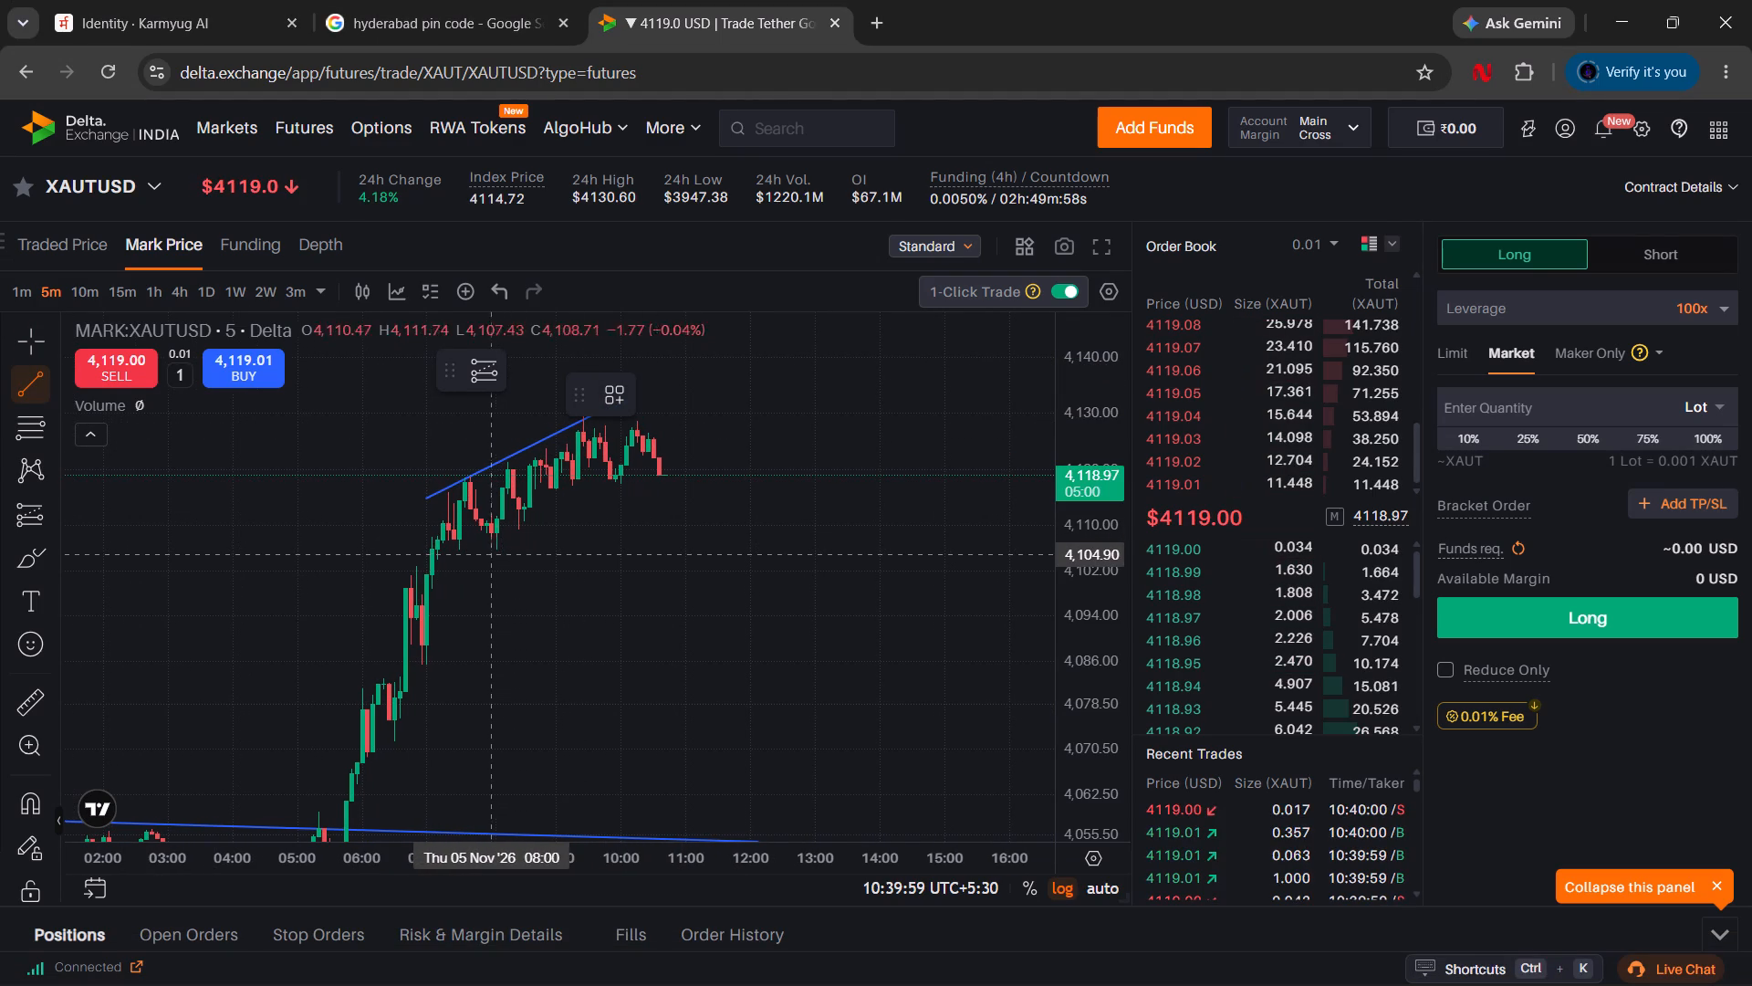
left_click_drag(463, 558, 680, 466)
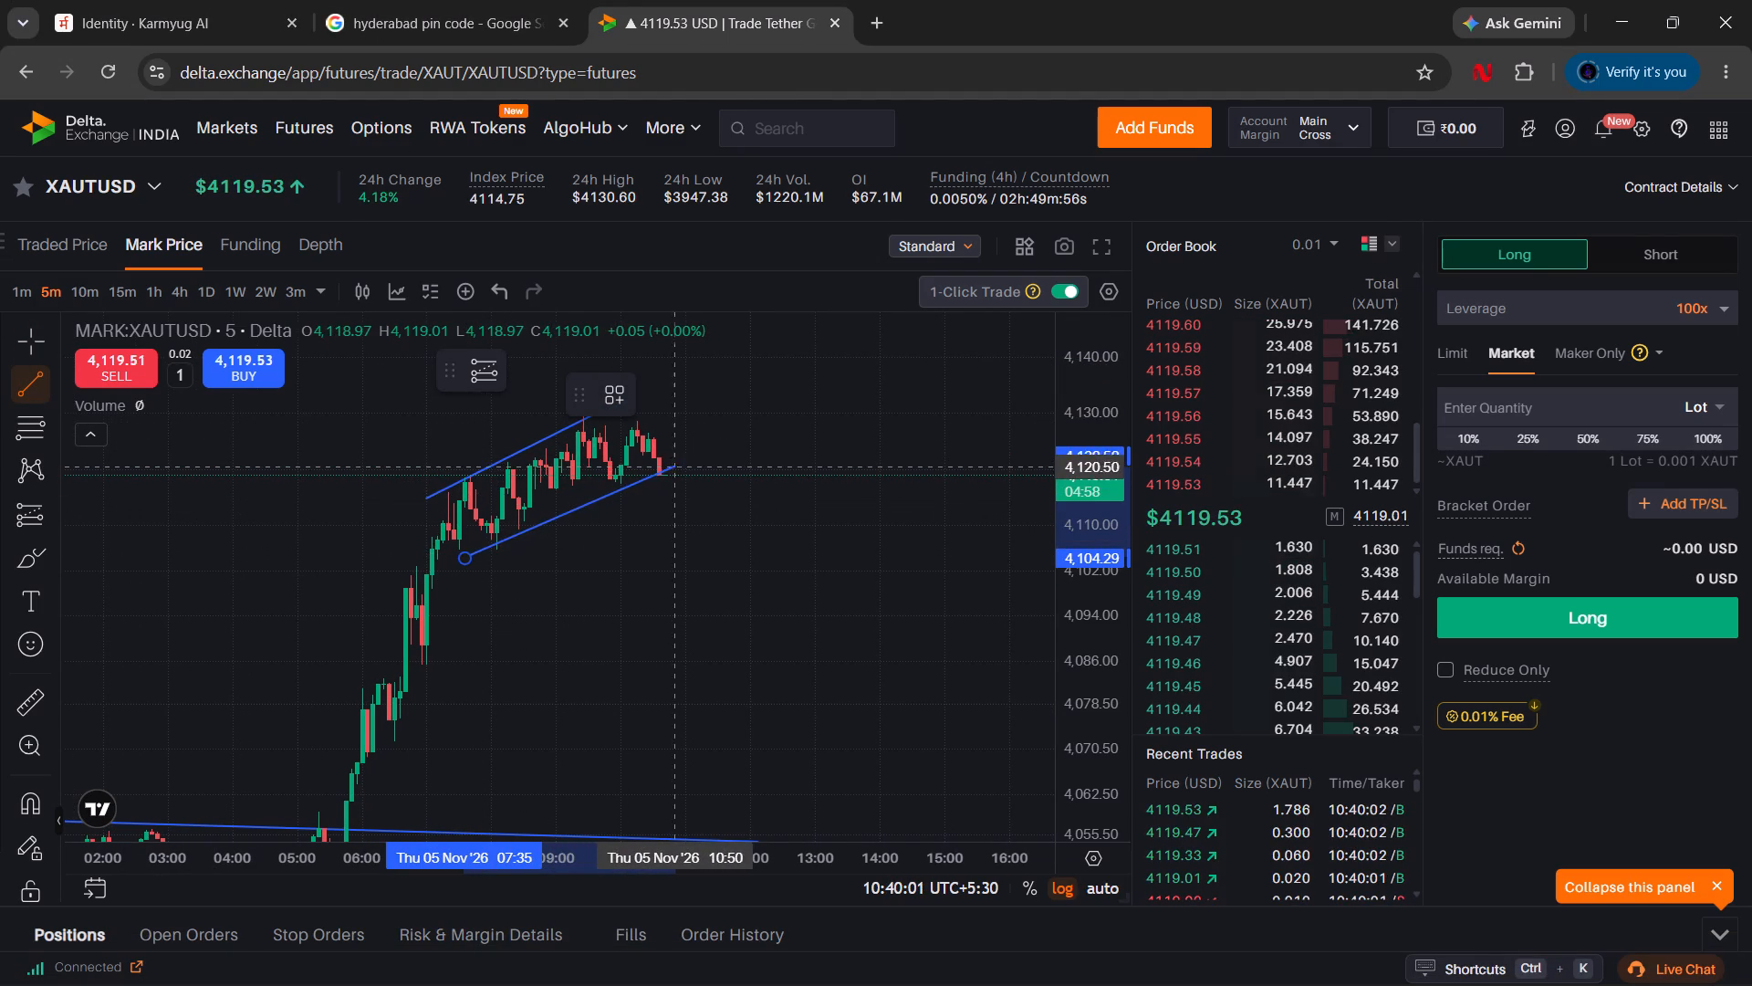
left_click_drag(680, 466, 687, 455)
left_click(687, 455)
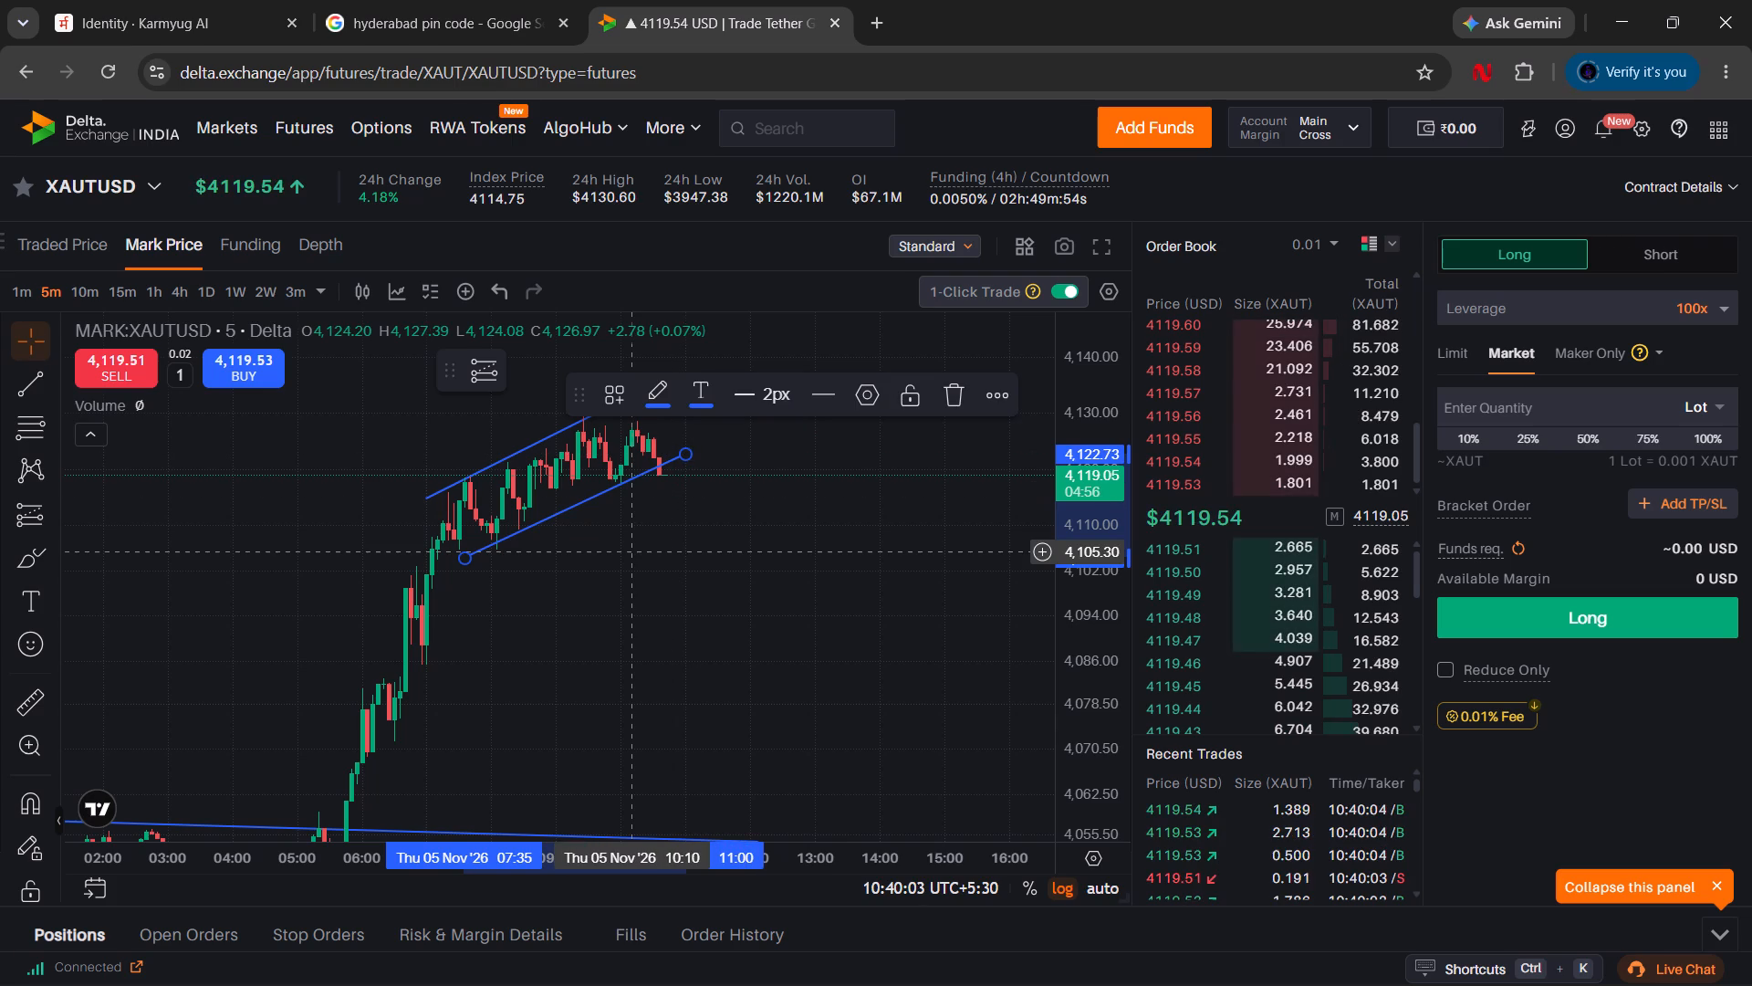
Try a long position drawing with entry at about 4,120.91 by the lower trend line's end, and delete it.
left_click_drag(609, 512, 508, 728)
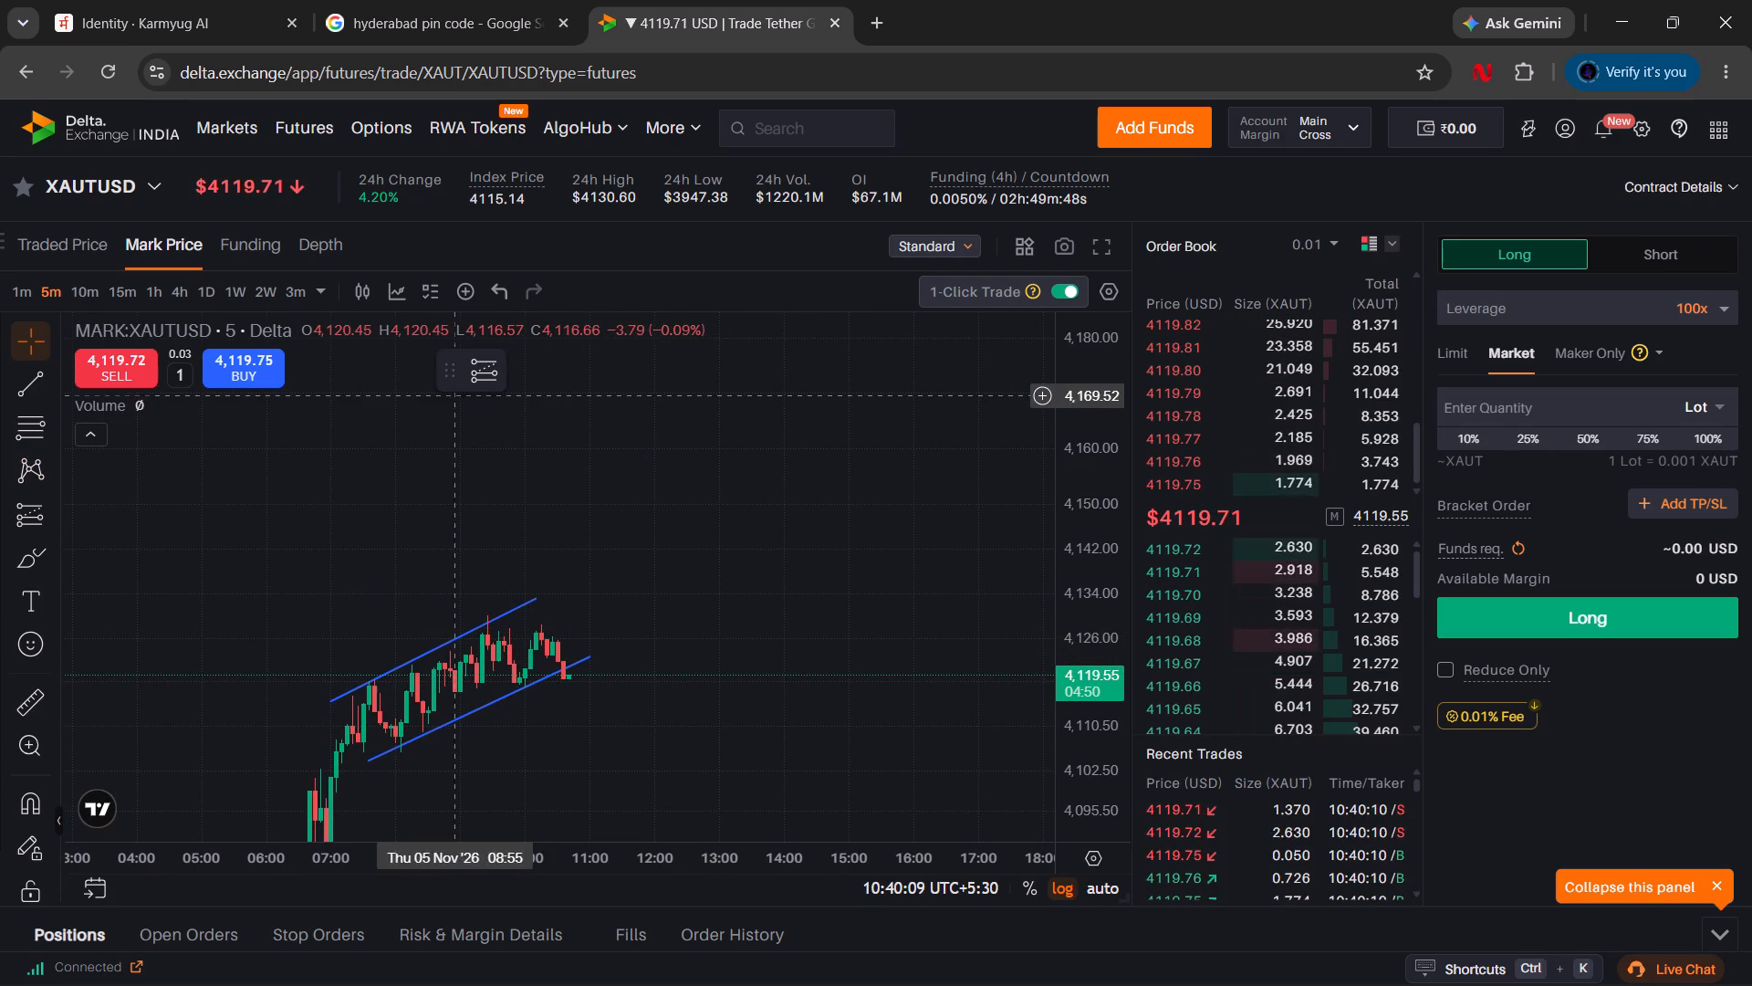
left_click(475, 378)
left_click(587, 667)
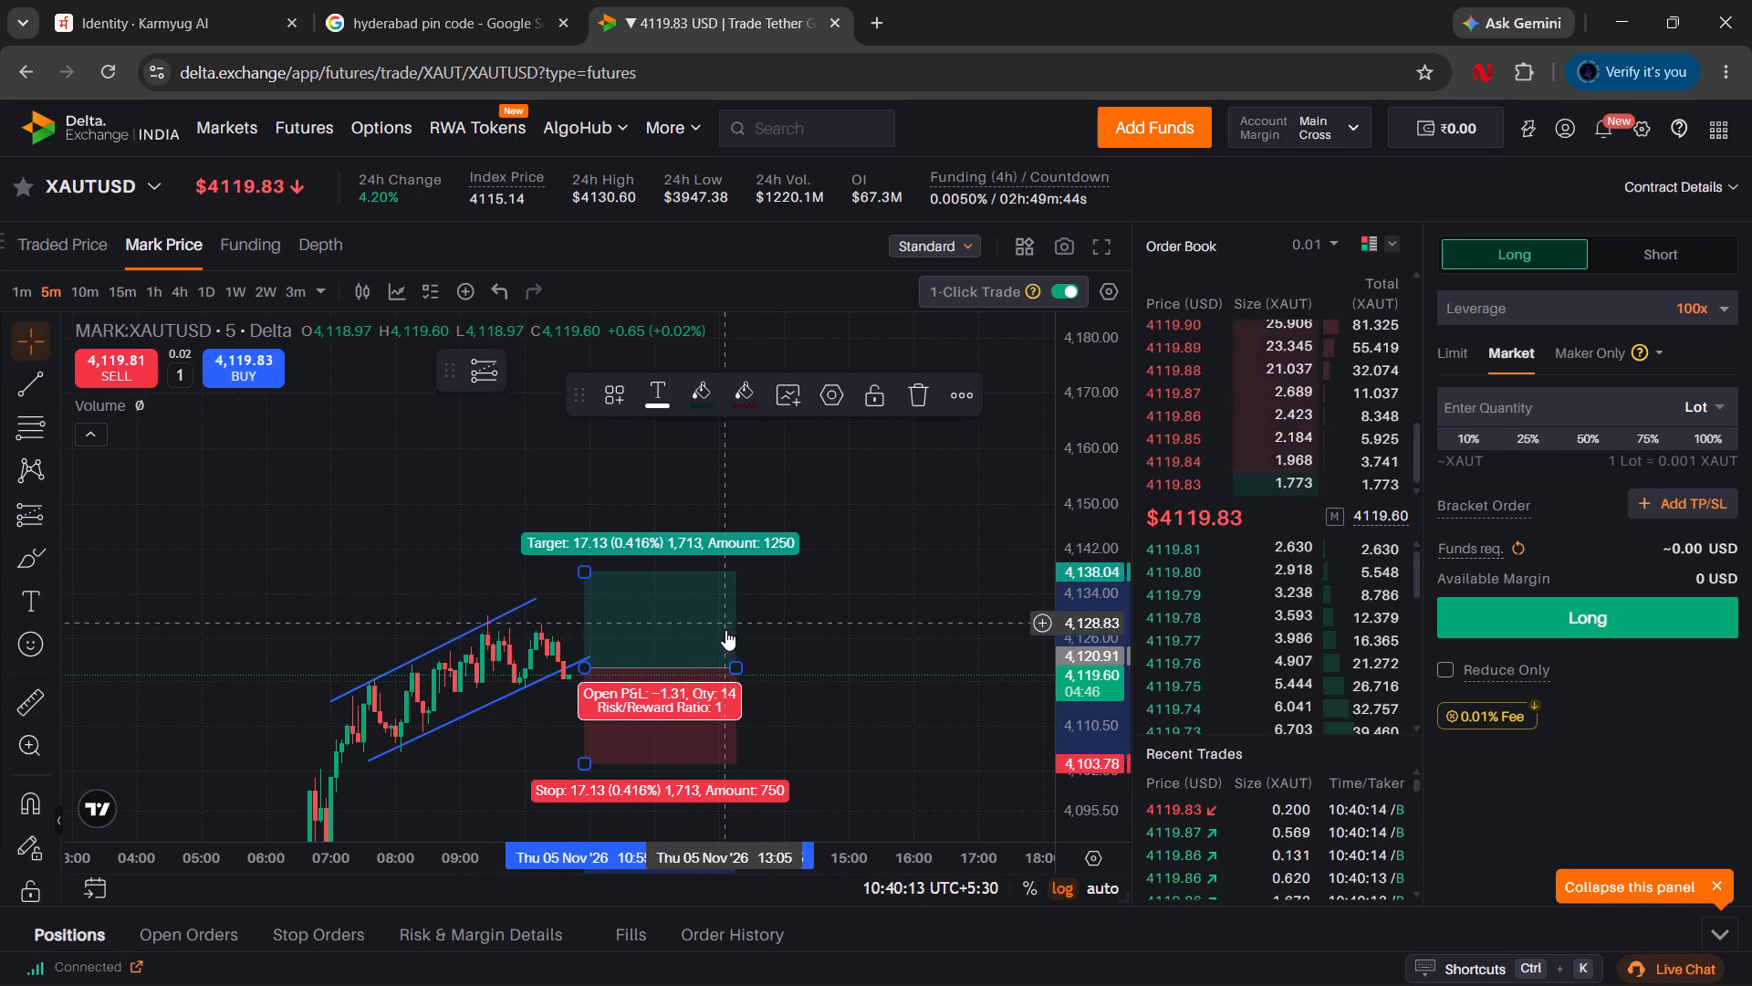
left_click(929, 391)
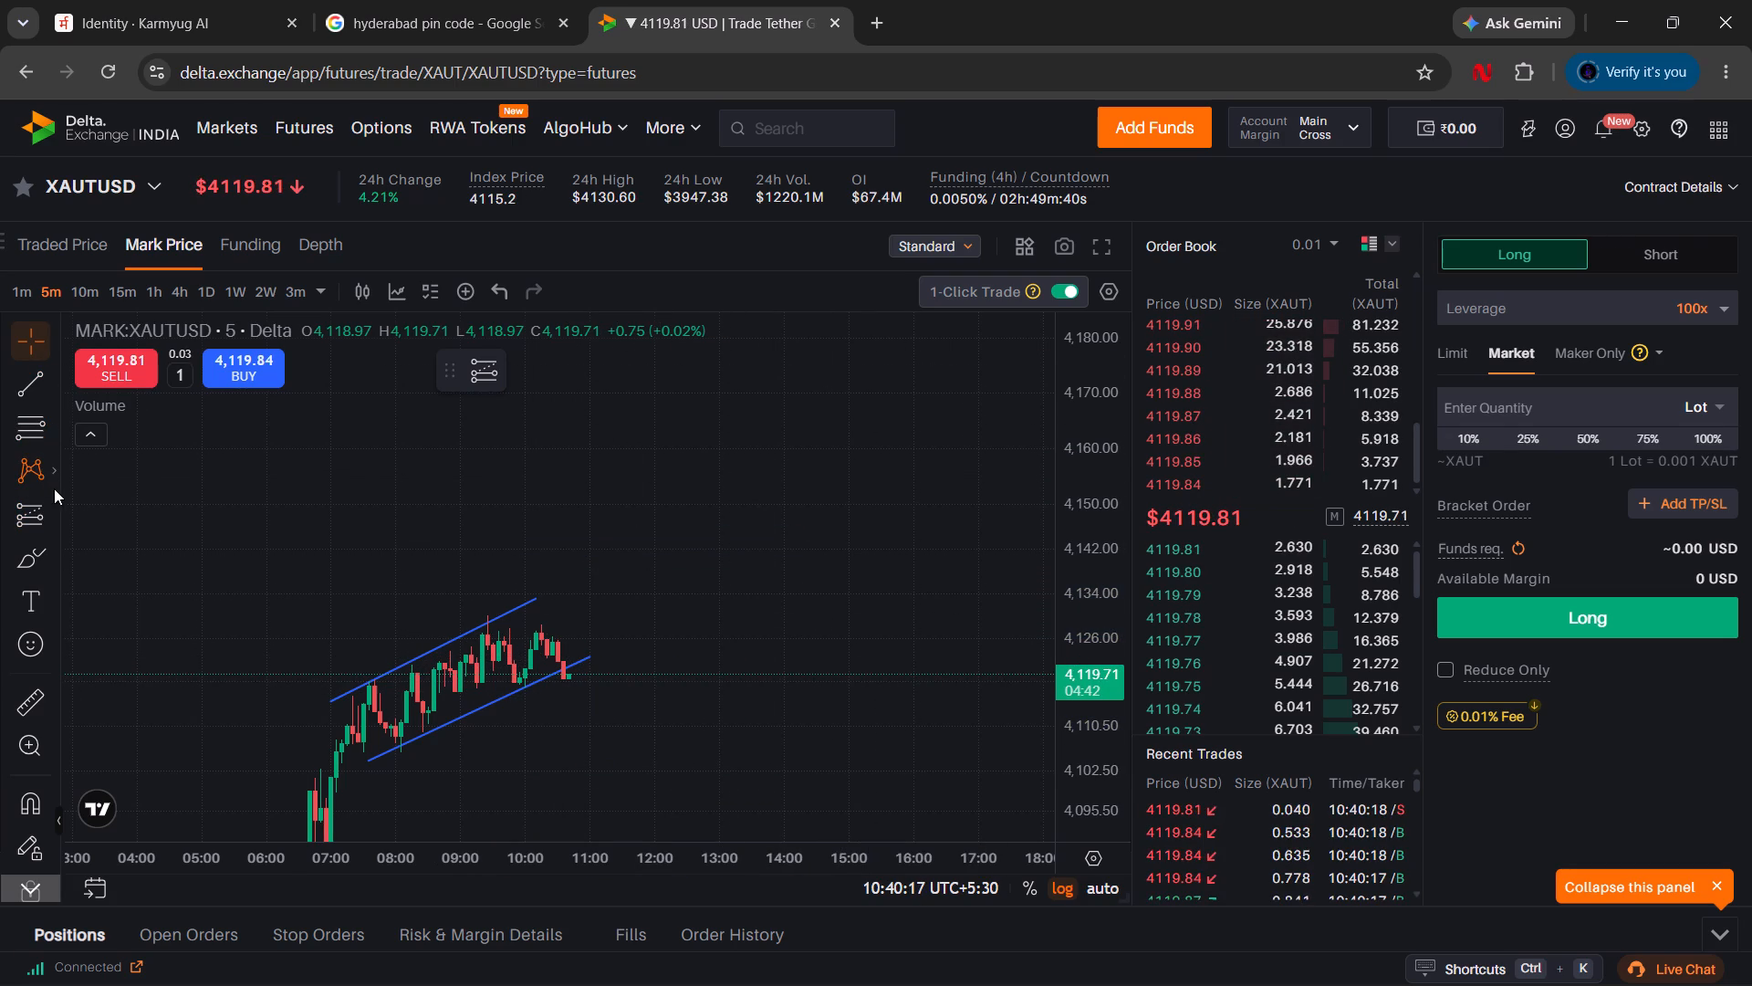
Place a Short Position drawing at the latest candle by the lower trend line, with entry at about 4,121.11 and target at about 4,103.98.
left_click(56, 520)
left_click(123, 418)
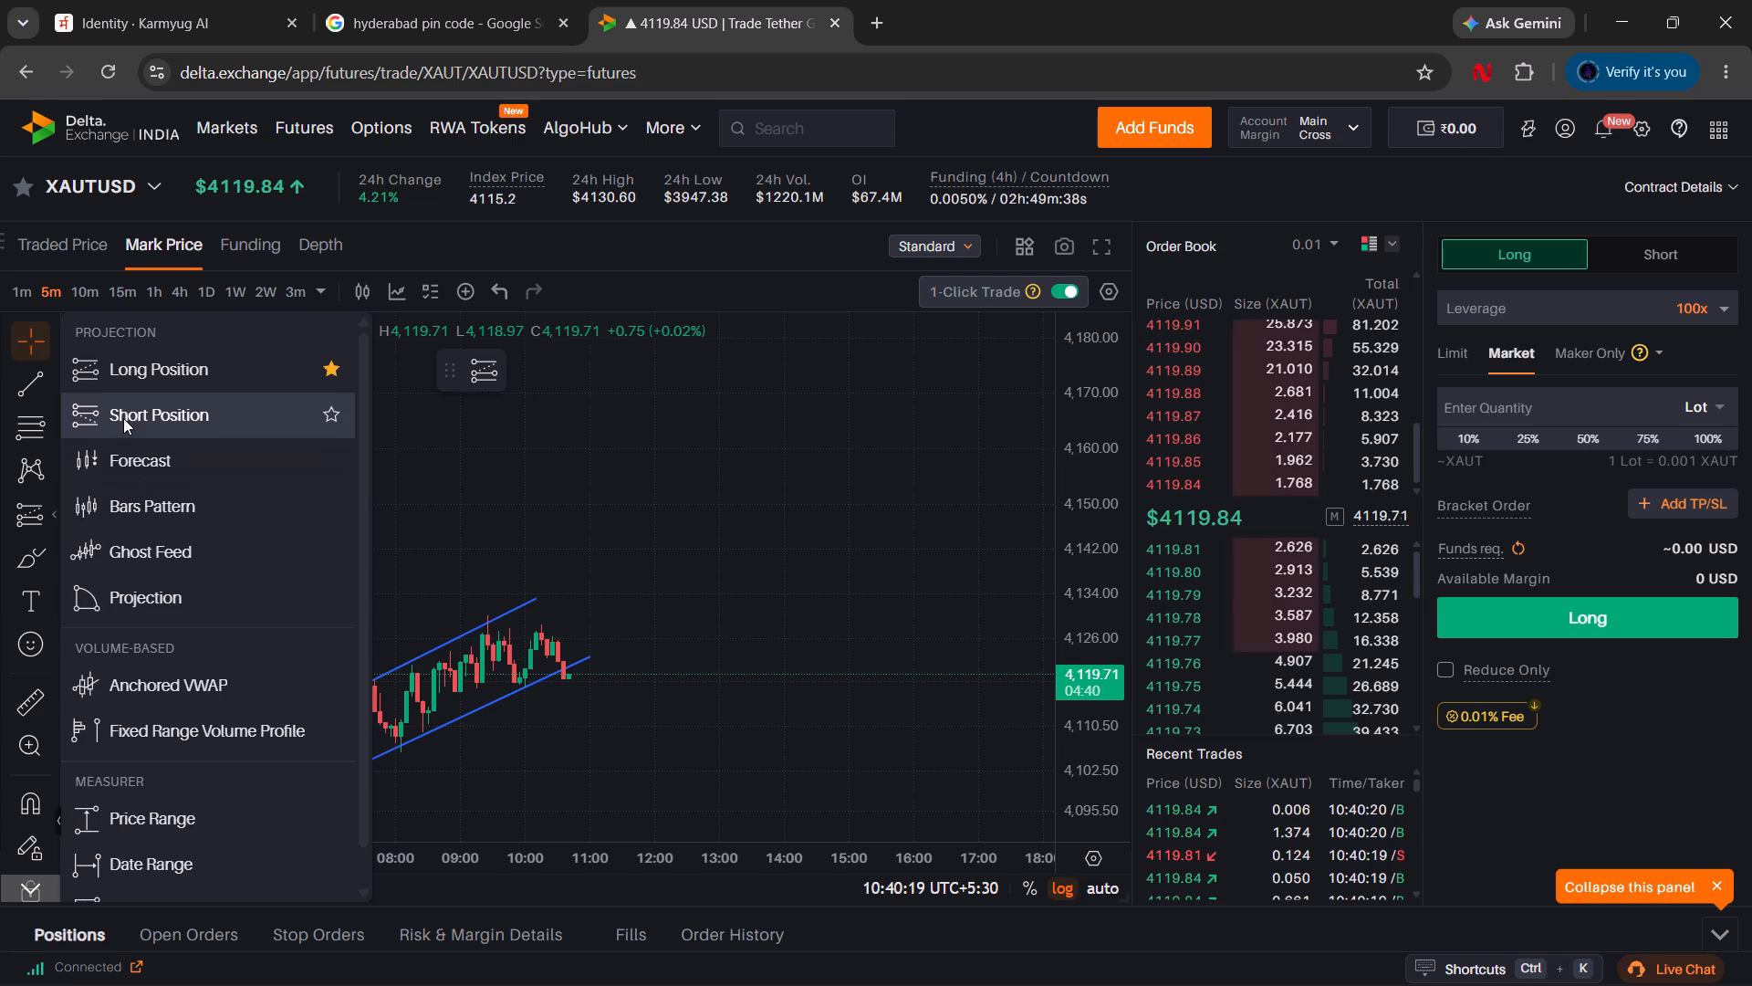
left_click(608, 659)
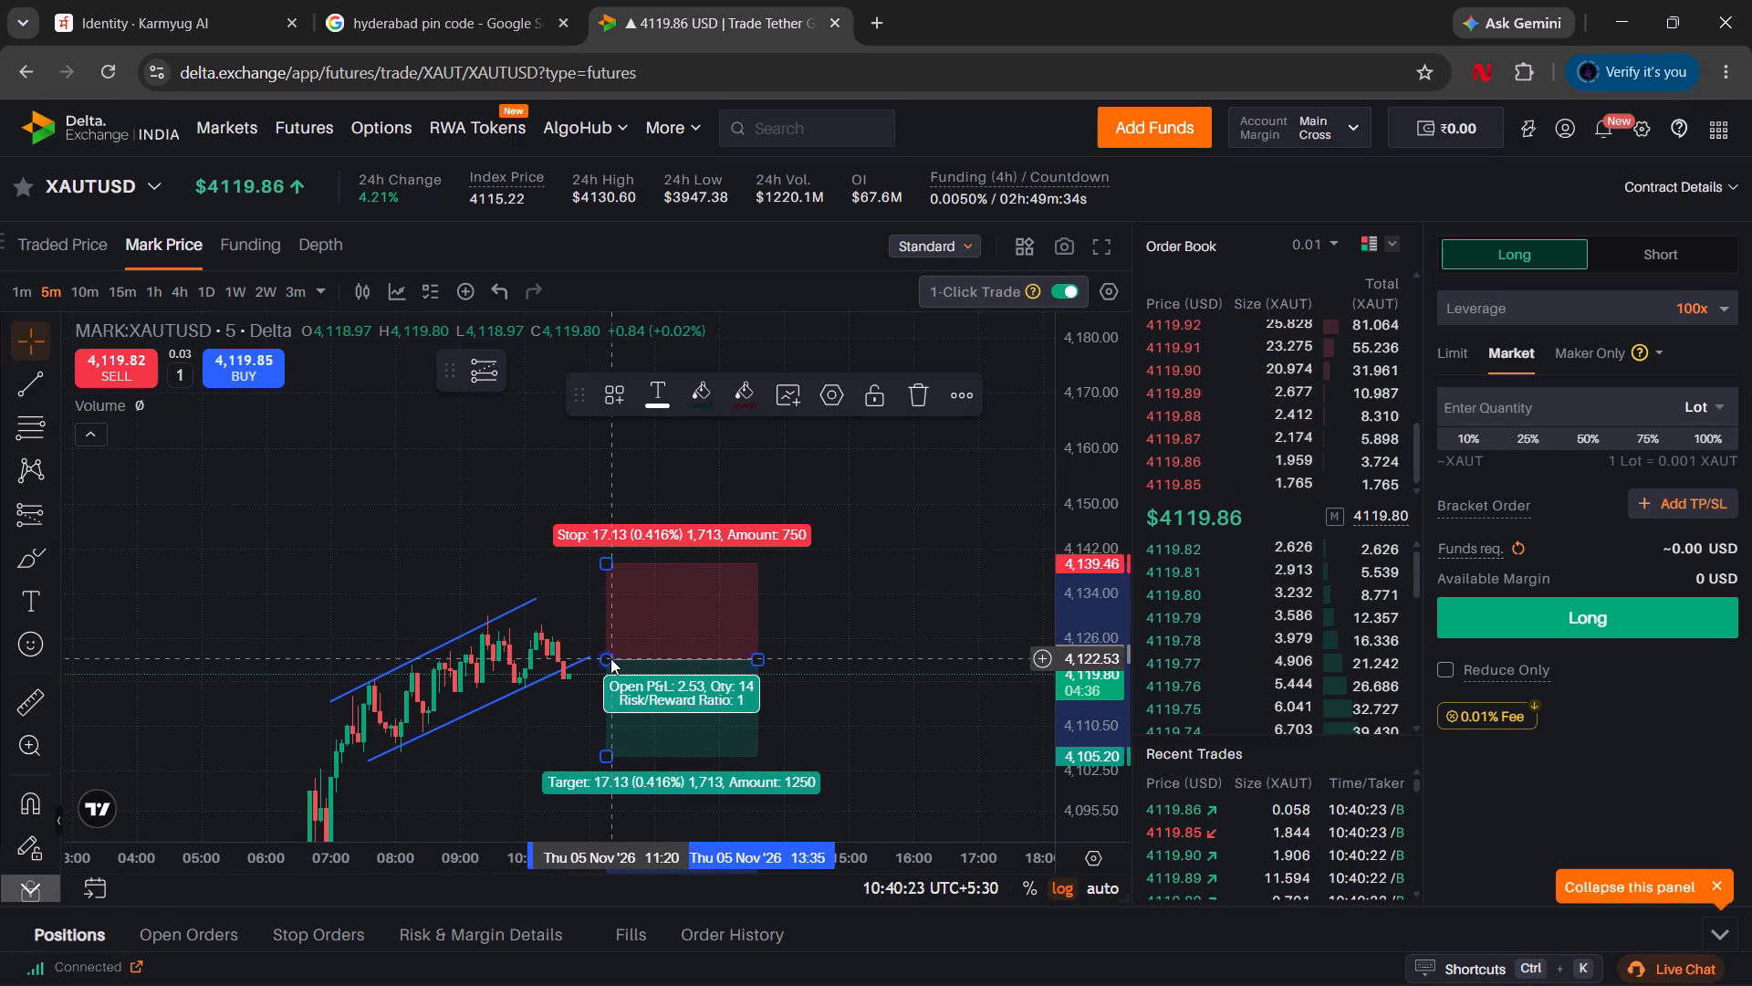
left_click(612, 656)
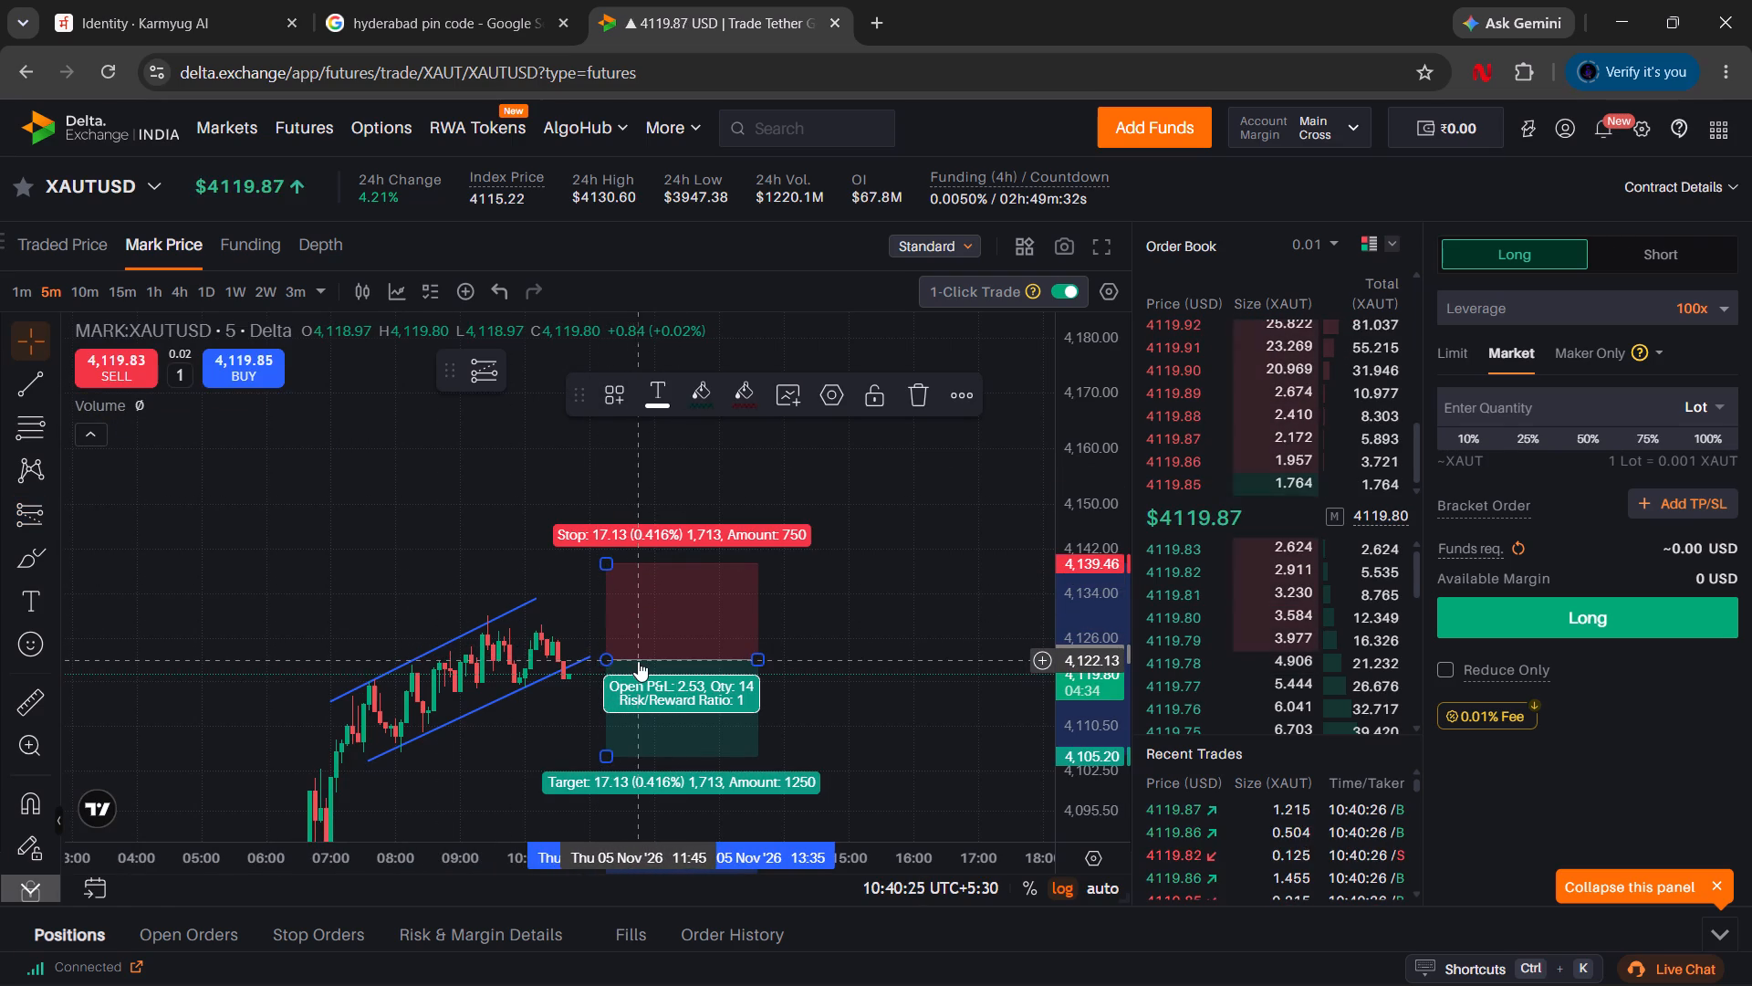
left_click_drag(644, 657, 610, 663)
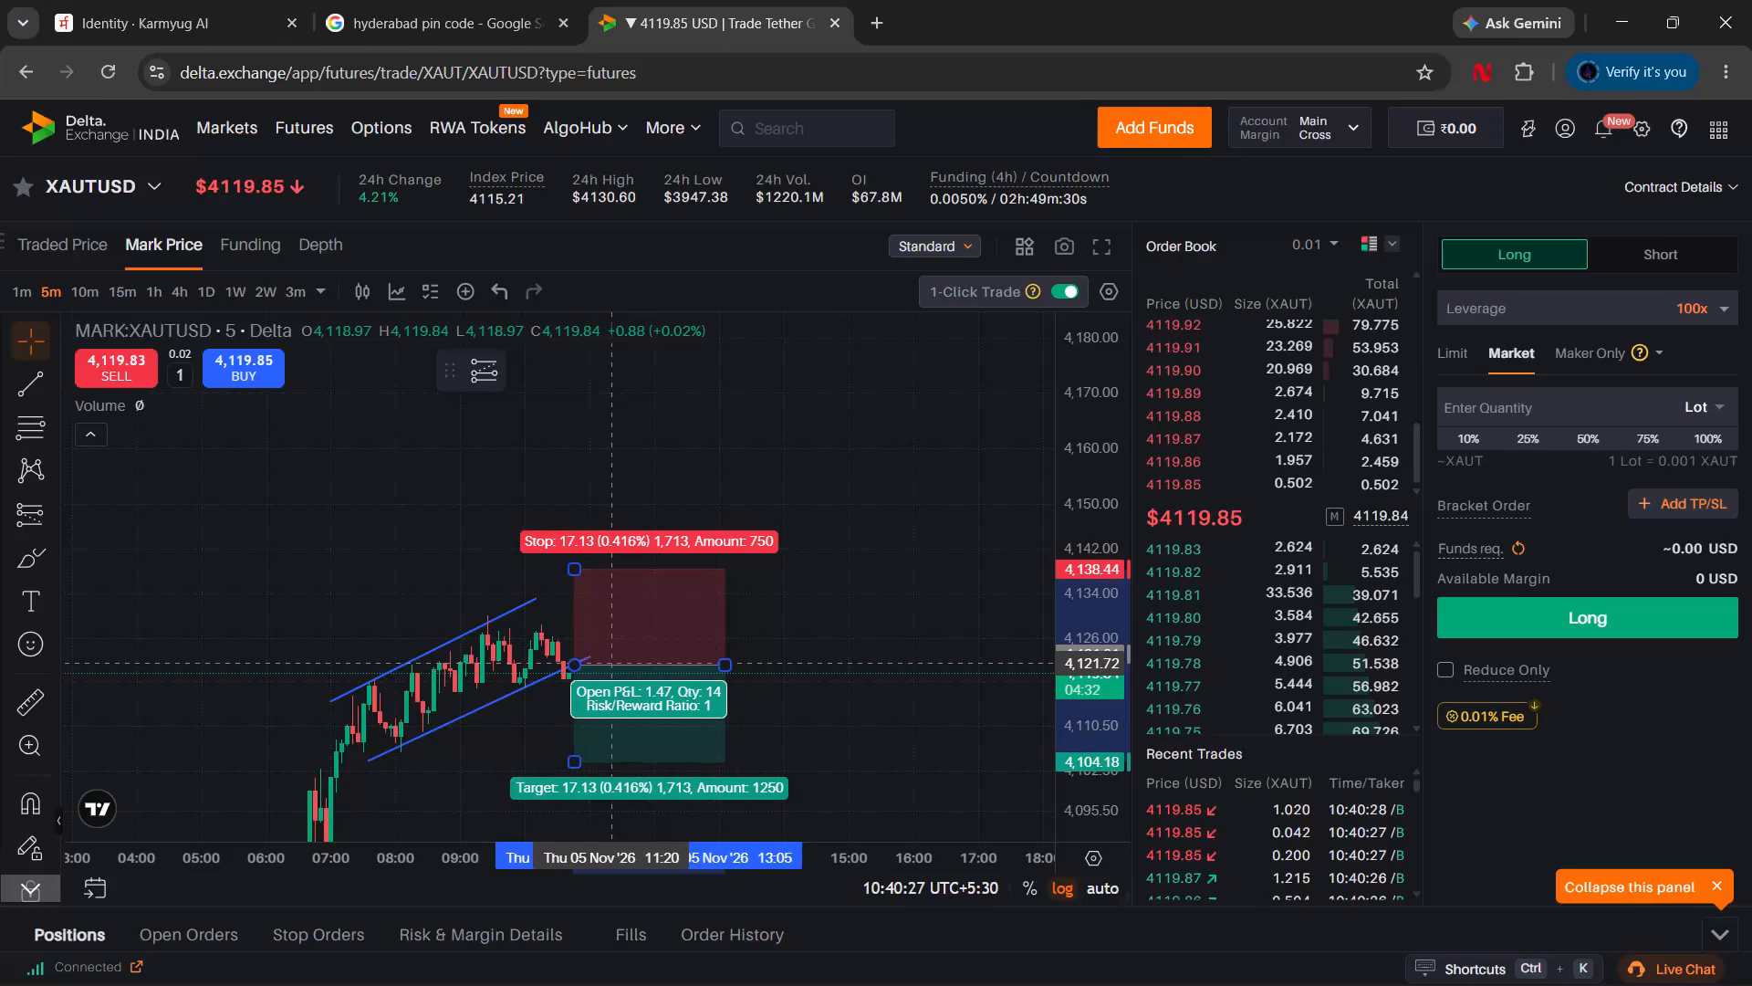
left_click_drag(610, 663, 603, 665)
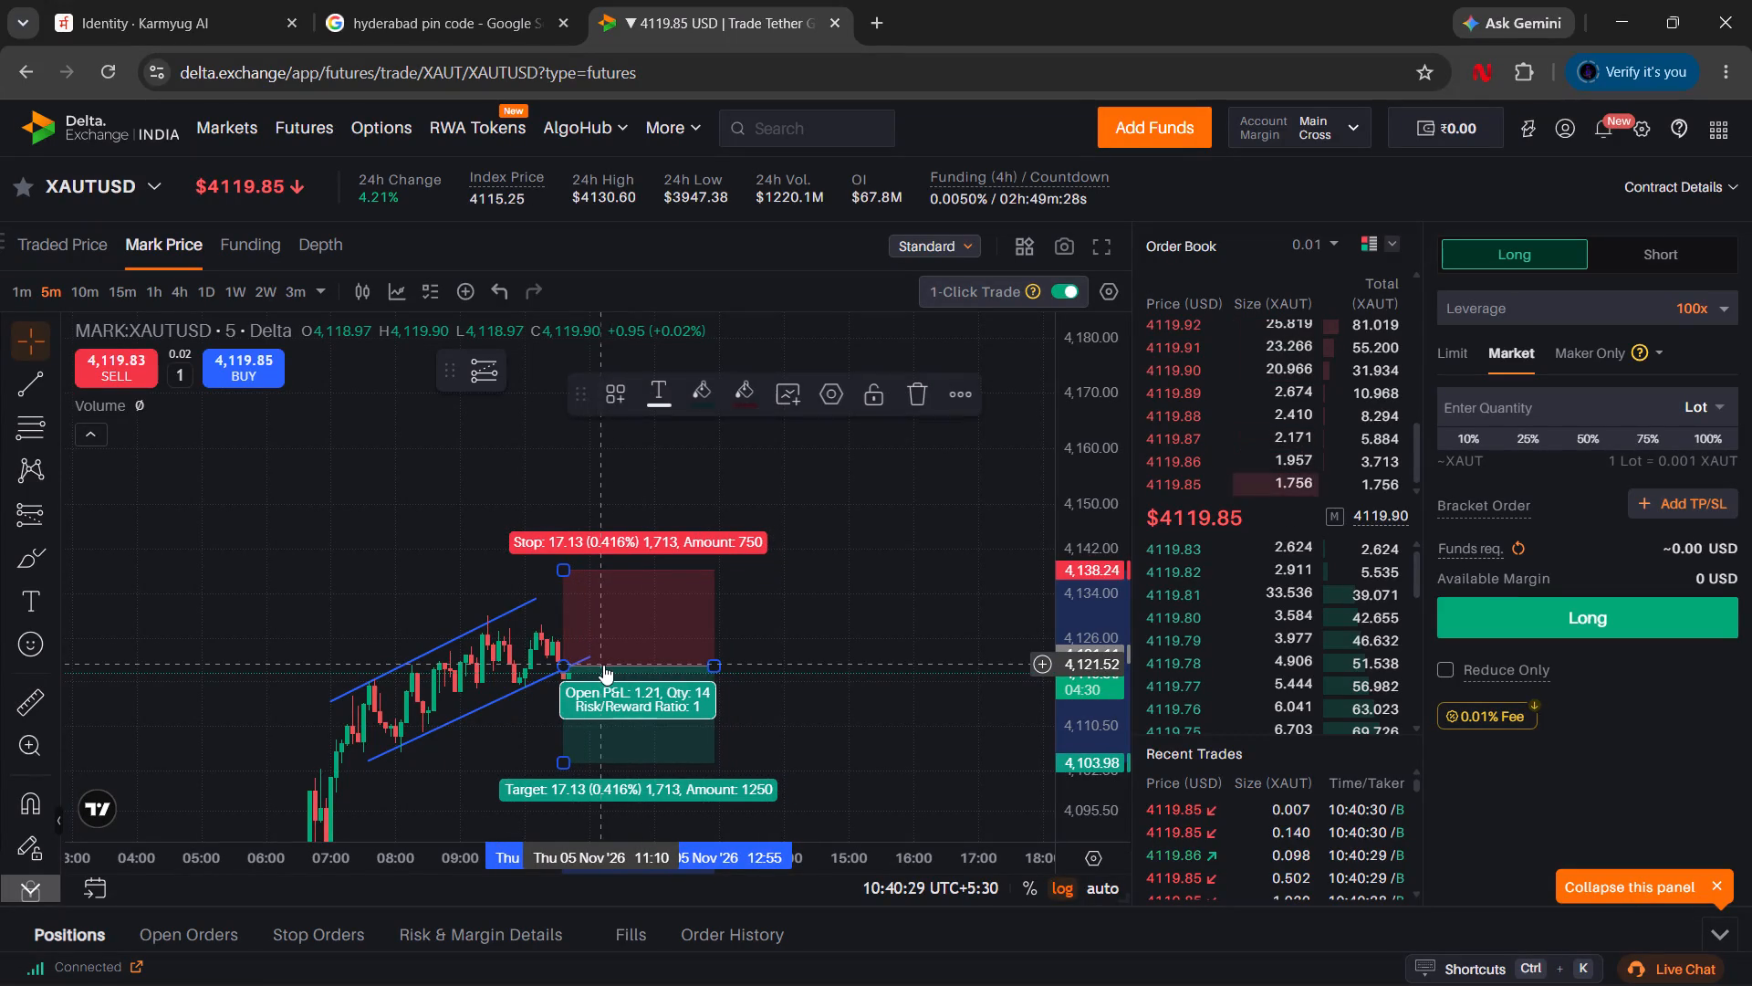
Tighten the short position's stop level to about 4,128.22.
left_click_drag(566, 572, 571, 606)
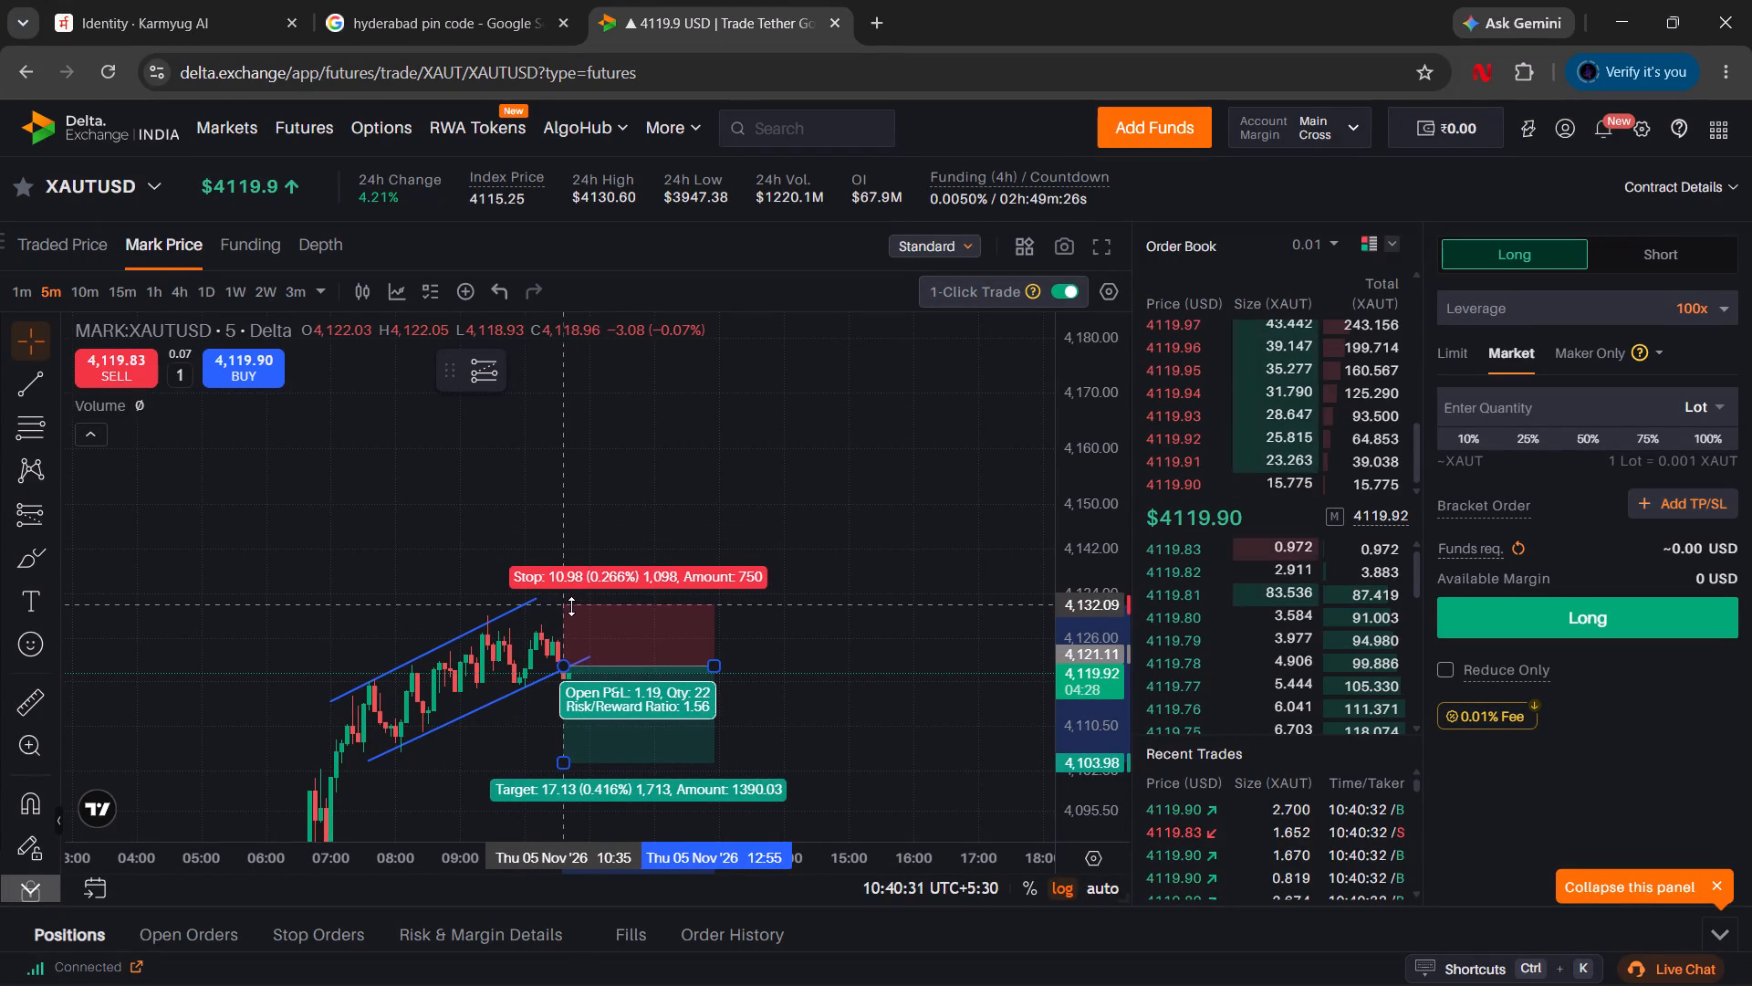
left_click_drag(571, 606, 595, 626)
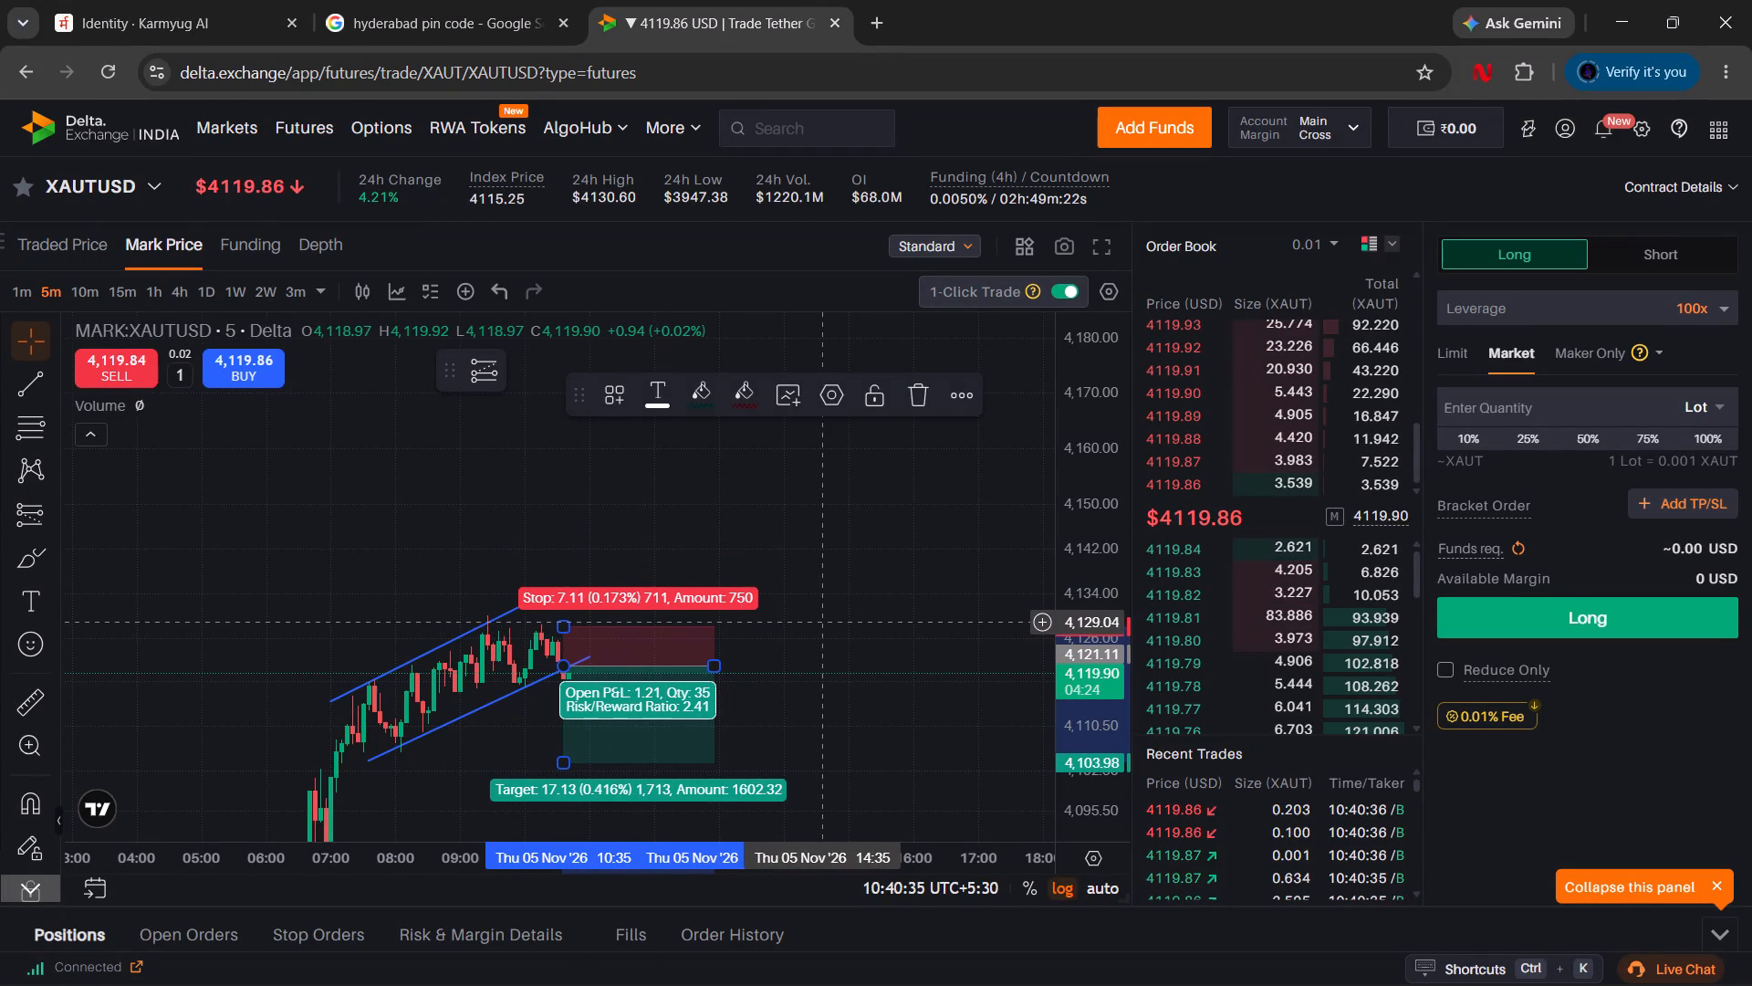
left_click(824, 622)
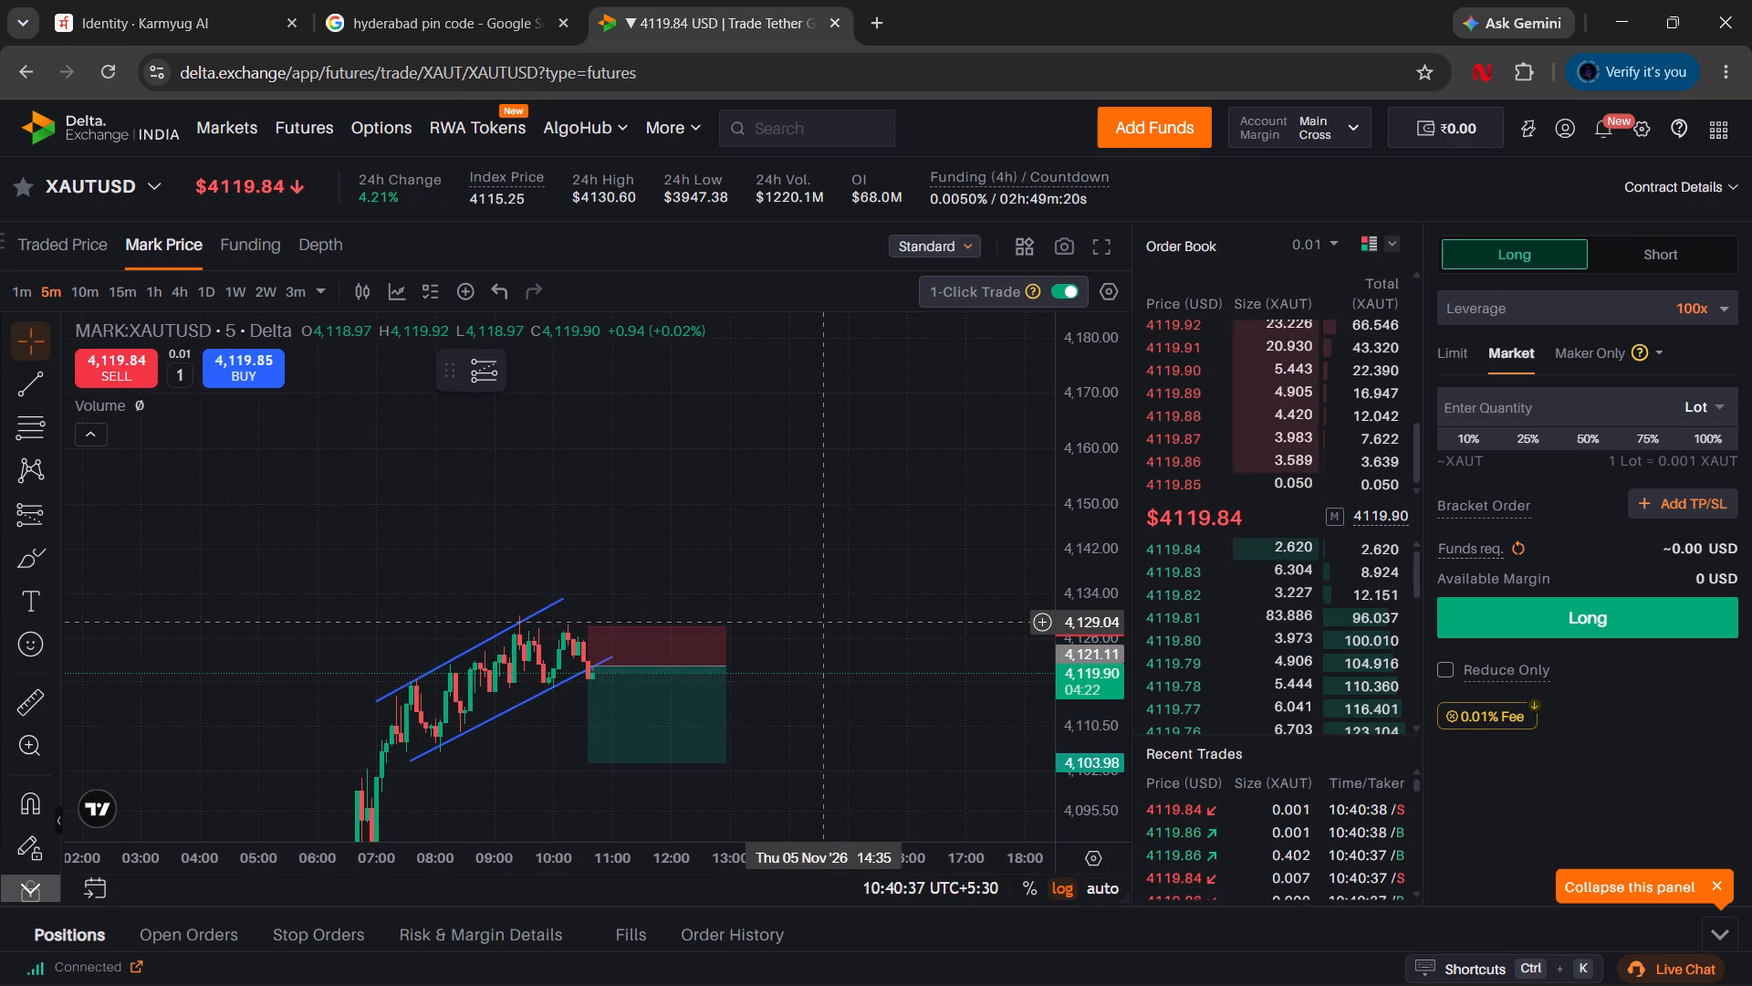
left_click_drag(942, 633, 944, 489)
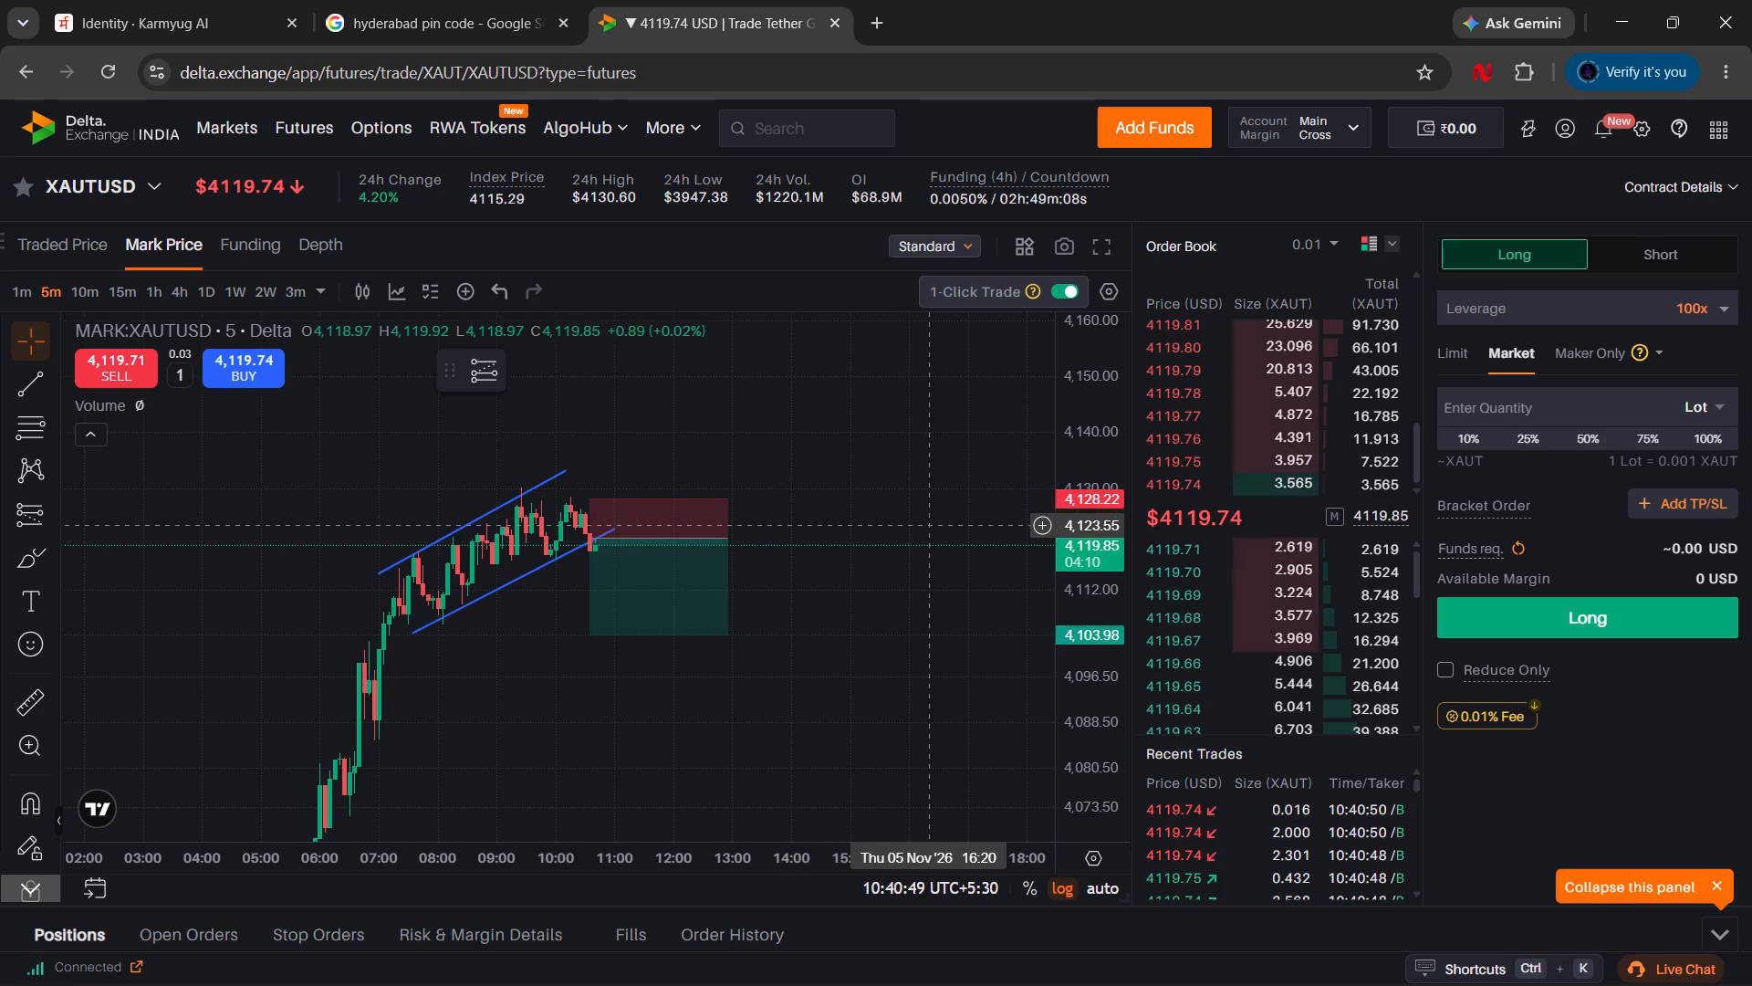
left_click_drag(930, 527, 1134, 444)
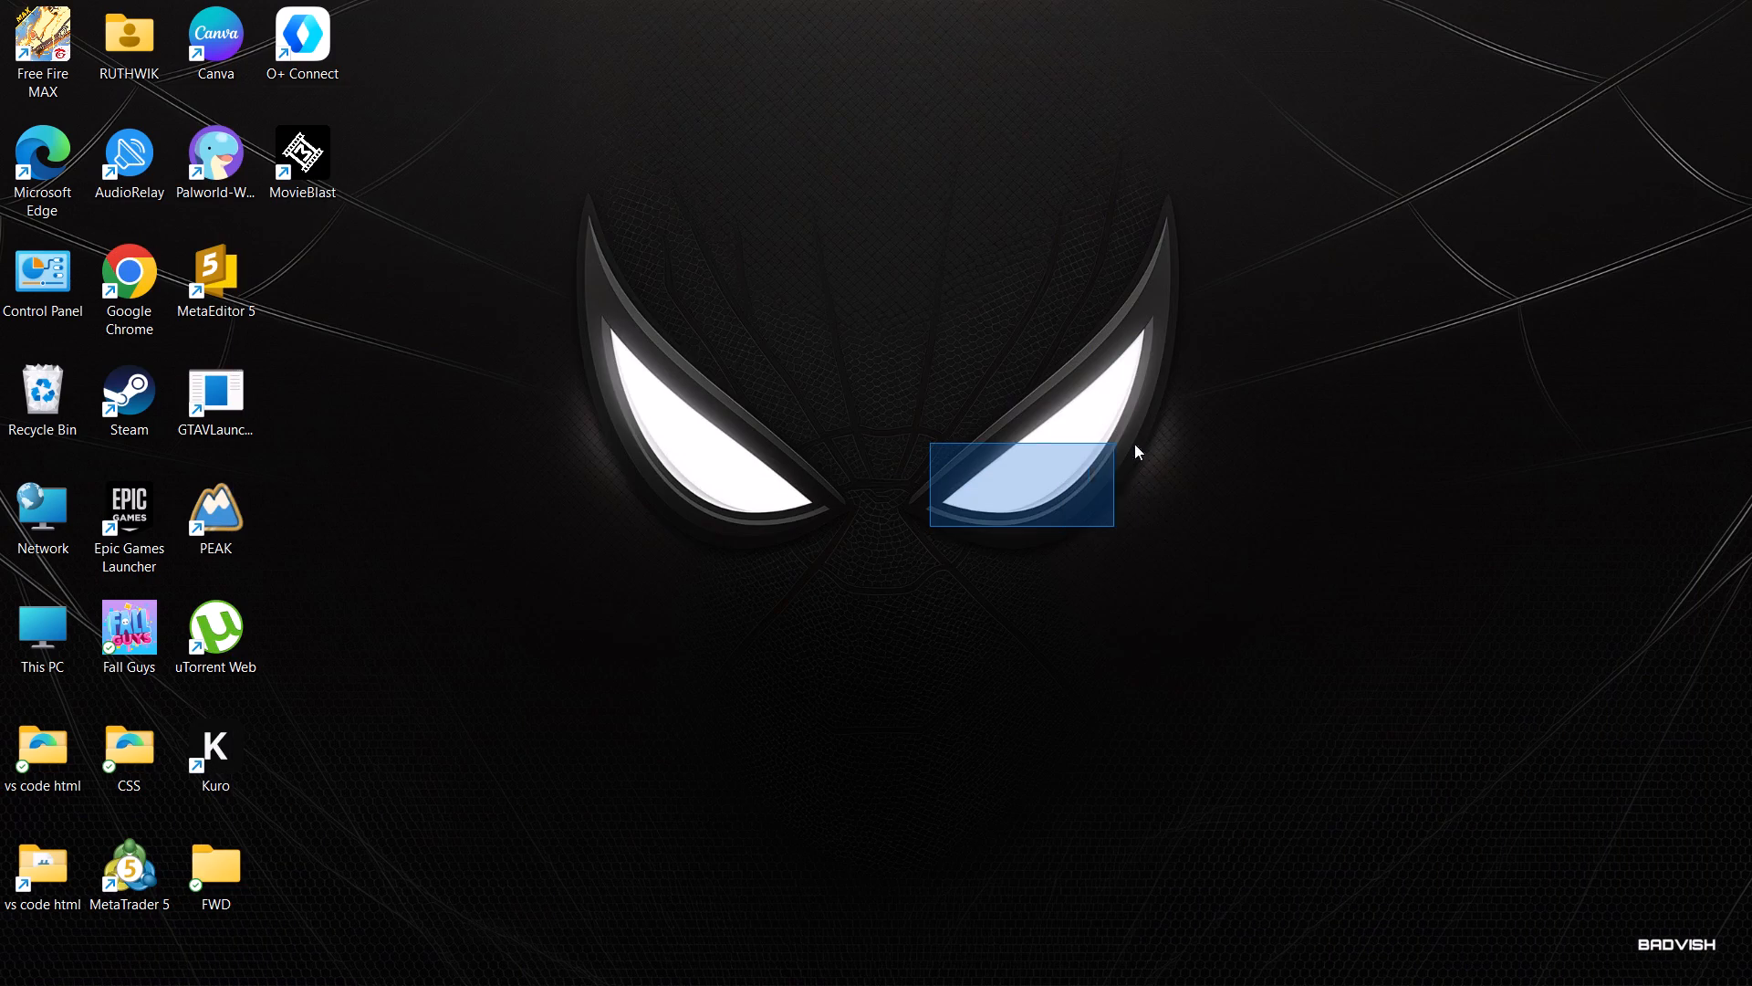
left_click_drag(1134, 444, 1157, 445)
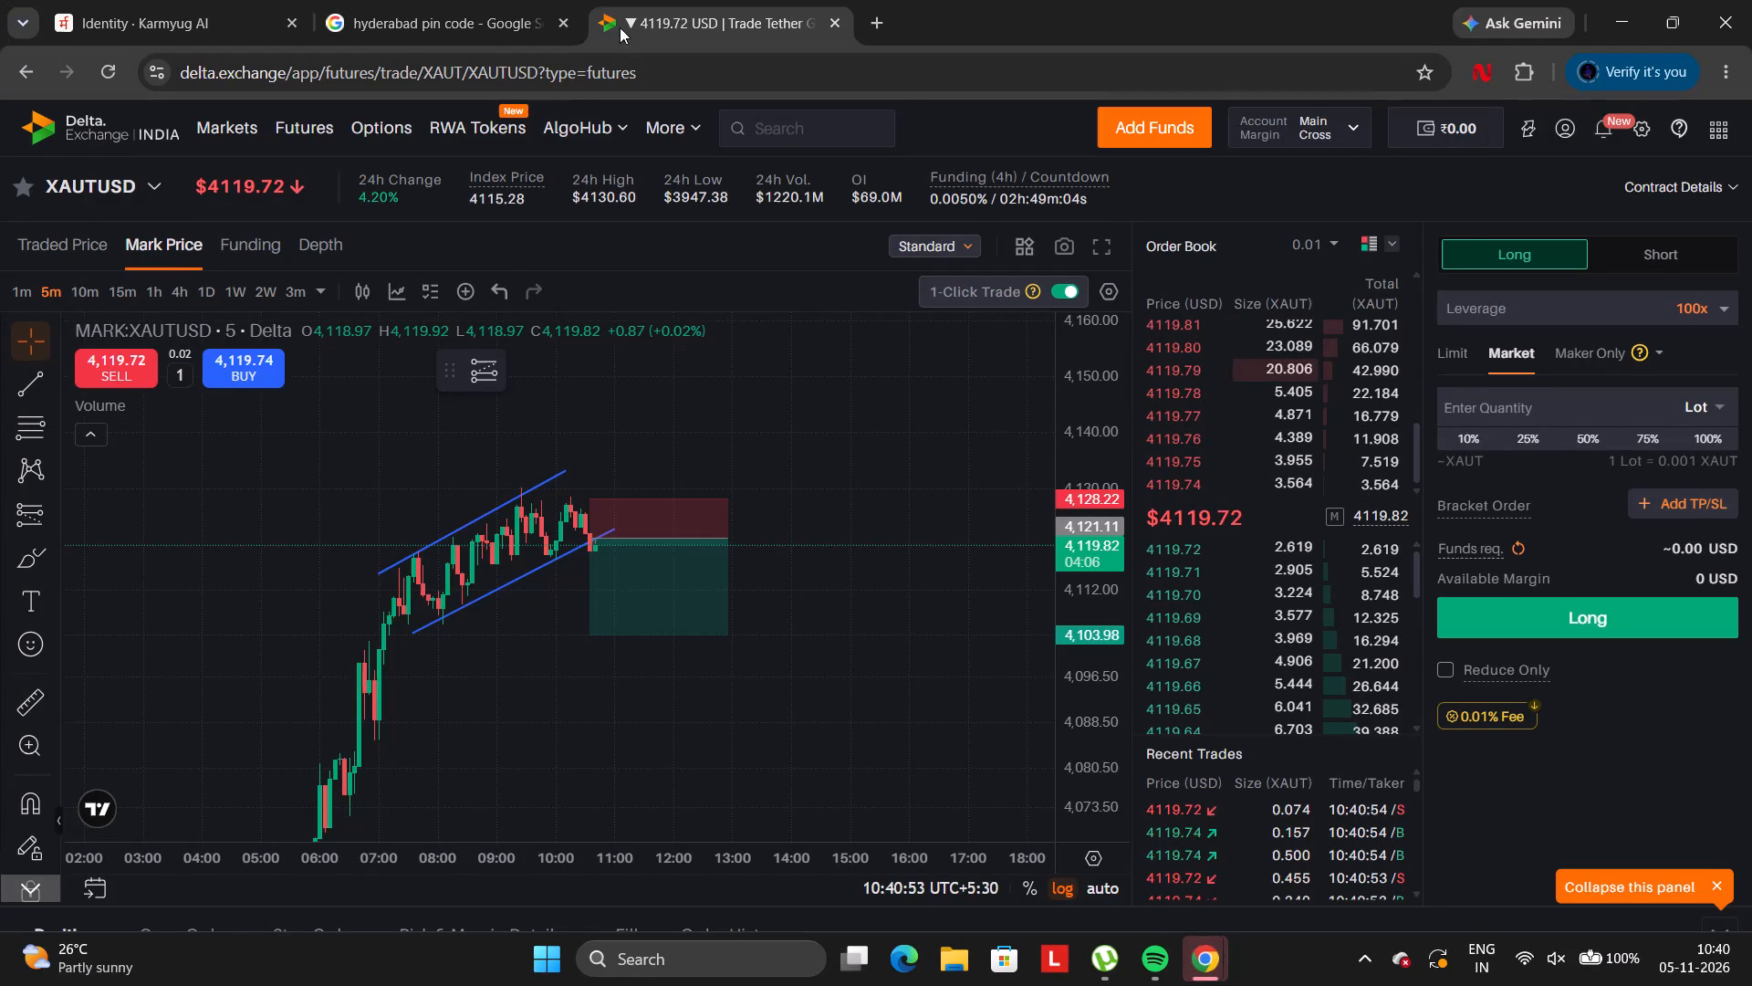
Switch to the ETHUSD perpetual contract and examine its 5-minute chart across 4 and 5 Nov.
left_click(141, 177)
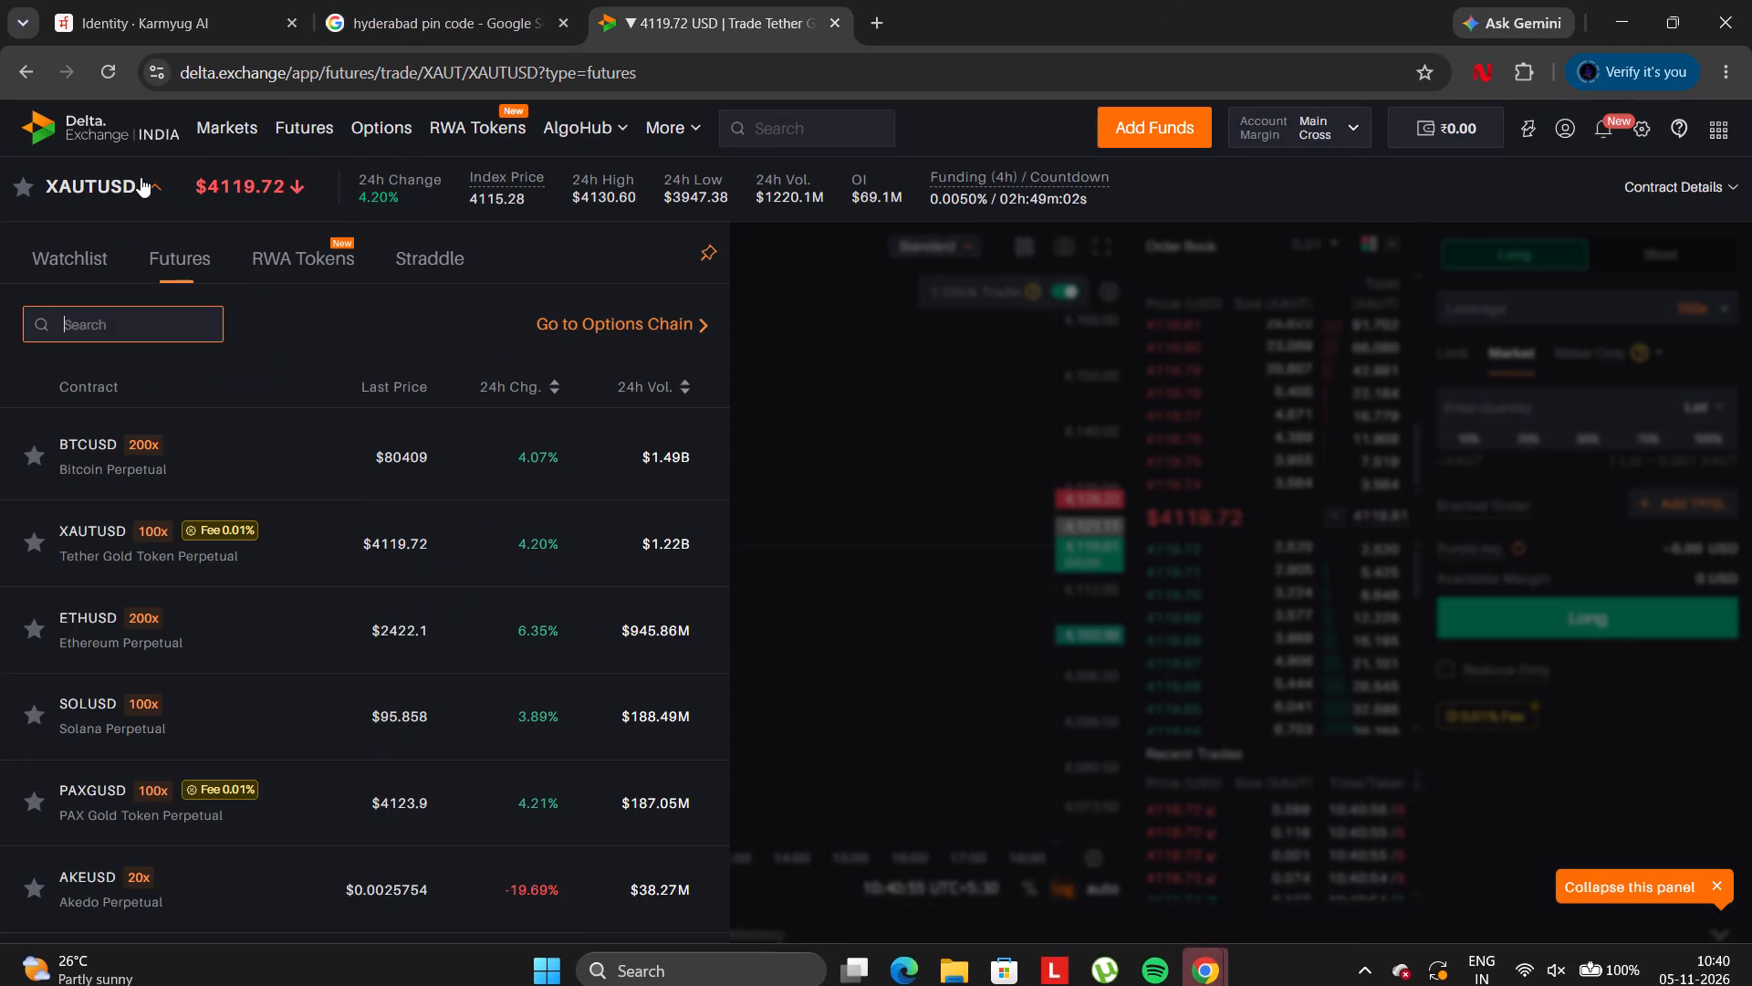
scroll(335, 601, "down", 1)
scroll(188, 451, "up", 1)
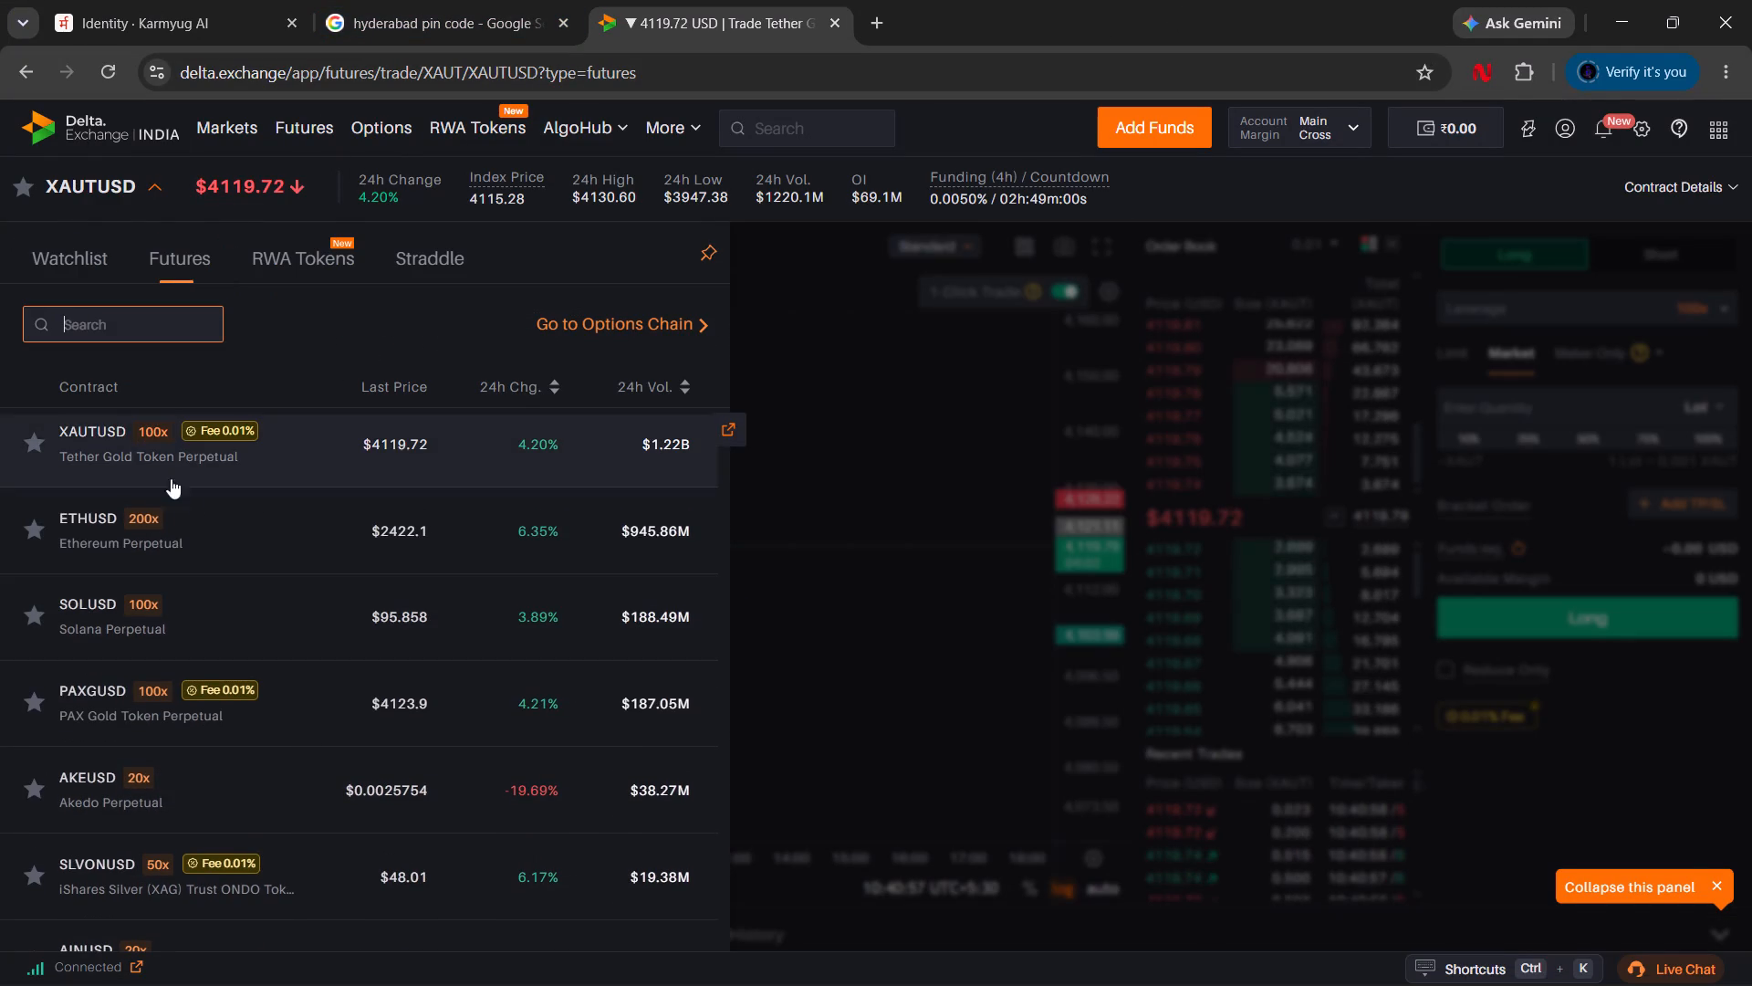
left_click(151, 522)
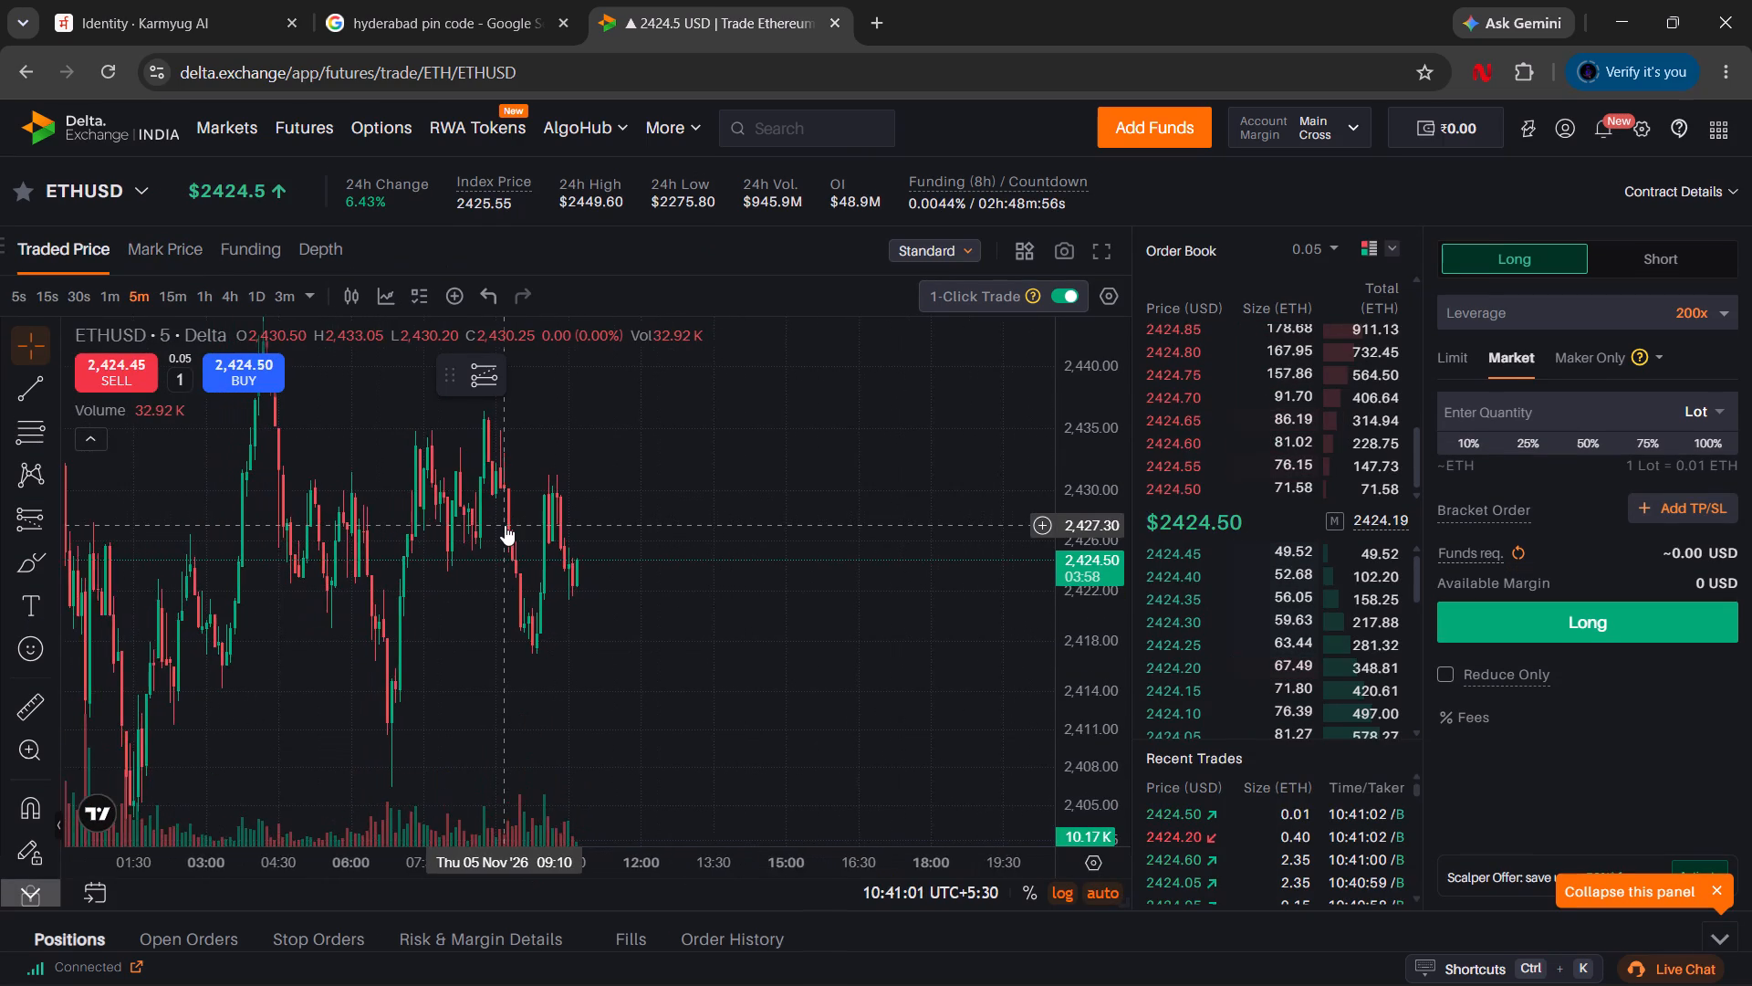
left_click_drag(1079, 494, 1120, 743)
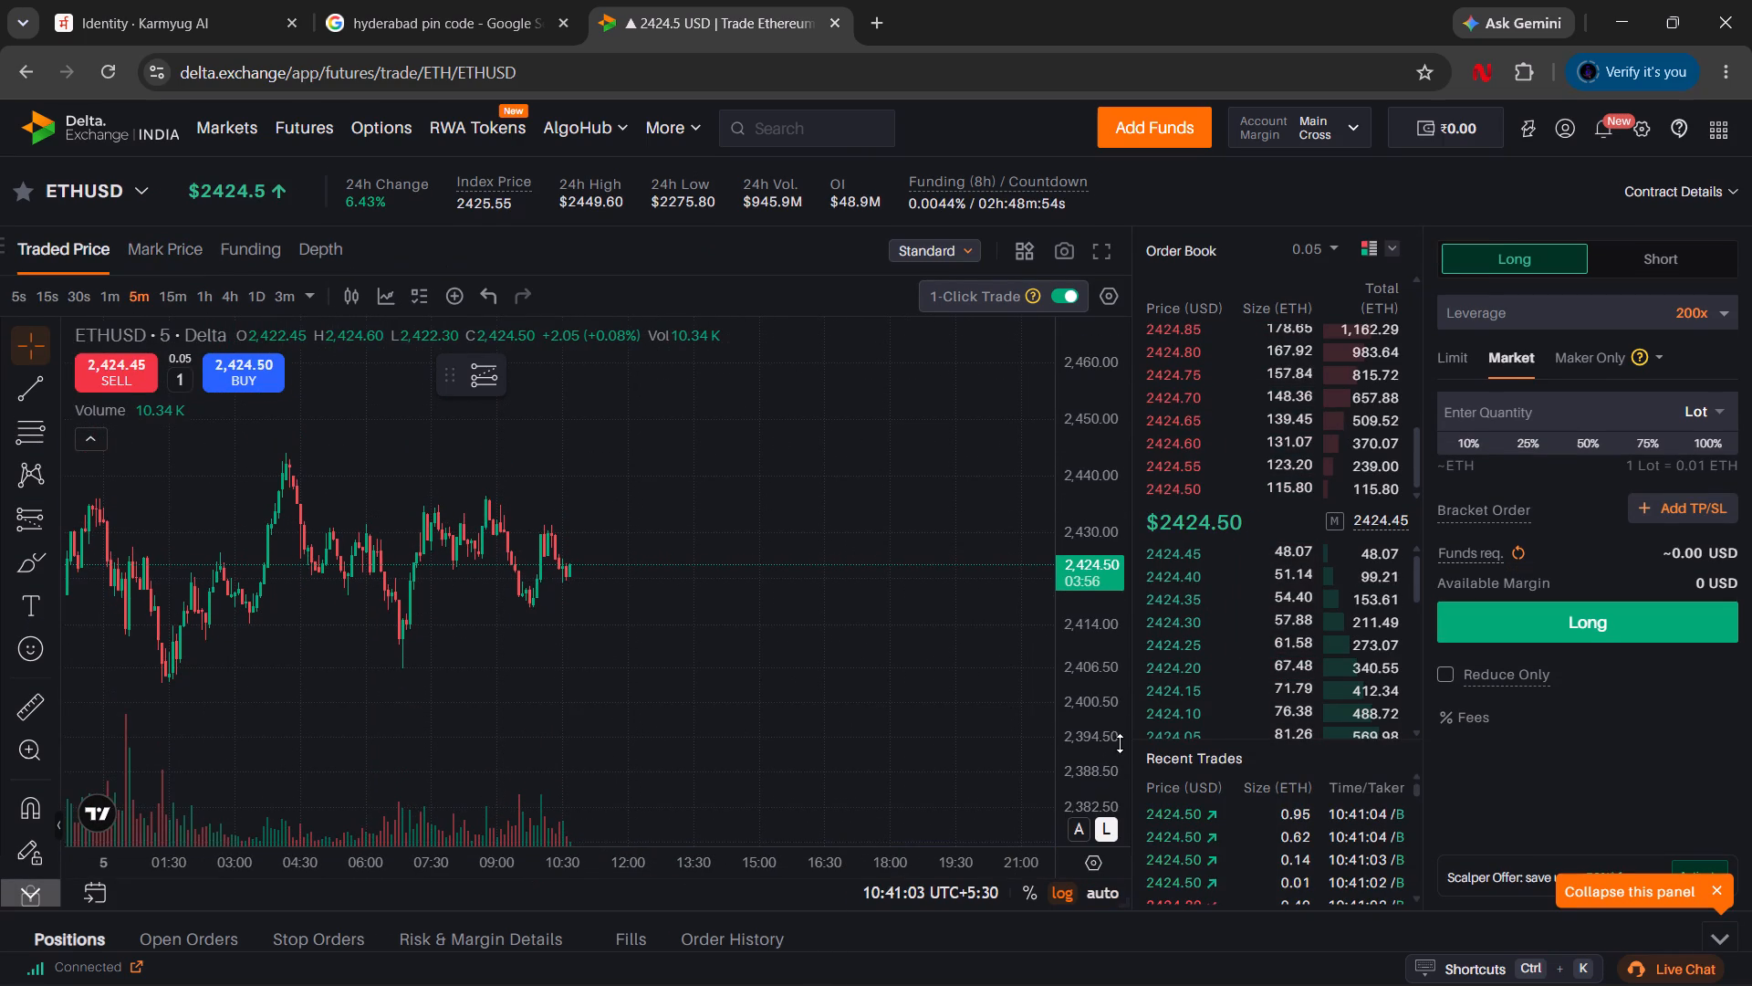
left_click_drag(1120, 743, 1120, 742)
left_click_drag(582, 687, 788, 660)
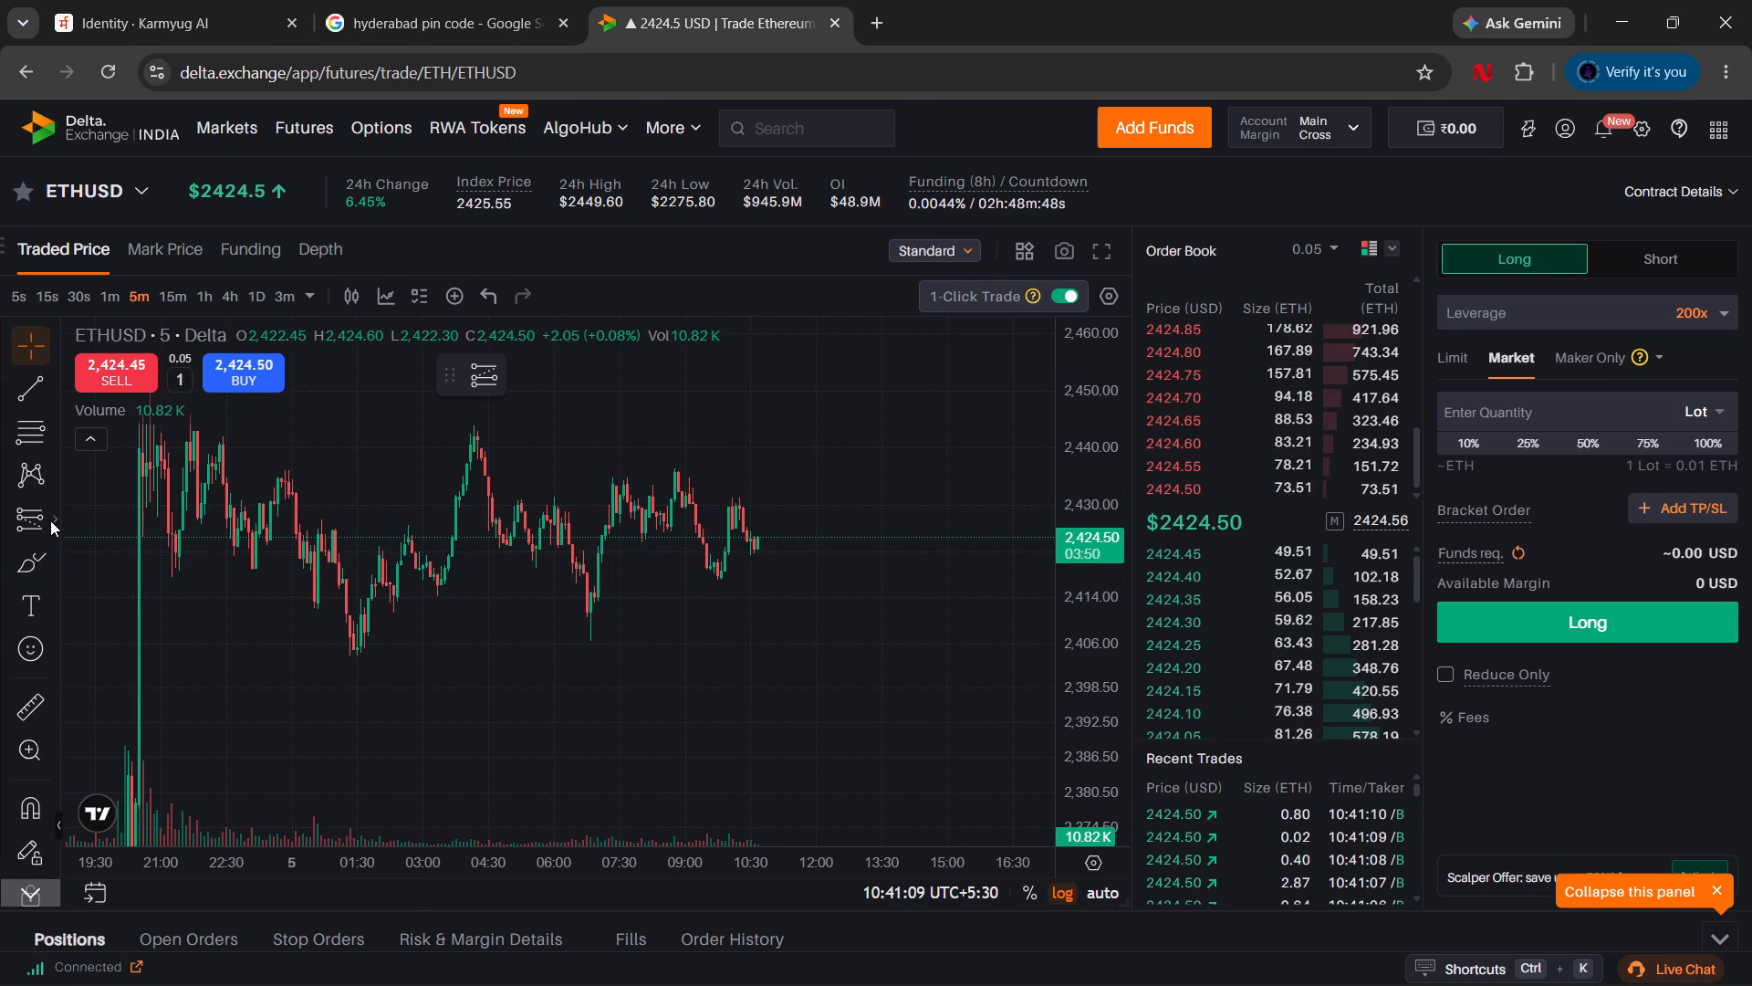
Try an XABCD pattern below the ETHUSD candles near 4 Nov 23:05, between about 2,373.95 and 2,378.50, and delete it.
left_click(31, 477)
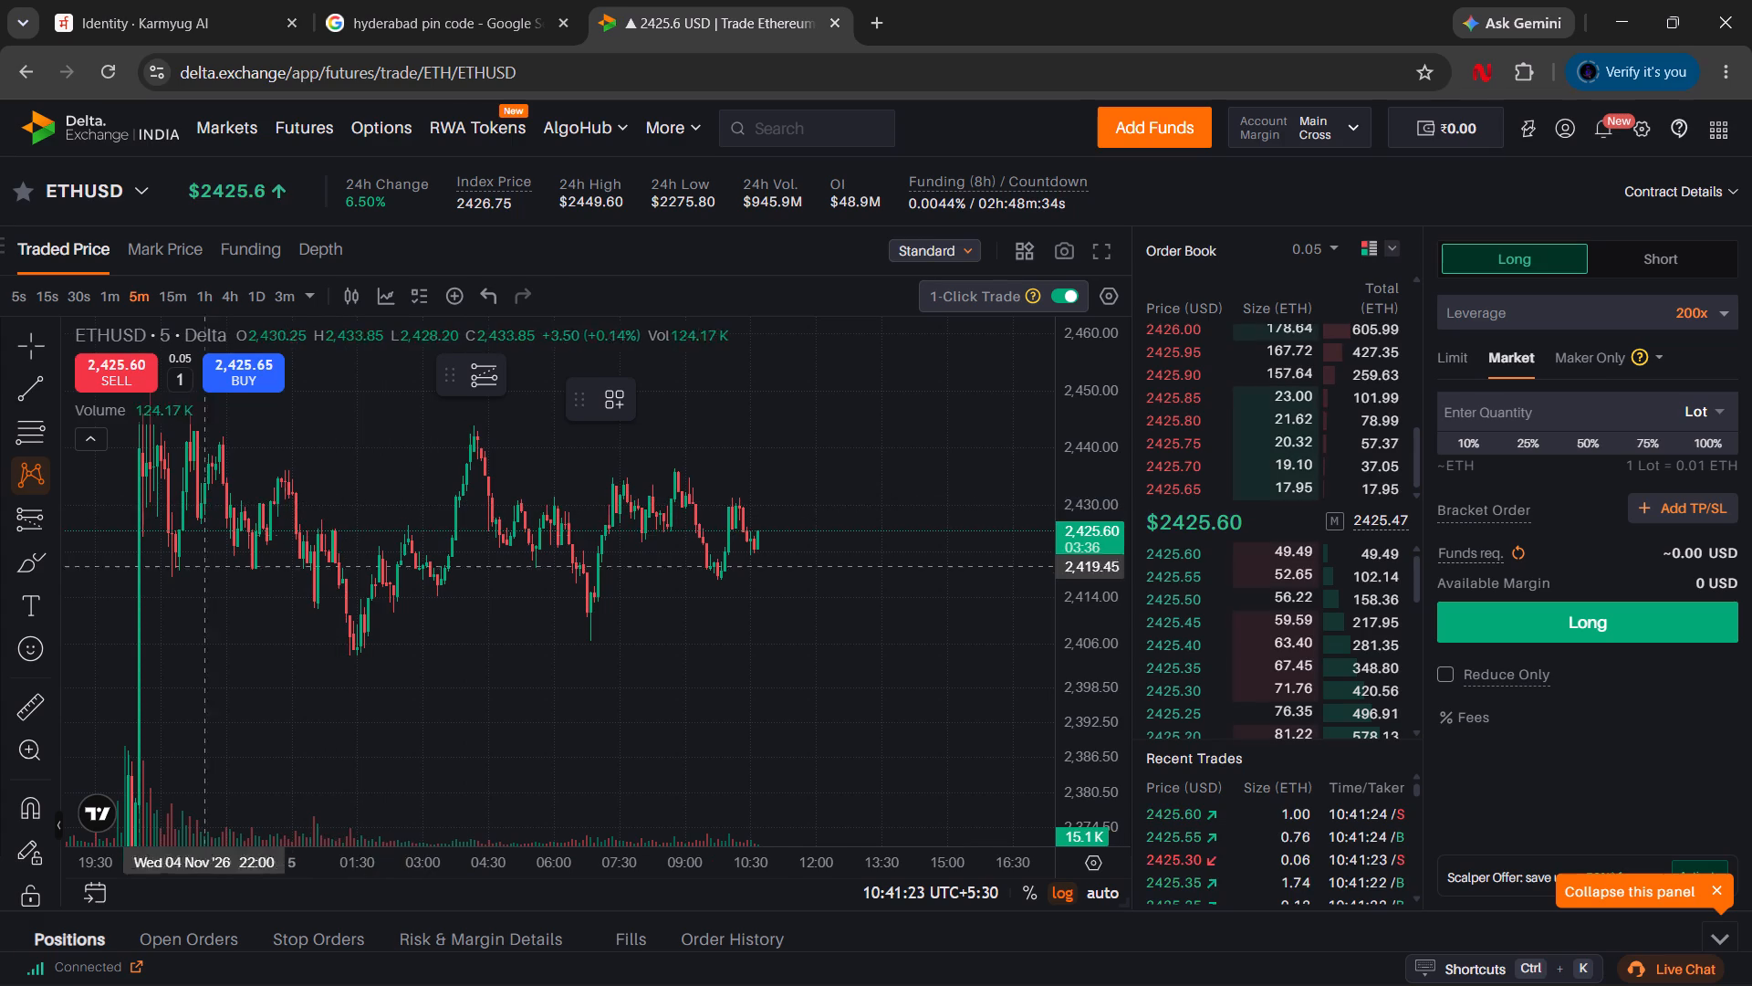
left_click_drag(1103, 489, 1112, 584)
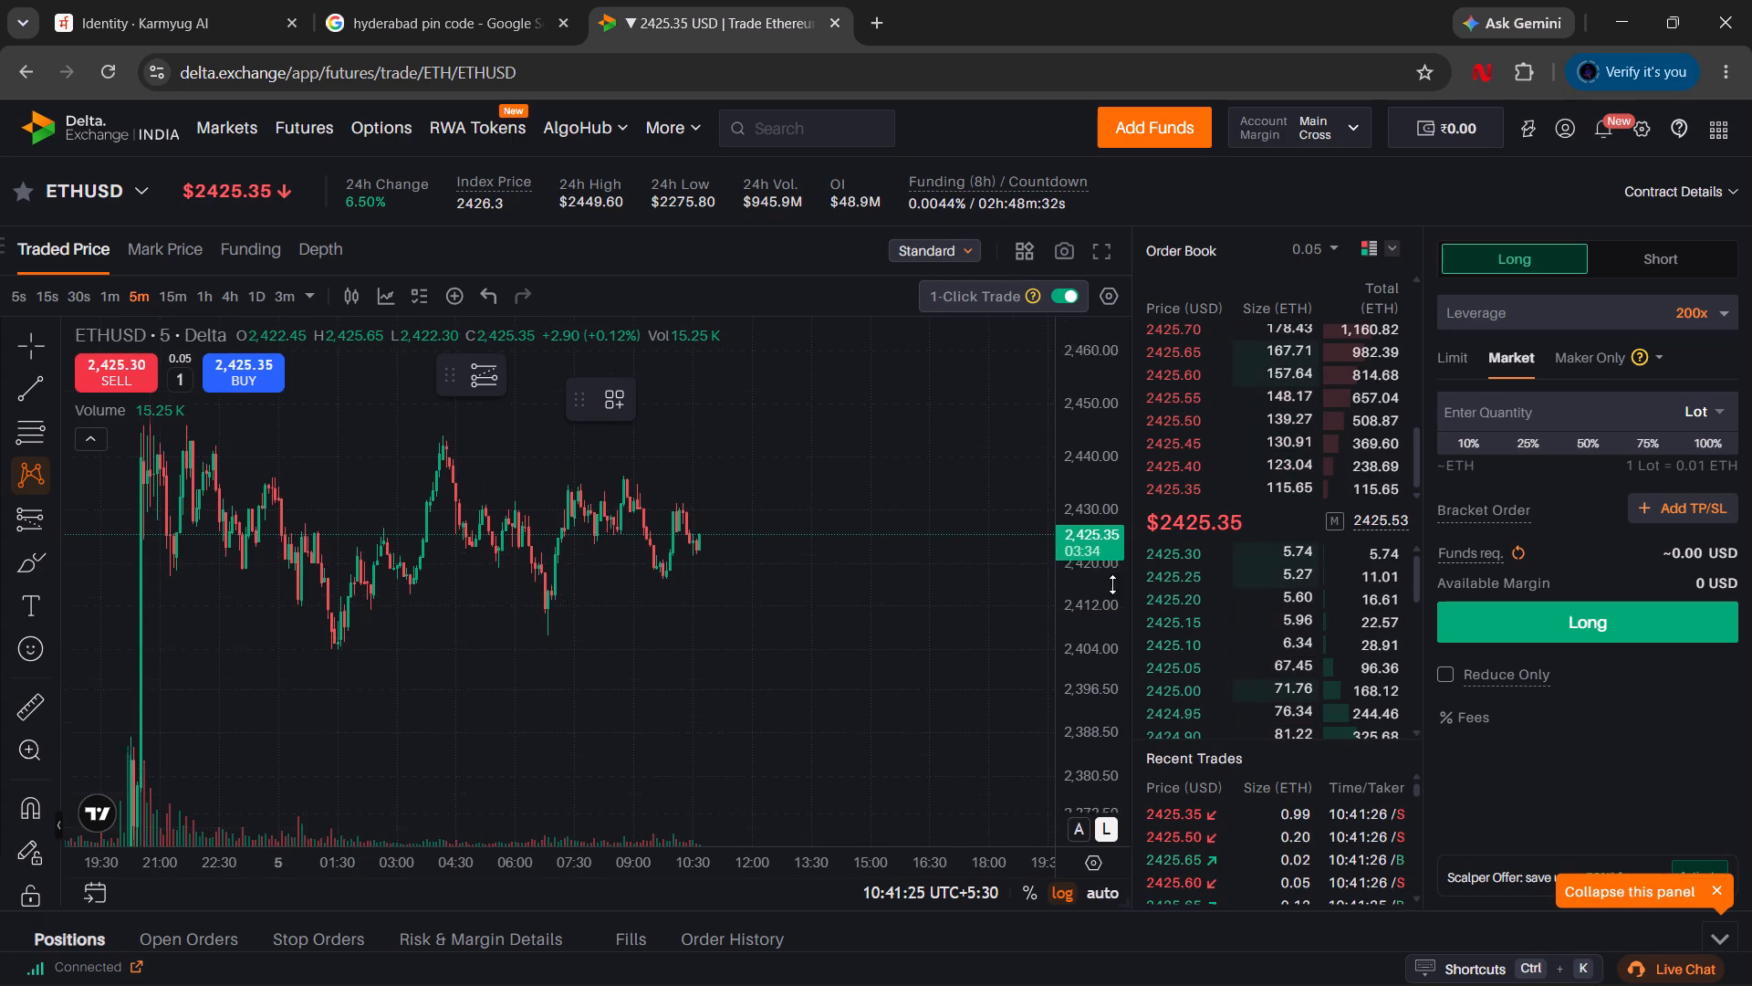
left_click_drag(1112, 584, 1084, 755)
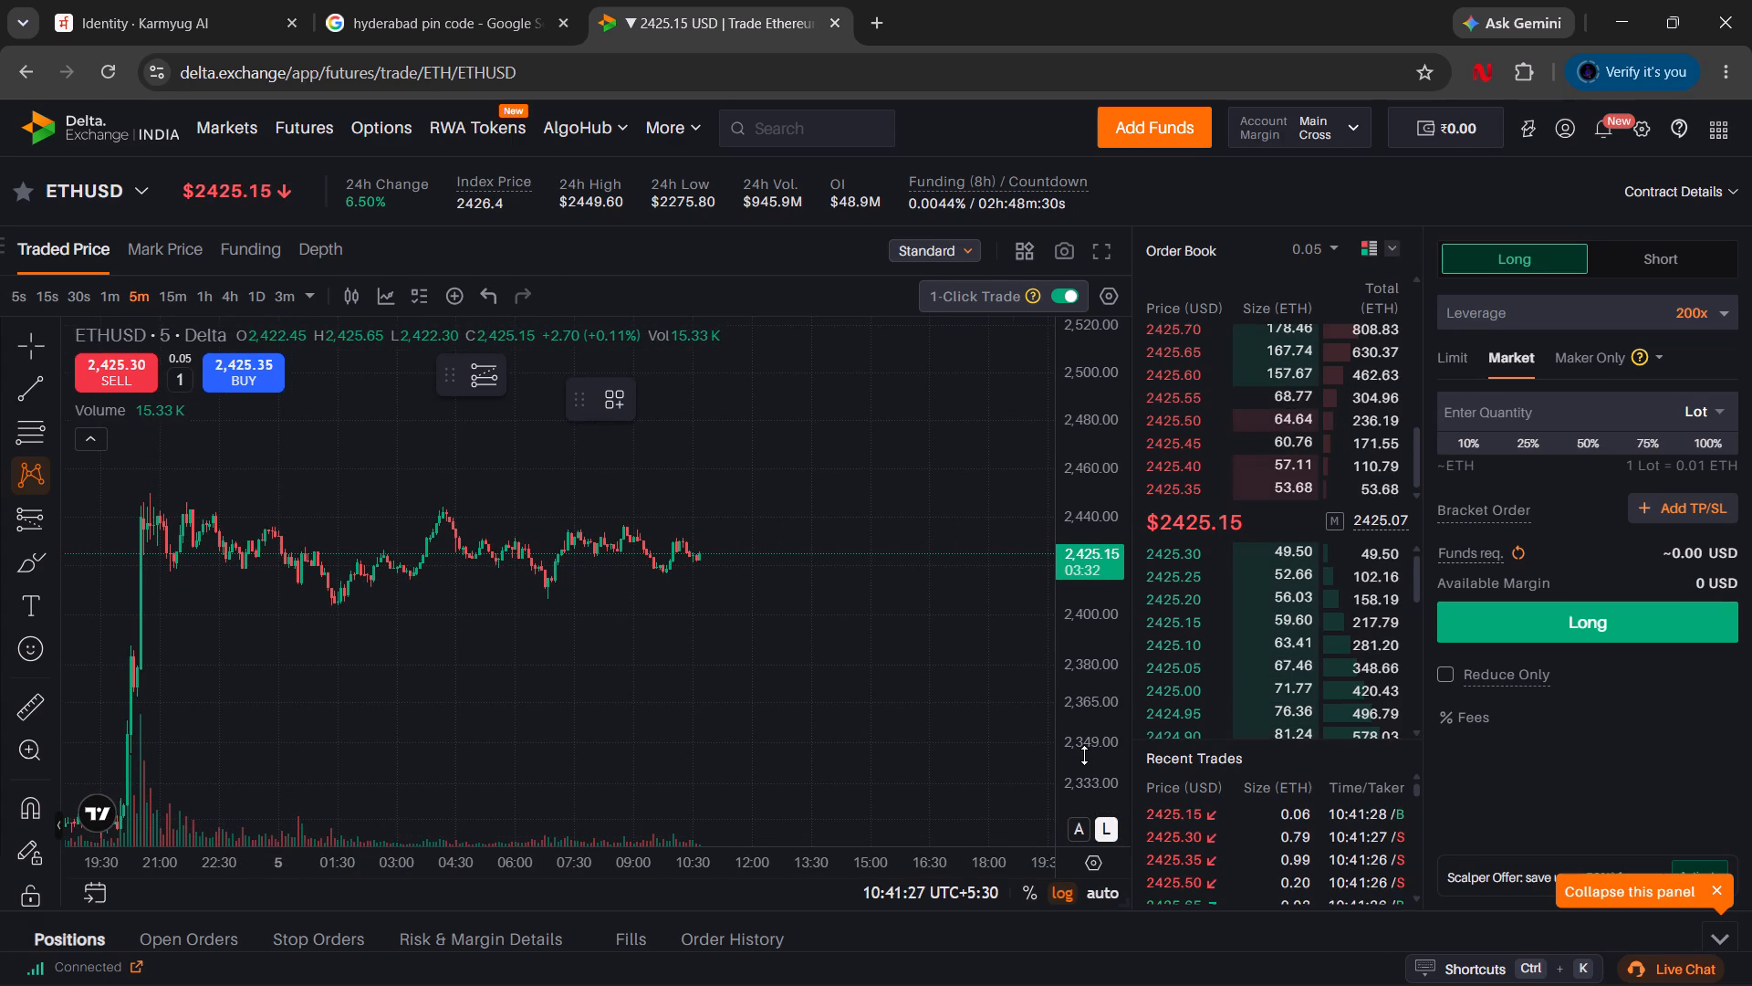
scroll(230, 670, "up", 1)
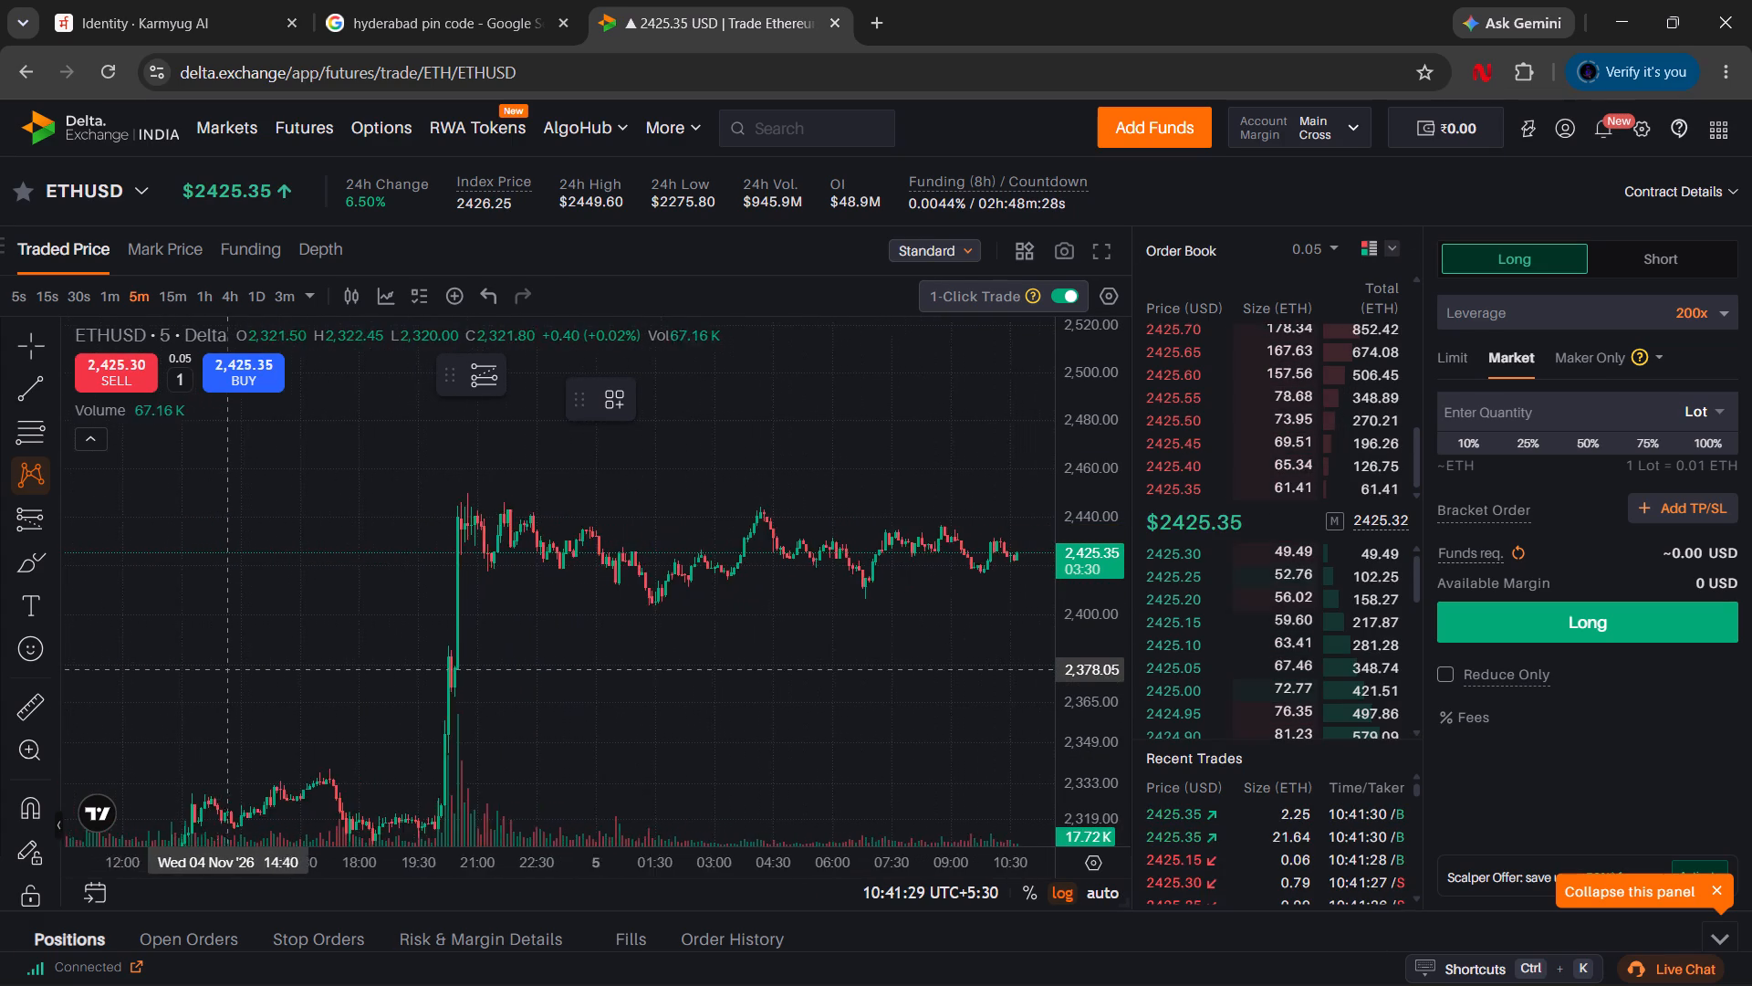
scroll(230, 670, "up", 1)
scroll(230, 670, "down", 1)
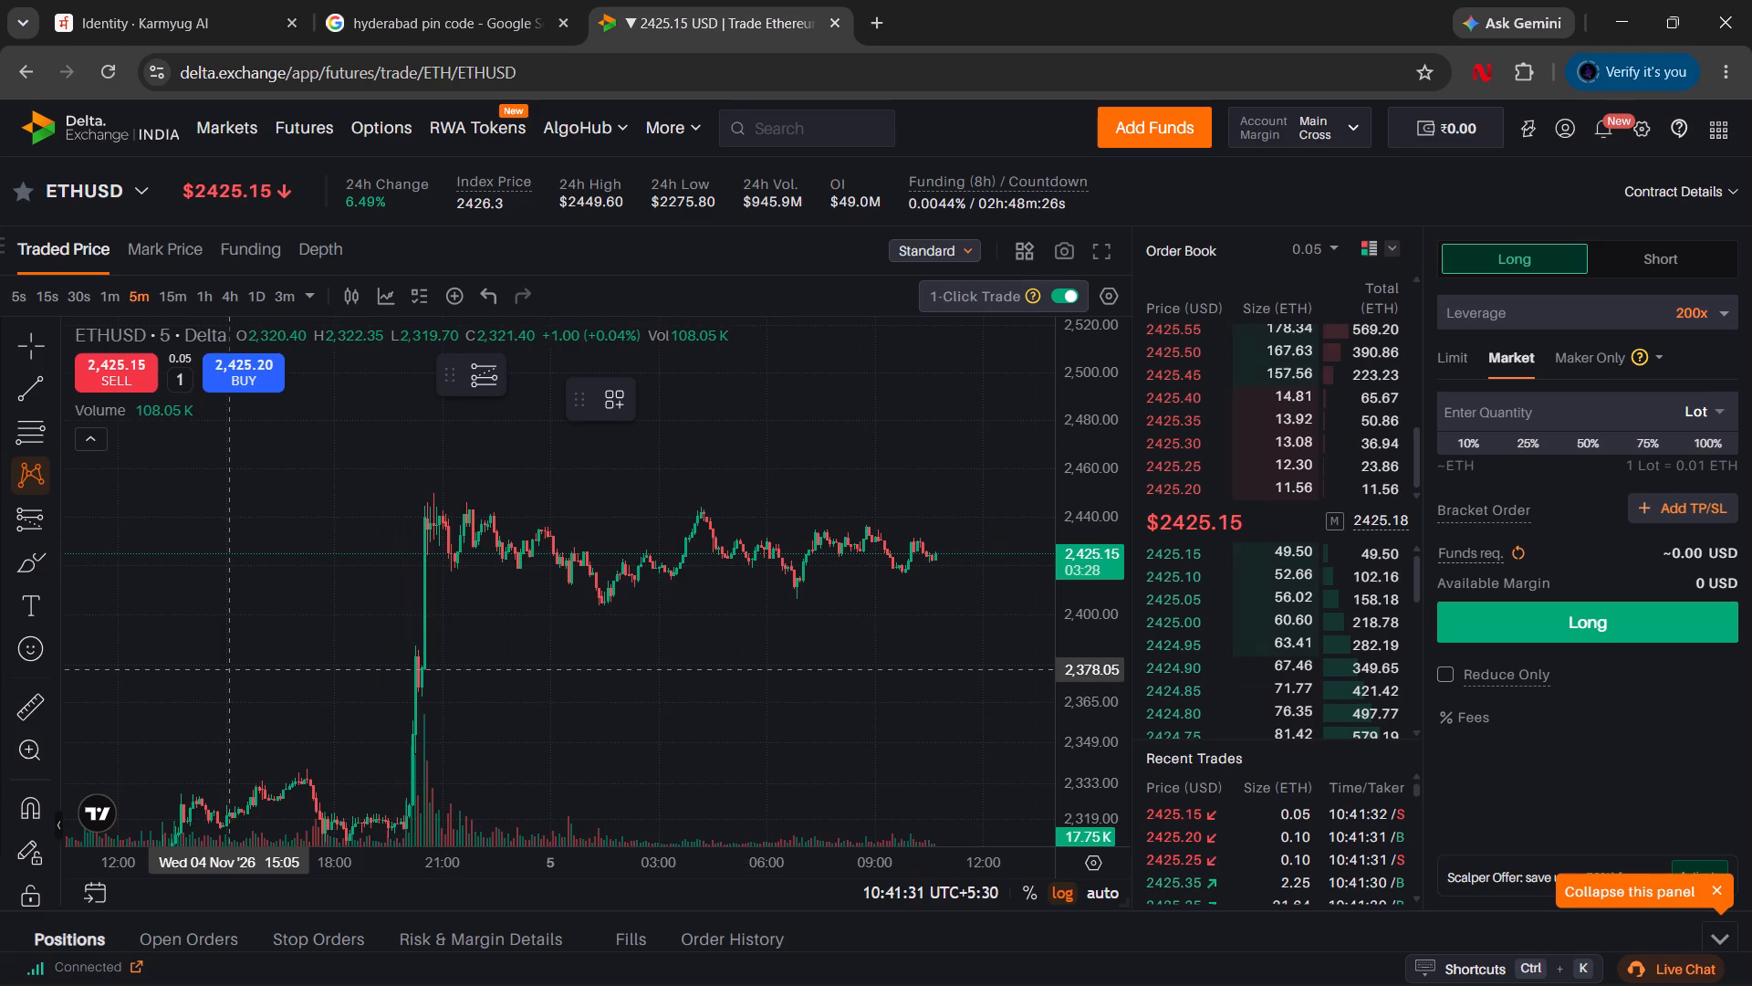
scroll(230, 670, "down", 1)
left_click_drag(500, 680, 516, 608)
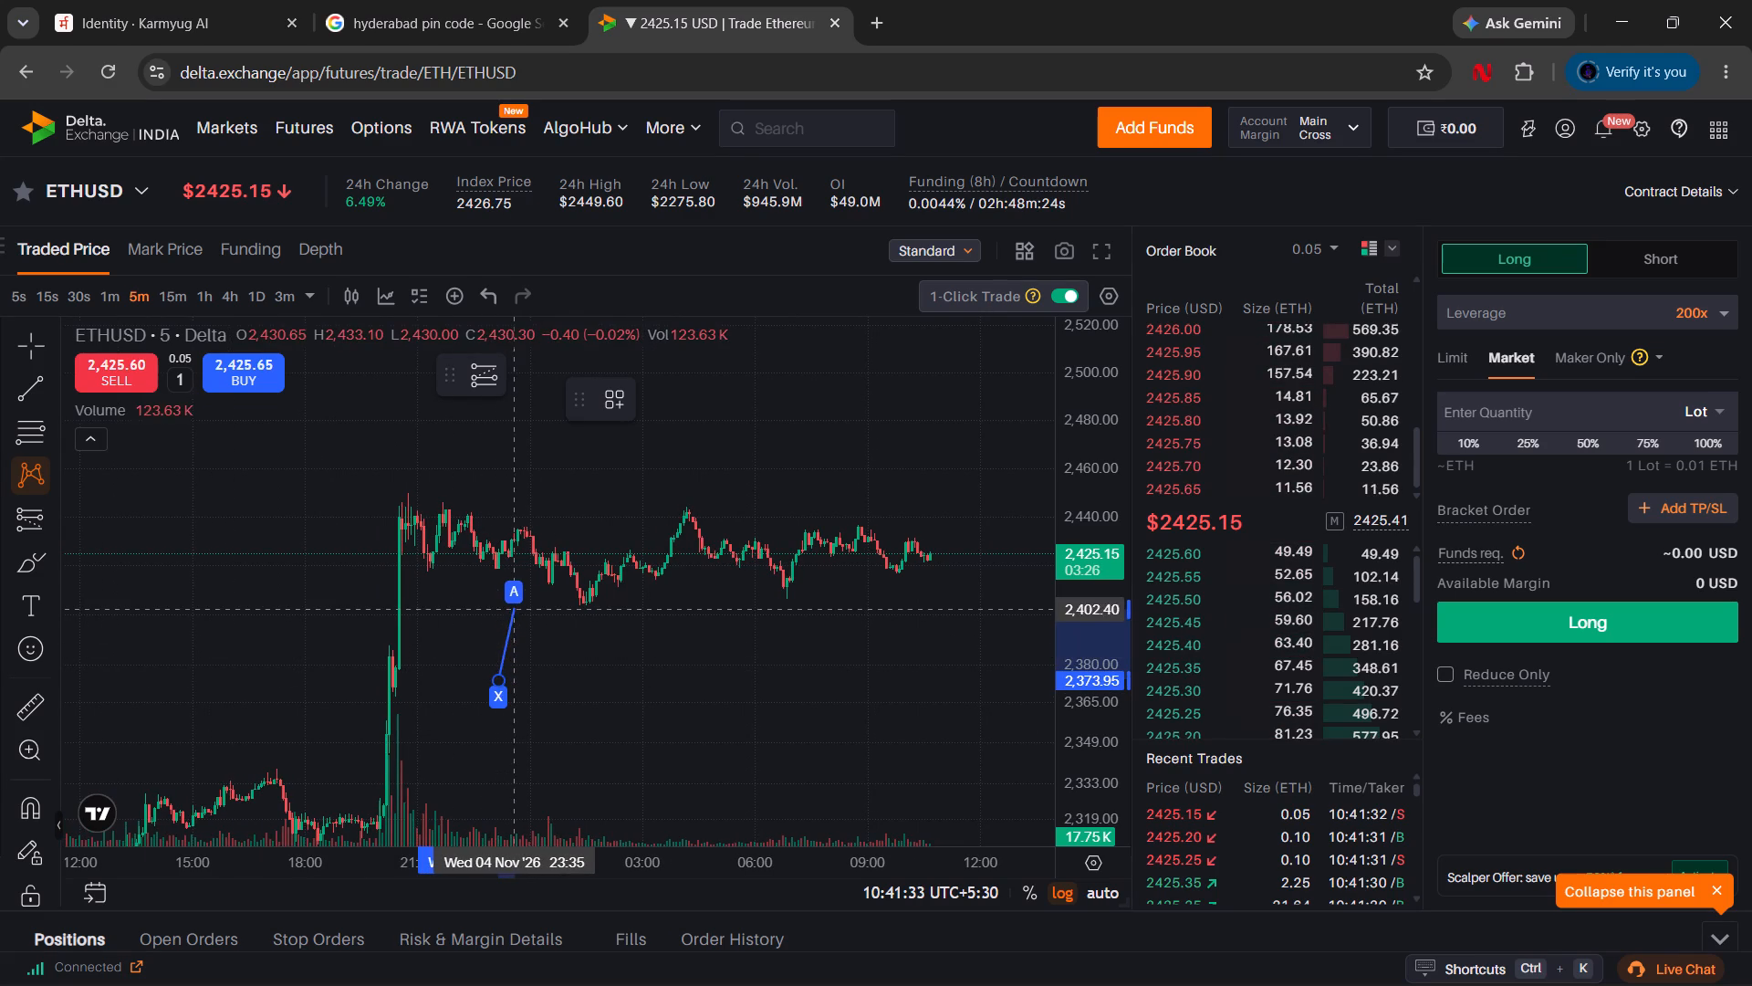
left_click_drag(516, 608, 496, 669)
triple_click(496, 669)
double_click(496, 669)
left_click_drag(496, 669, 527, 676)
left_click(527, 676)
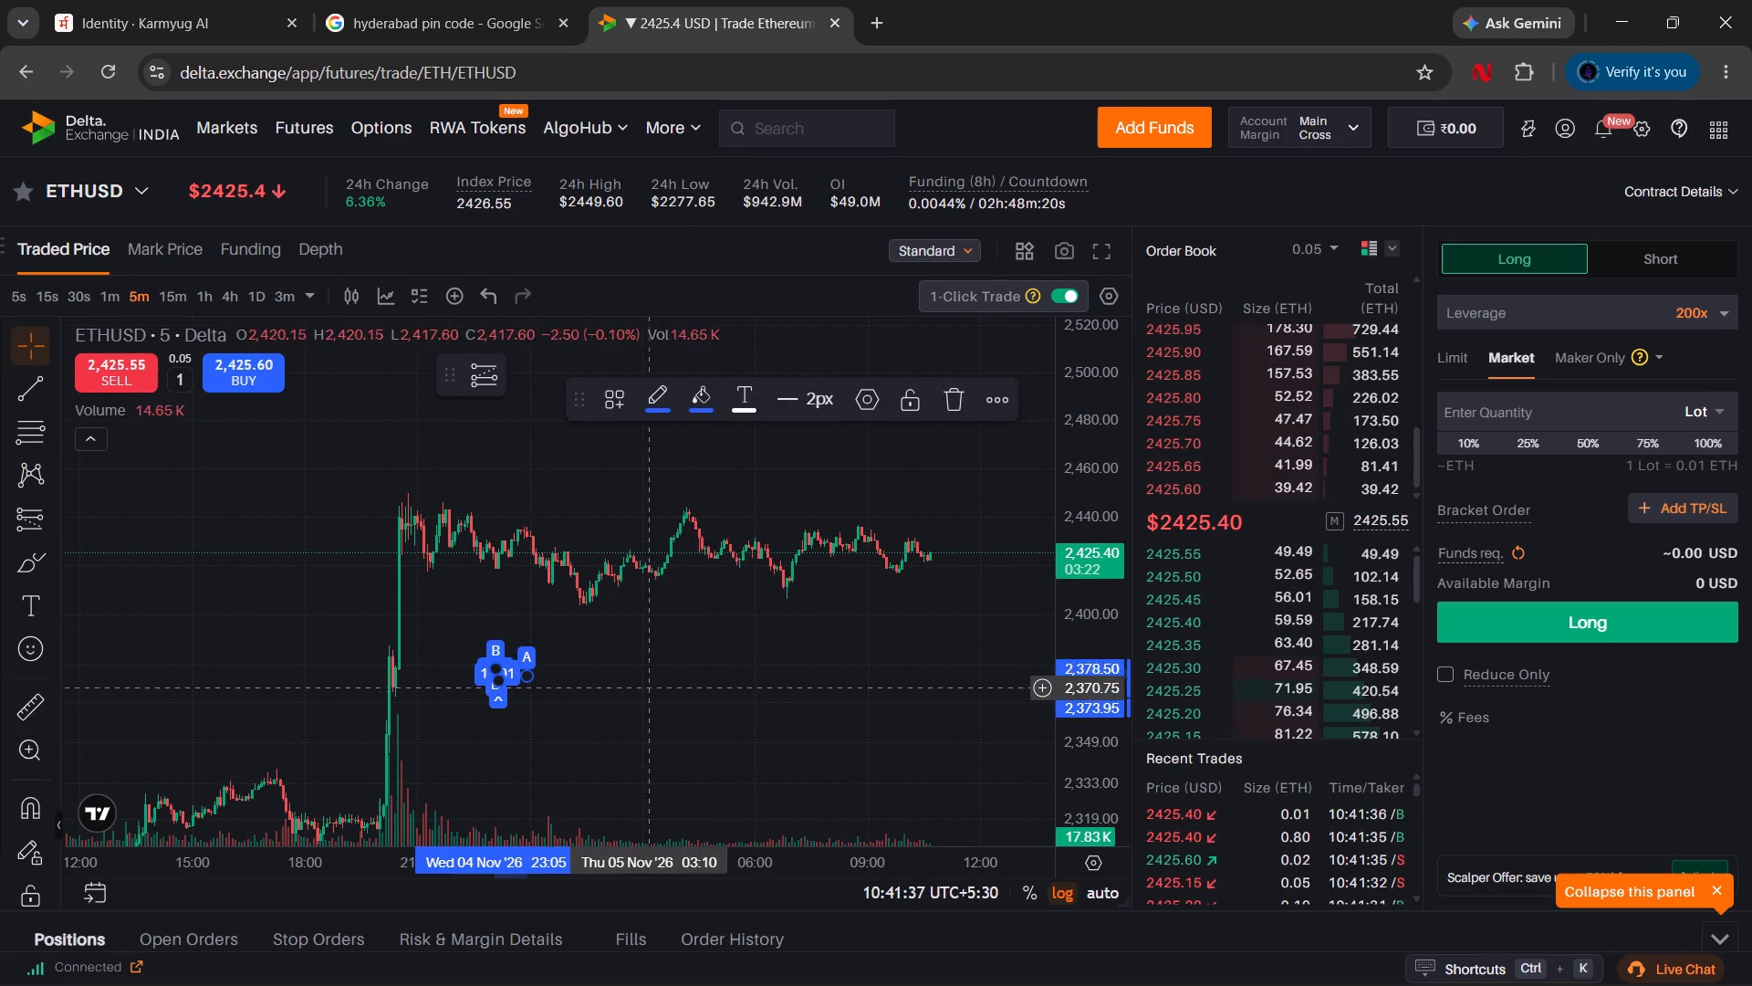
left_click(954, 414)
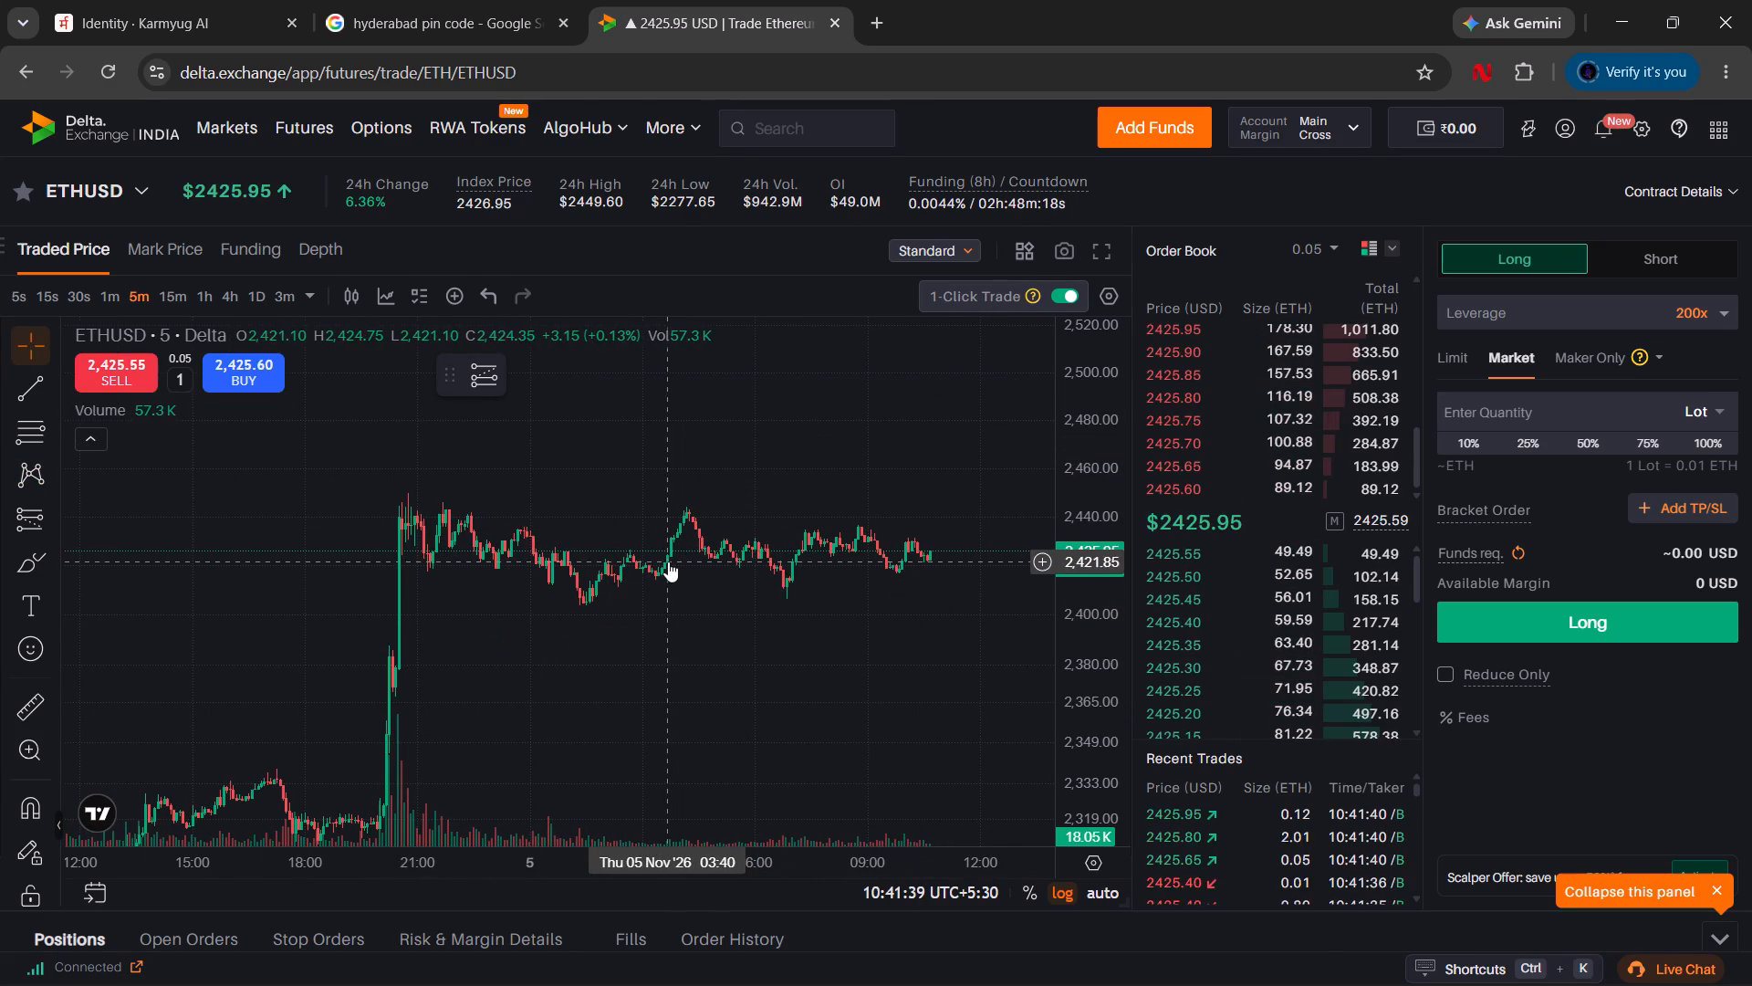
Examine ETHUSD's 5-minute price action before and after the sharp rise on the evening of 4 Nov.
left_click_drag(610, 635, 615, 540)
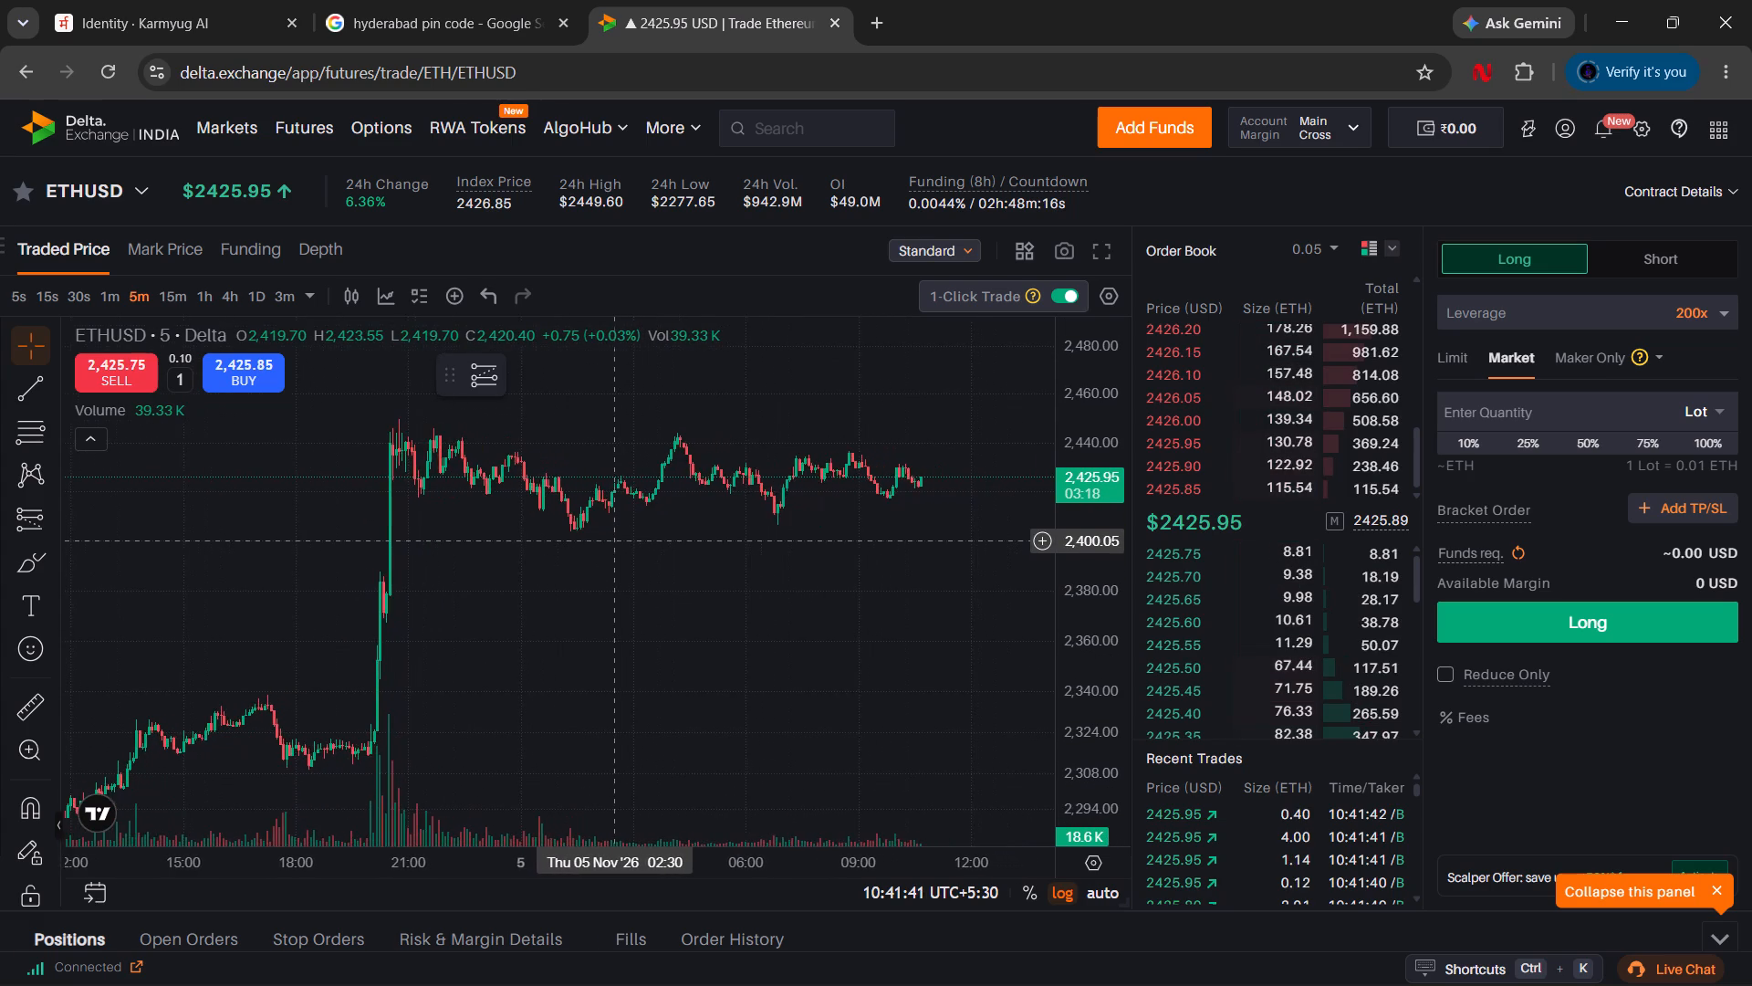
left_click_drag(615, 540, 631, 536)
left_click_drag(1100, 498, 1074, 643)
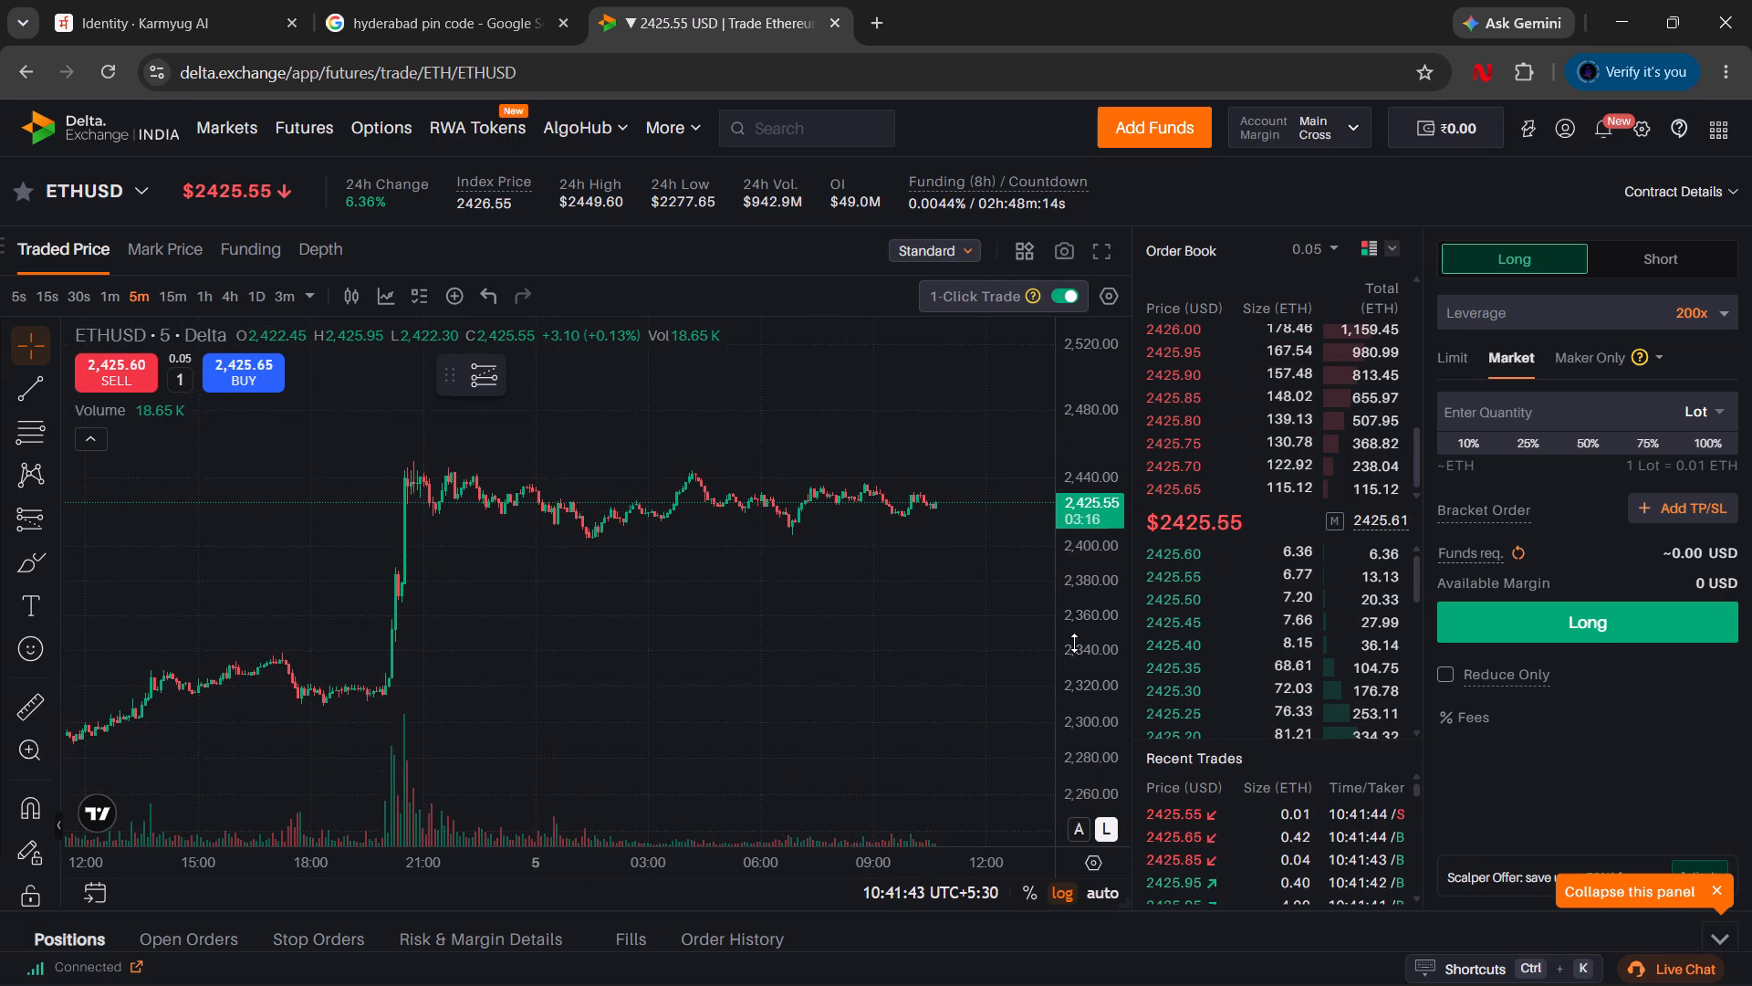
left_click_drag(1074, 643, 1068, 631)
left_click_drag(573, 558, 704, 526)
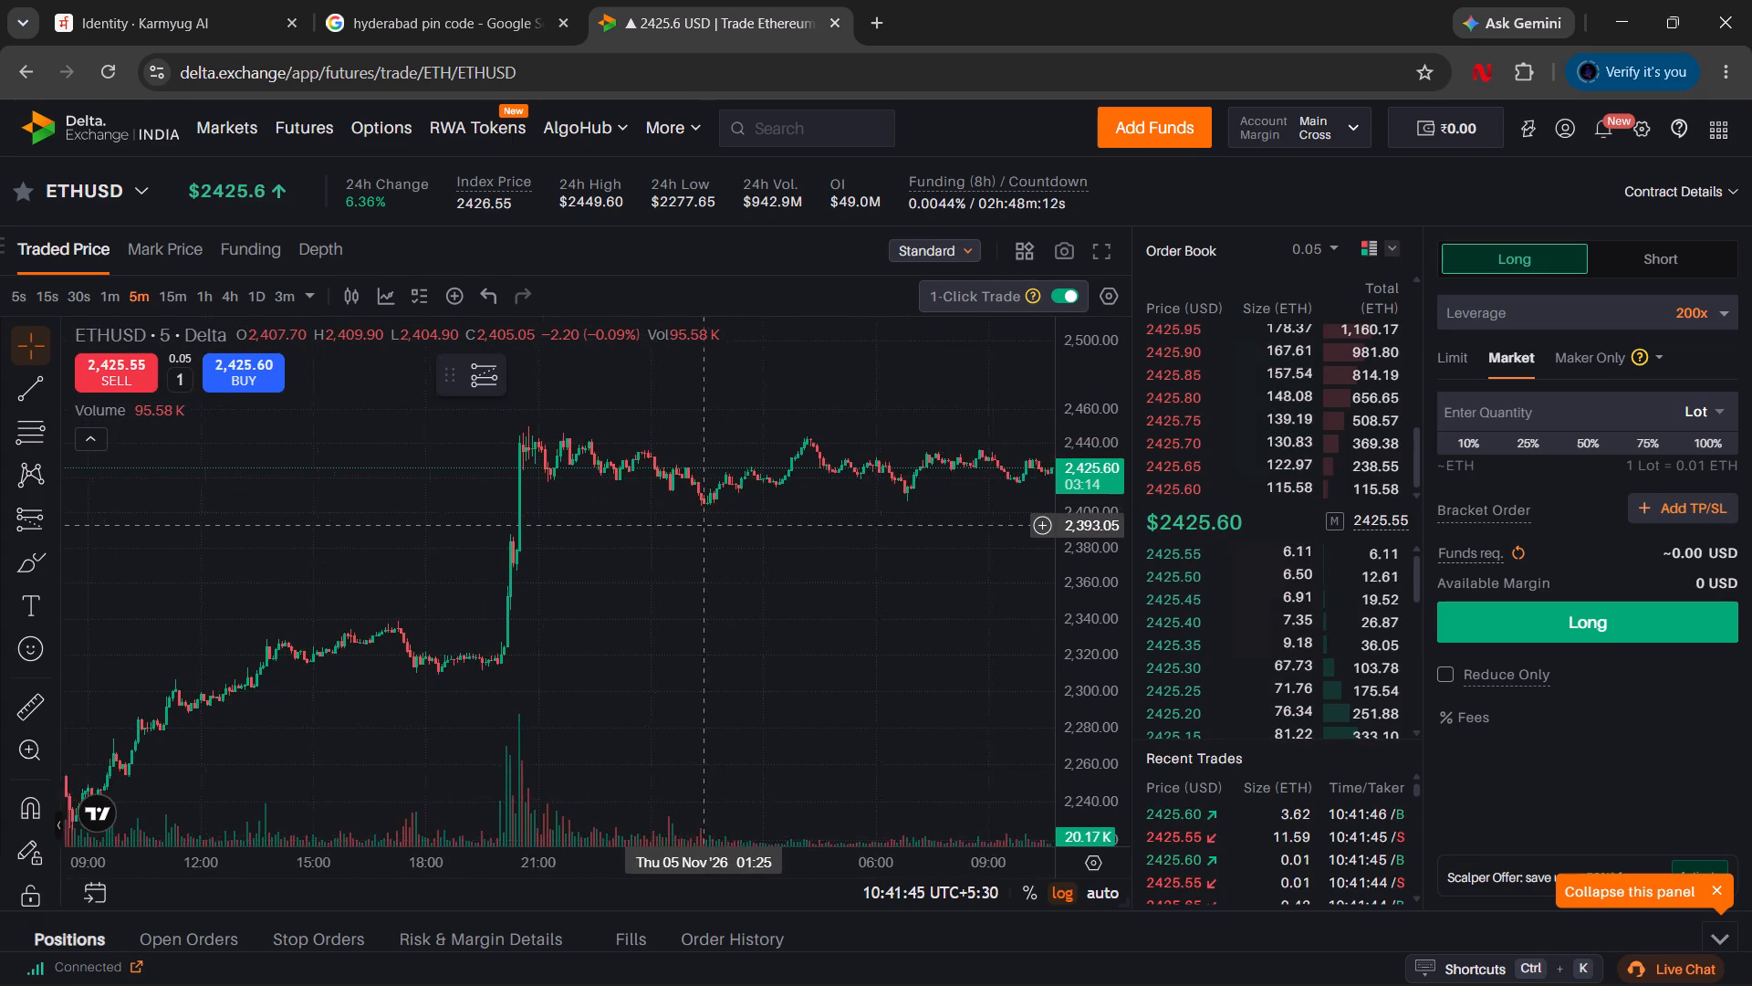
left_click_drag(704, 526, 675, 547)
left_click_drag(423, 521, 430, 480)
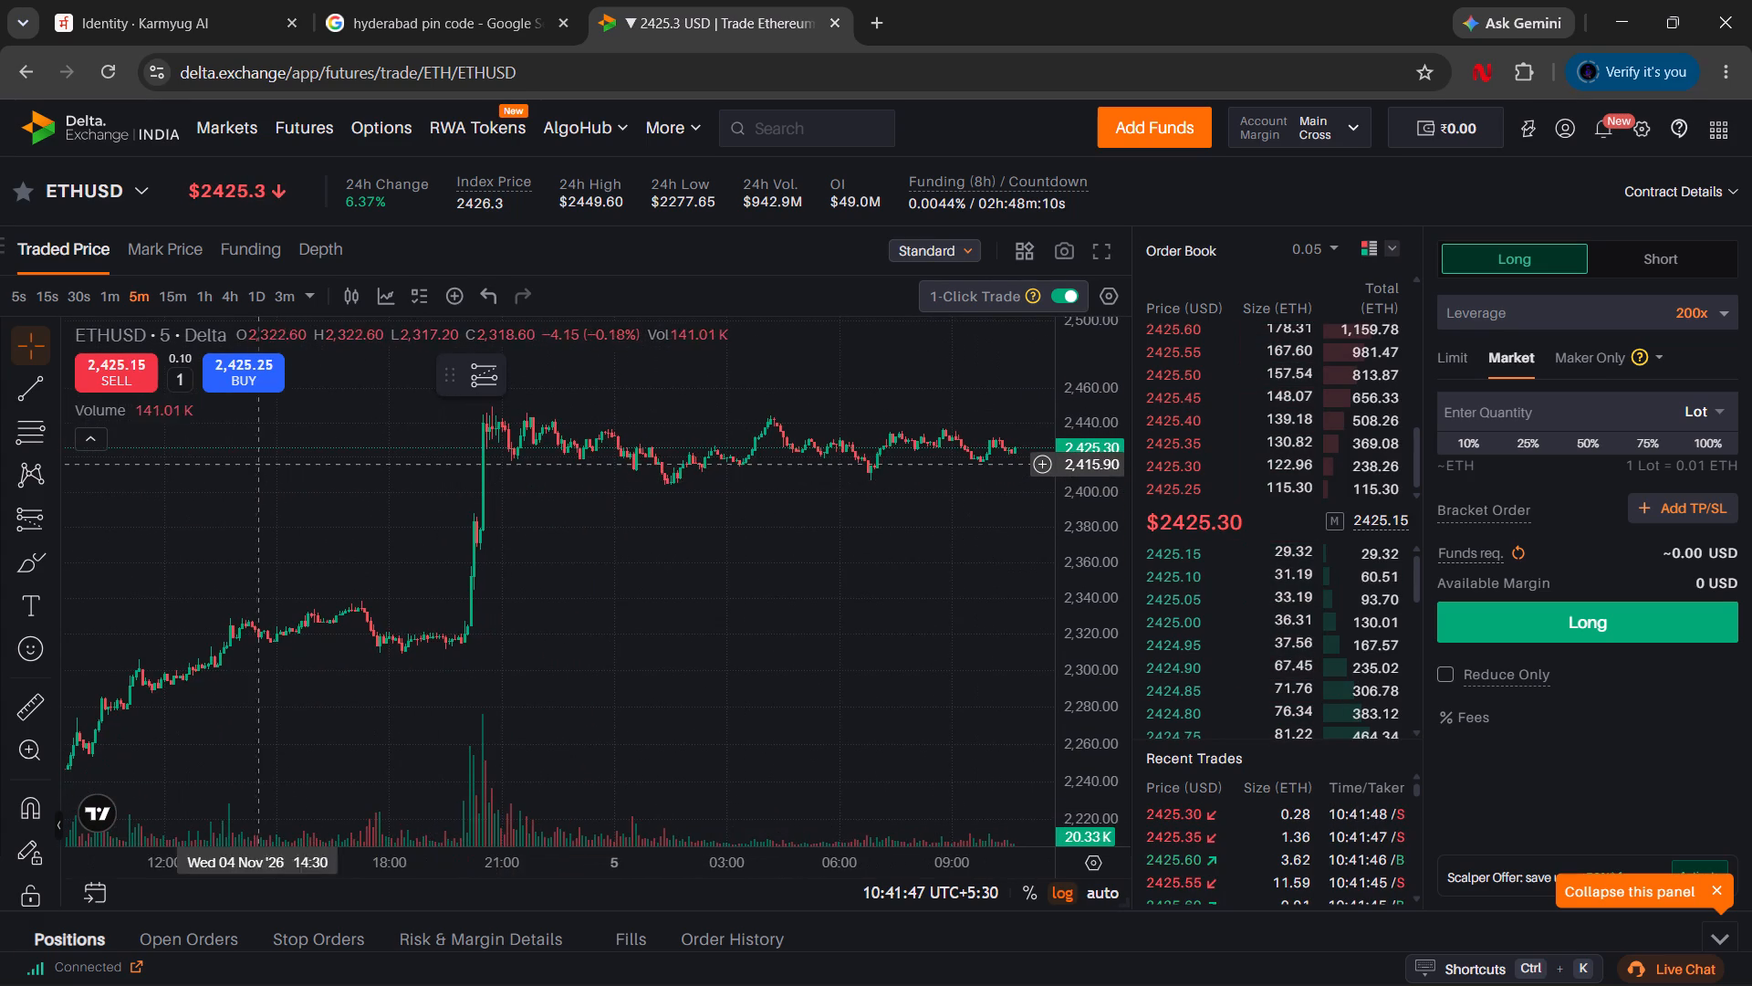
left_click_drag(255, 467, 153, 517)
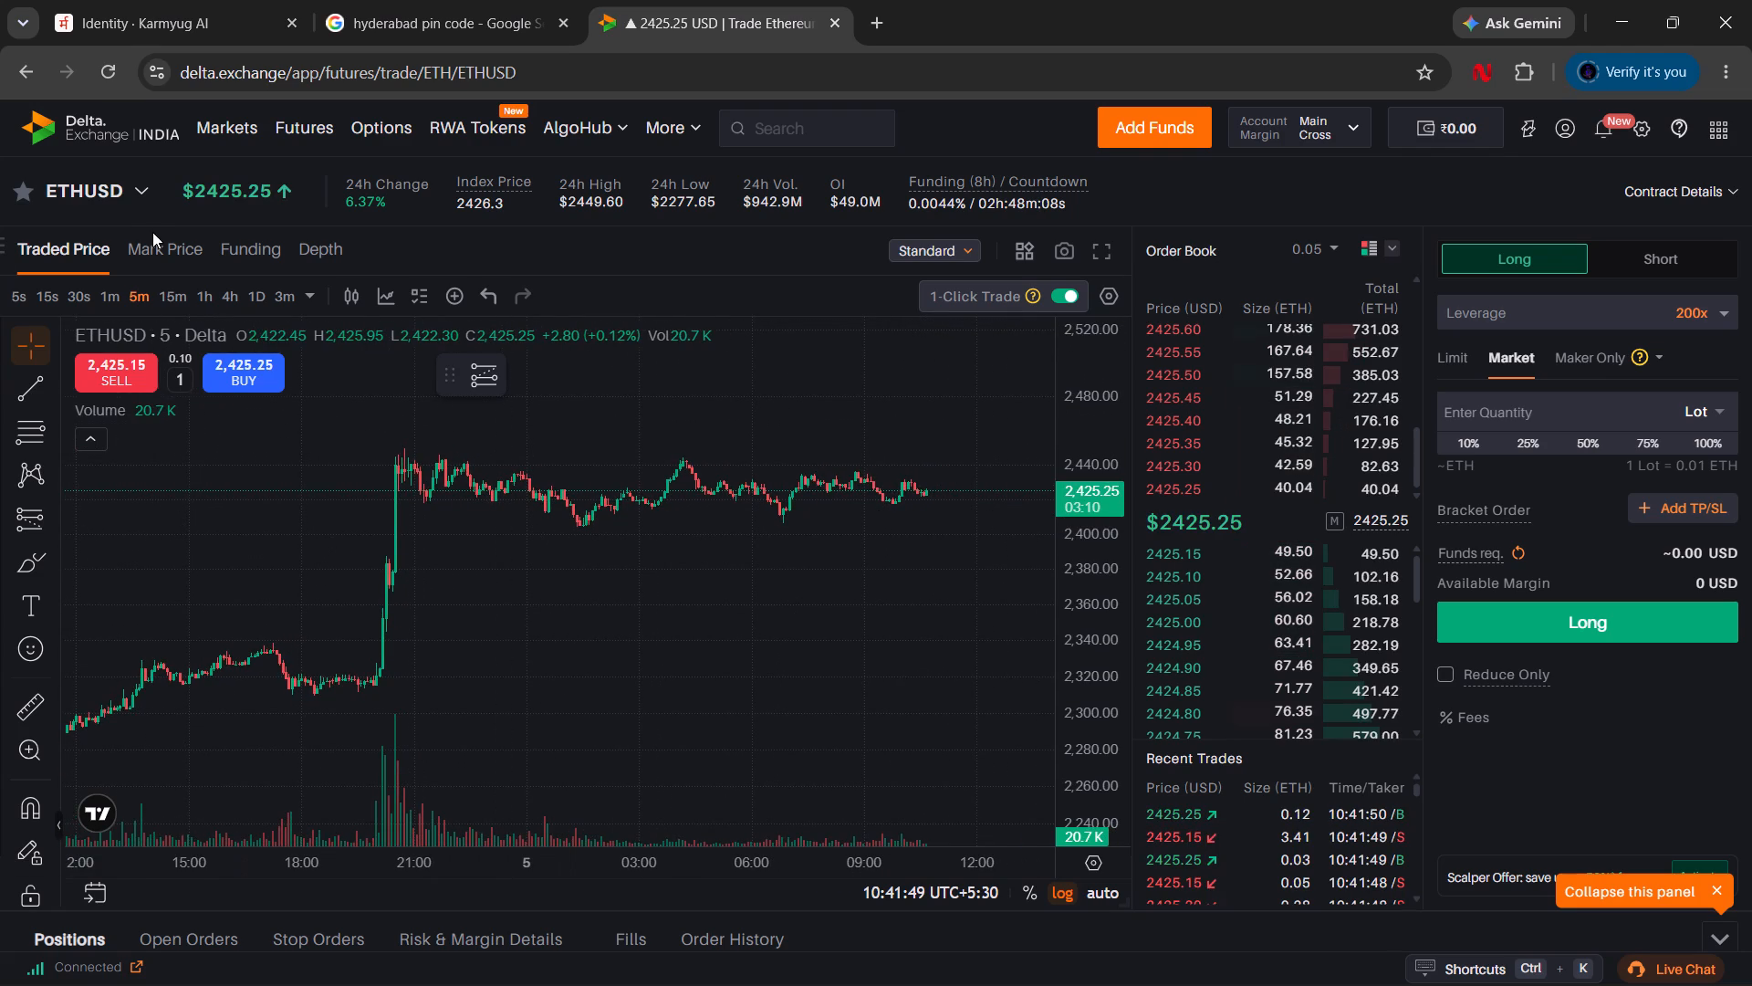
Browse the futures contract list and open the AINUSD perpetual.
left_click(141, 192)
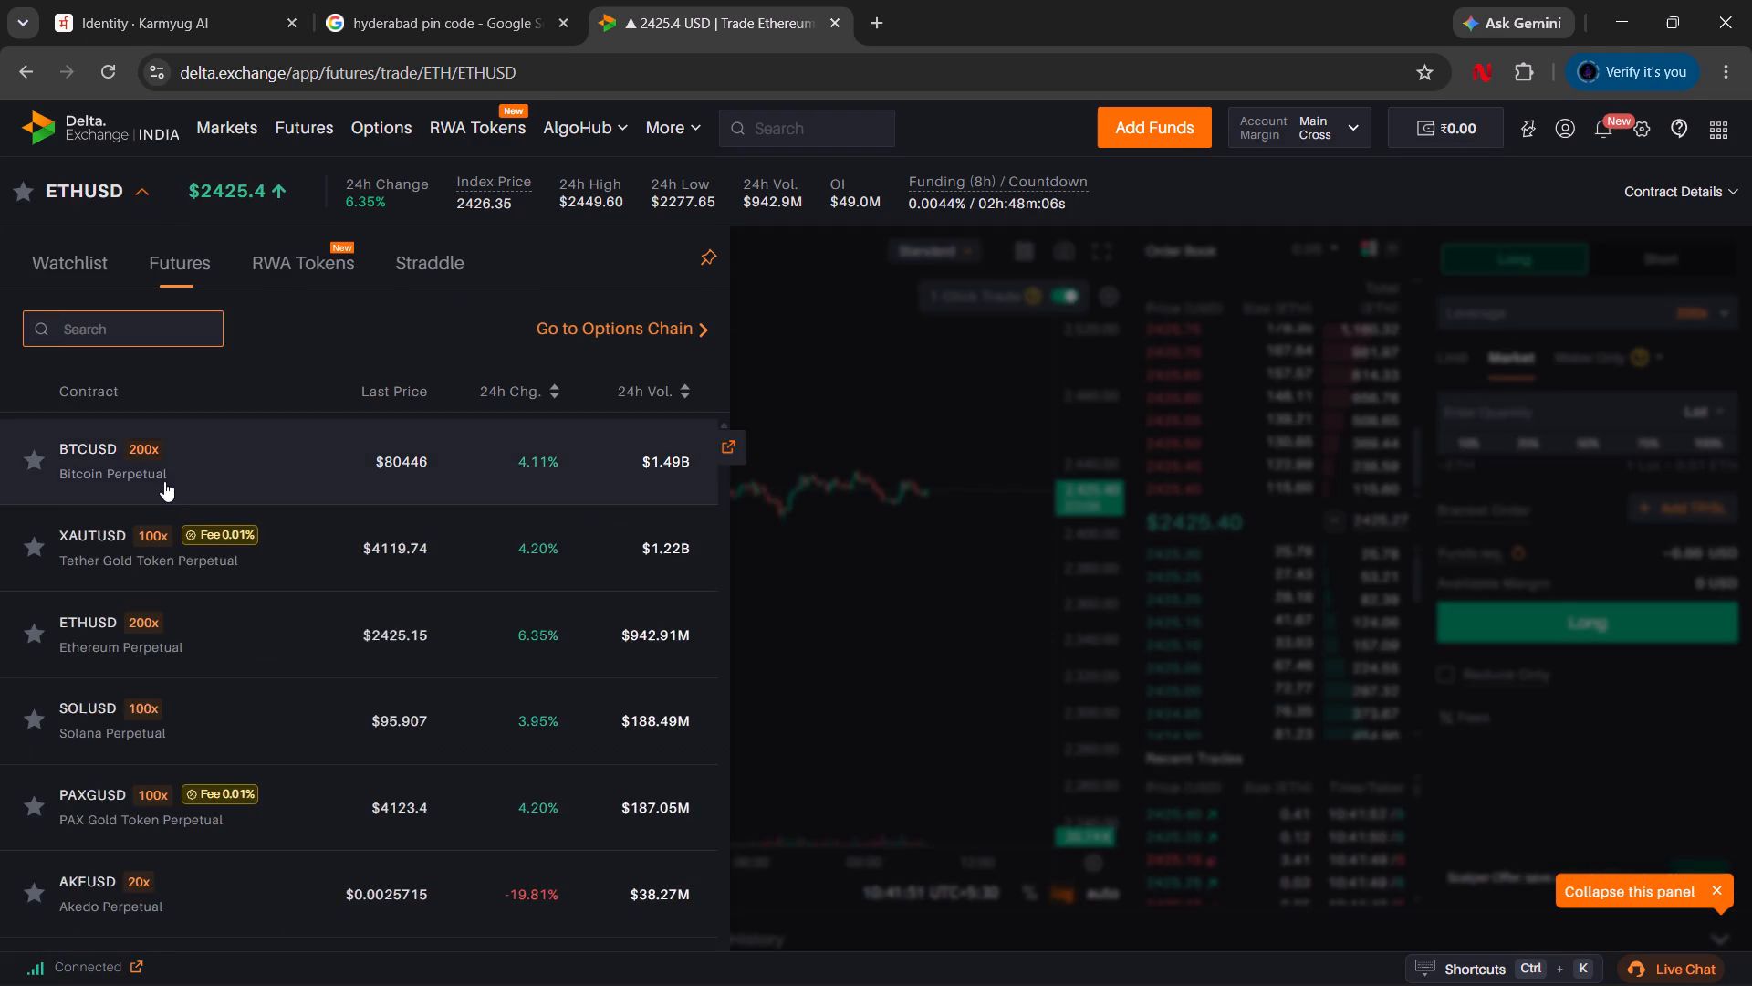
scroll(164, 481, "down", 3)
left_click_drag(139, 468, 309, 561)
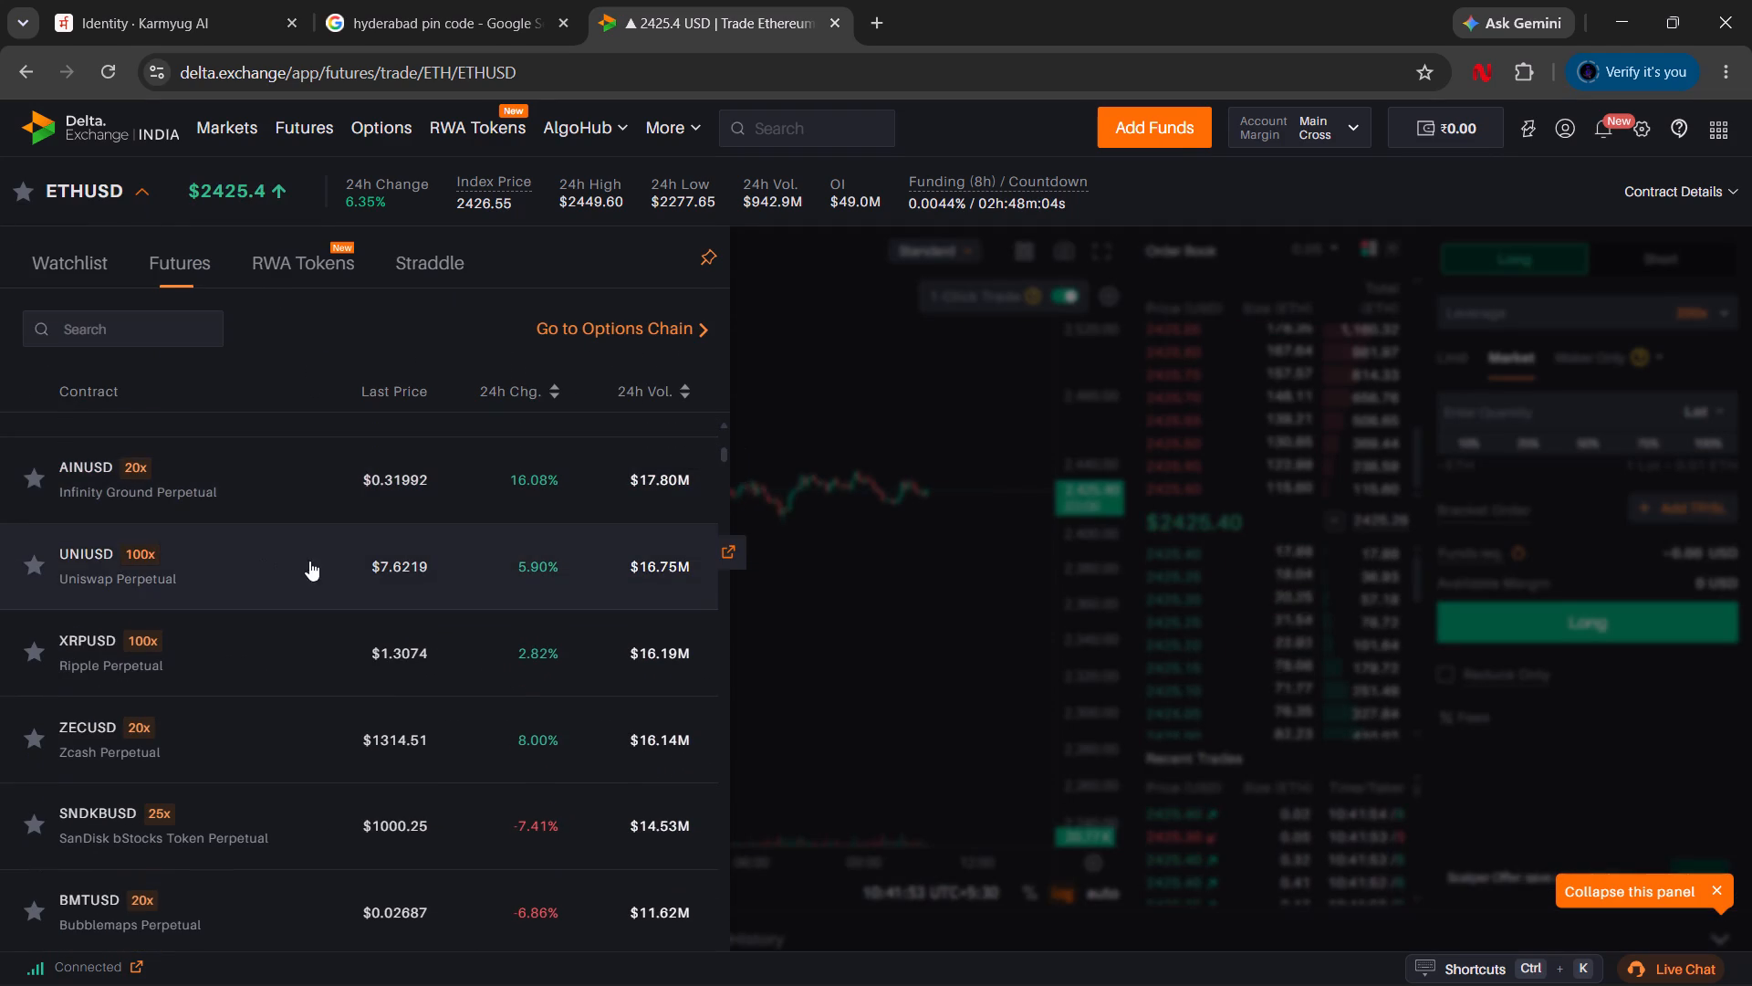
left_click_drag(309, 561, 235, 457)
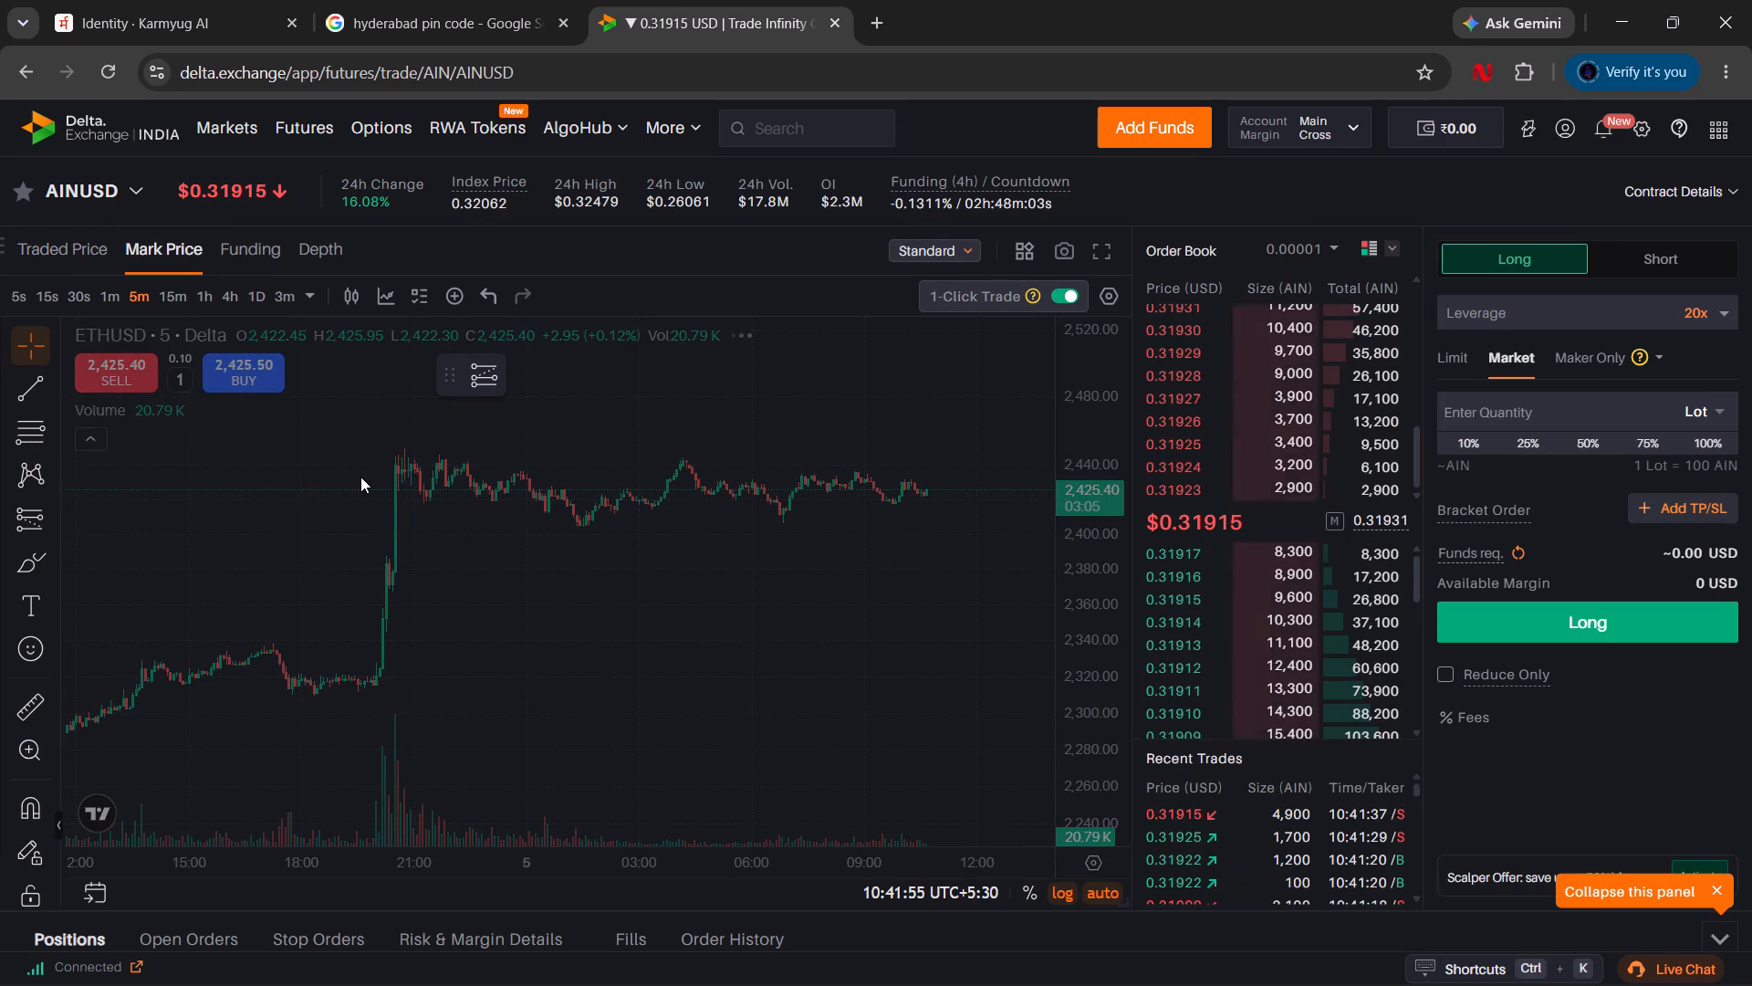
Switch to the UNIUSD perpetual contract and review its 5-minute mark price chart.
left_click(139, 194)
scroll(131, 715, "down", 2)
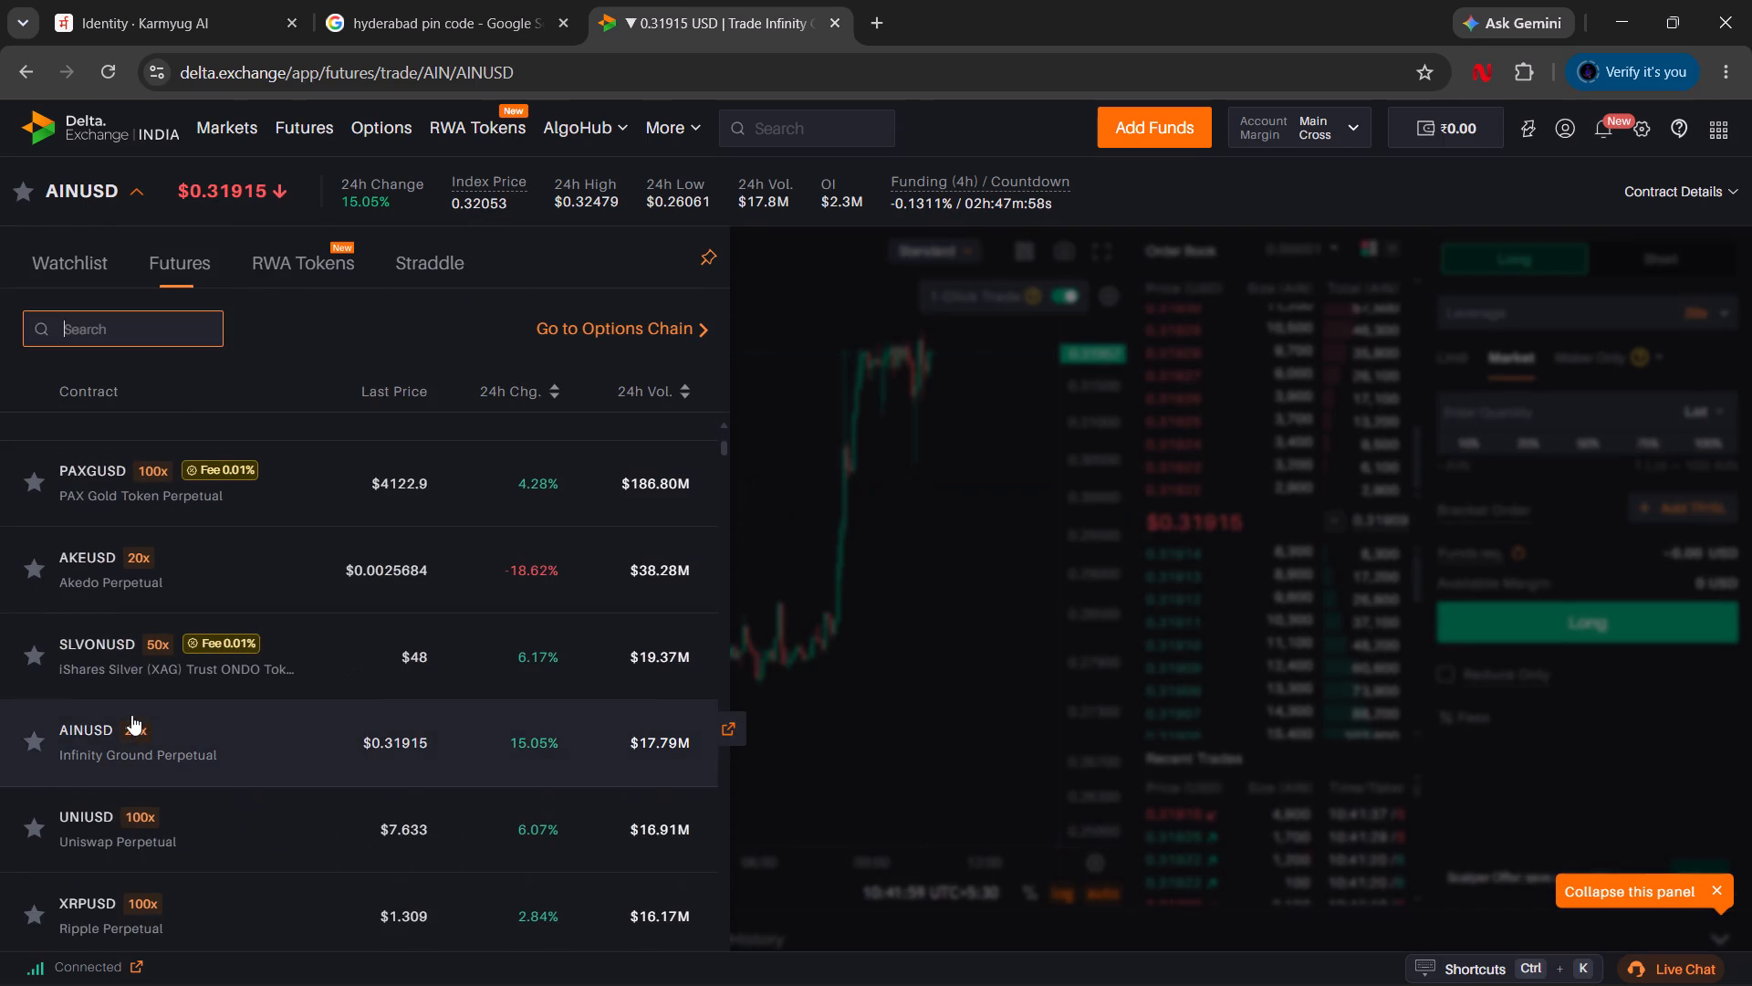
left_click(128, 803)
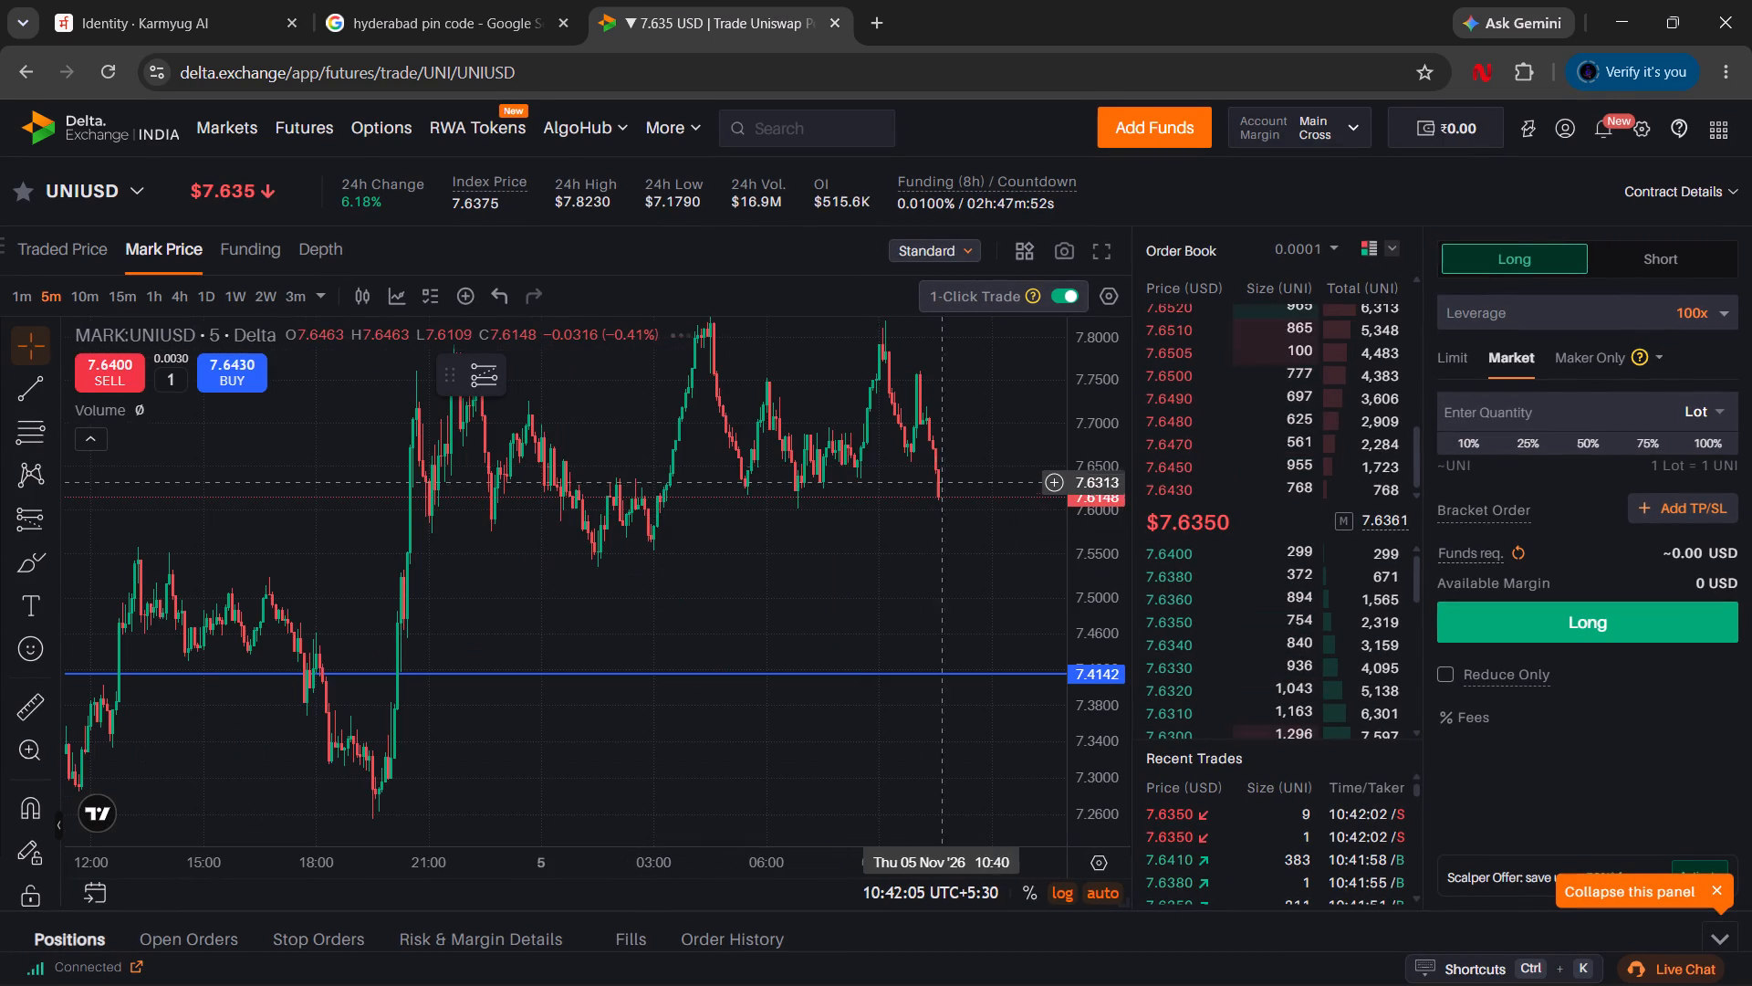
left_click_drag(1100, 545, 1101, 693)
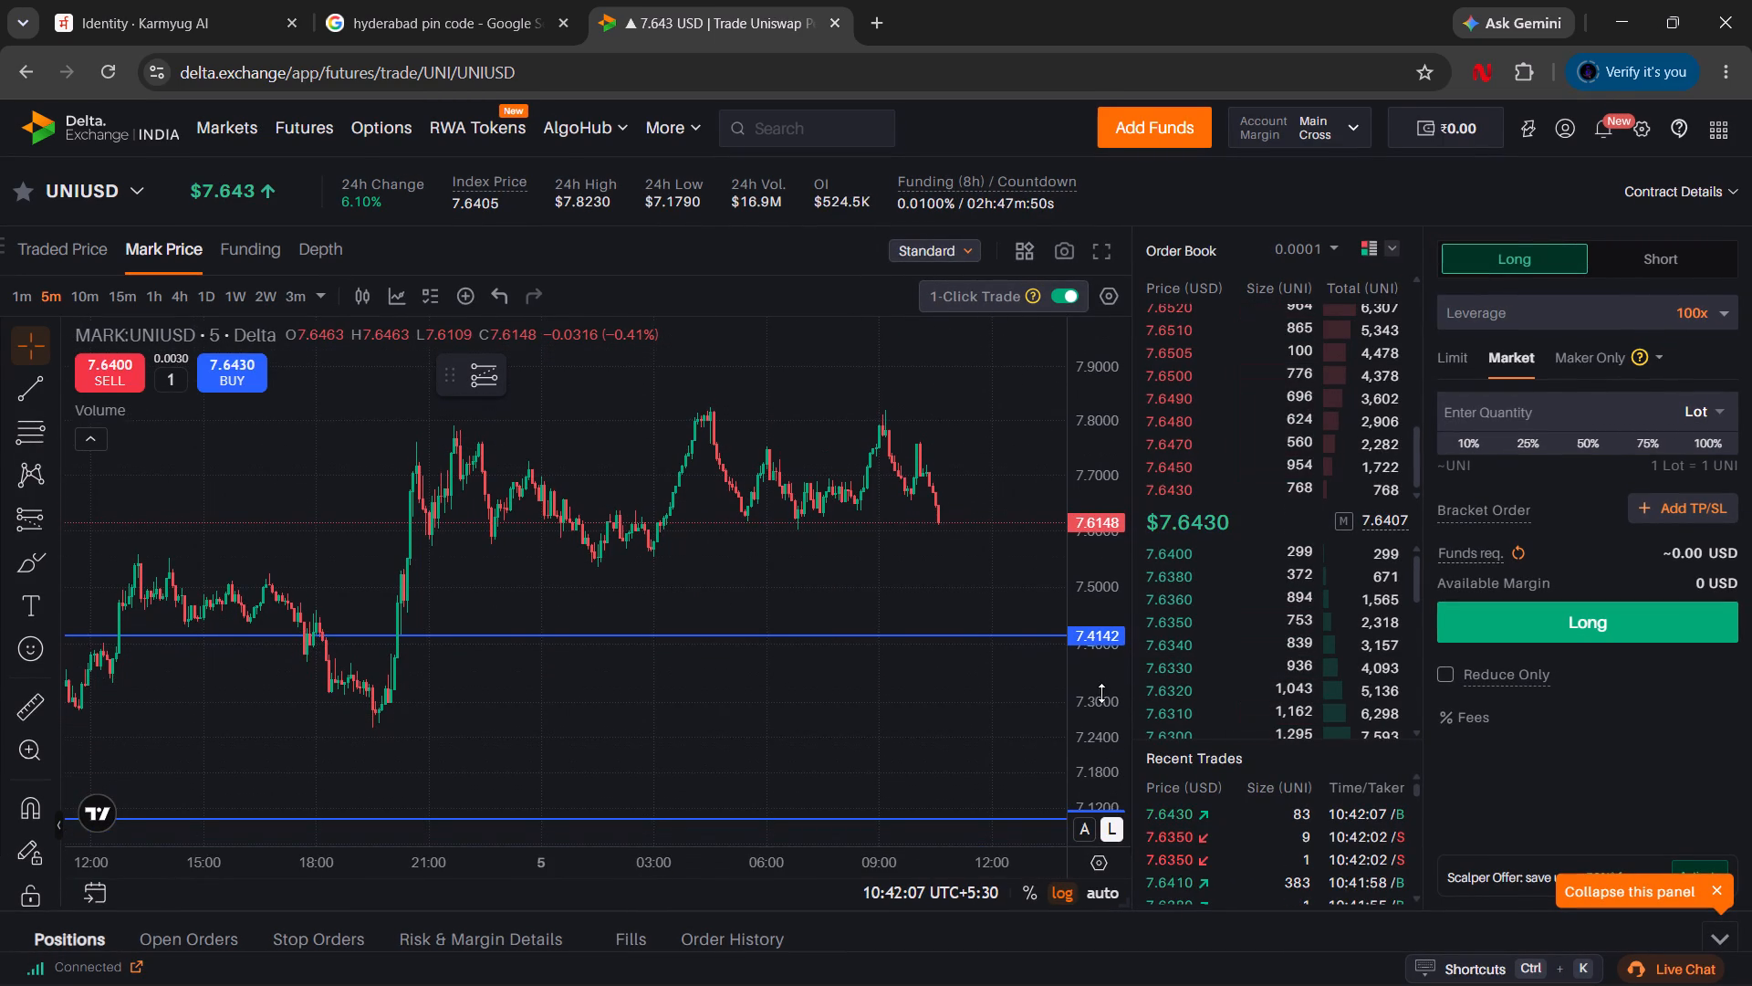
Find the OILUSD perpetual in the futures list, open it and examine its 5-minute mark price decline.
left_click(129, 194)
scroll(163, 652, "down", 6)
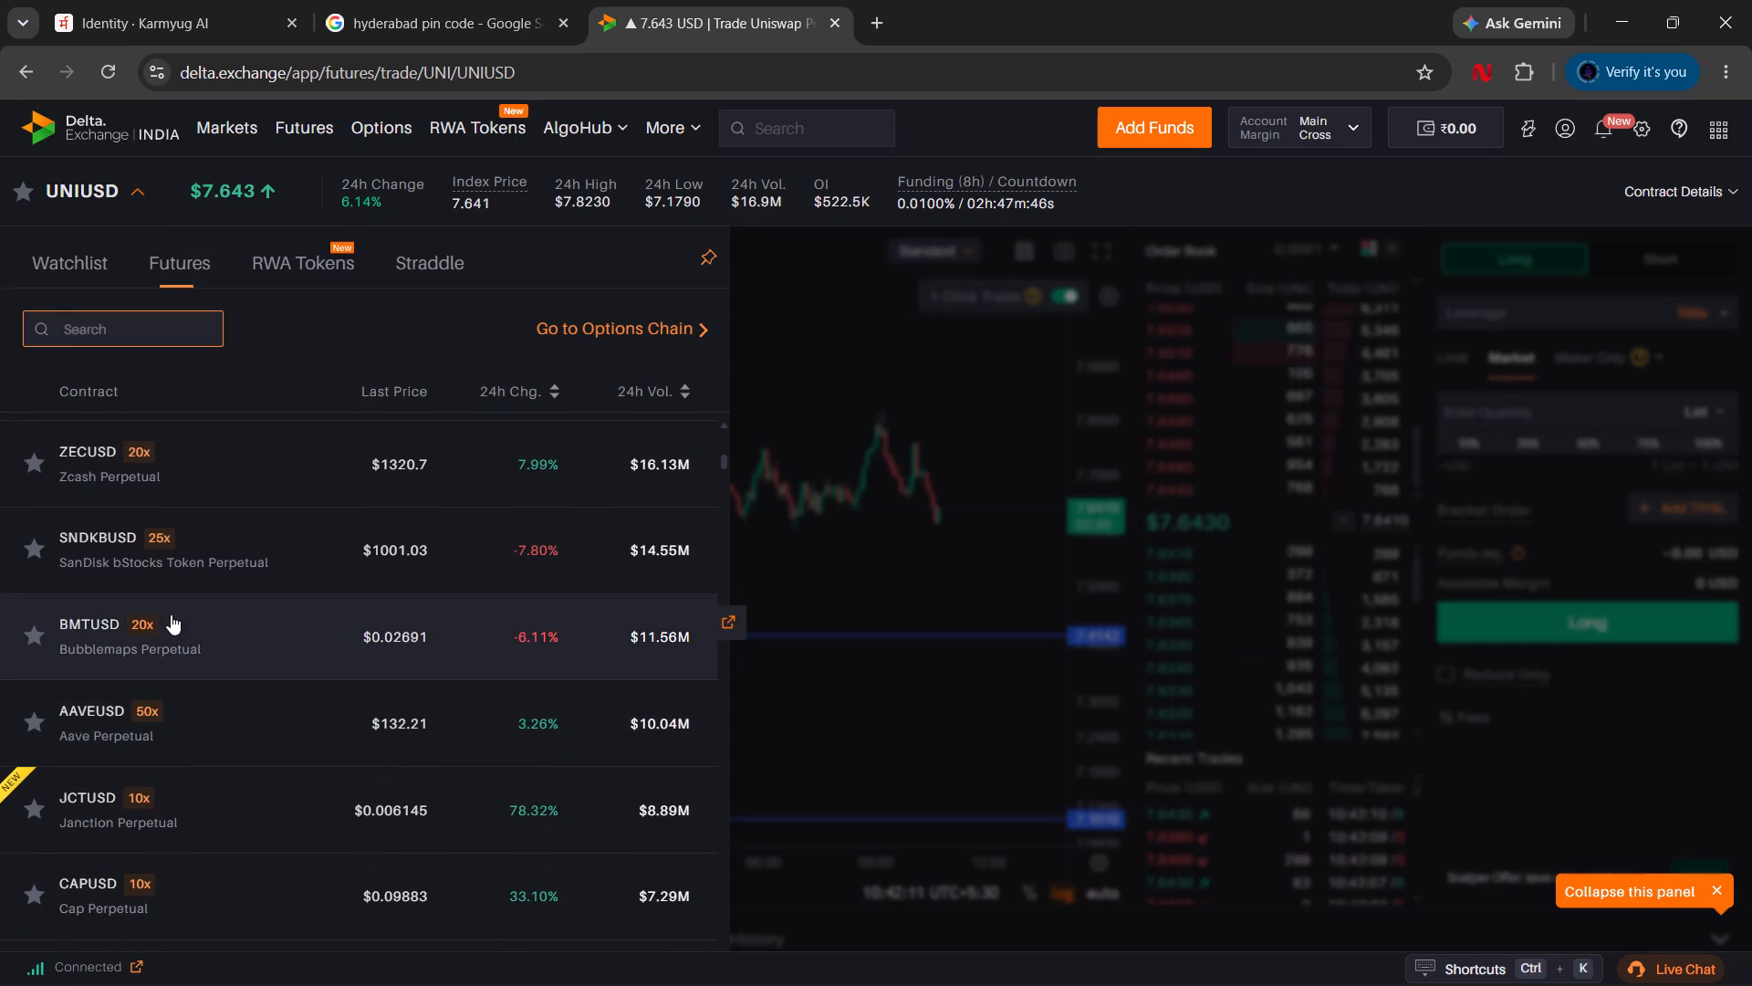
scroll(171, 804, "down", 1)
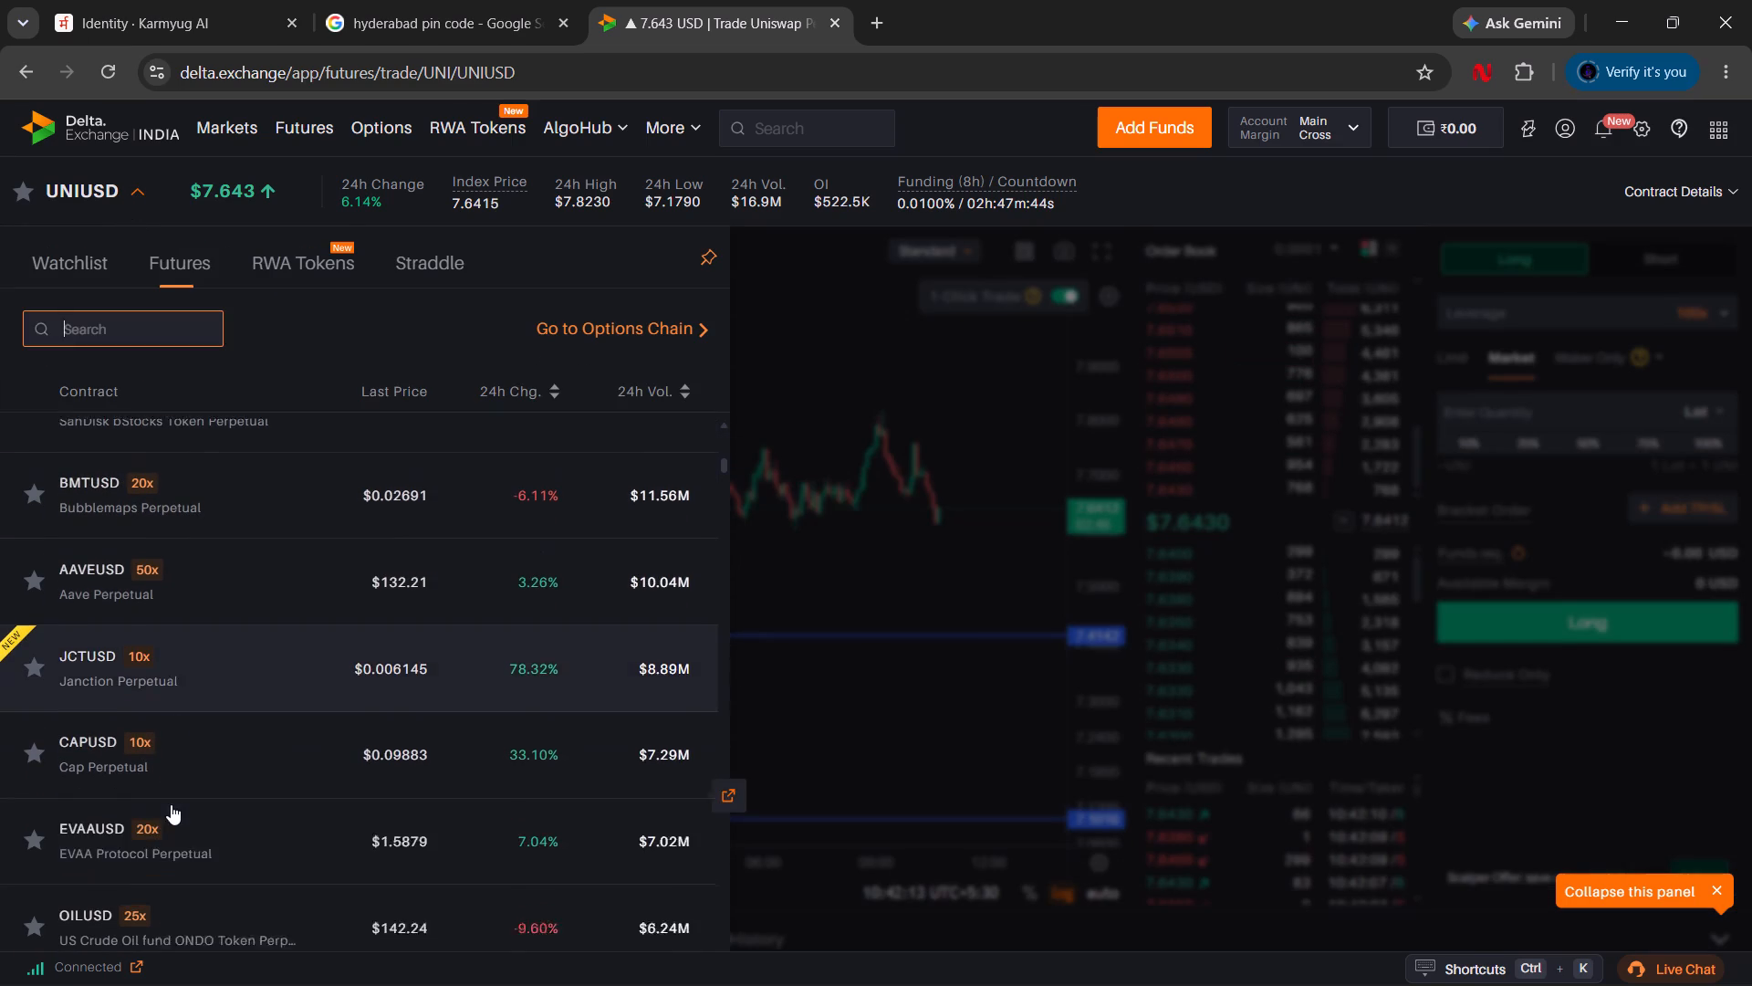
scroll(171, 804, "down", 1)
left_click(168, 892)
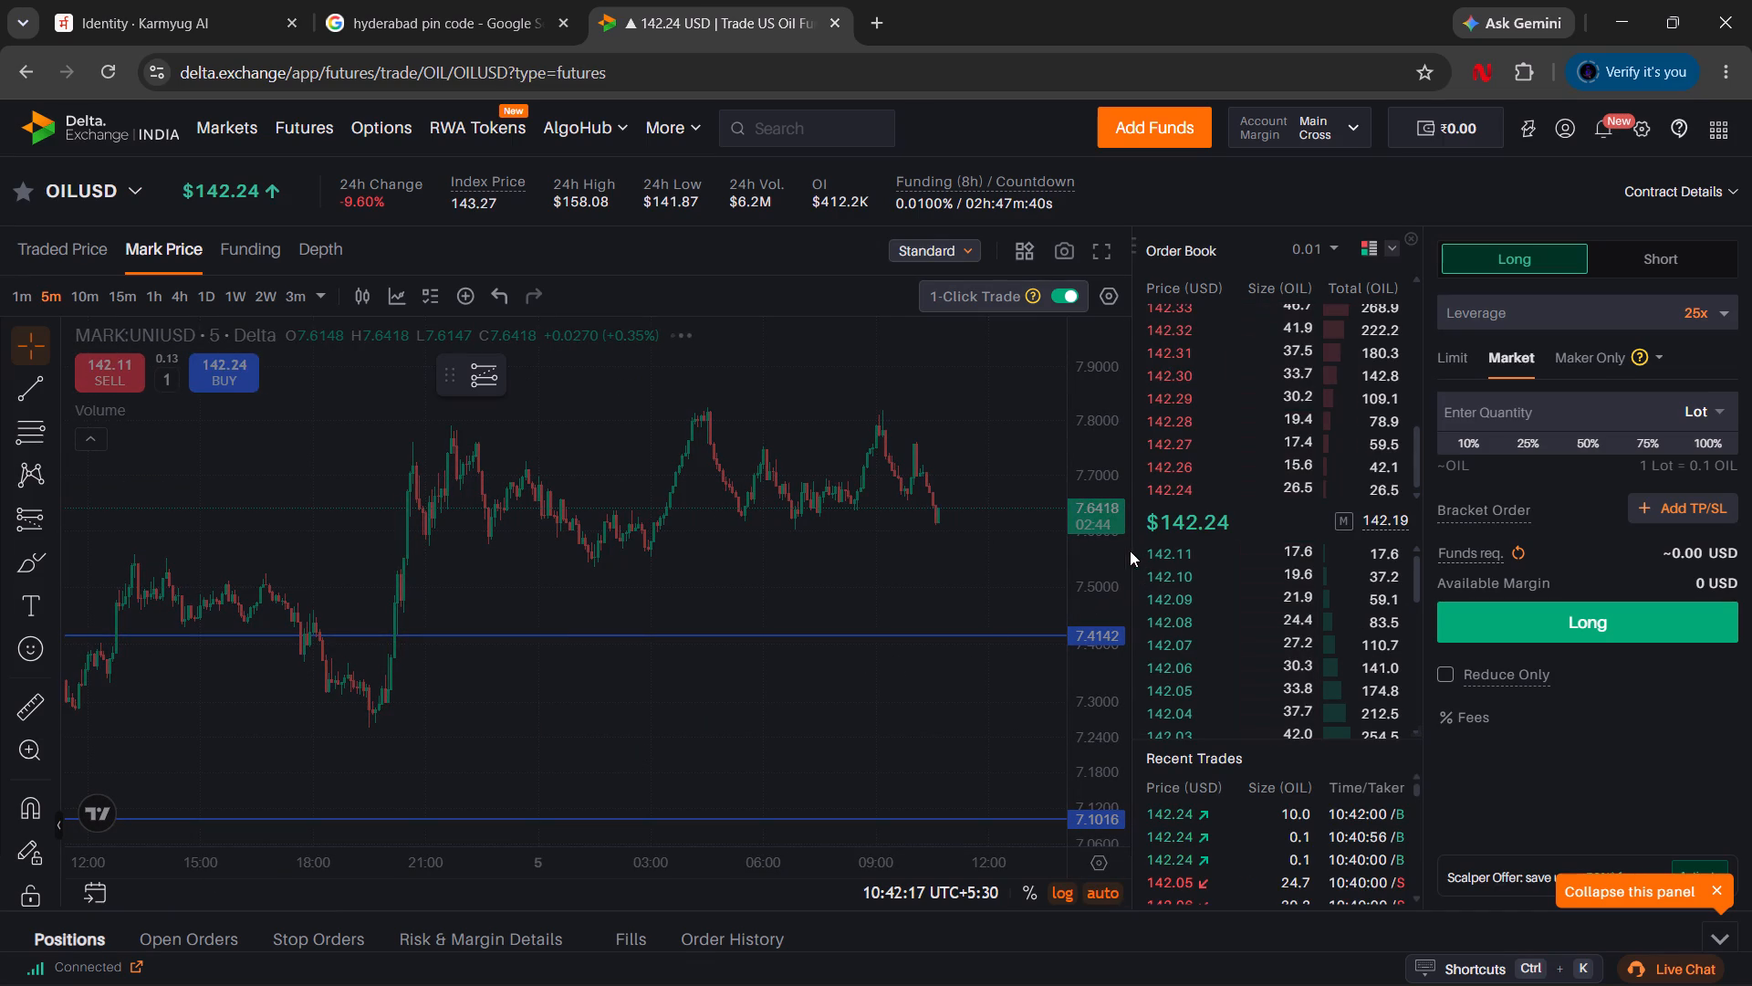
left_click_drag(1106, 545, 1107, 628)
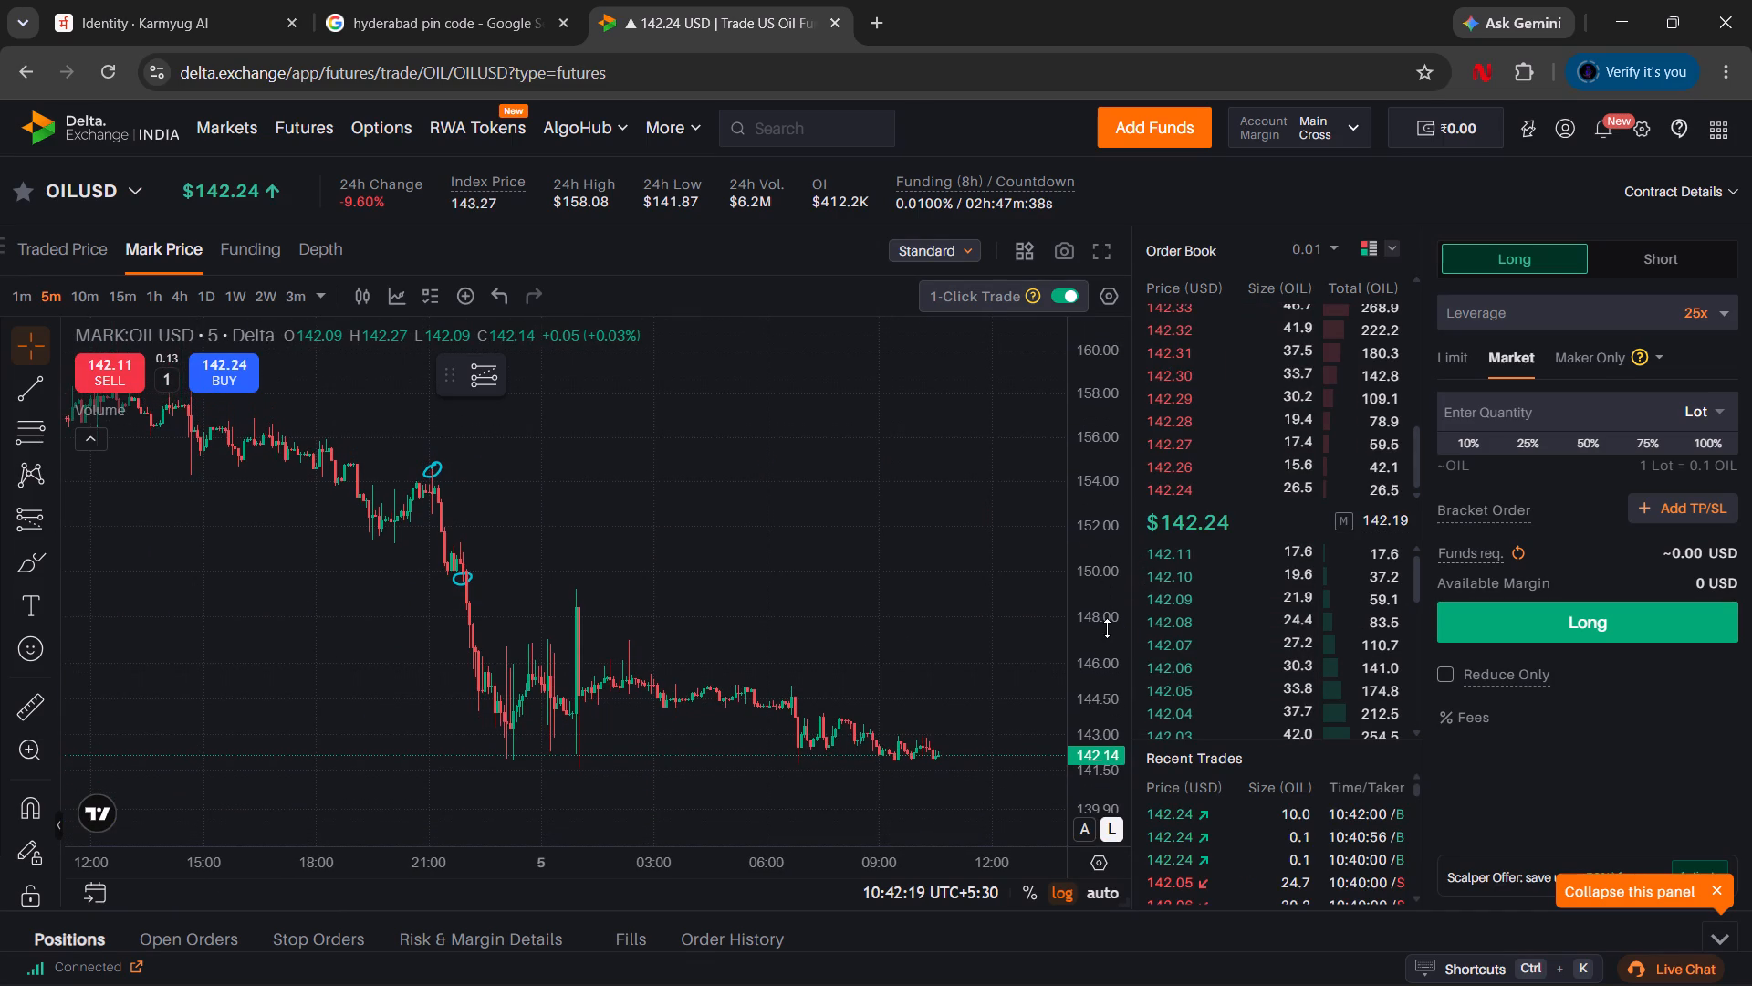
left_click_drag(1107, 628, 1107, 627)
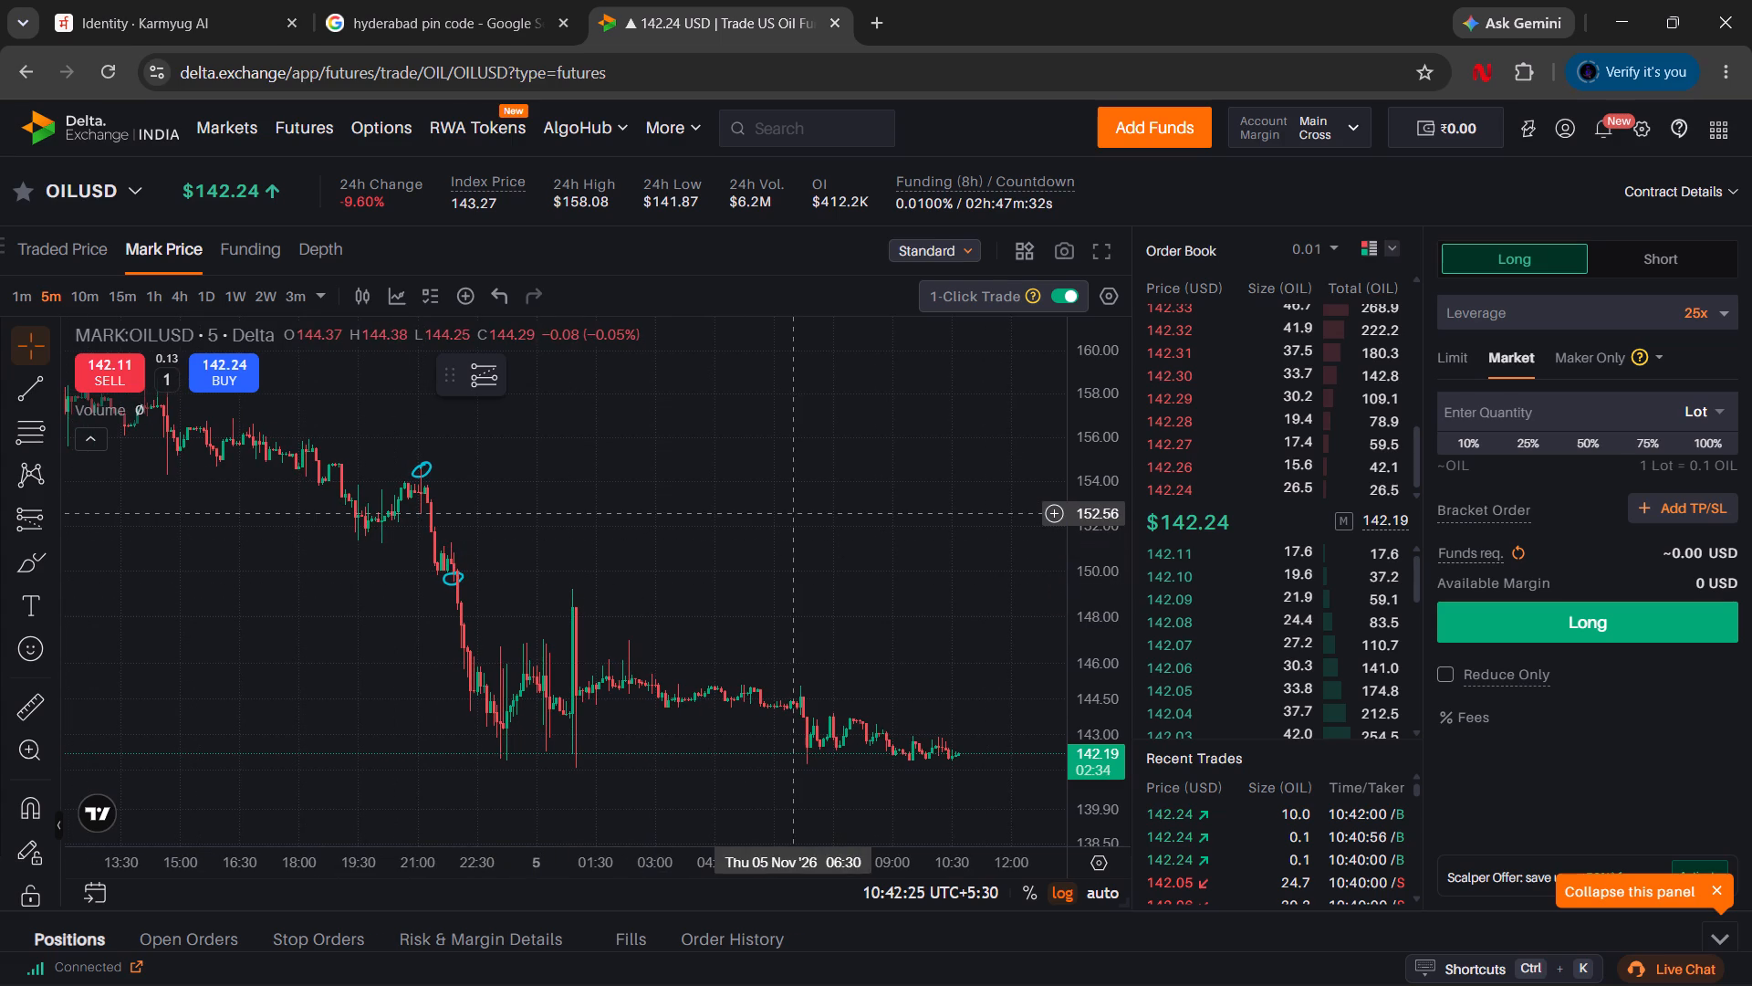
left_click_drag(1100, 530, 1110, 484)
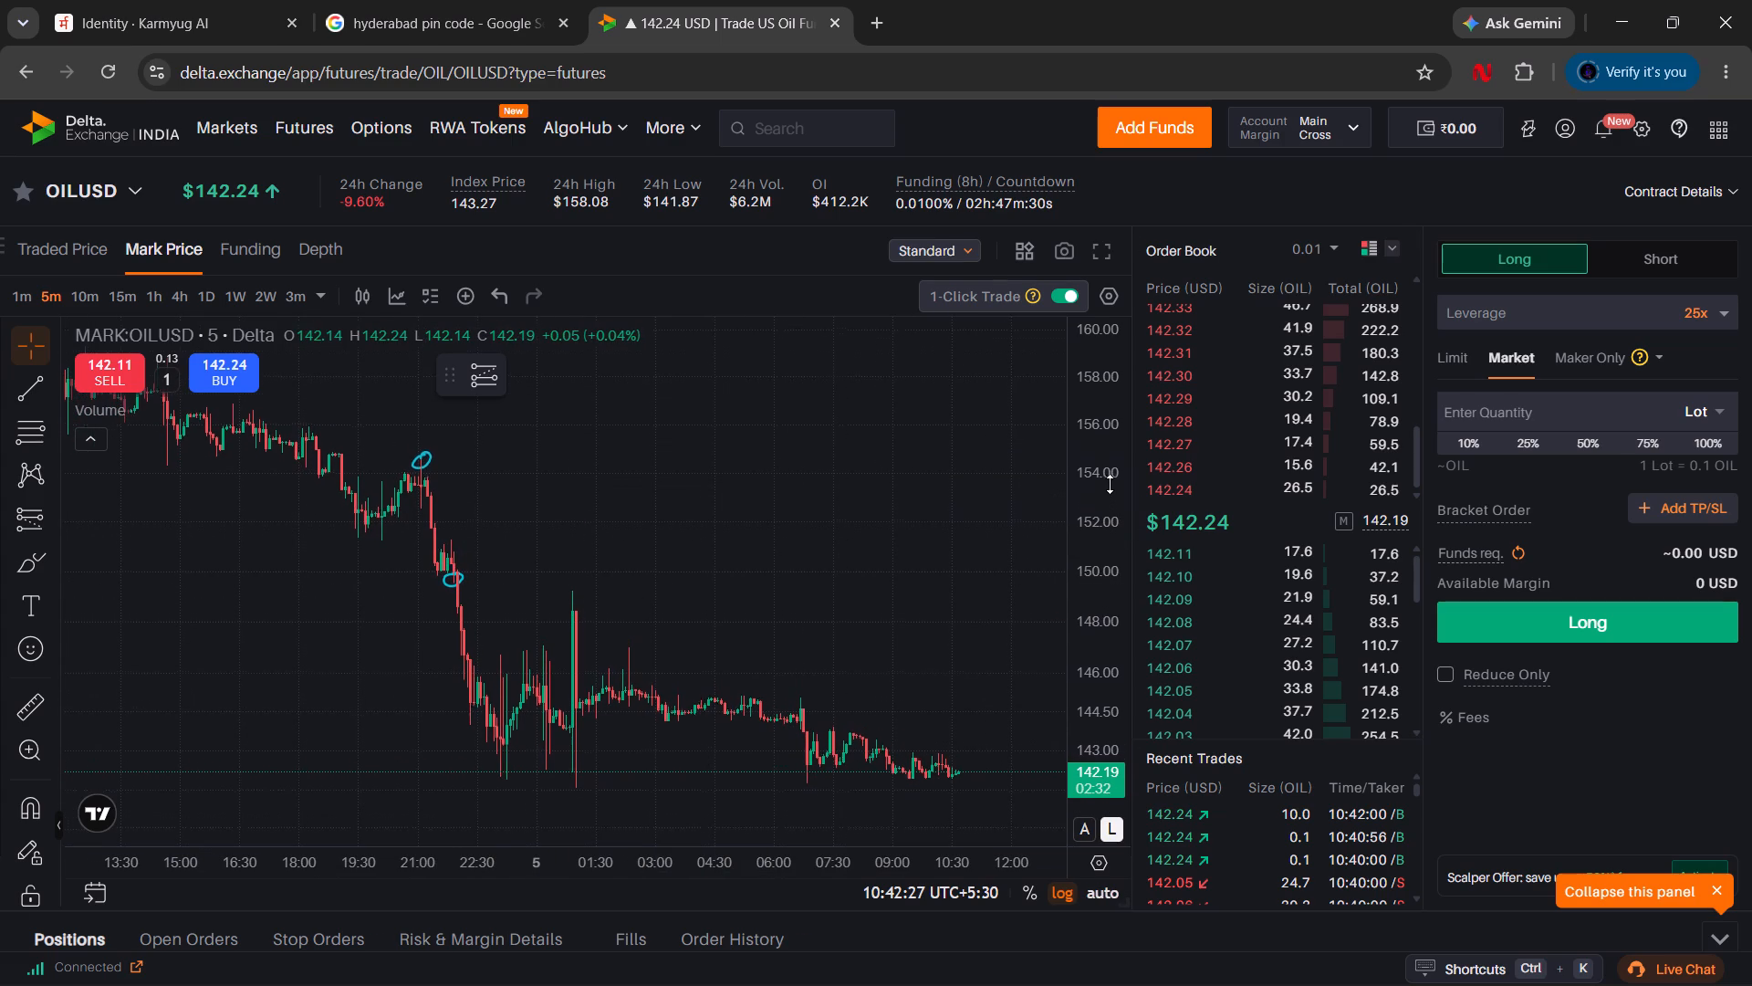
left_click_drag(1110, 484, 1111, 490)
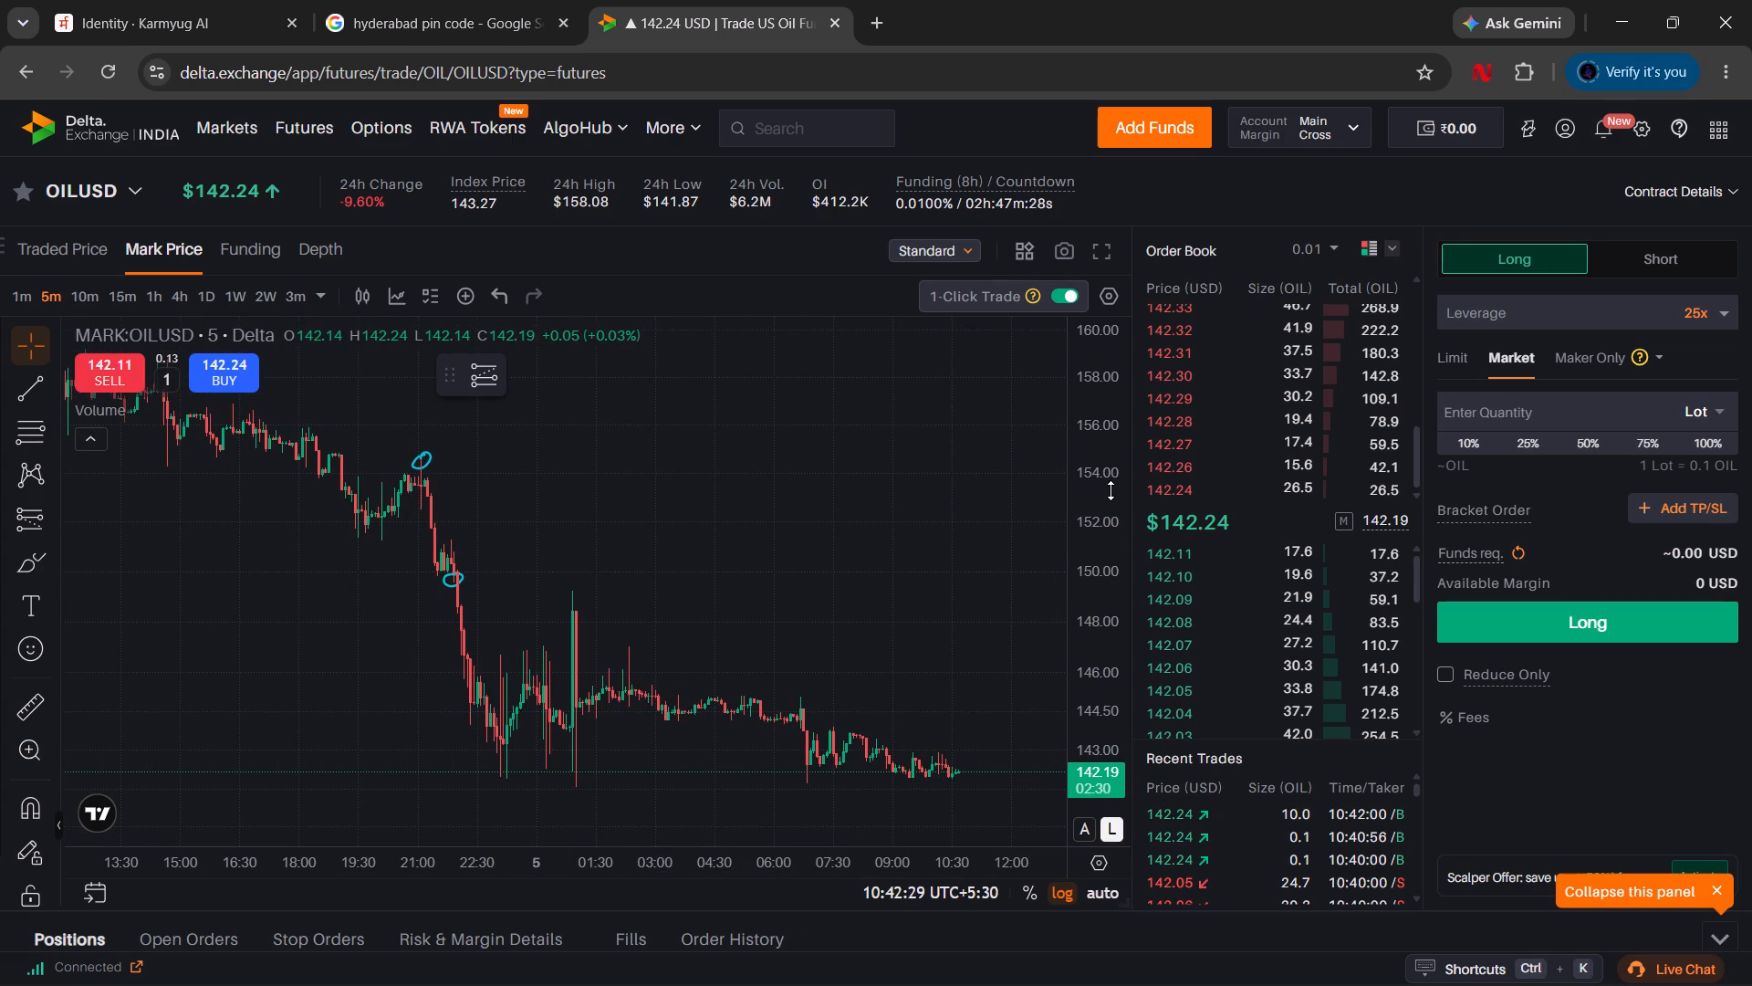
left_click_drag(1111, 490, 1112, 491)
Search Google in a new tab for "trump war news today" and look through the top stories.
left_click(874, 8)
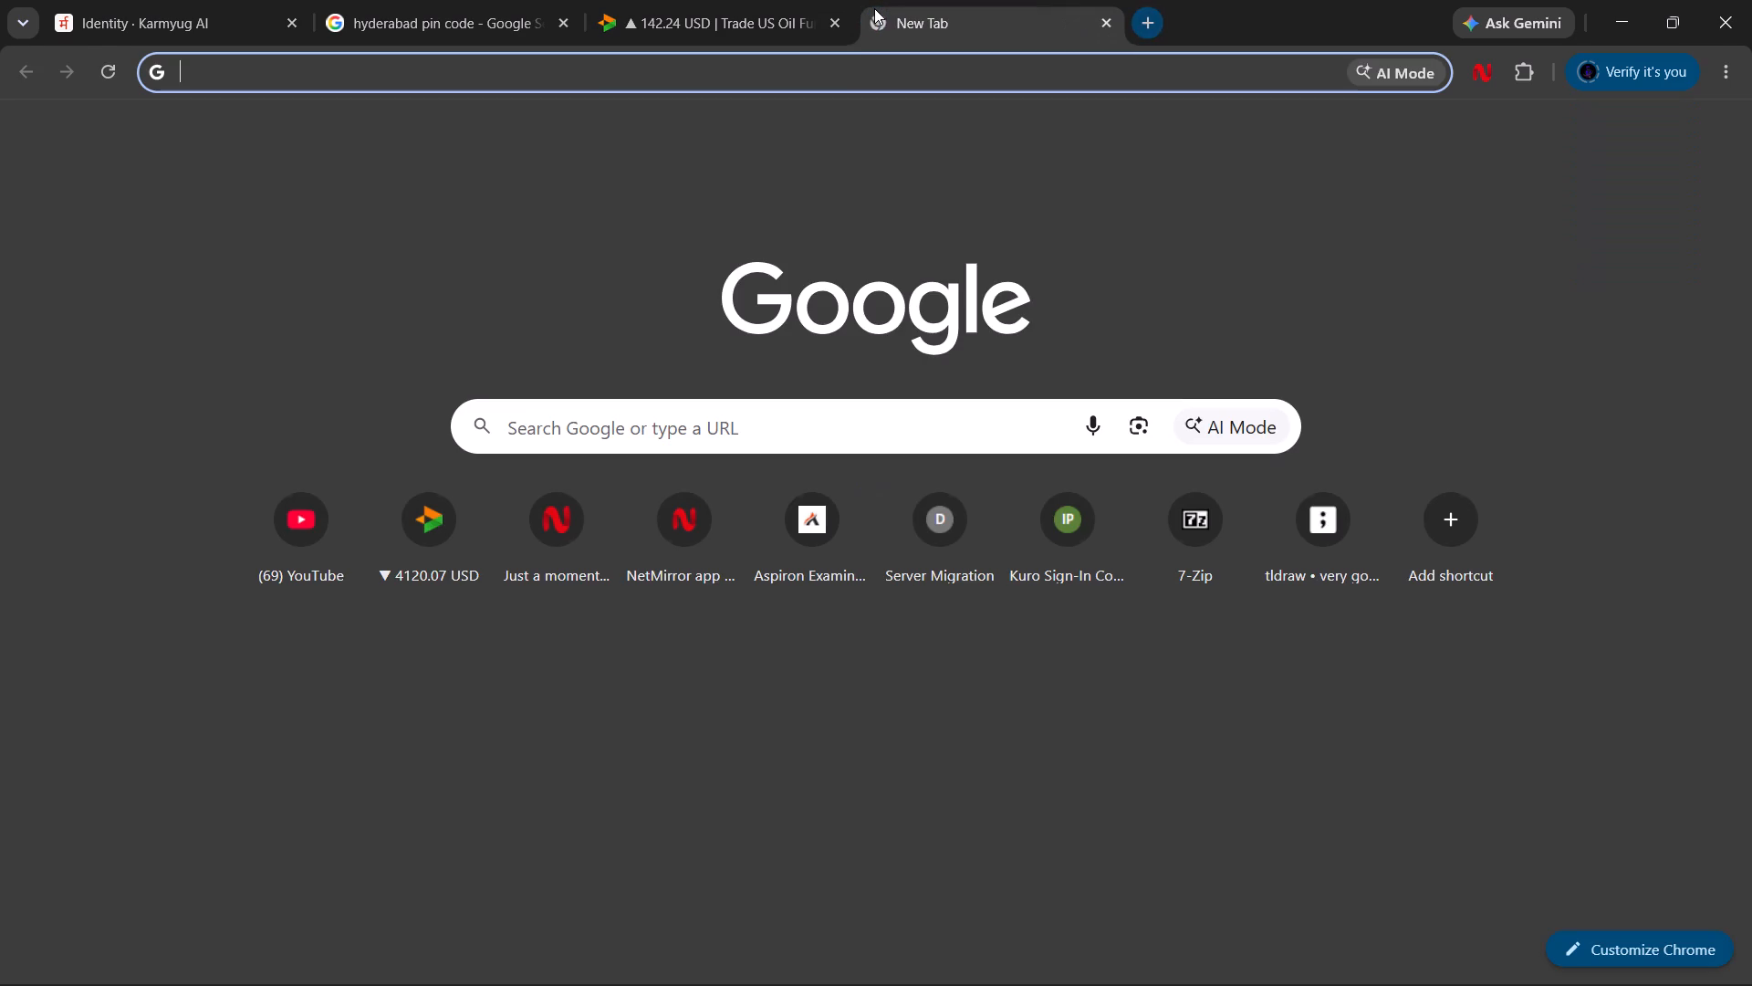
type("TRUMP")
key("space")
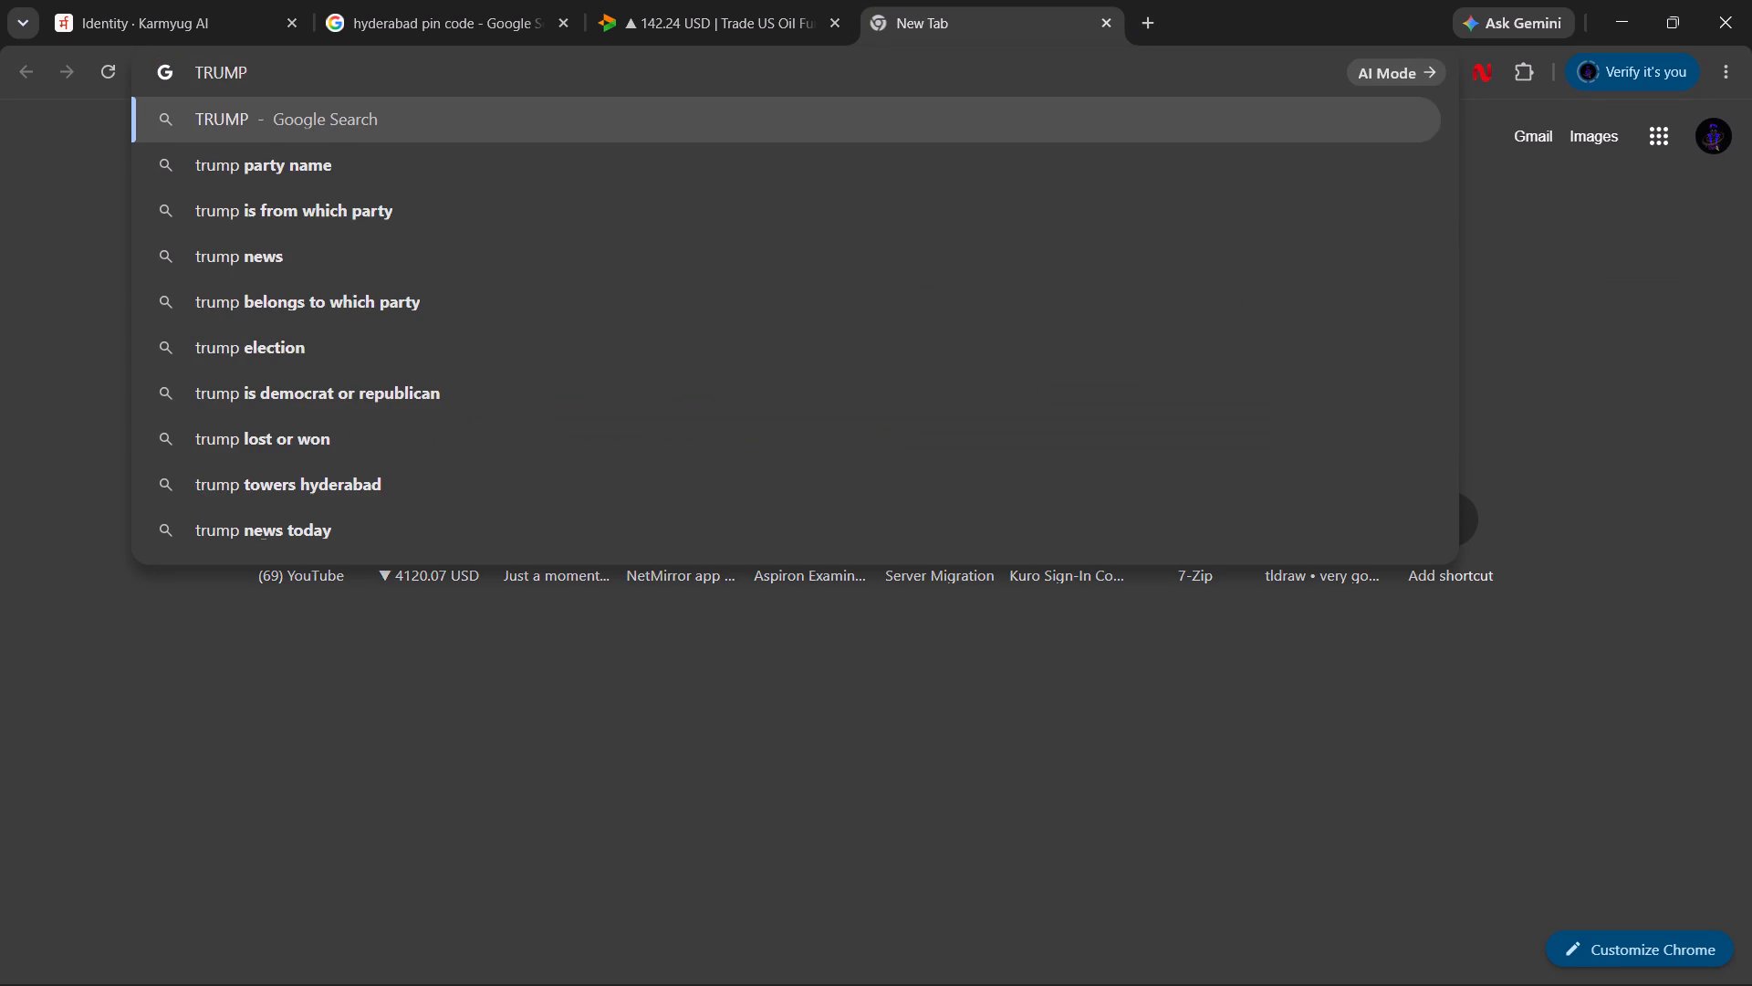
type("WAR")
key("space")
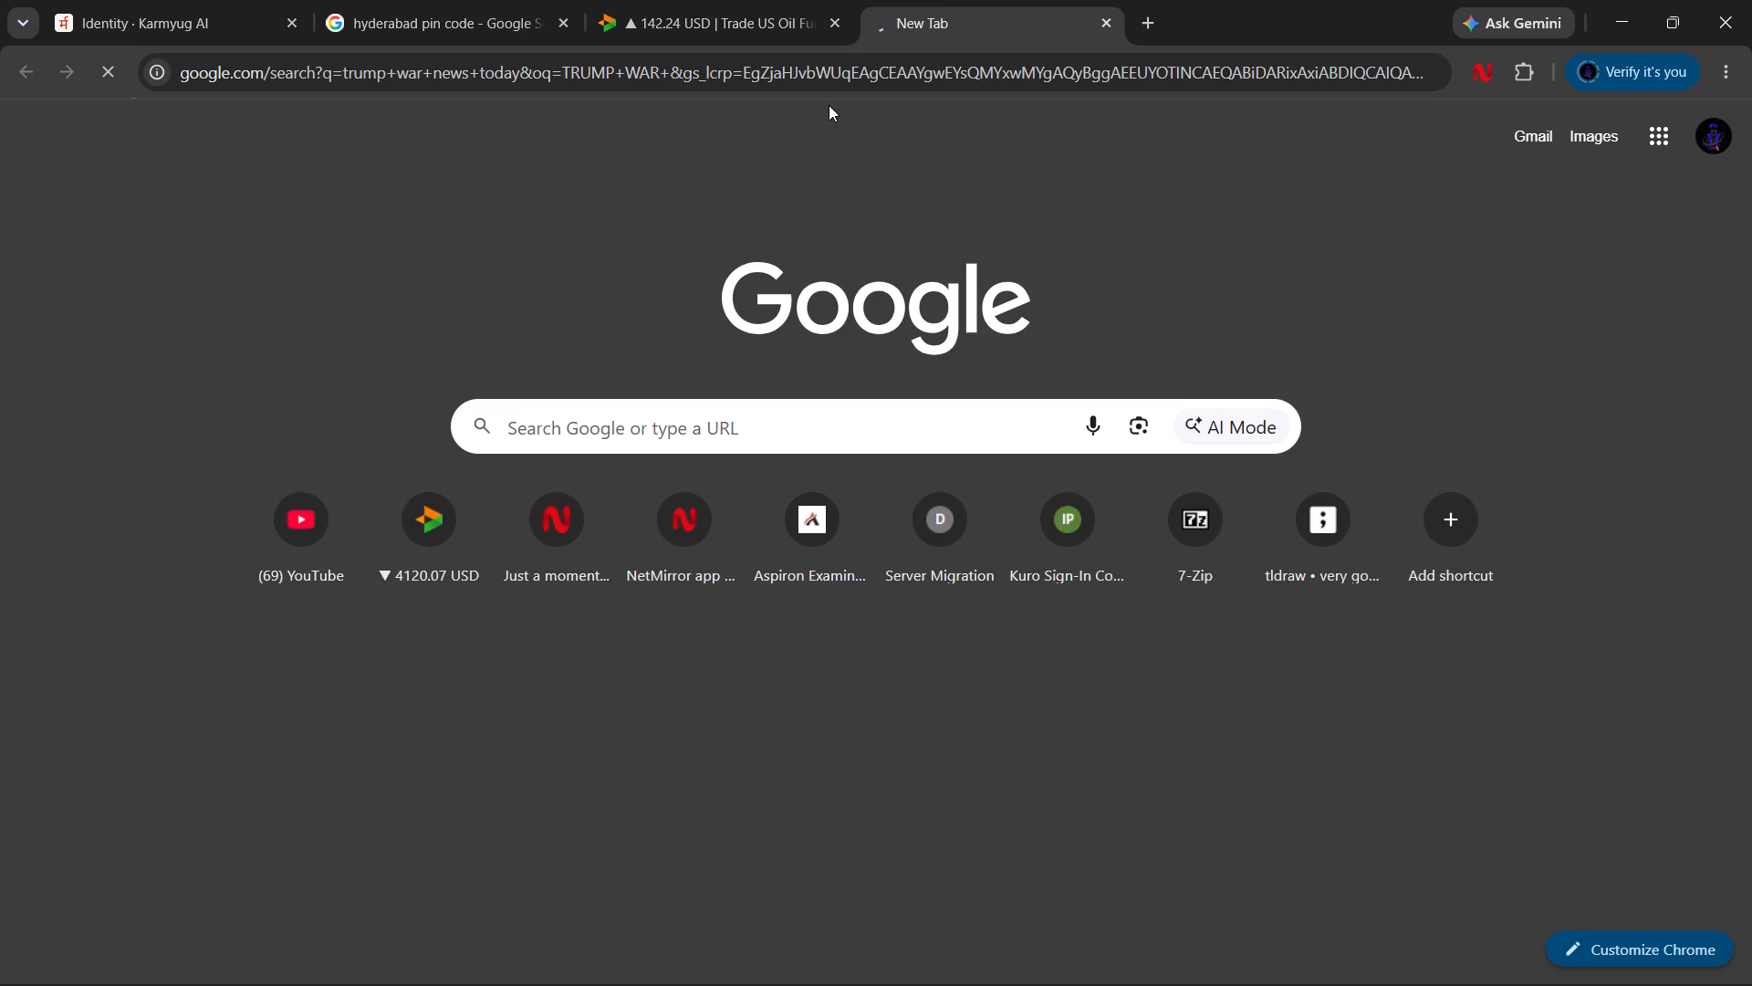
scroll(444, 411, "down", 1)
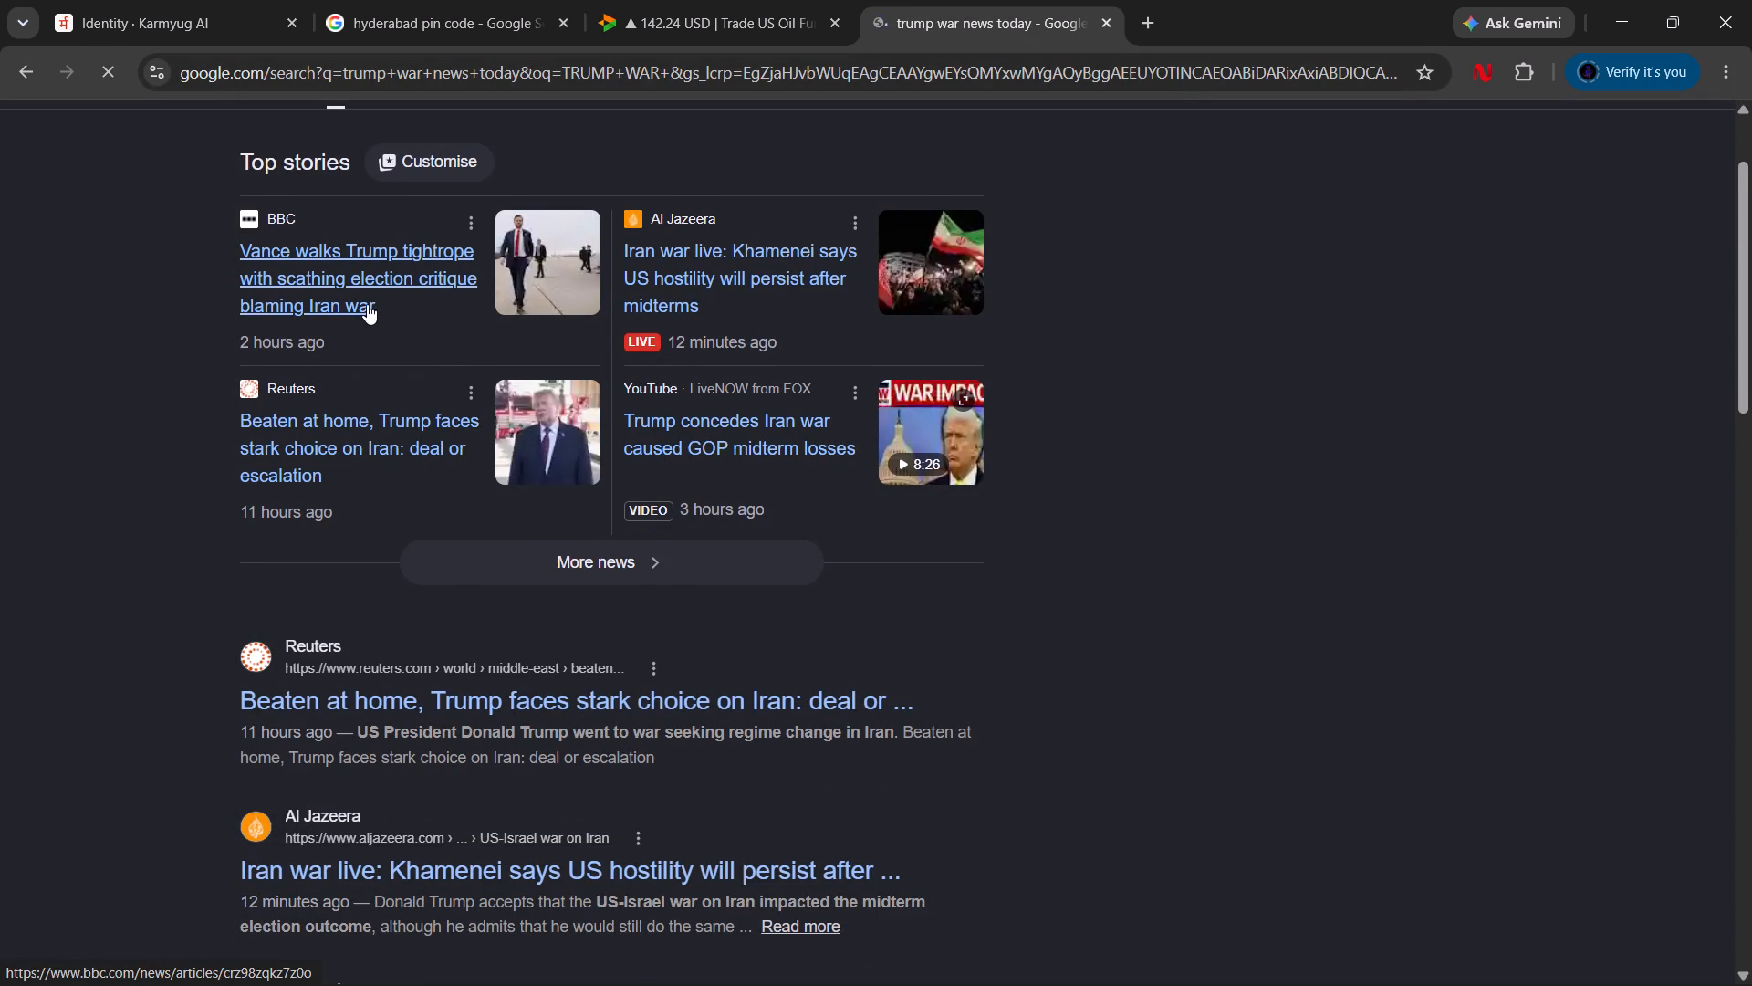
Check the News results for "trump war news today" and open the search's AI Mode answer.
scroll(423, 329, "down", 1)
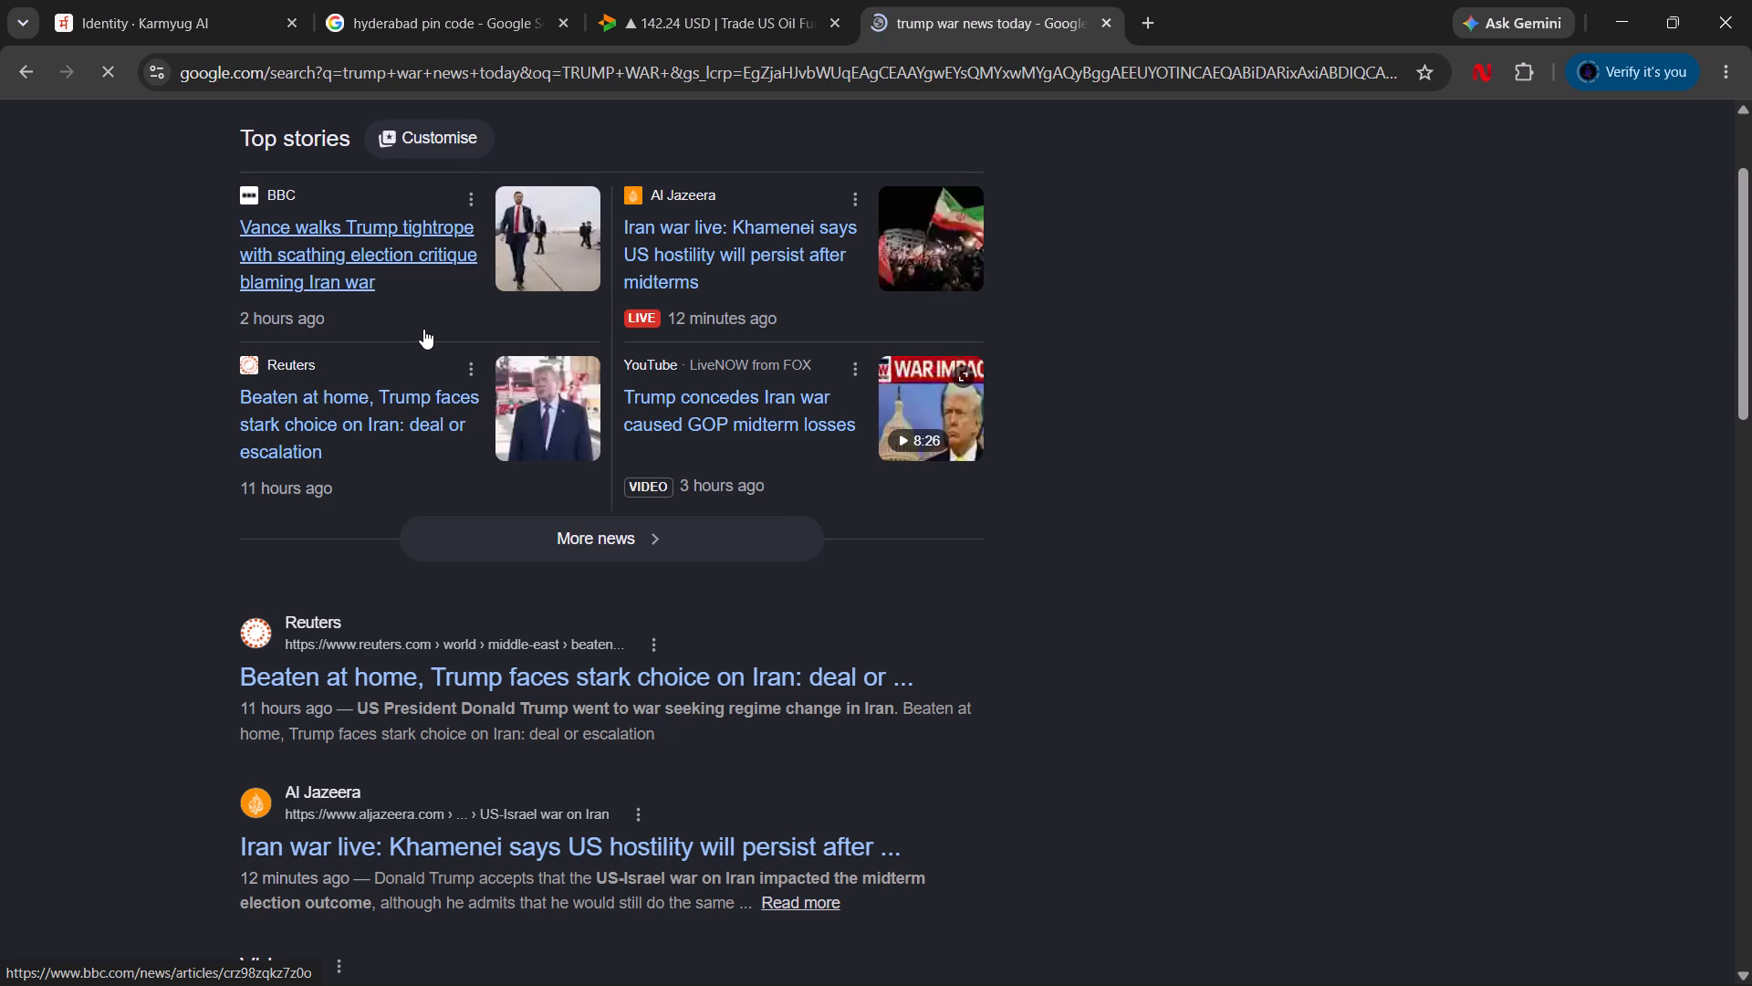
scroll(423, 329, "up", 3)
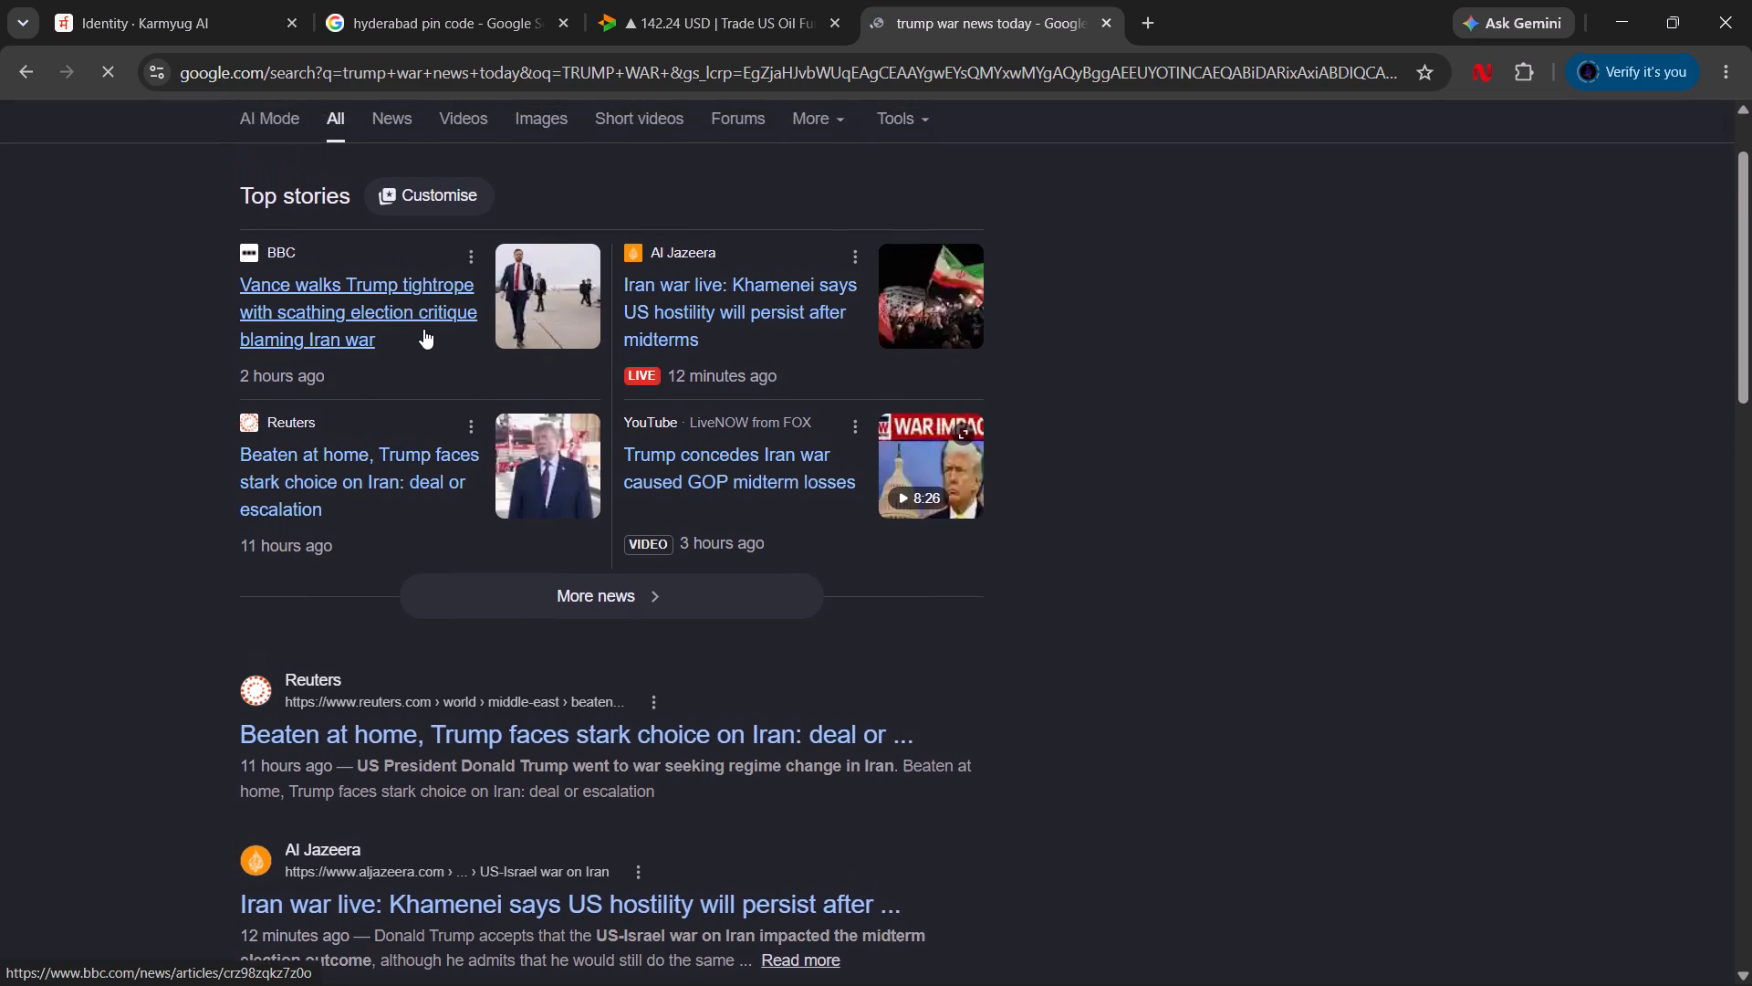
scroll(423, 329, "up", 2)
left_click(271, 232)
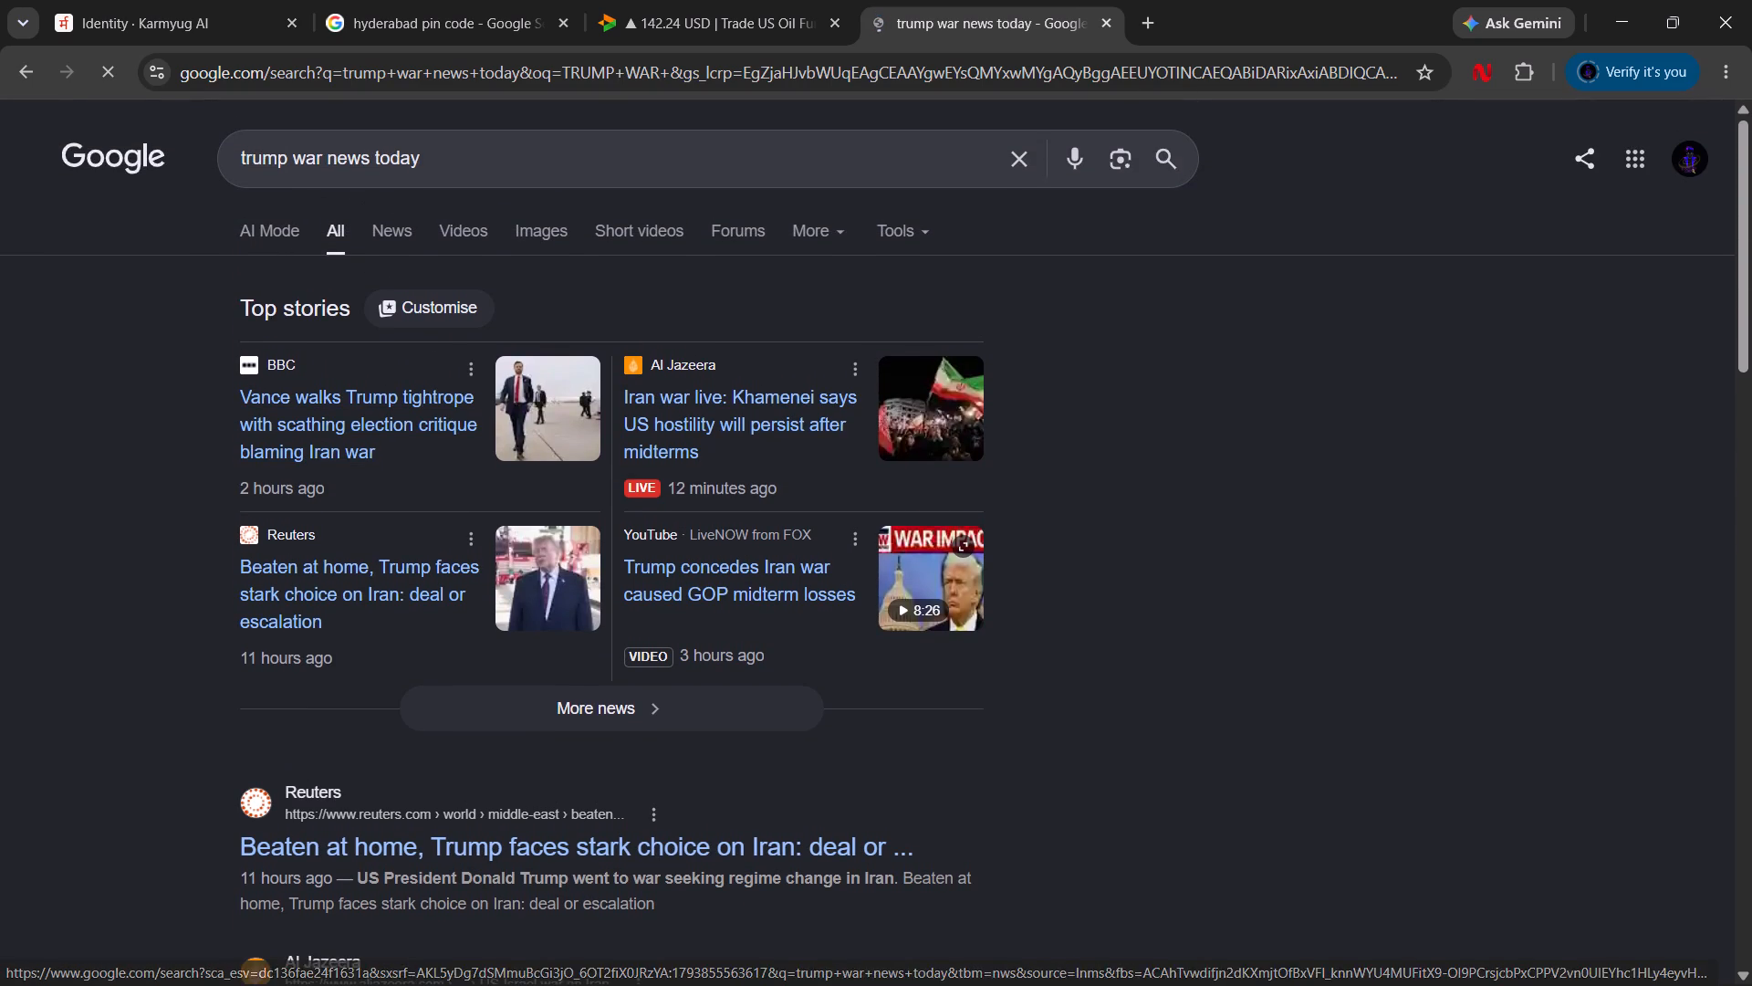
left_click(284, 230)
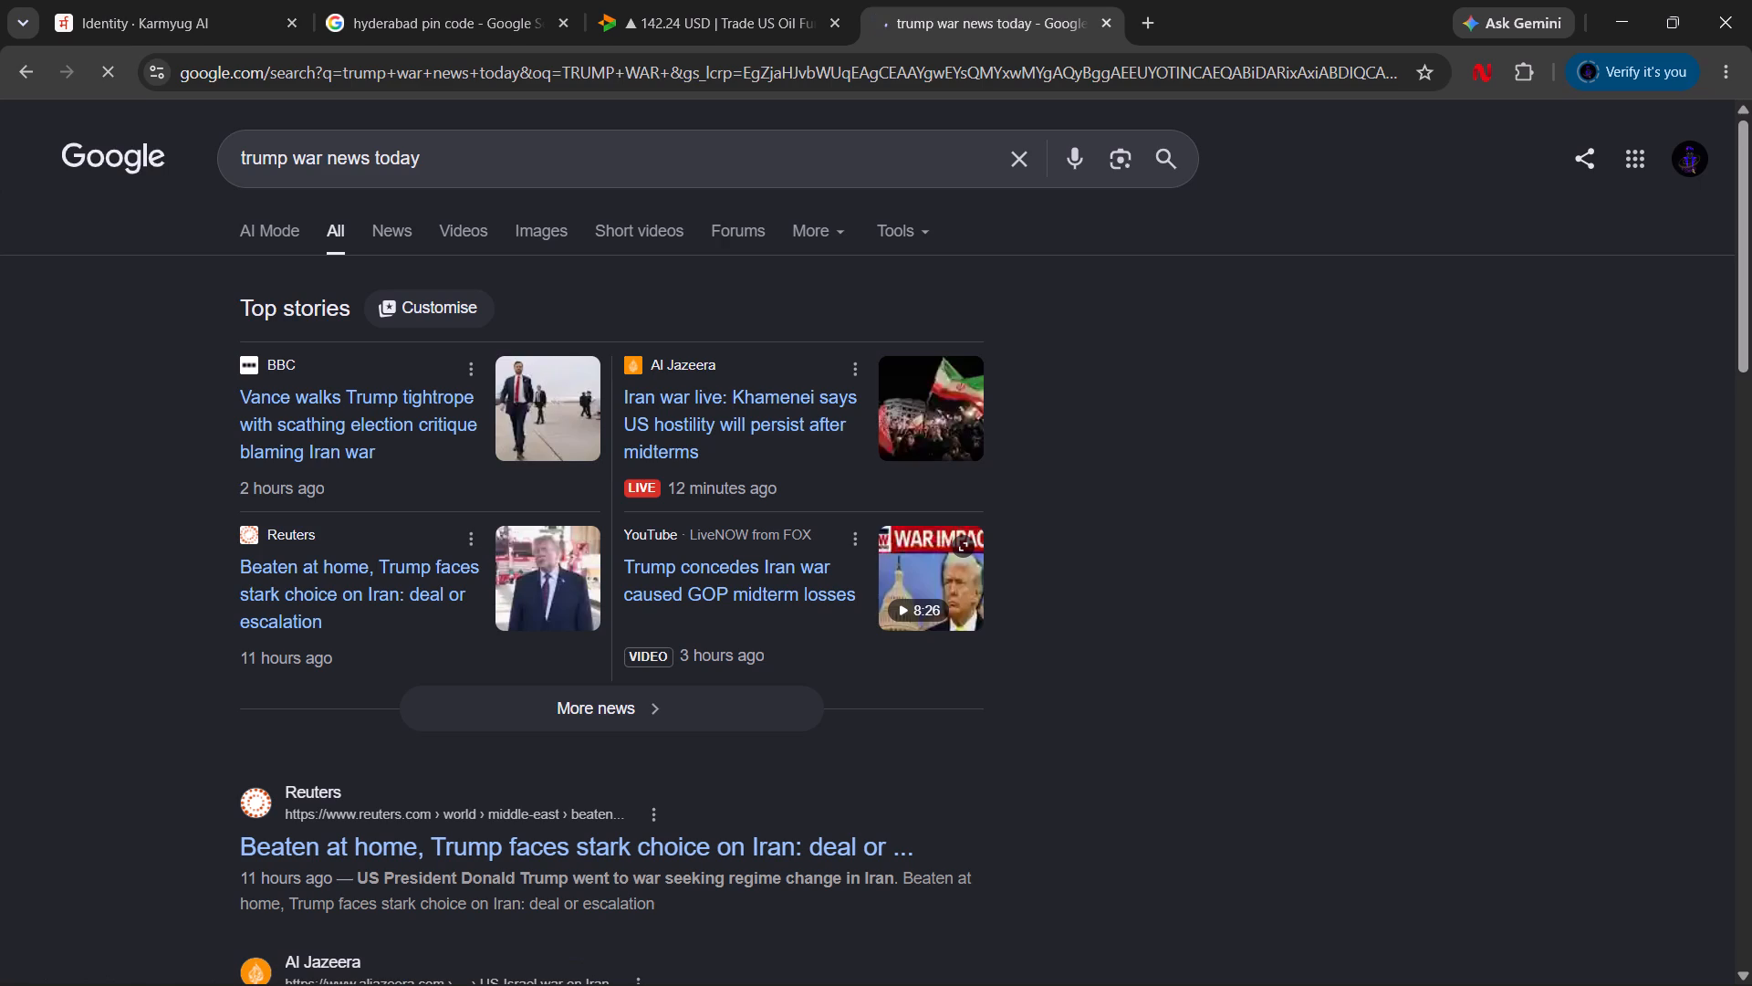
left_click(454, 171)
key("space")
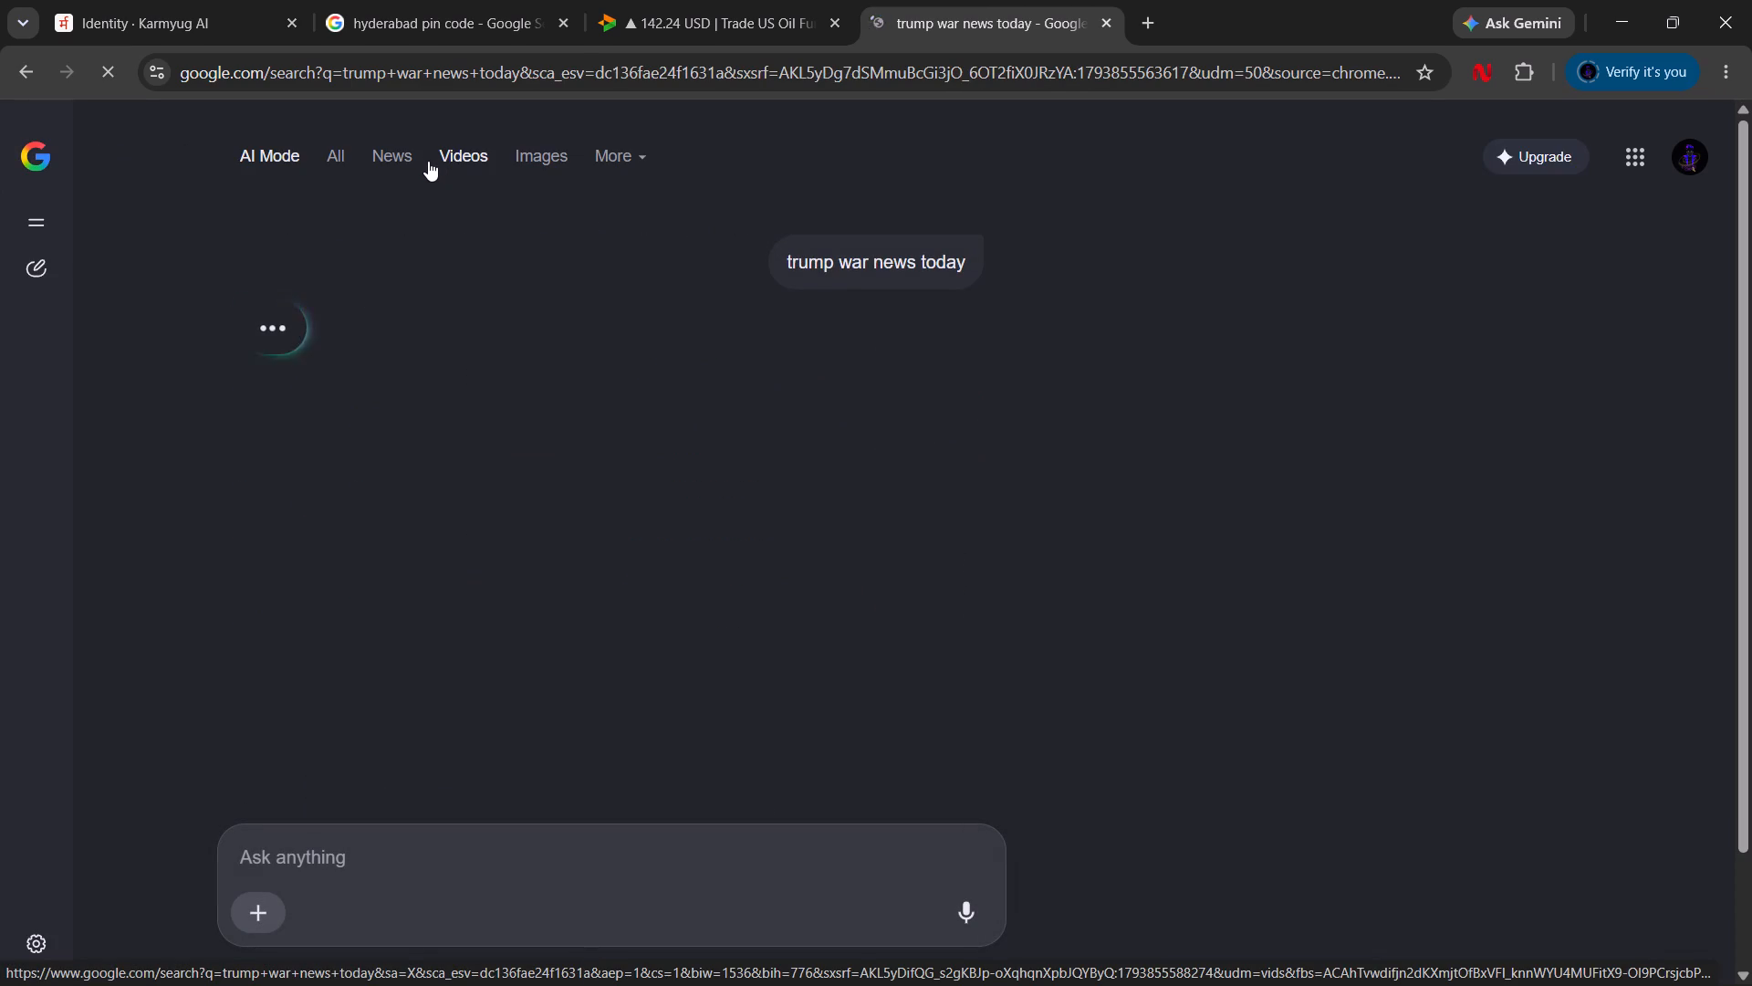
left_click(391, 156)
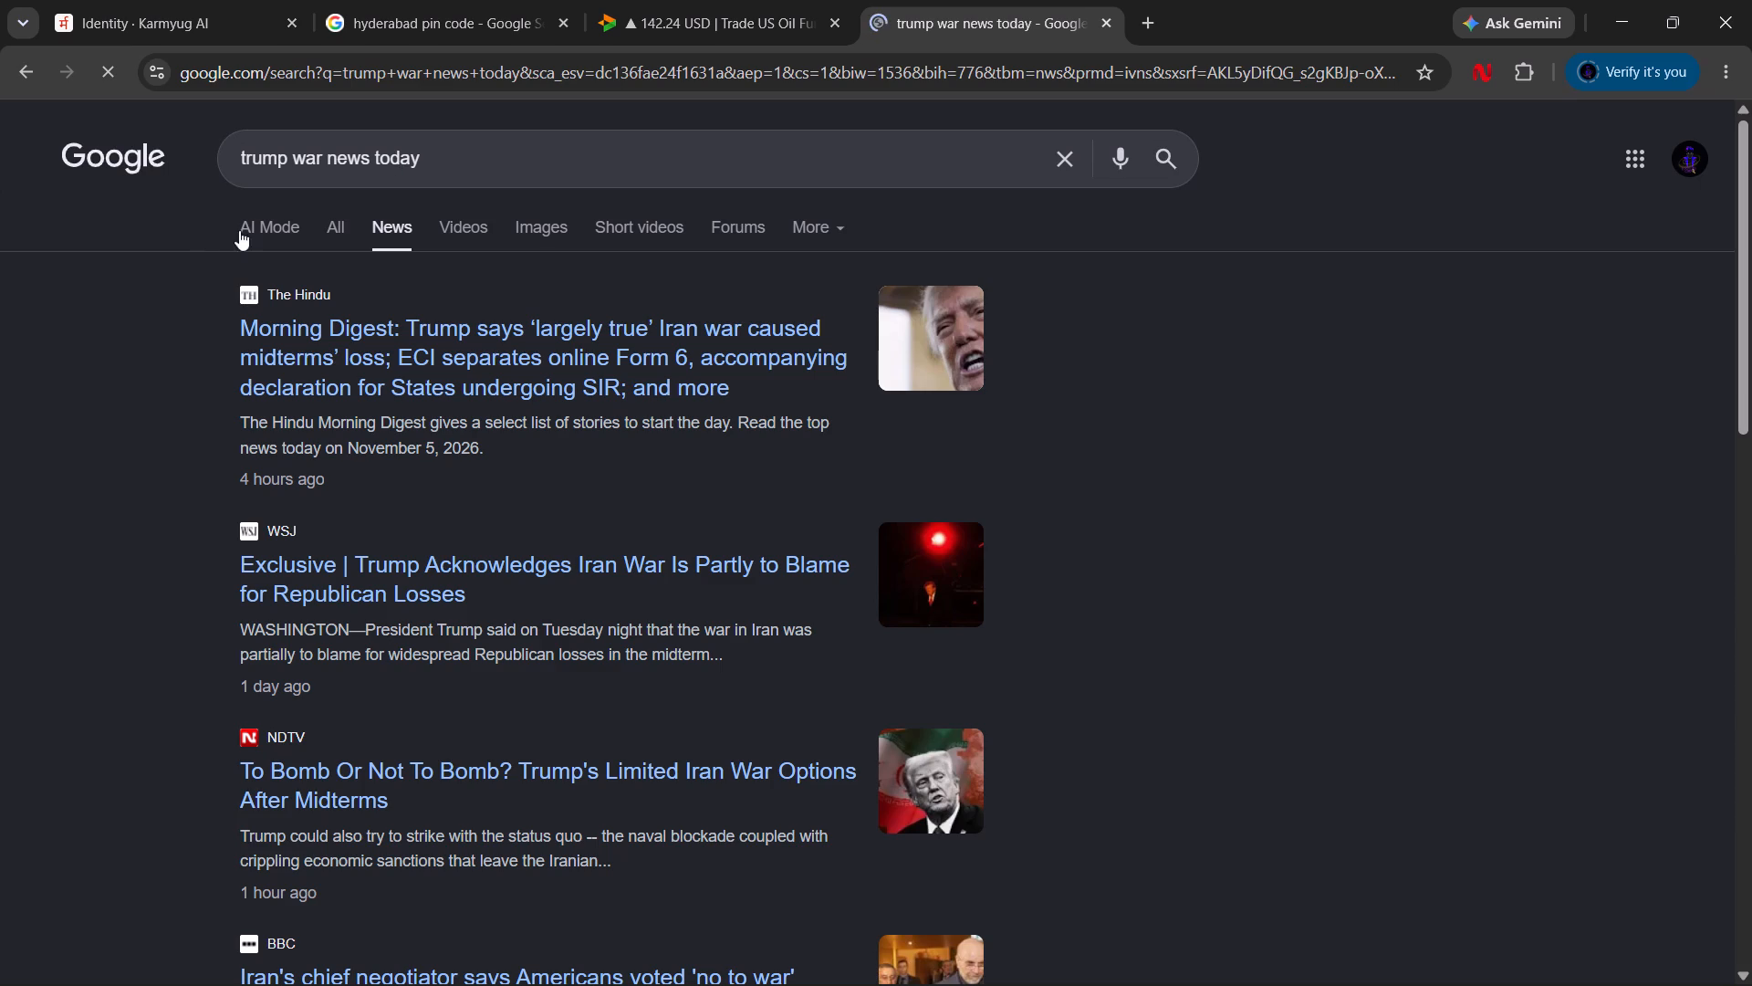
left_click(296, 219)
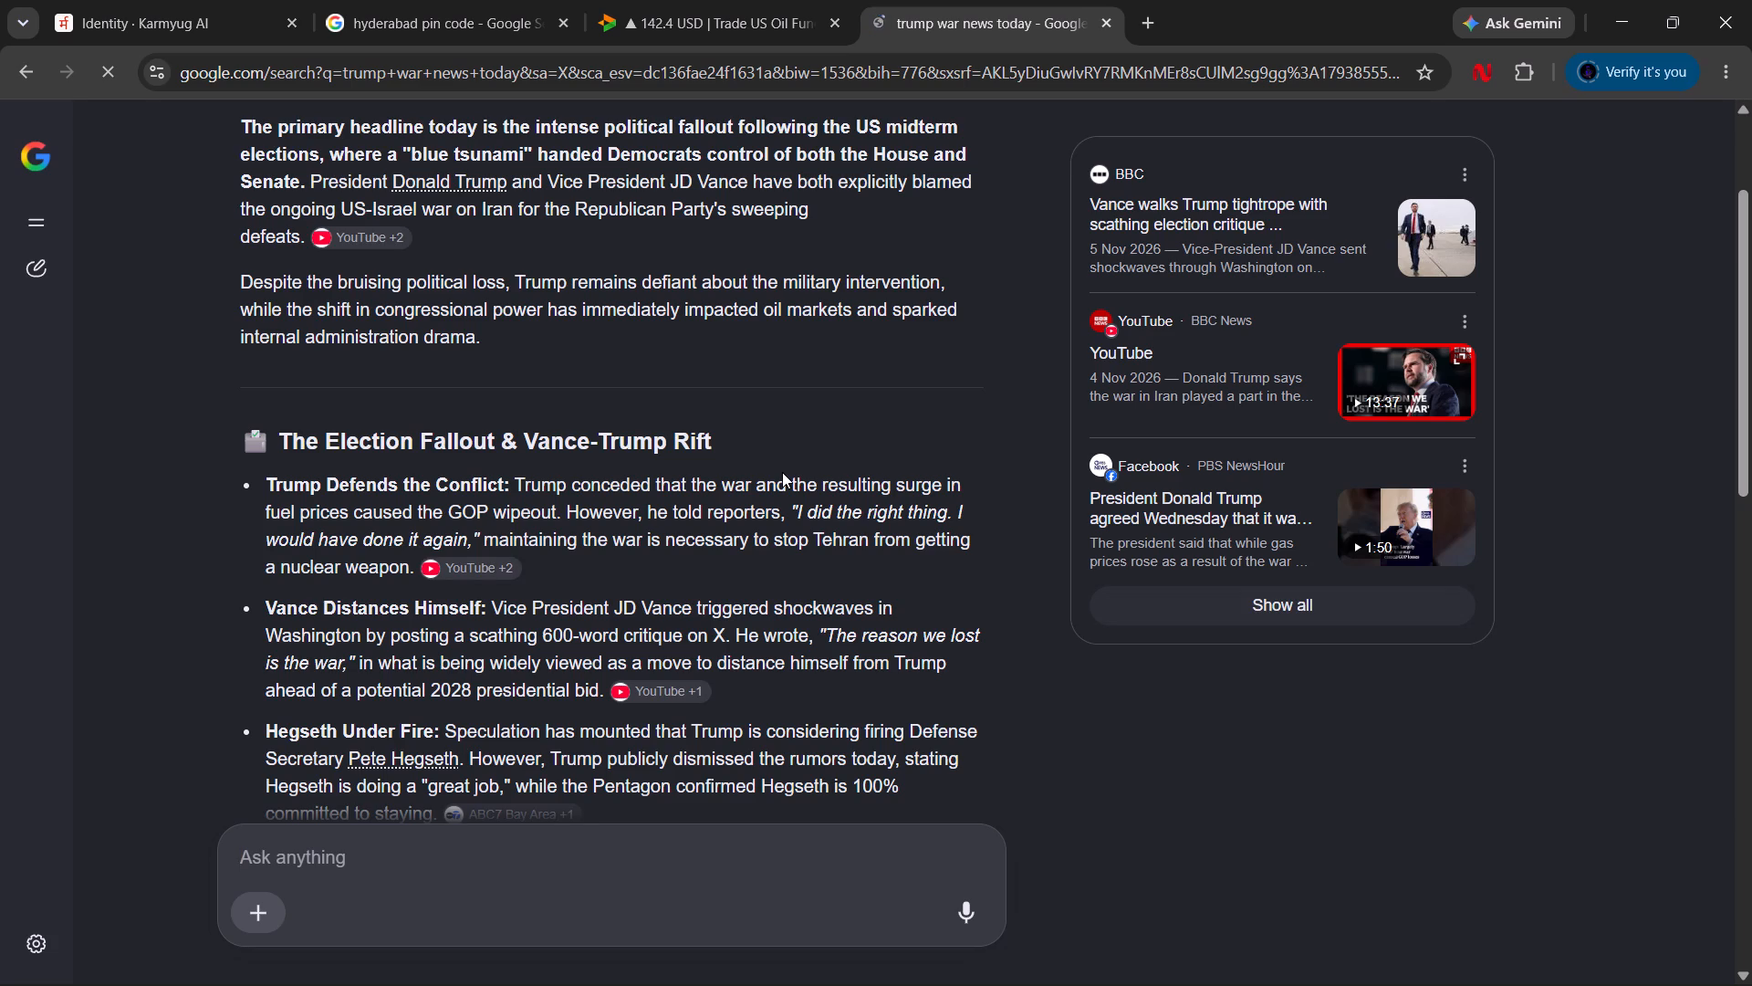
scroll(782, 472, "down", 1)
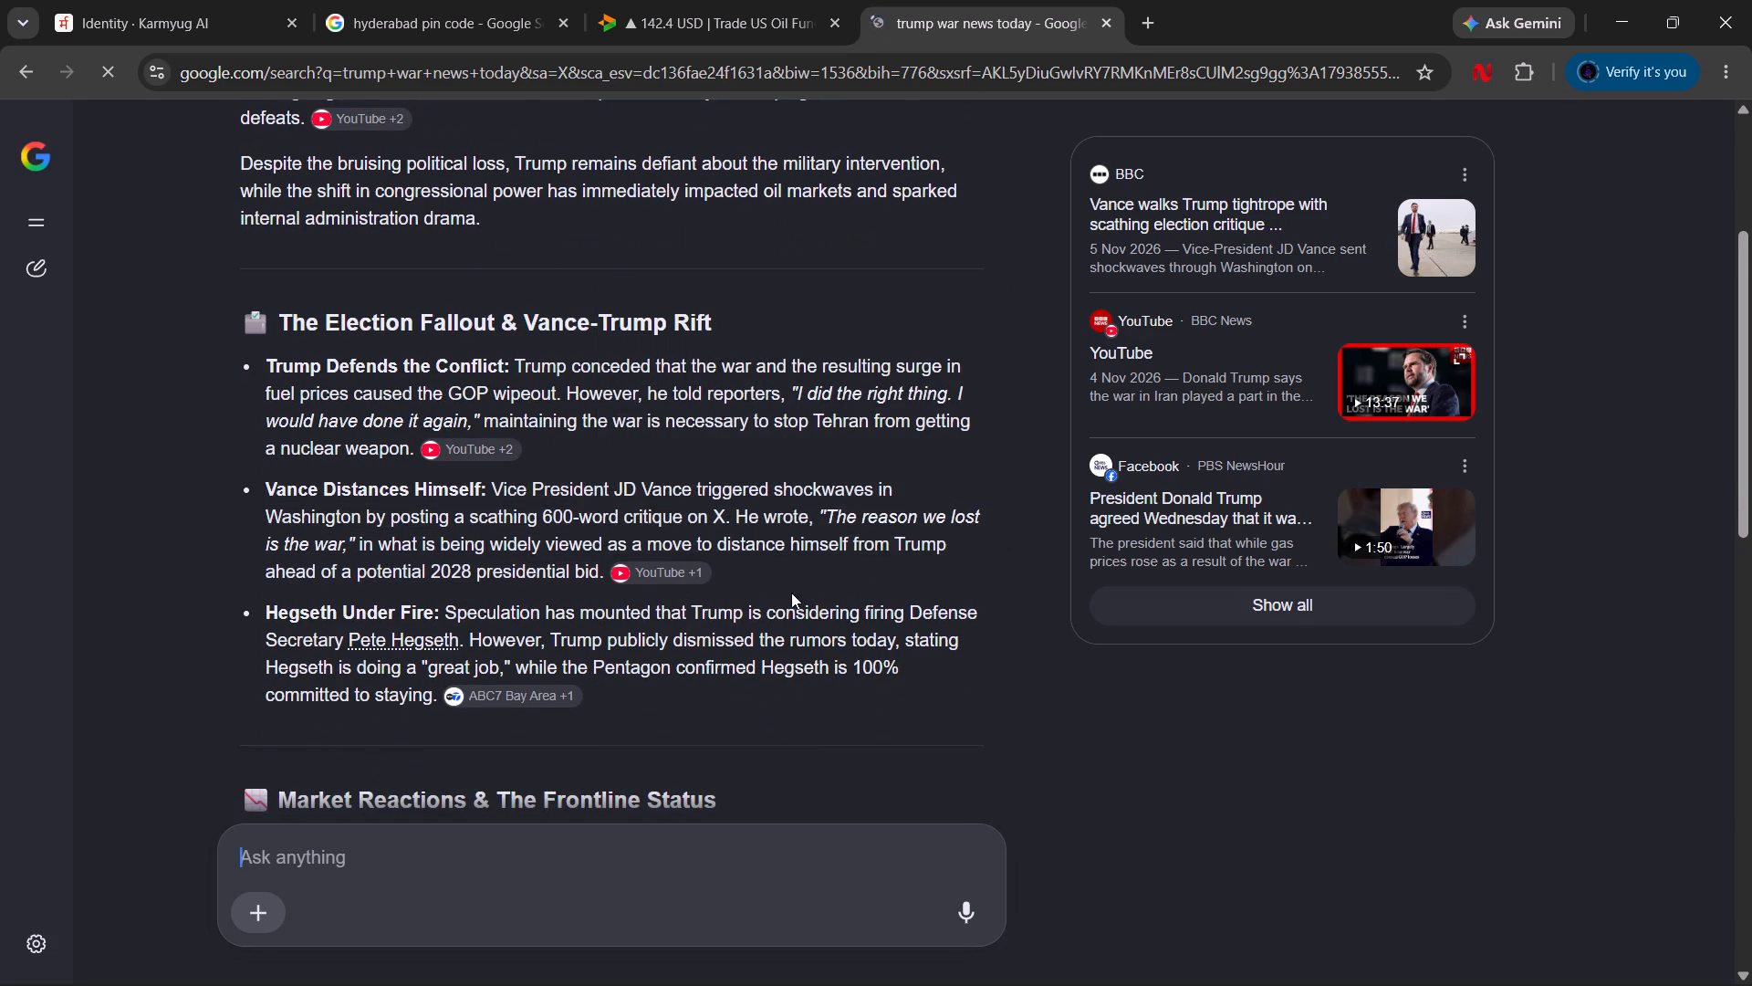
scroll(792, 593, "down", 3)
scroll(721, 668, "down", 1)
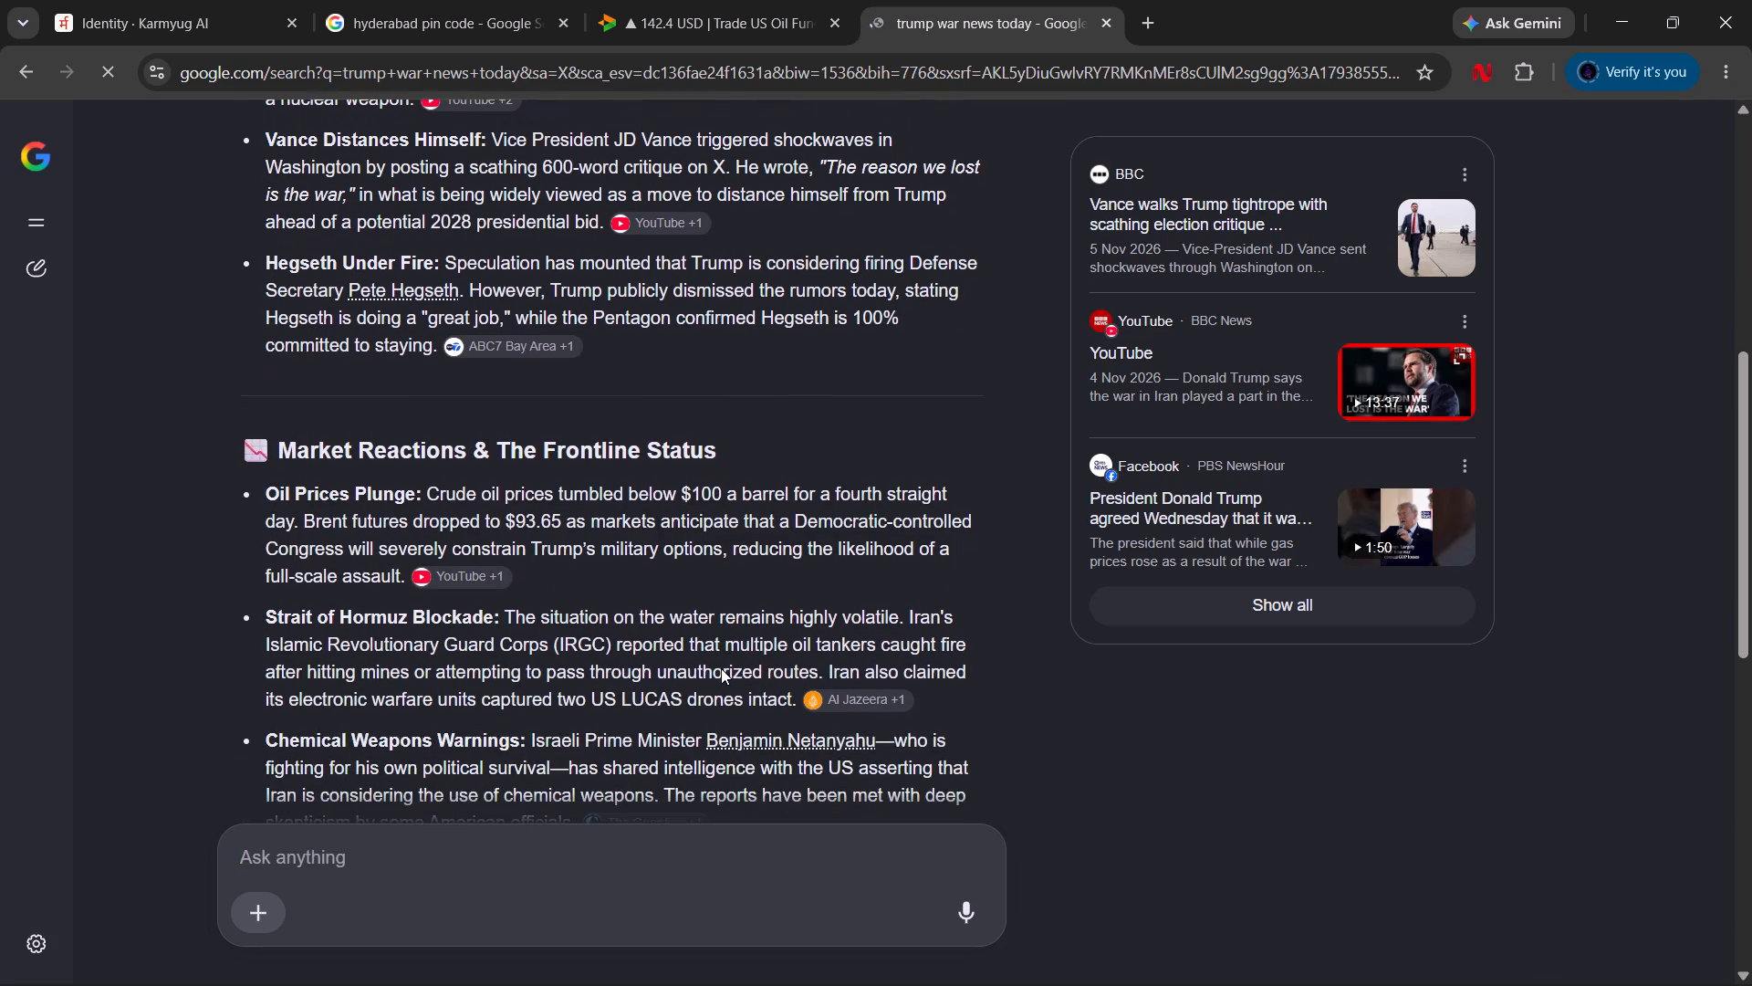
scroll(721, 668, "down", 1)
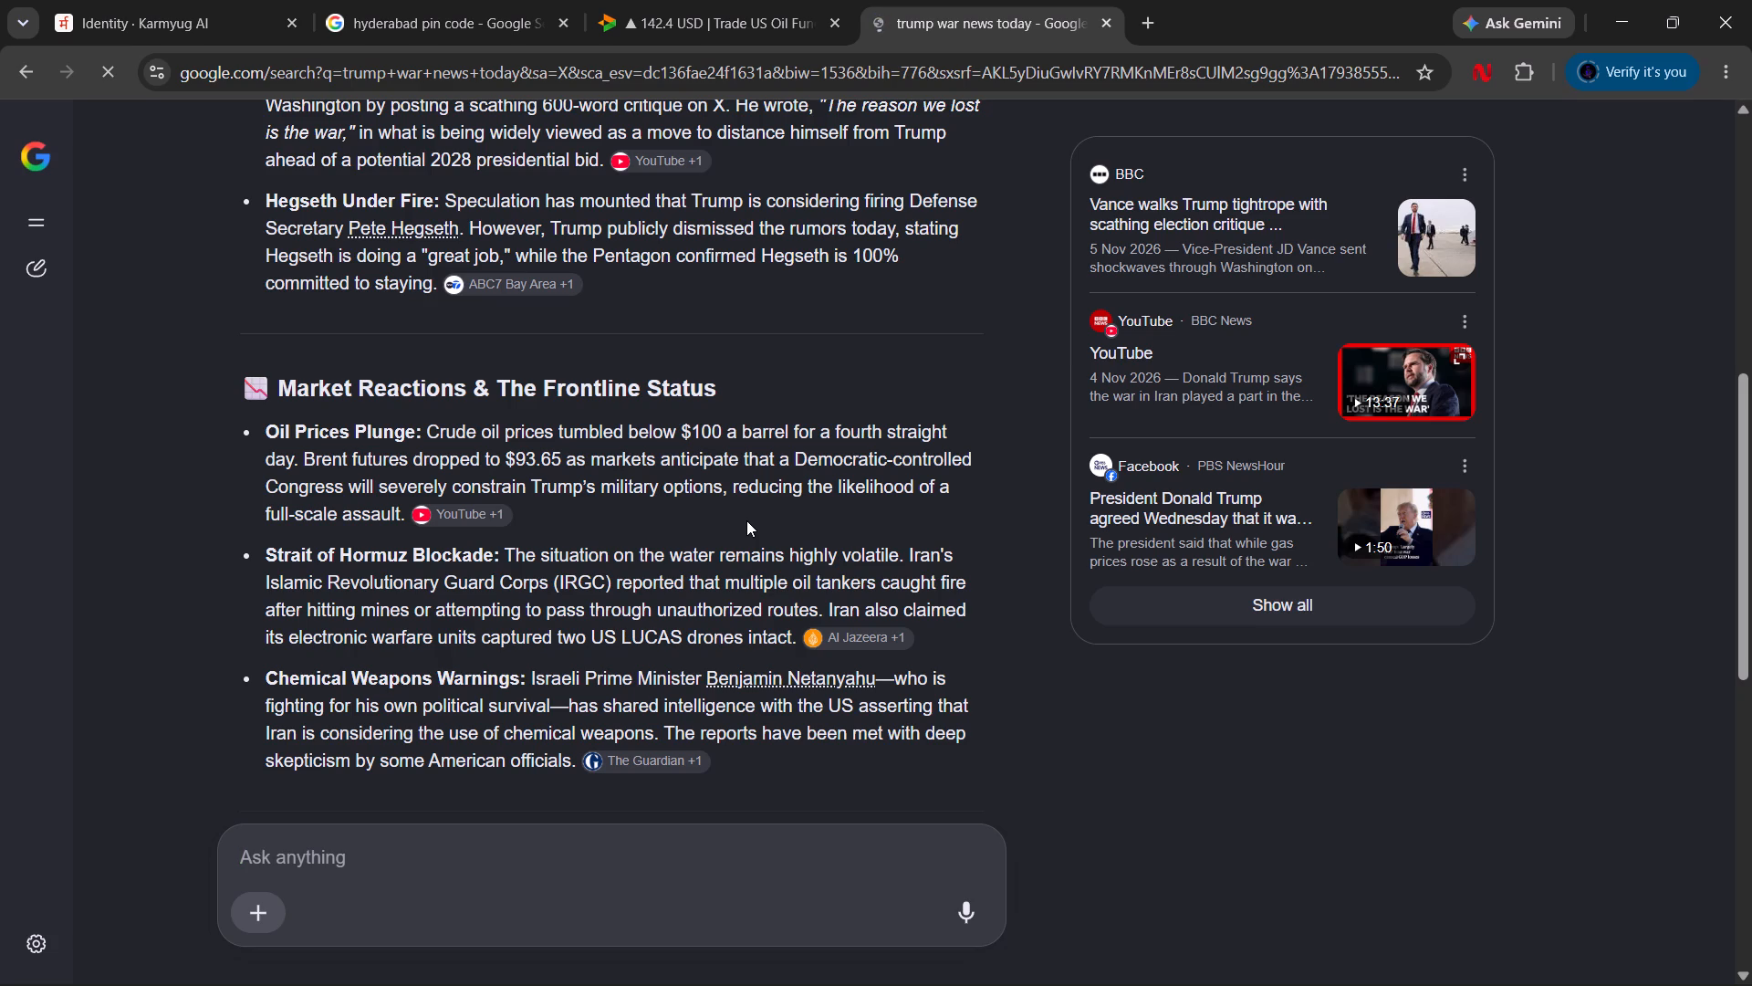
scroll(746, 520, "down", 1)
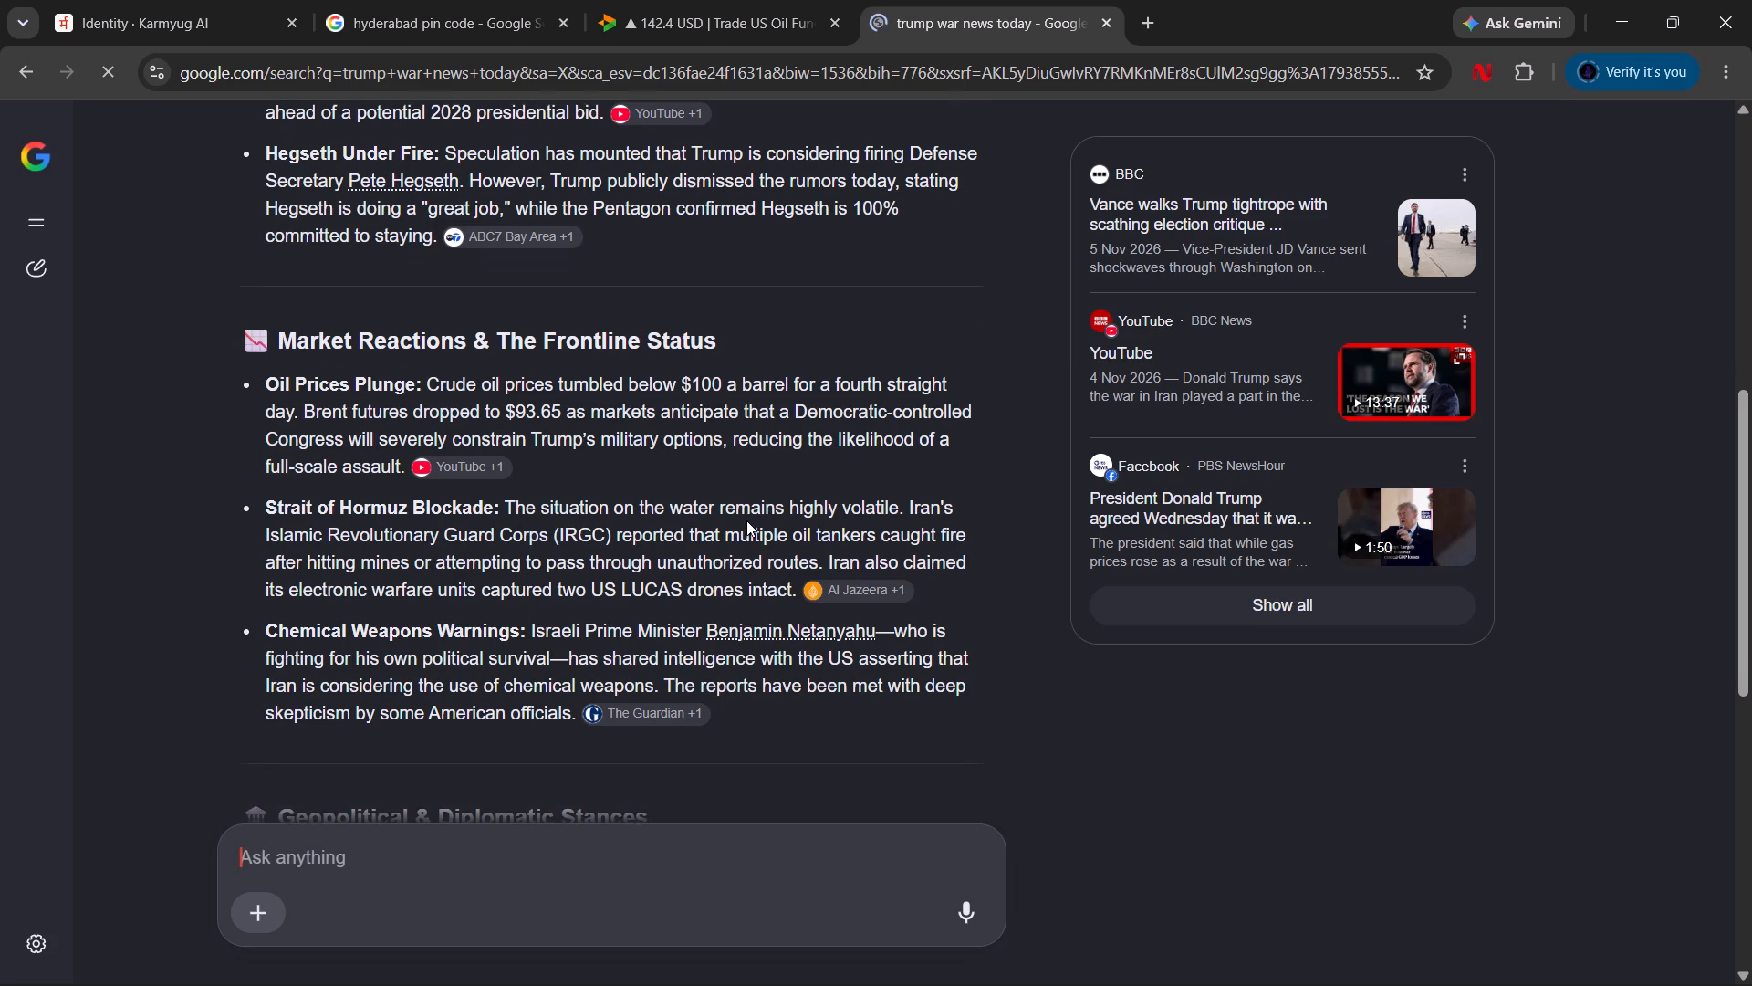
scroll(746, 520, "down", 1)
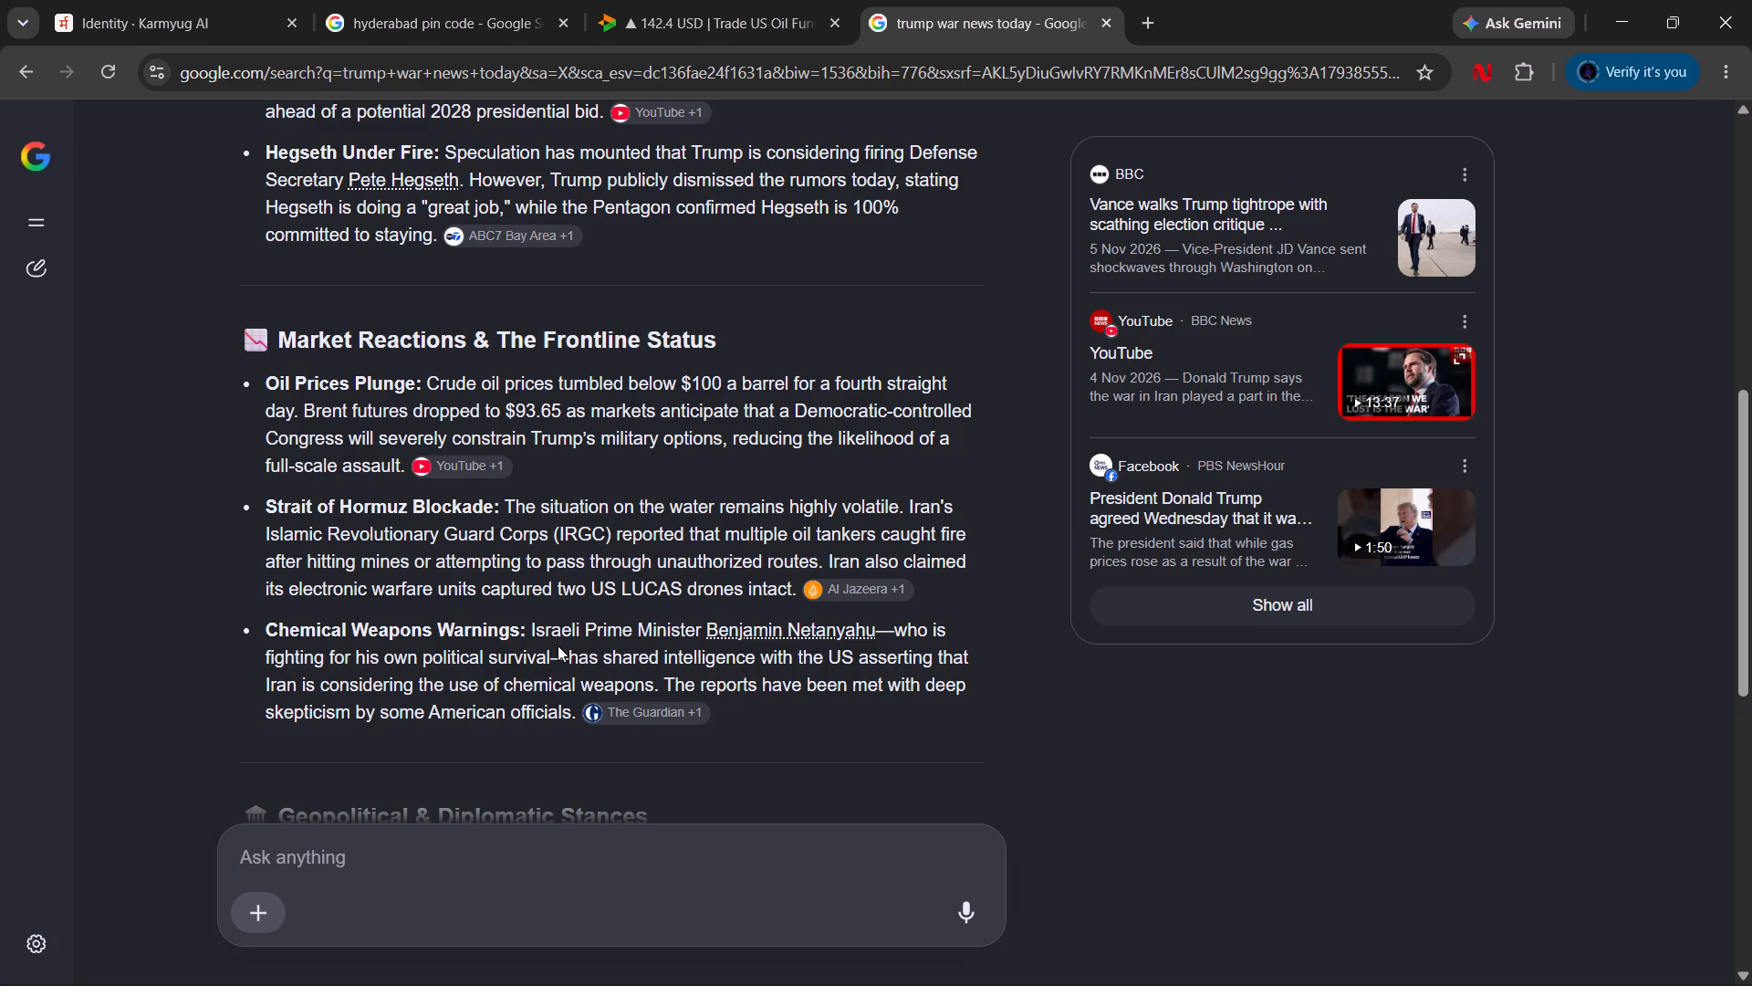
scroll(558, 645, "down", 1)
scroll(558, 645, "up", 1)
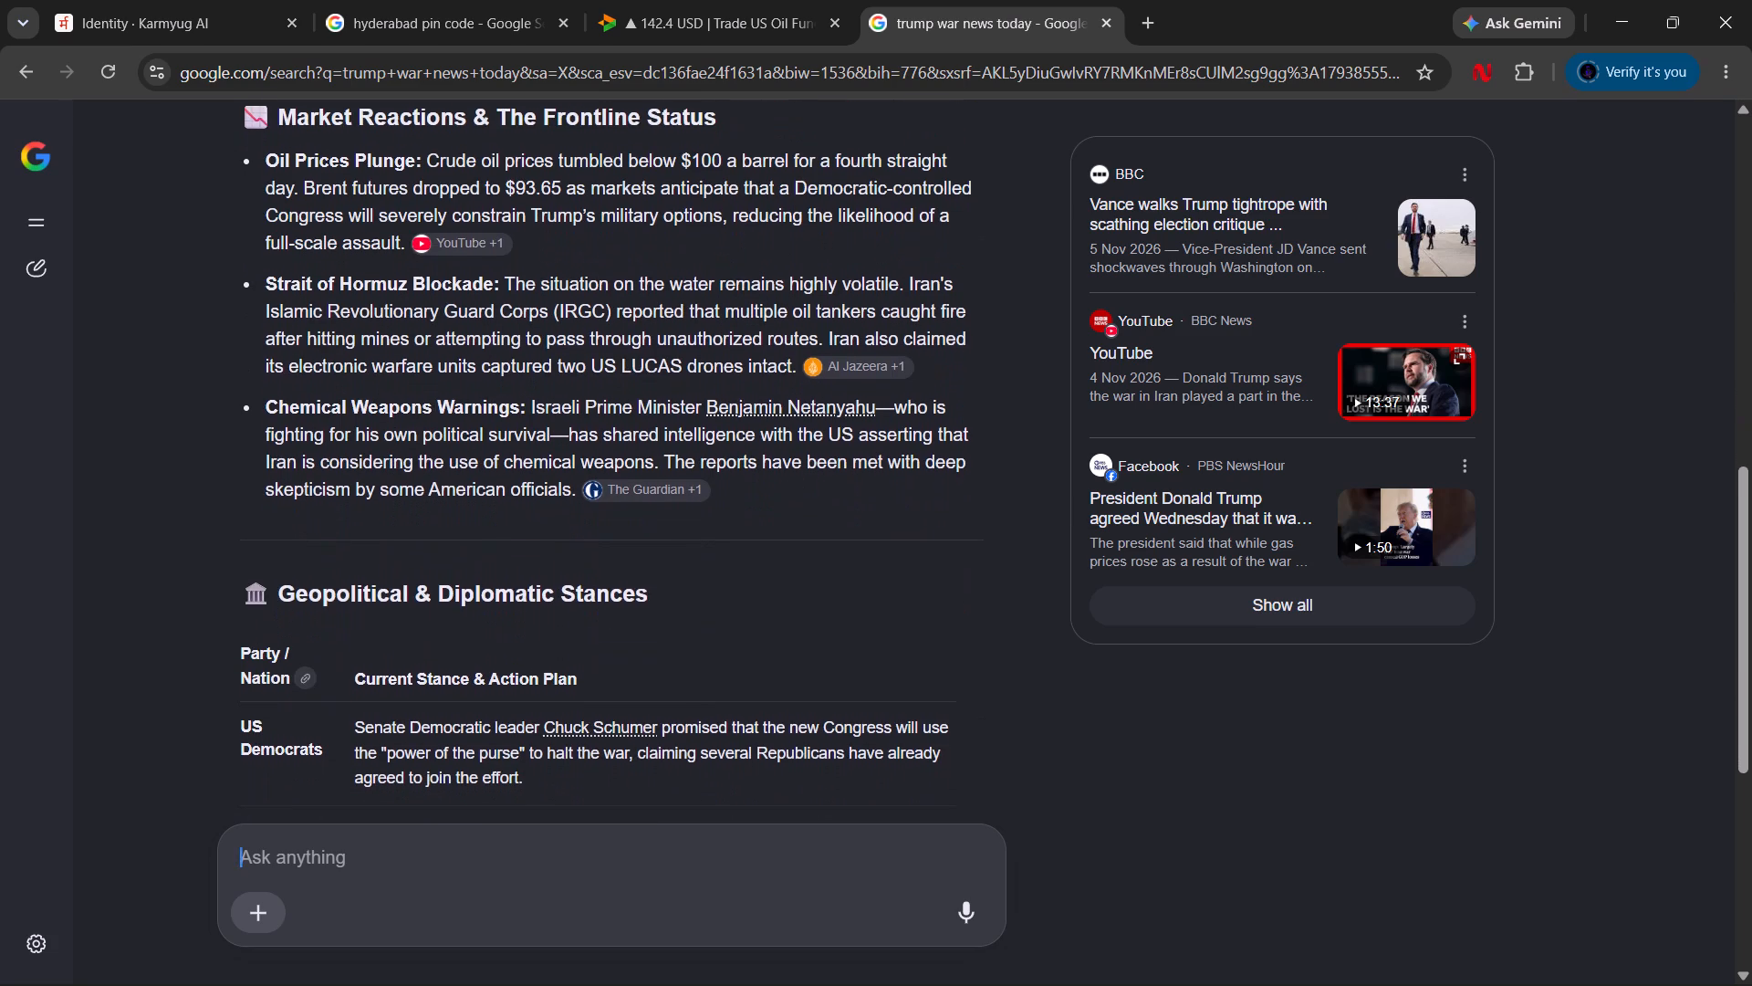
scroll(558, 645, "up", 1)
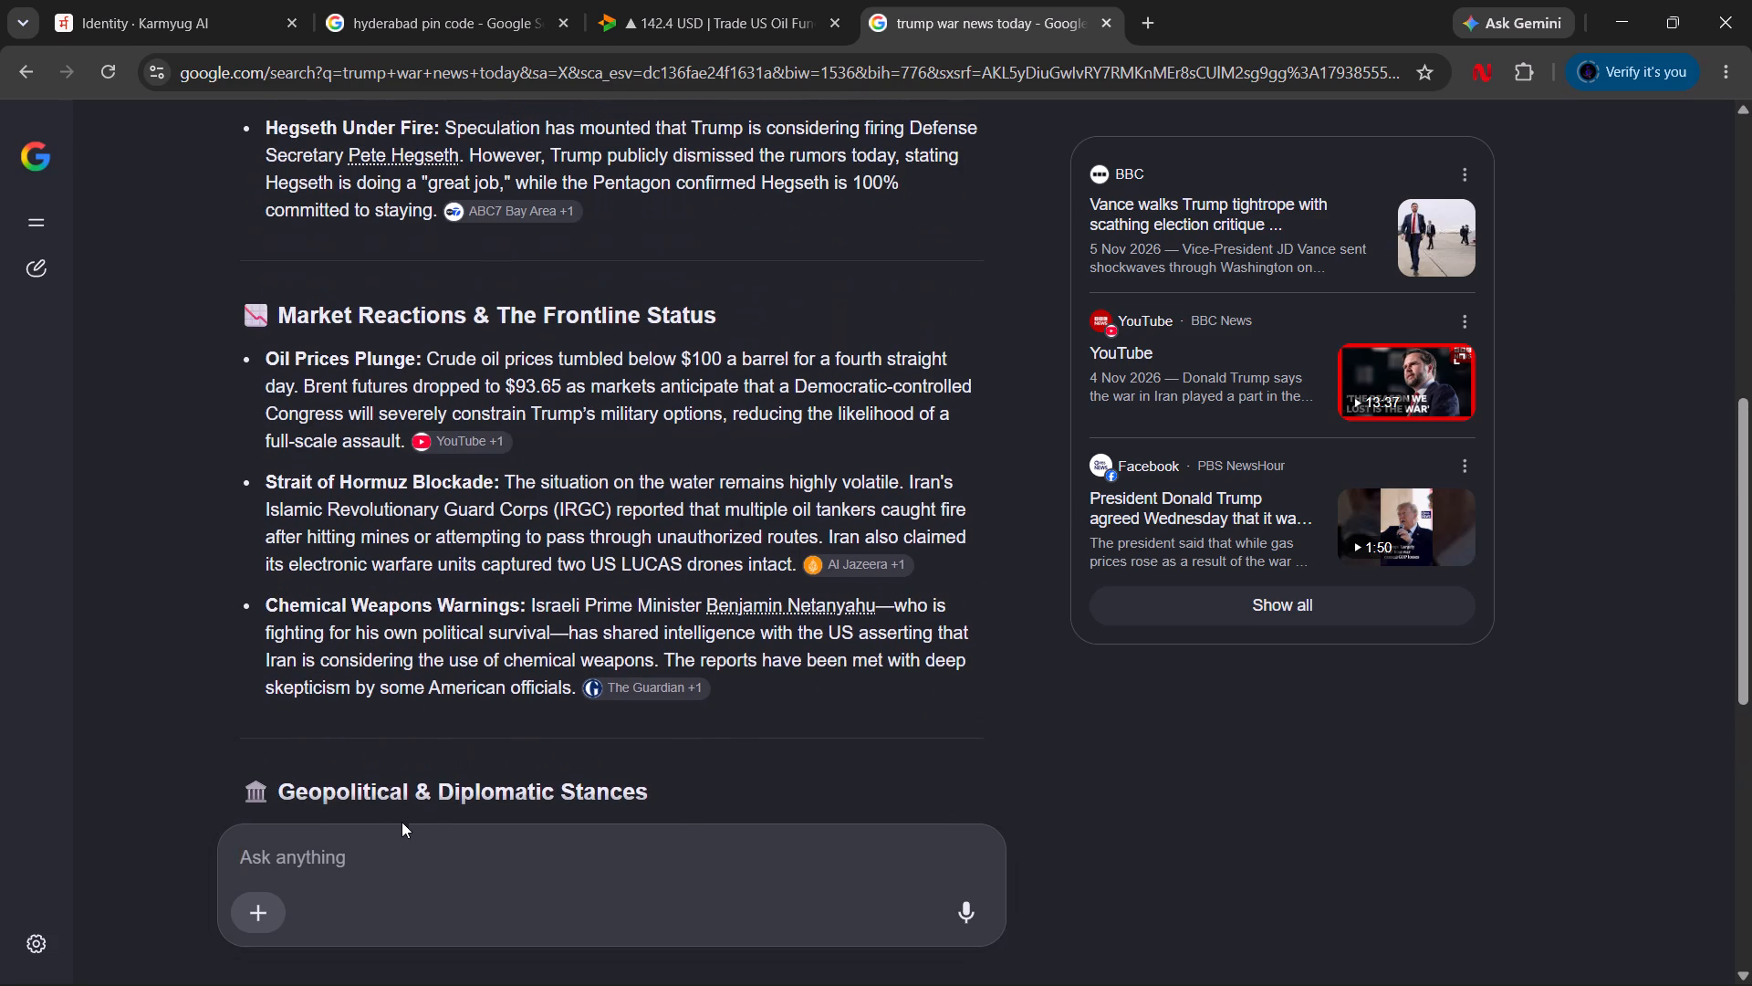
Write a follow-up question in AI Mode beginning "oil prices according to".
left_click(388, 839)
left_click(339, 855)
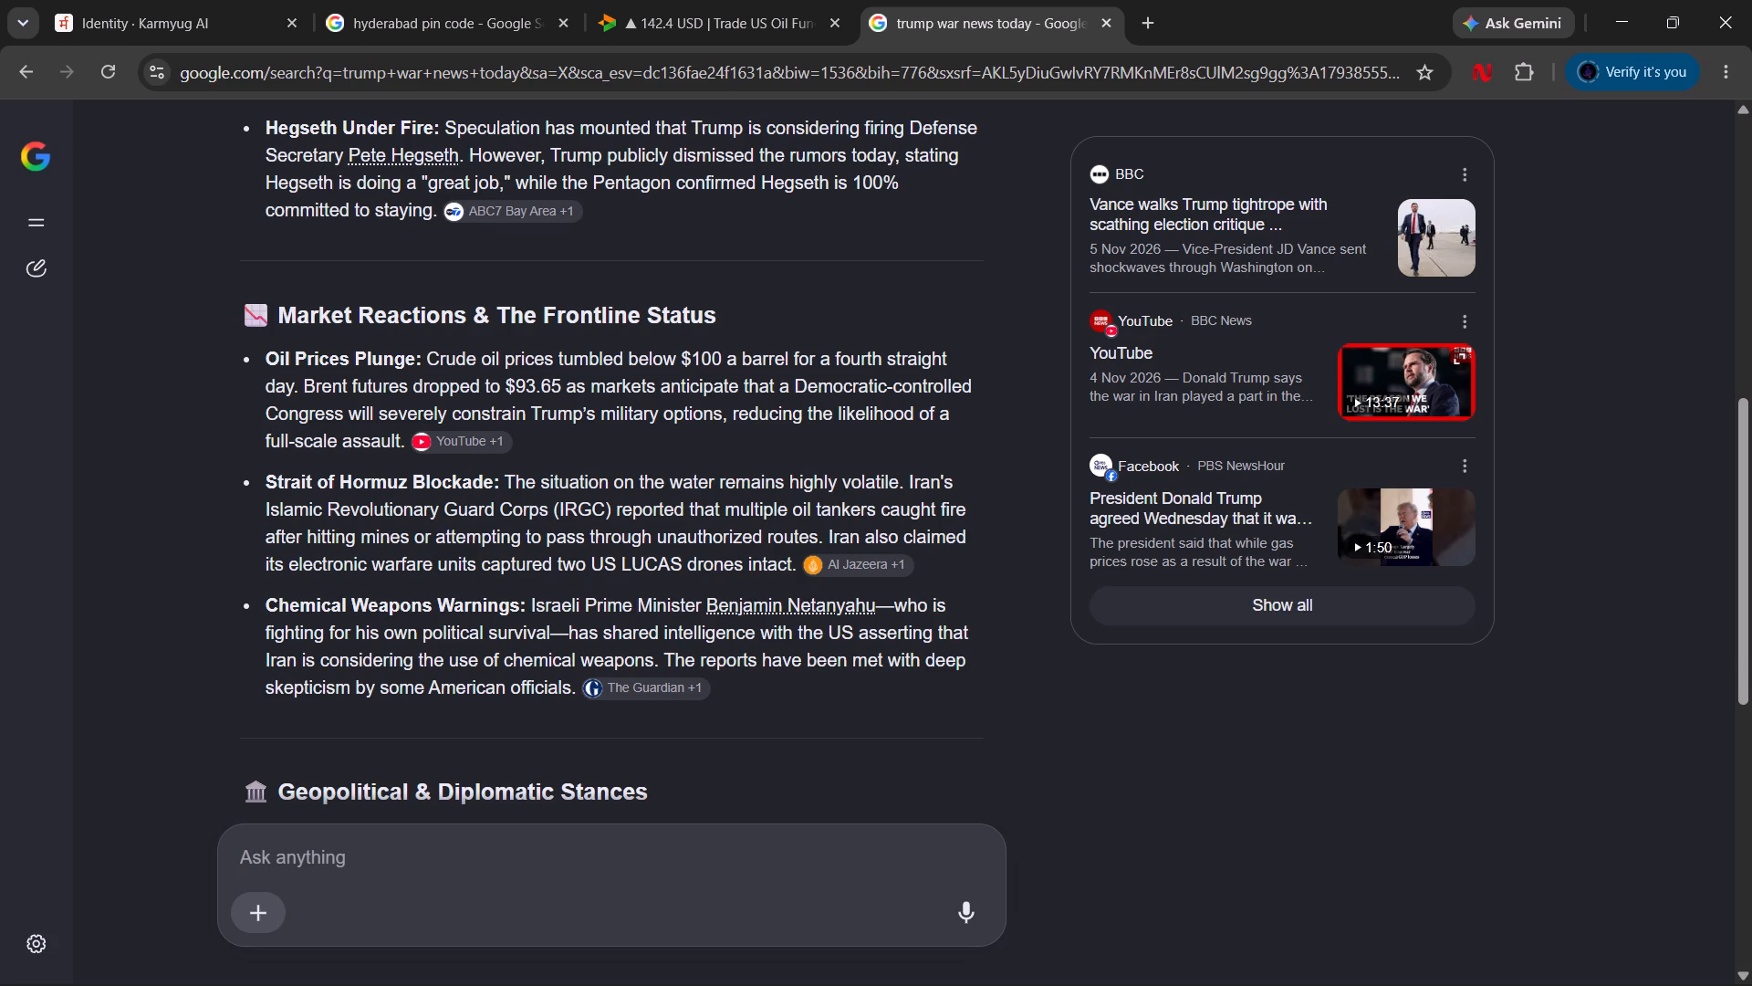
type("oil prices")
key("space")
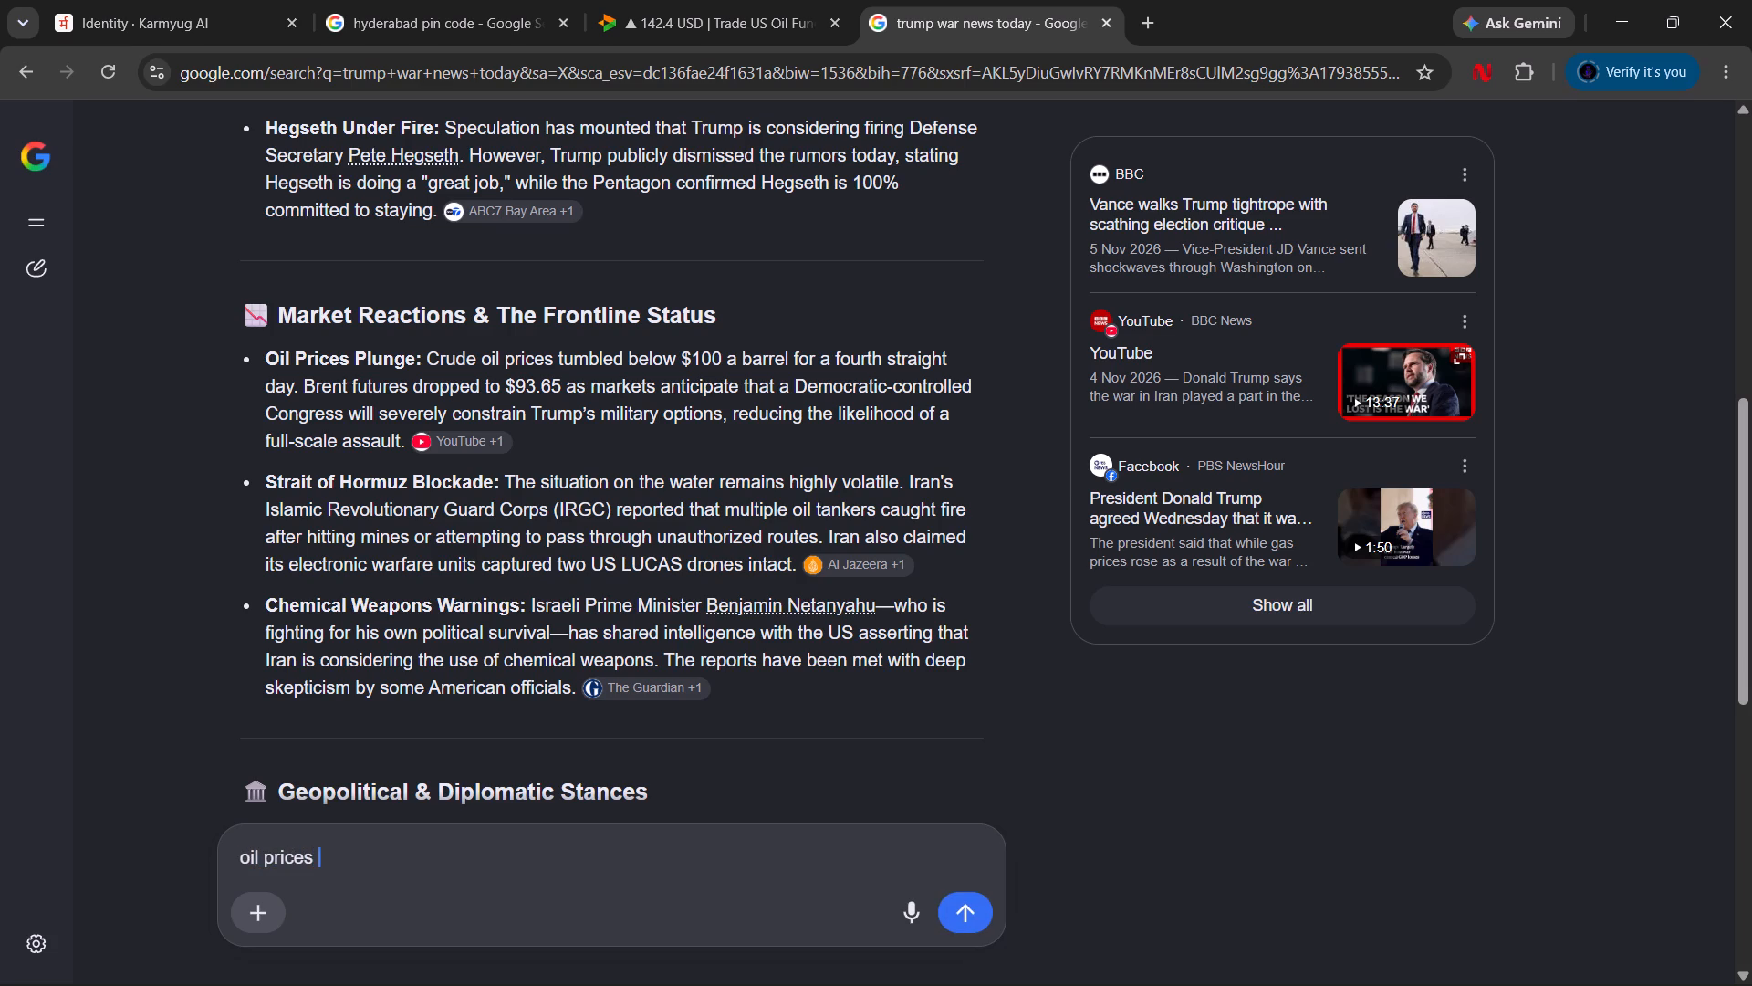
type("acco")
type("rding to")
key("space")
Continue the AI Mode follow-up question about oil prices with the word "sources" after "according to".
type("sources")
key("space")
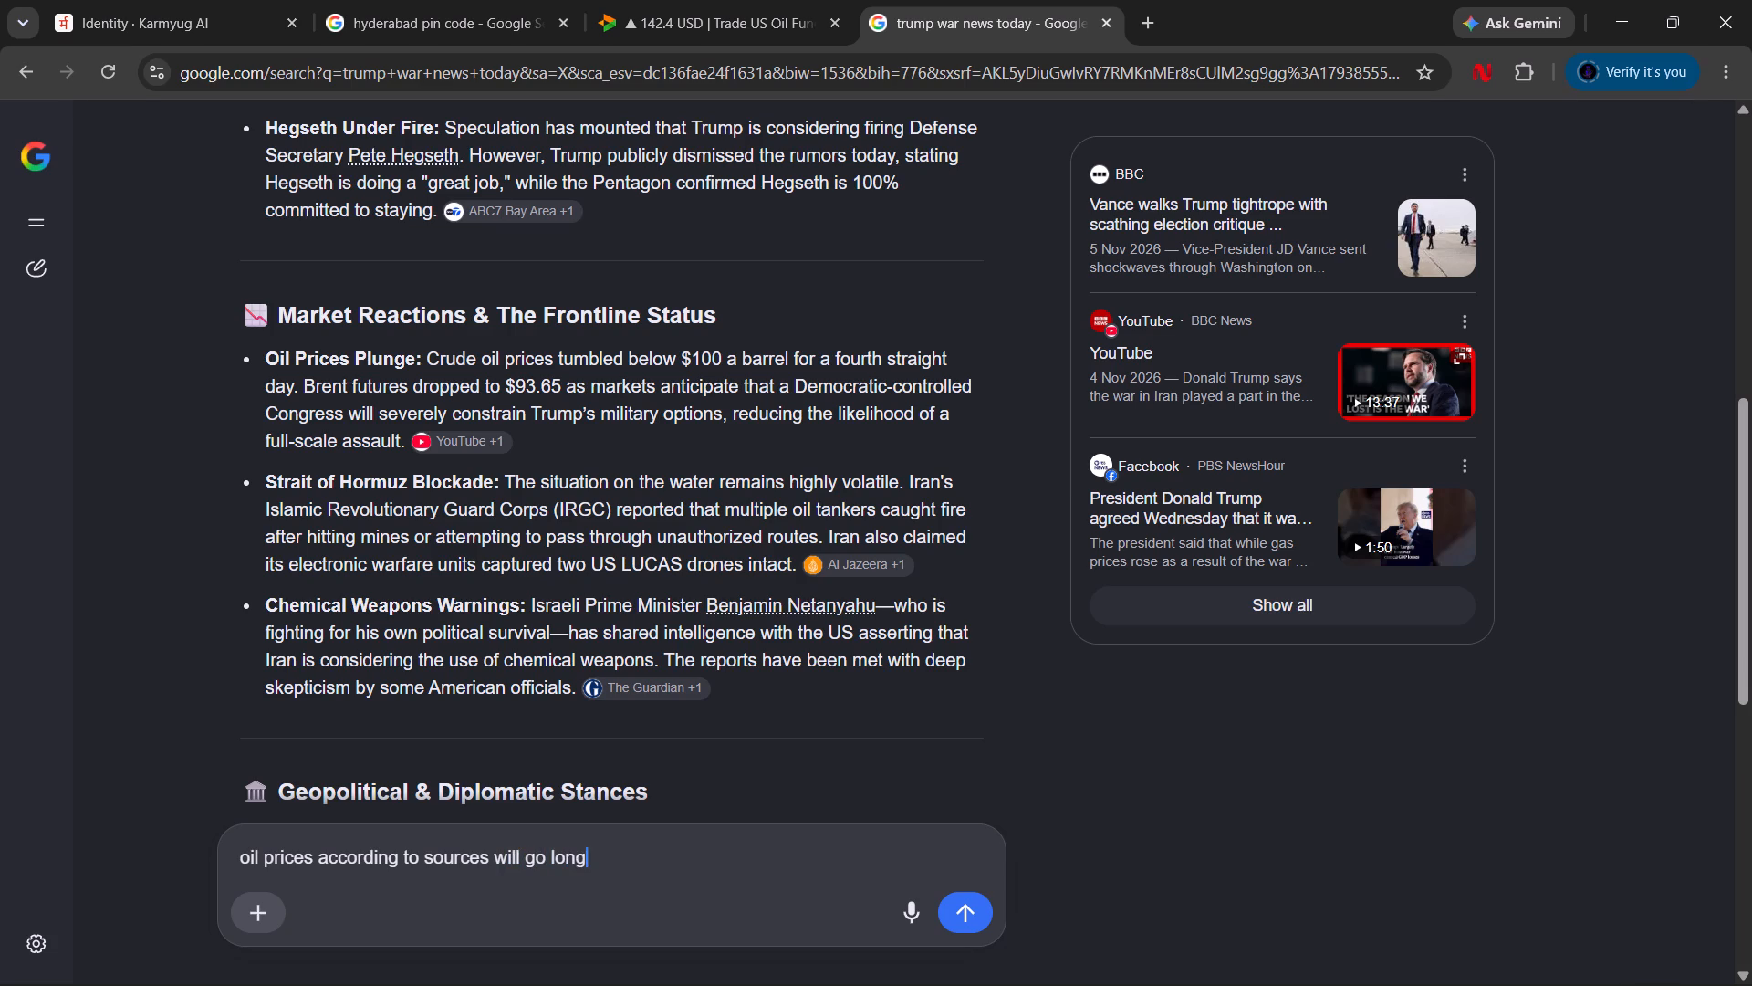
Submit the AI Mode follow-up question "oil prices according to sources will go long".
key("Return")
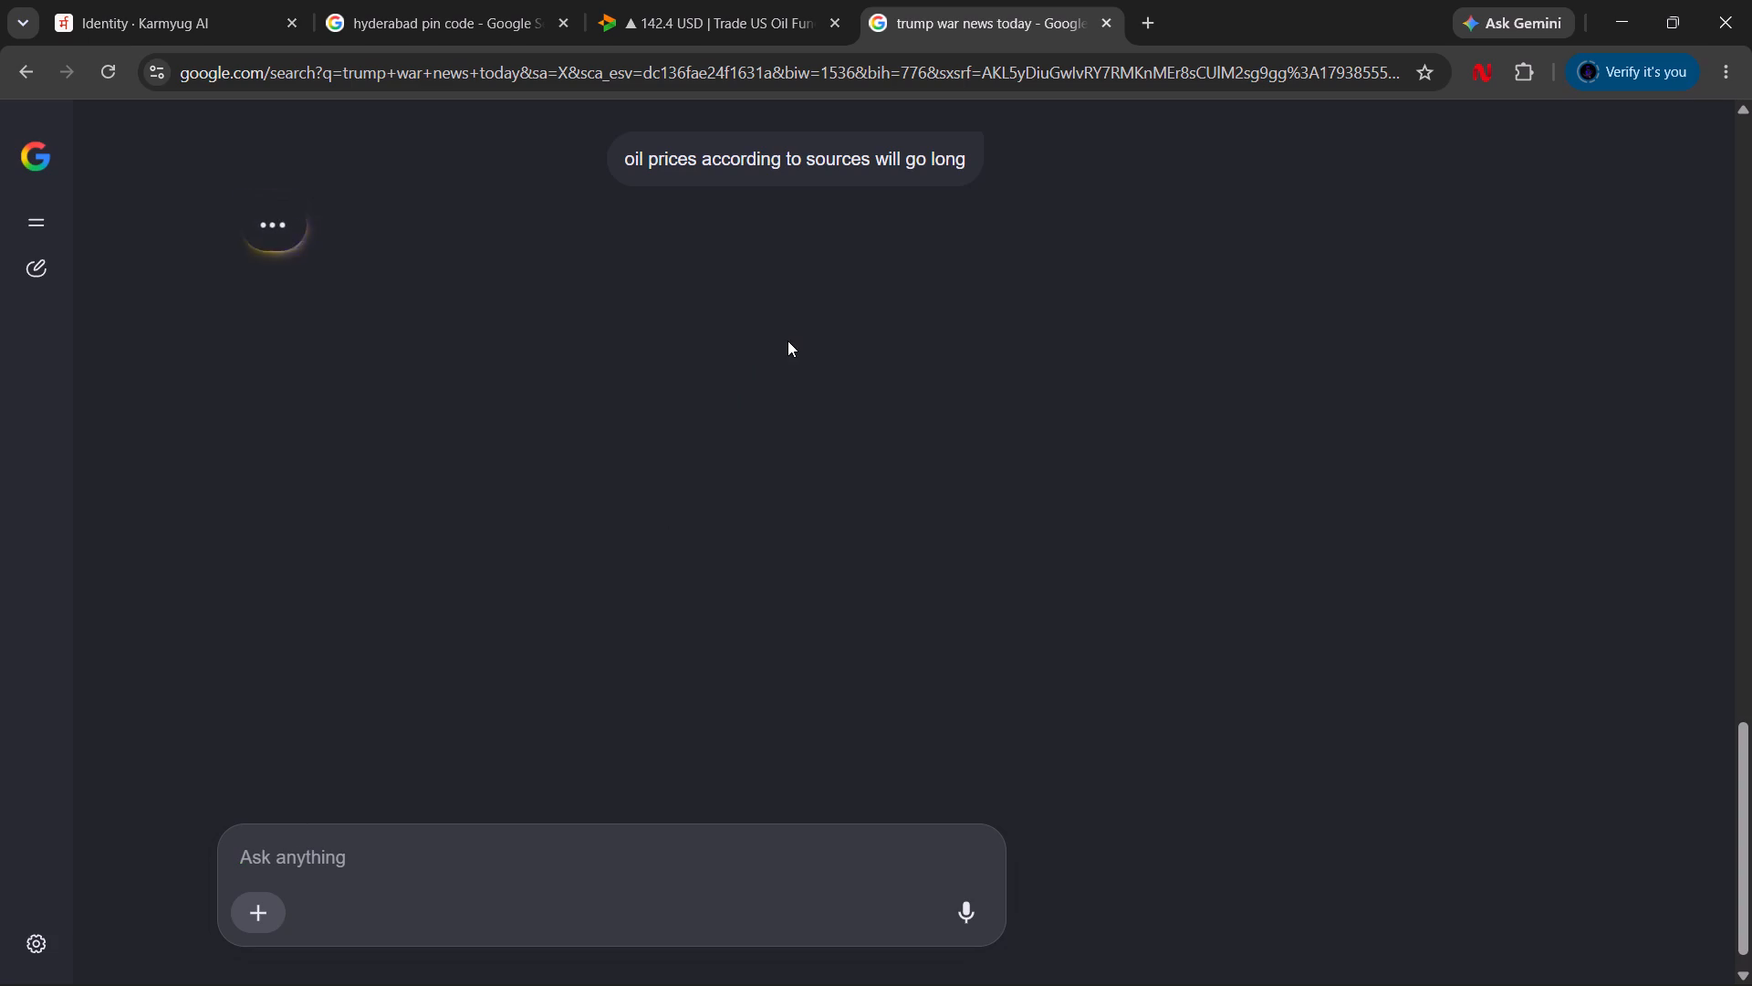
left_click(787, 341)
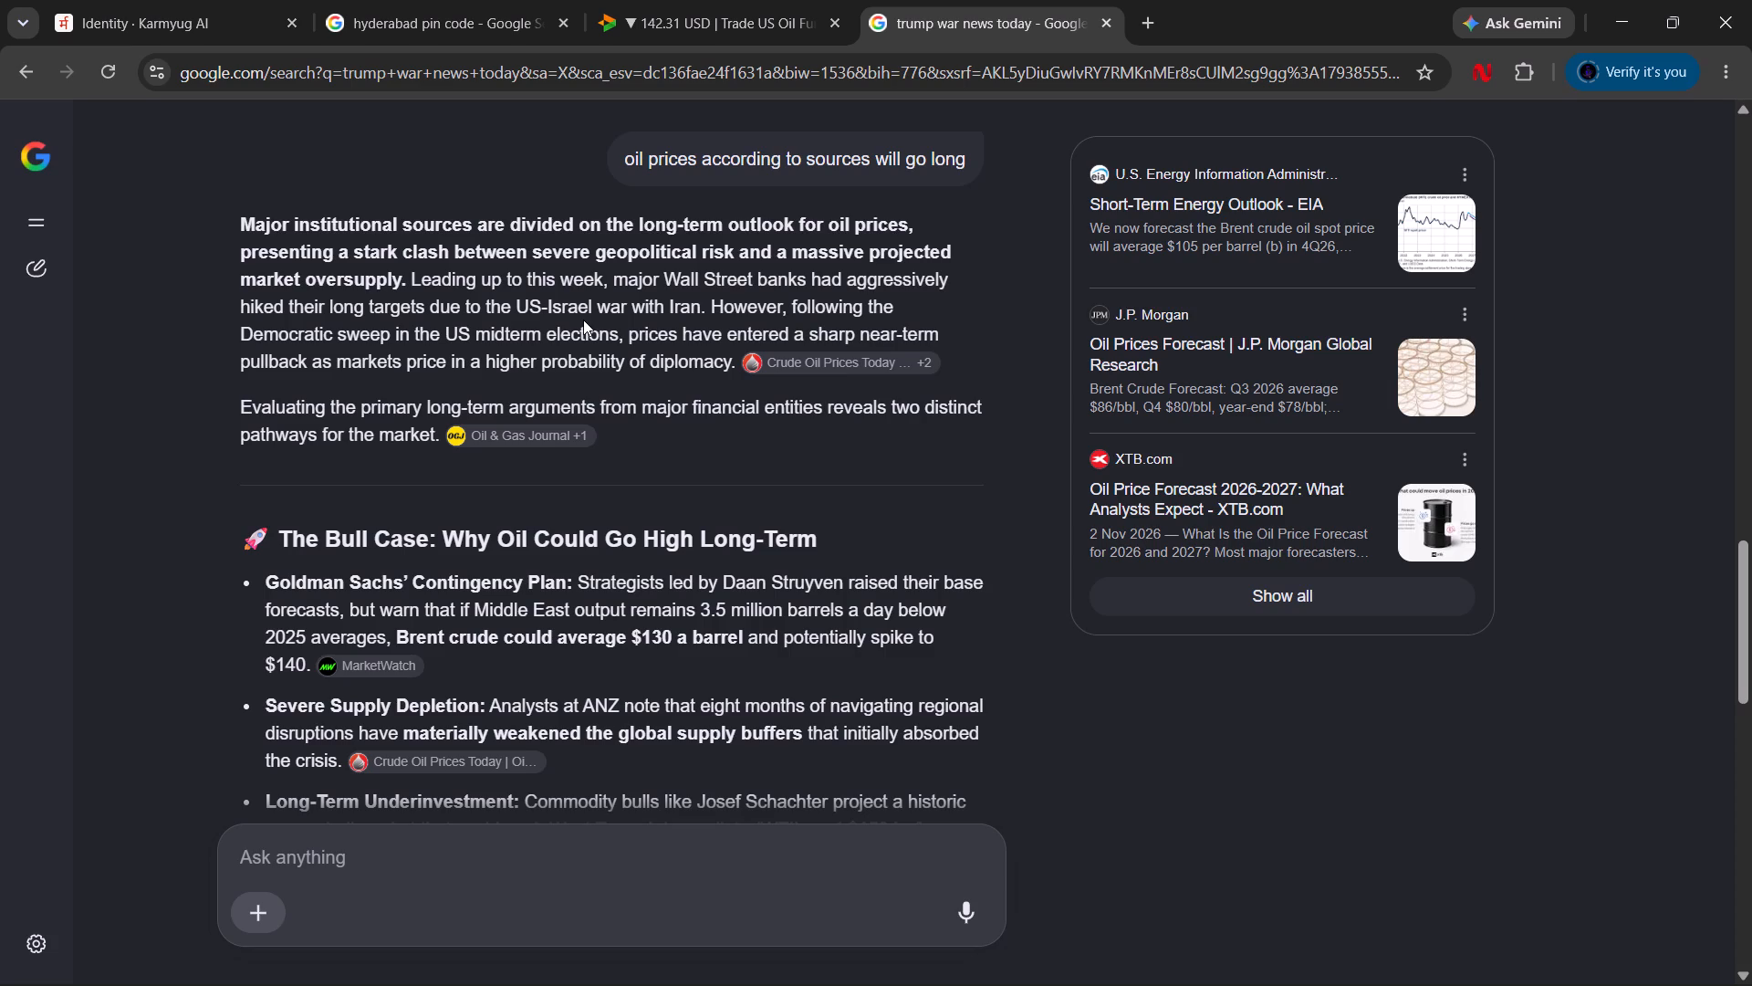
Read the AI Mode answer's overview of the long-term oil price outlook and its bull case section.
scroll(521, 518, "down", 1)
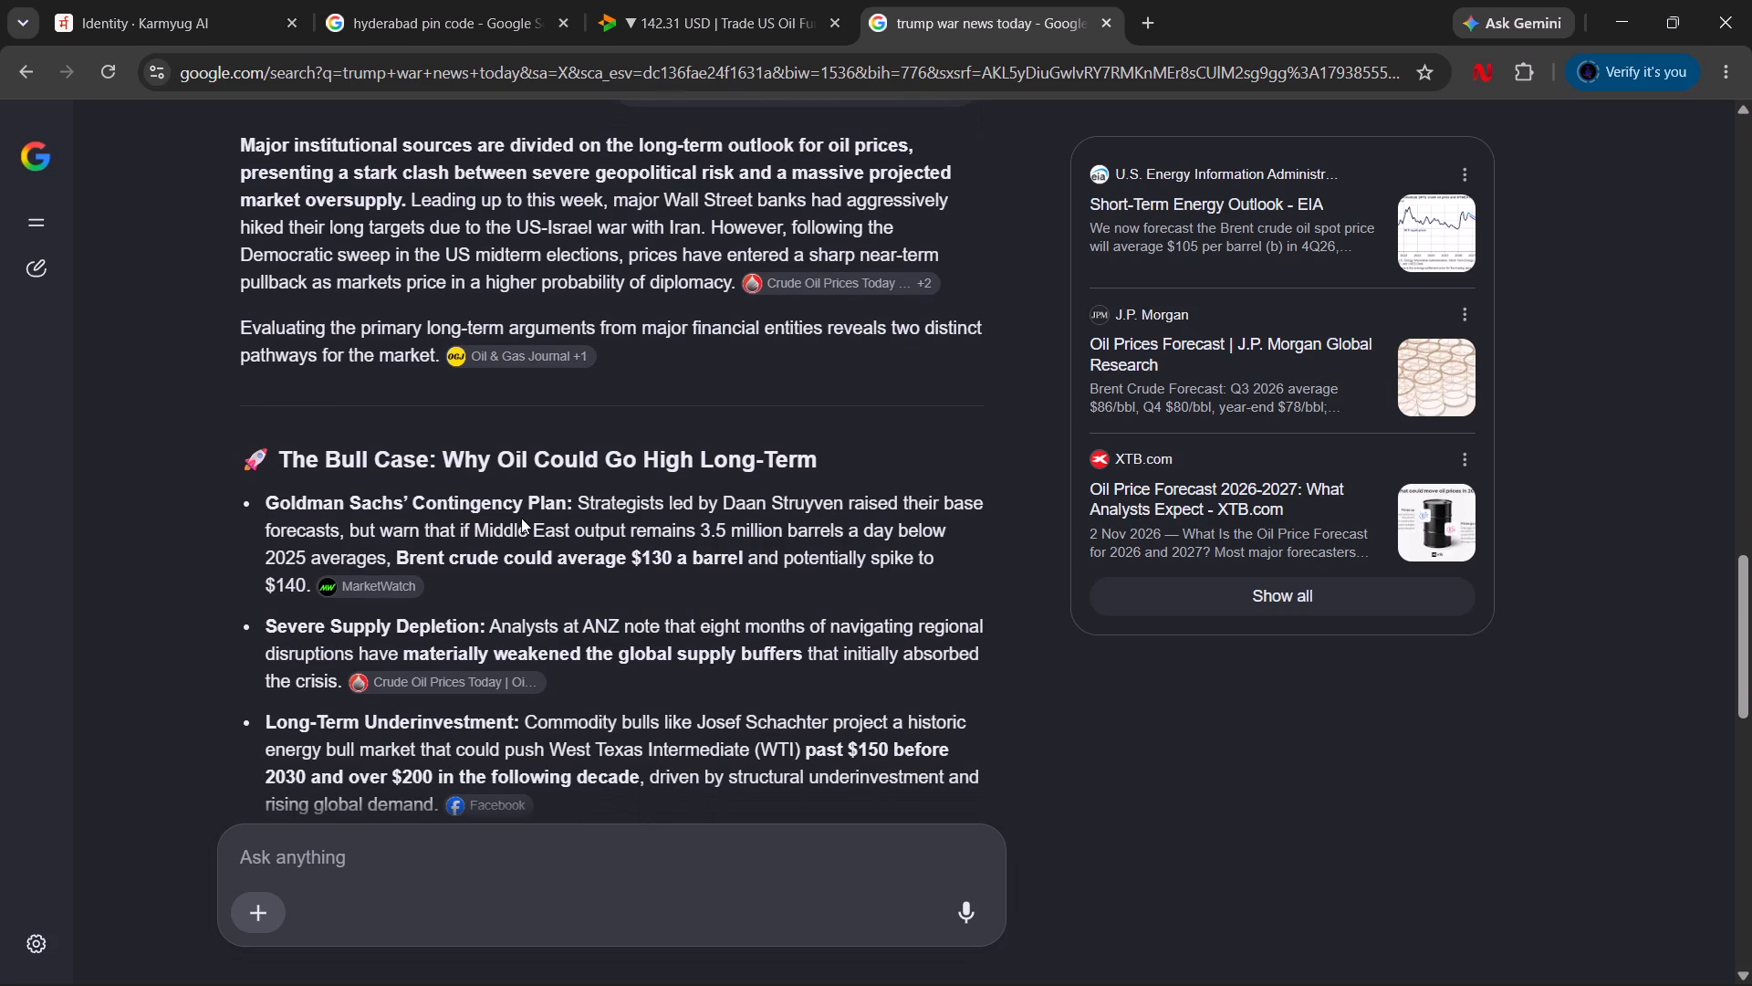
scroll(521, 518, "down", 3)
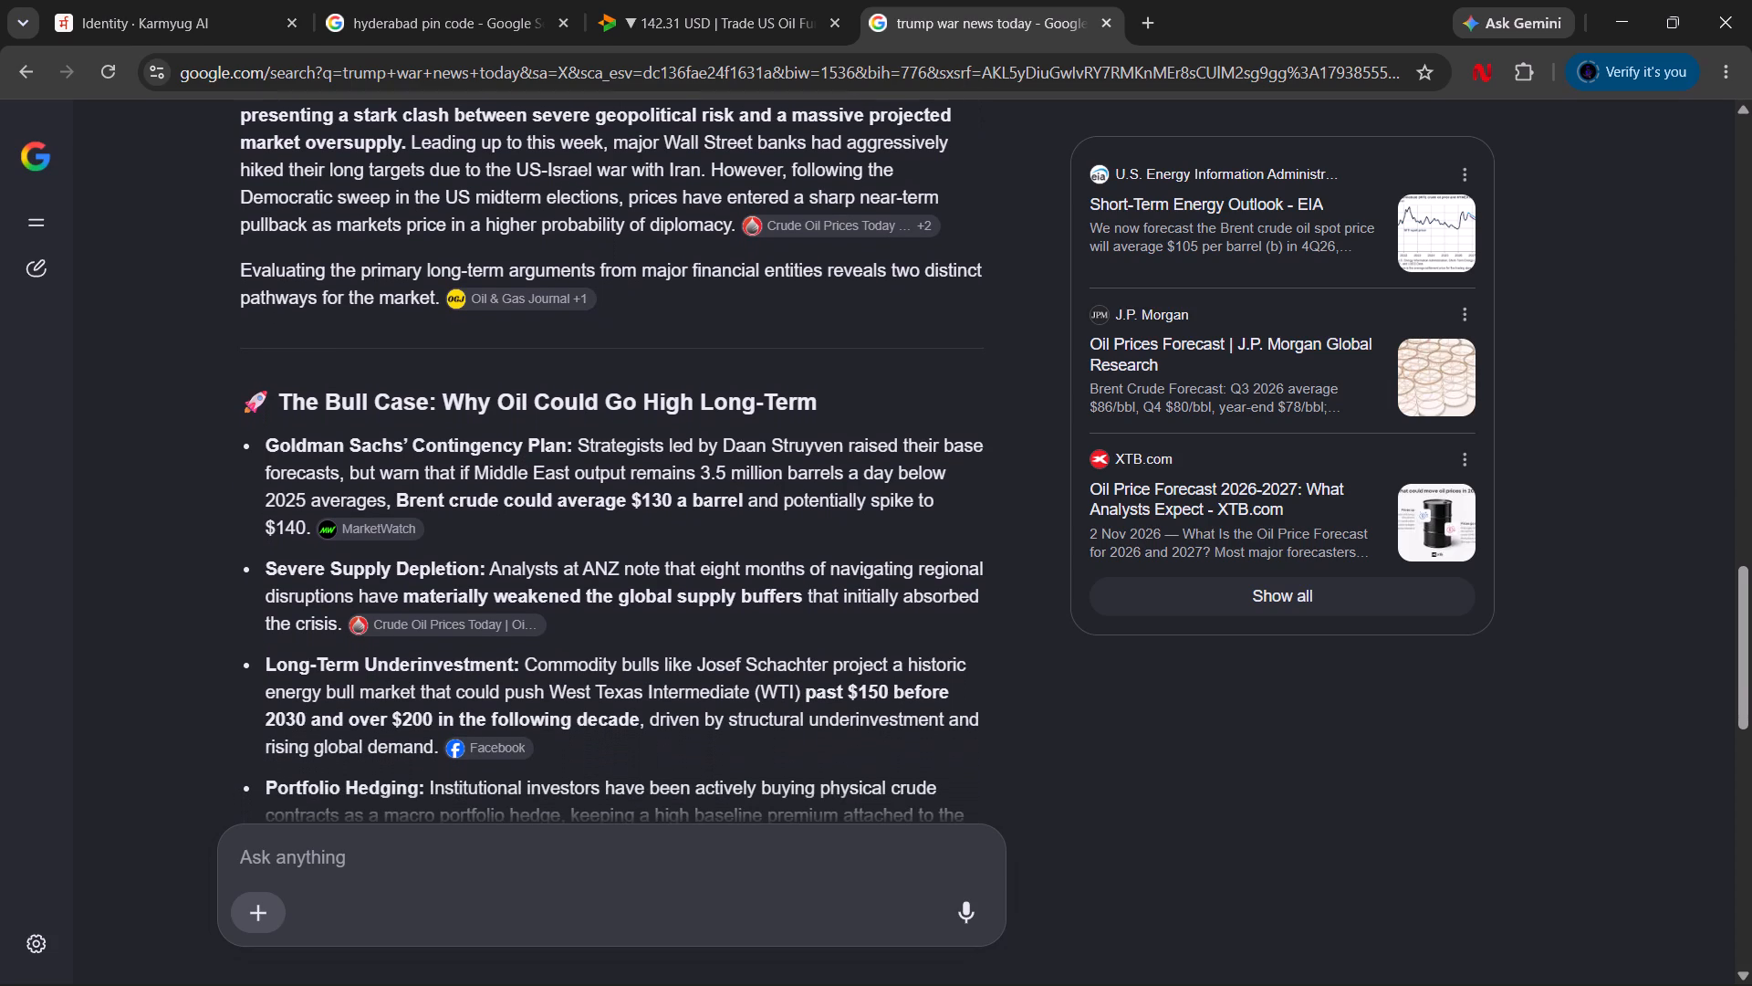
scroll(521, 518, "down", 1)
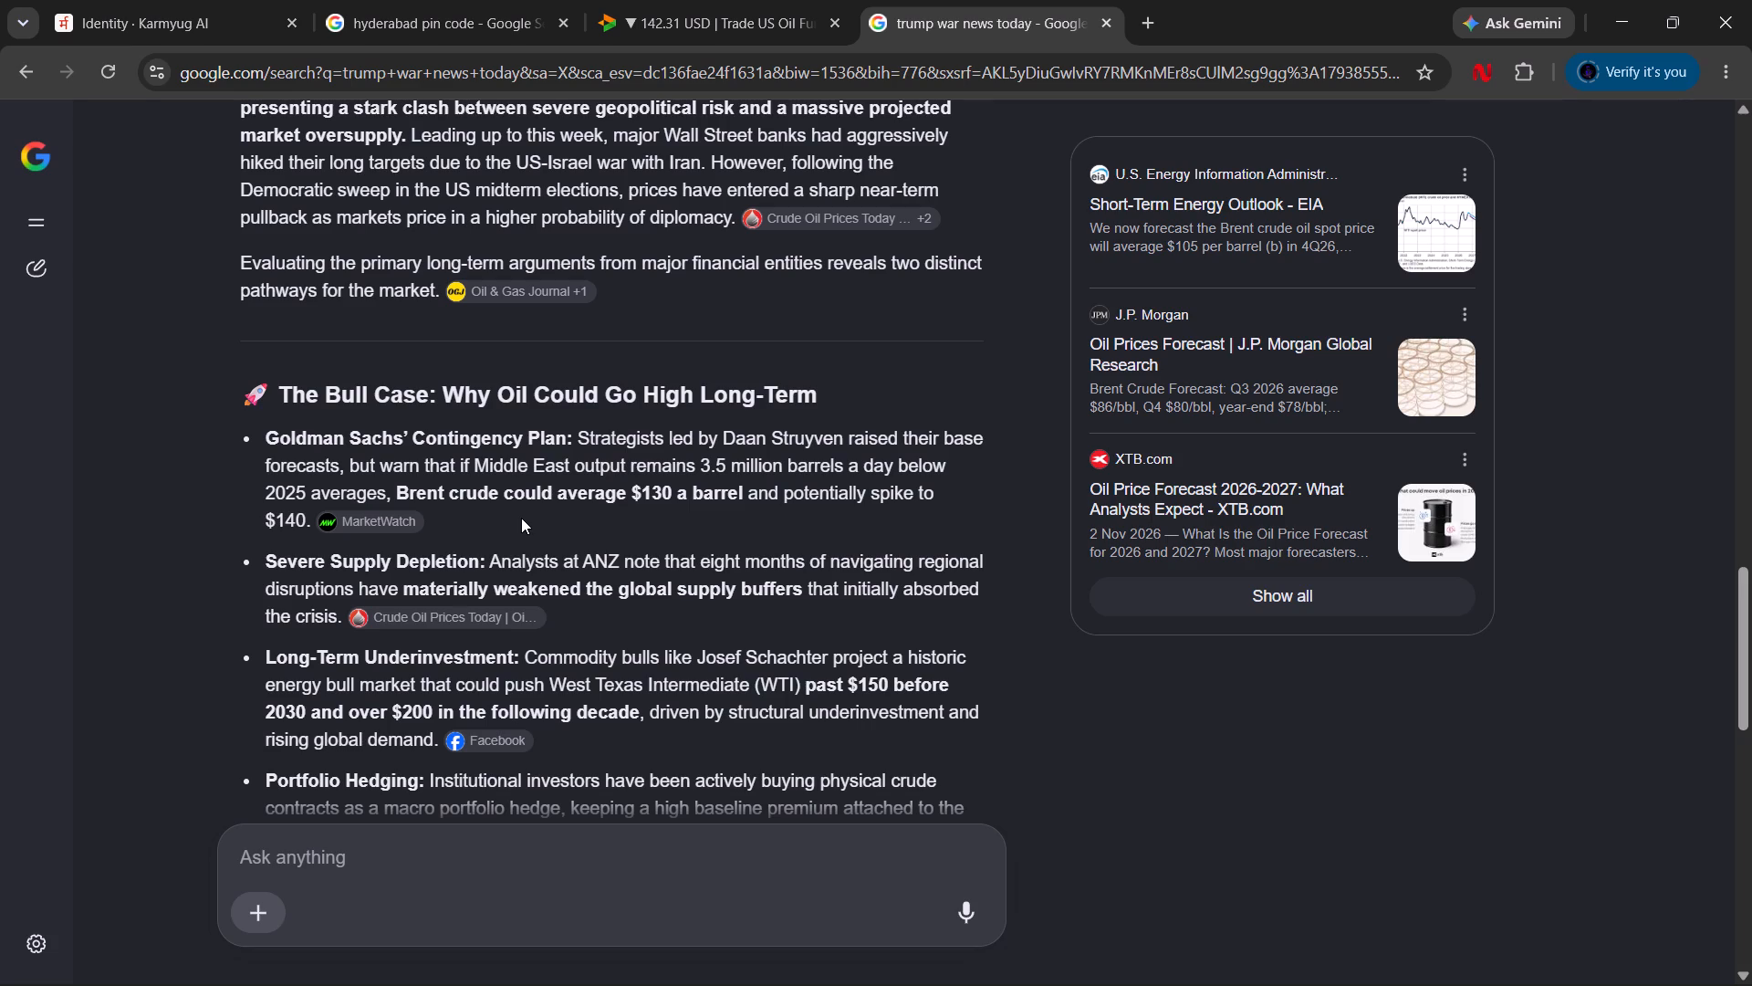
scroll(521, 518, "down", 1)
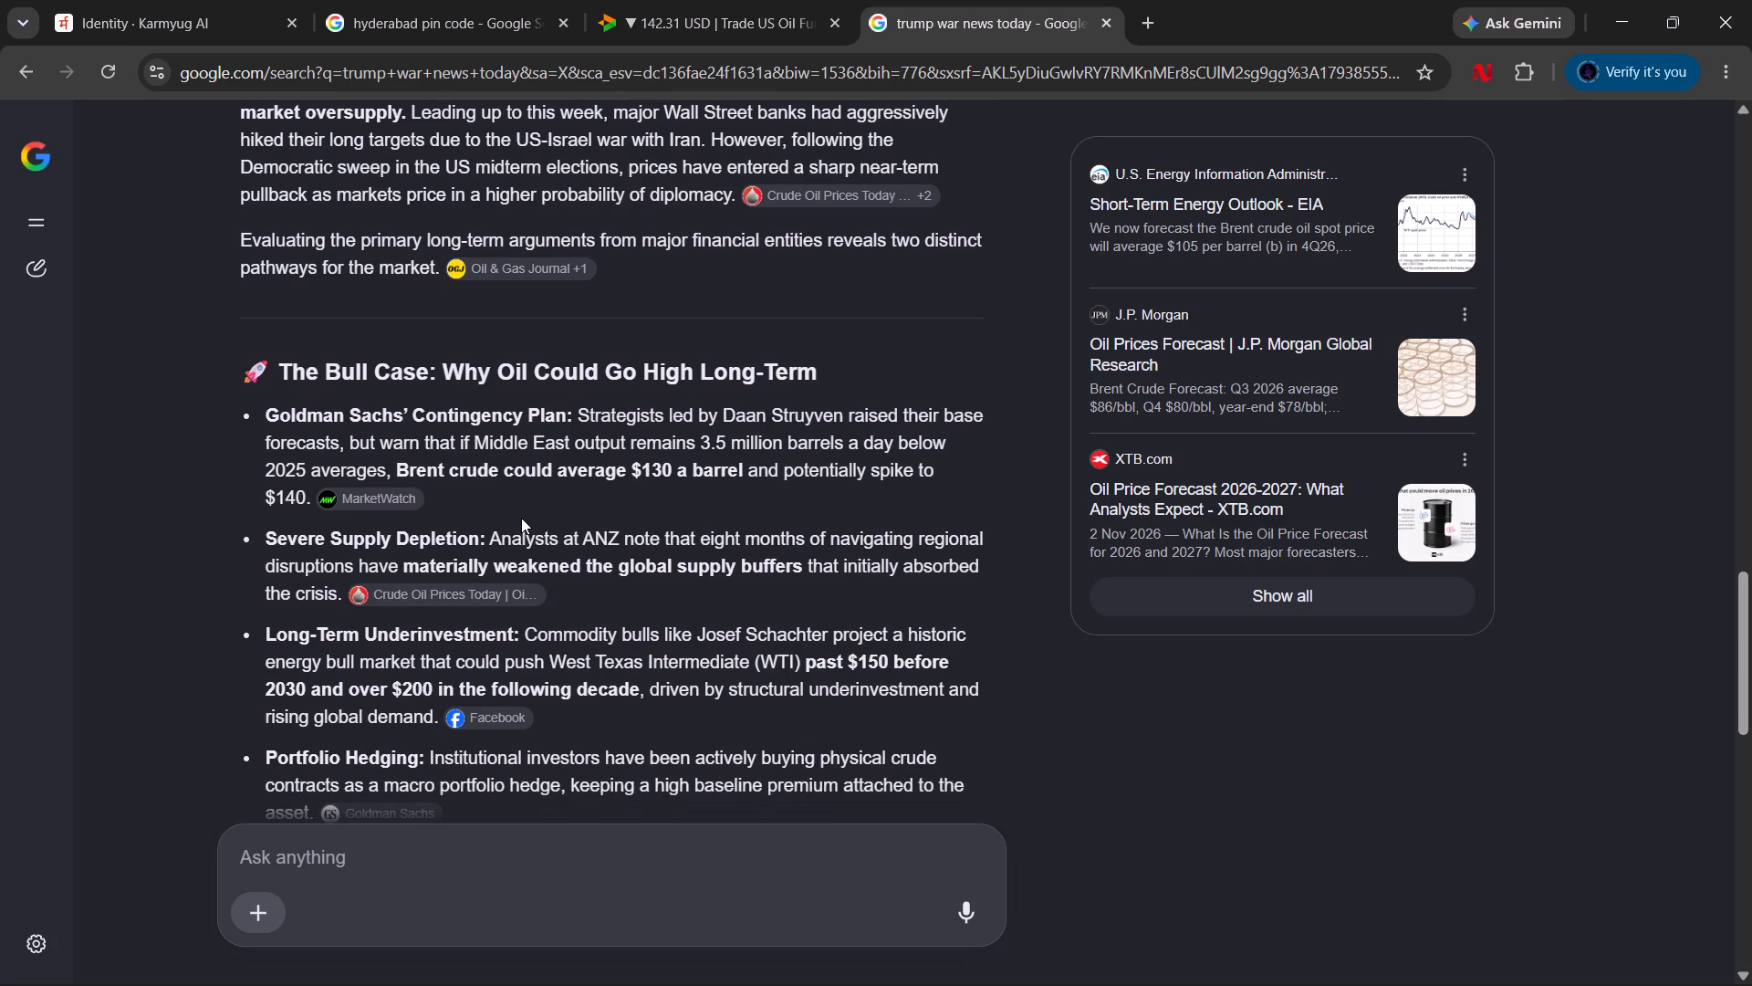
scroll(521, 518, "down", 1)
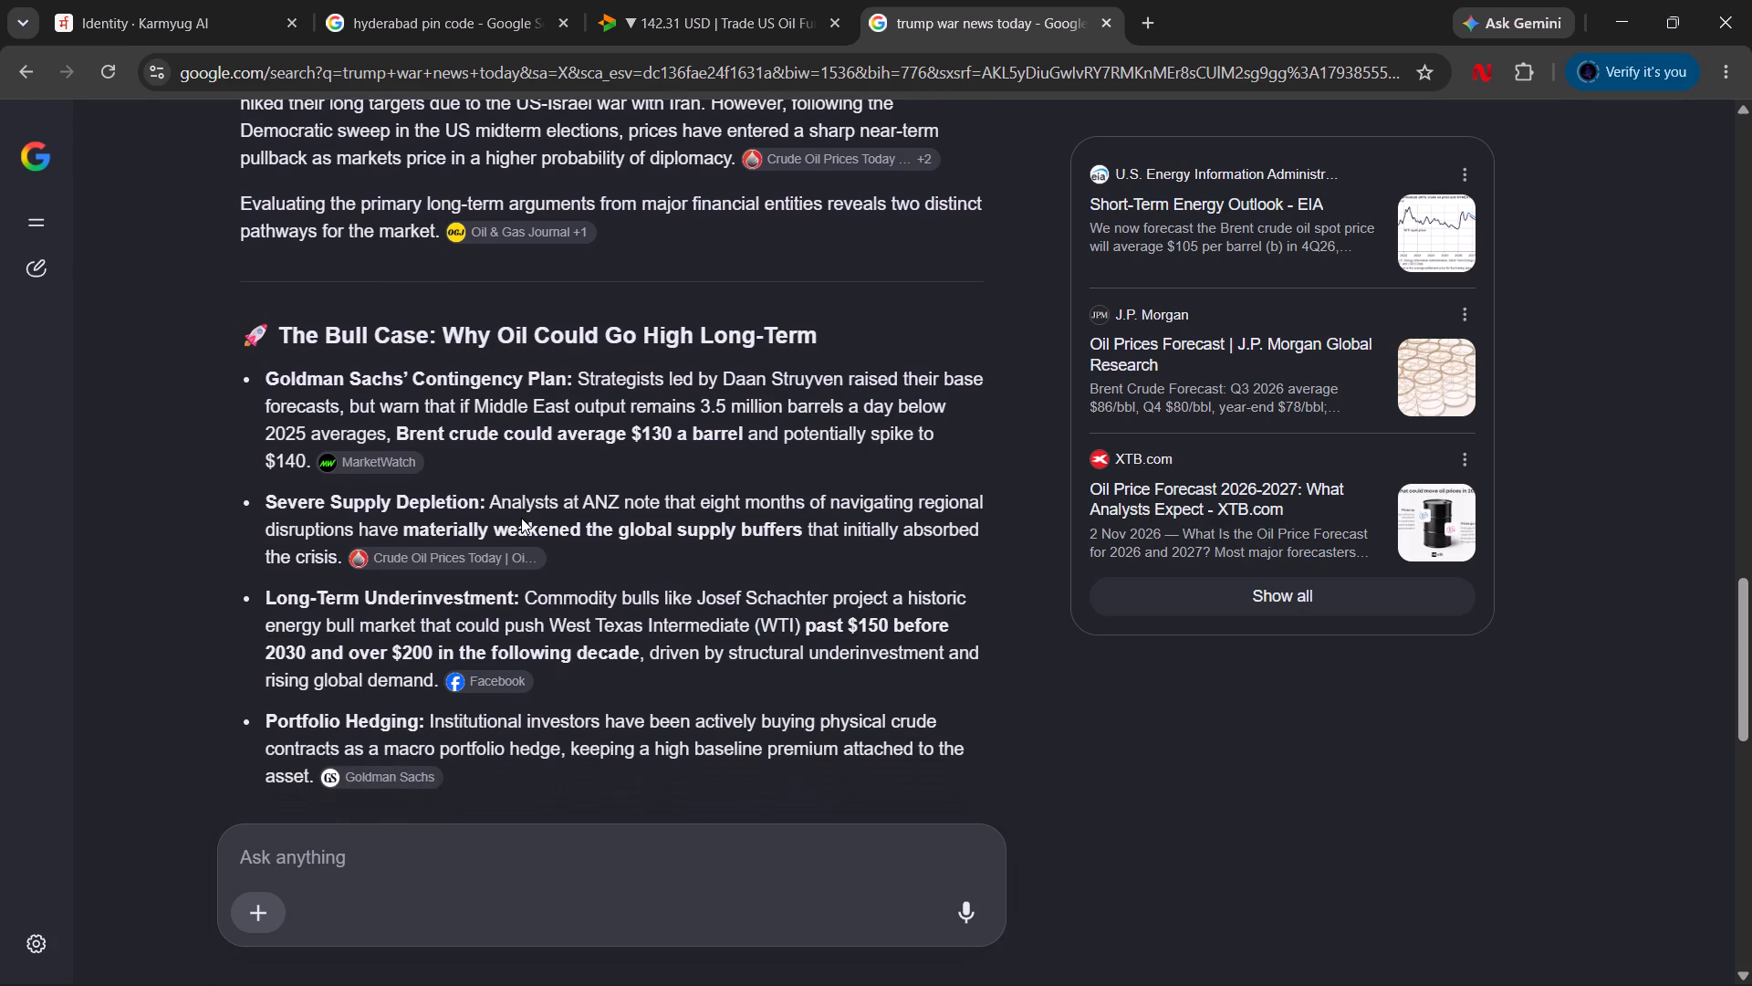
left_click(508, 226)
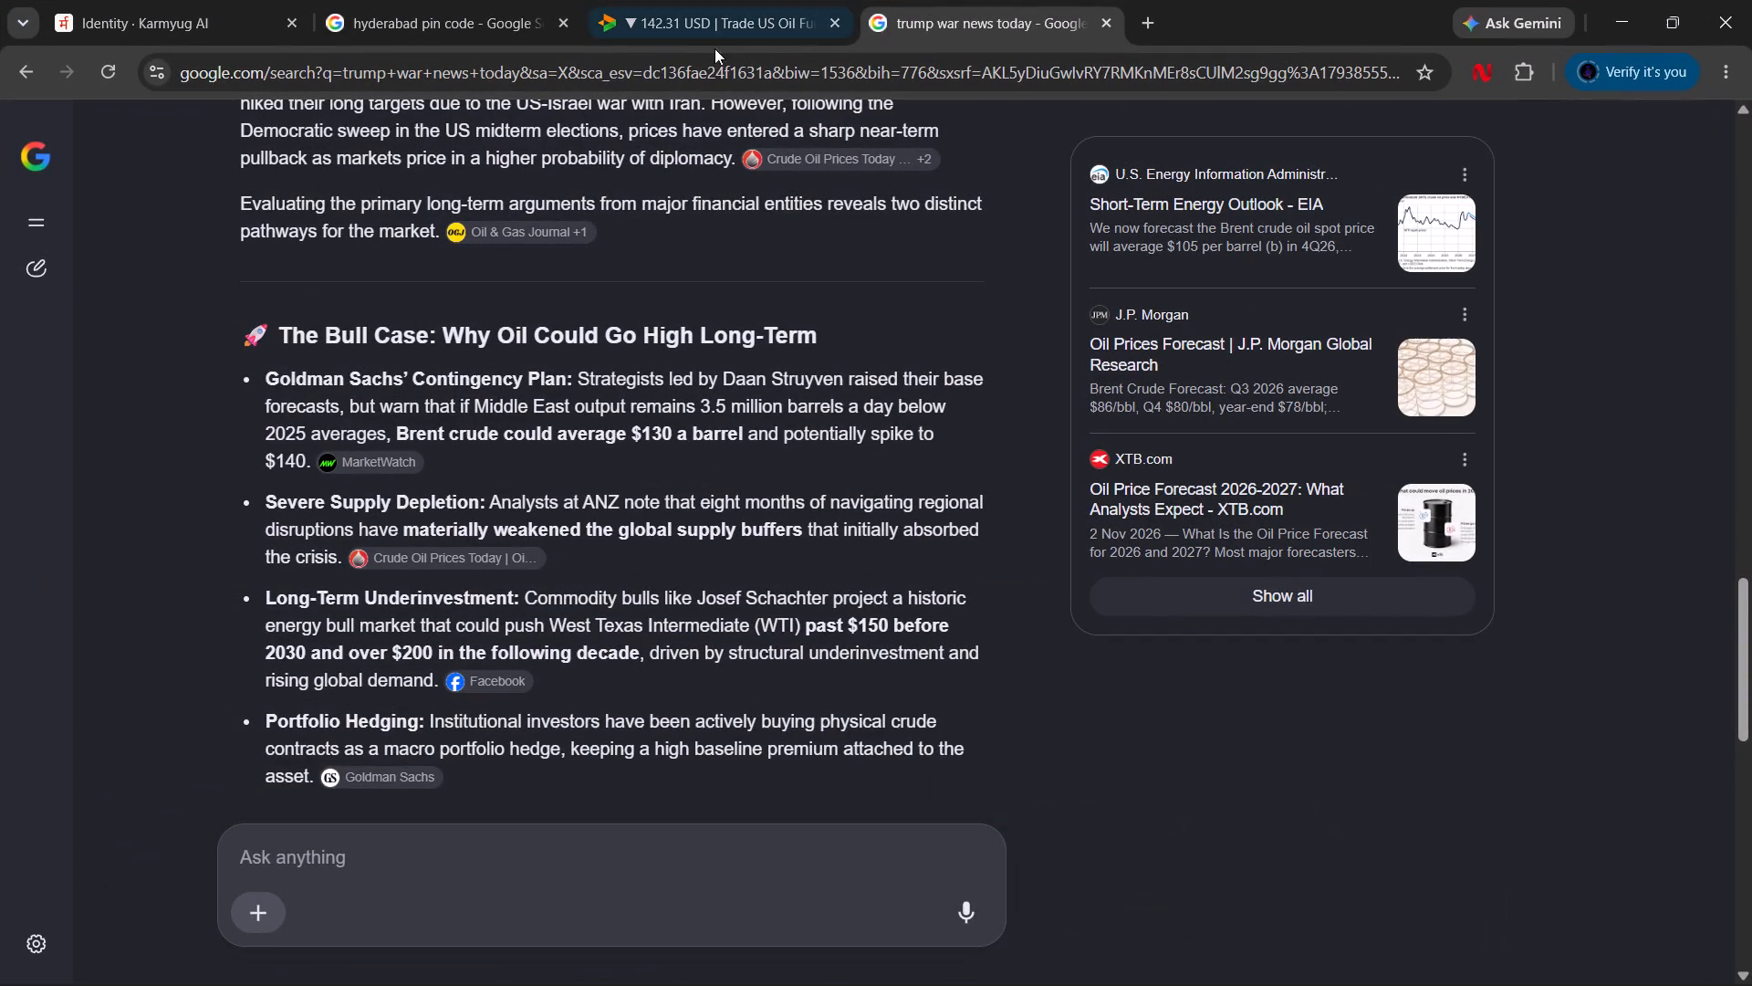
Return to the OILUSD futures page on Delta Exchange and change the mark price chart to the 1W timeframe.
left_click(741, 0)
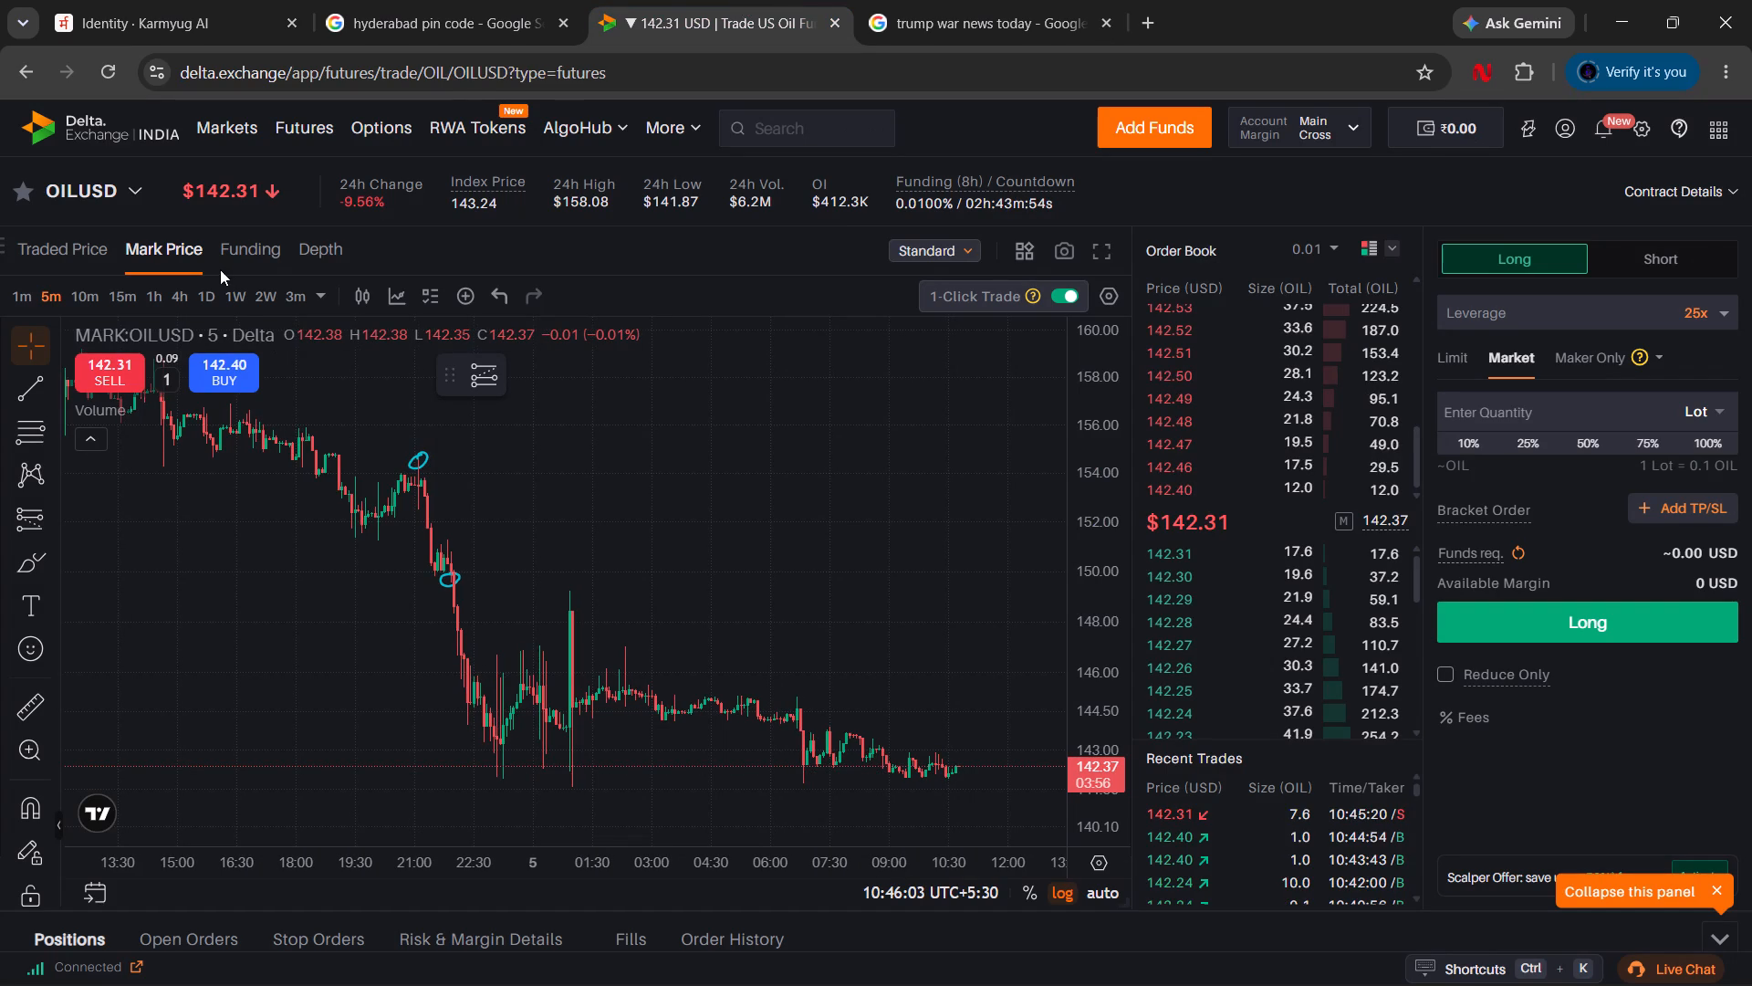
left_click(240, 298)
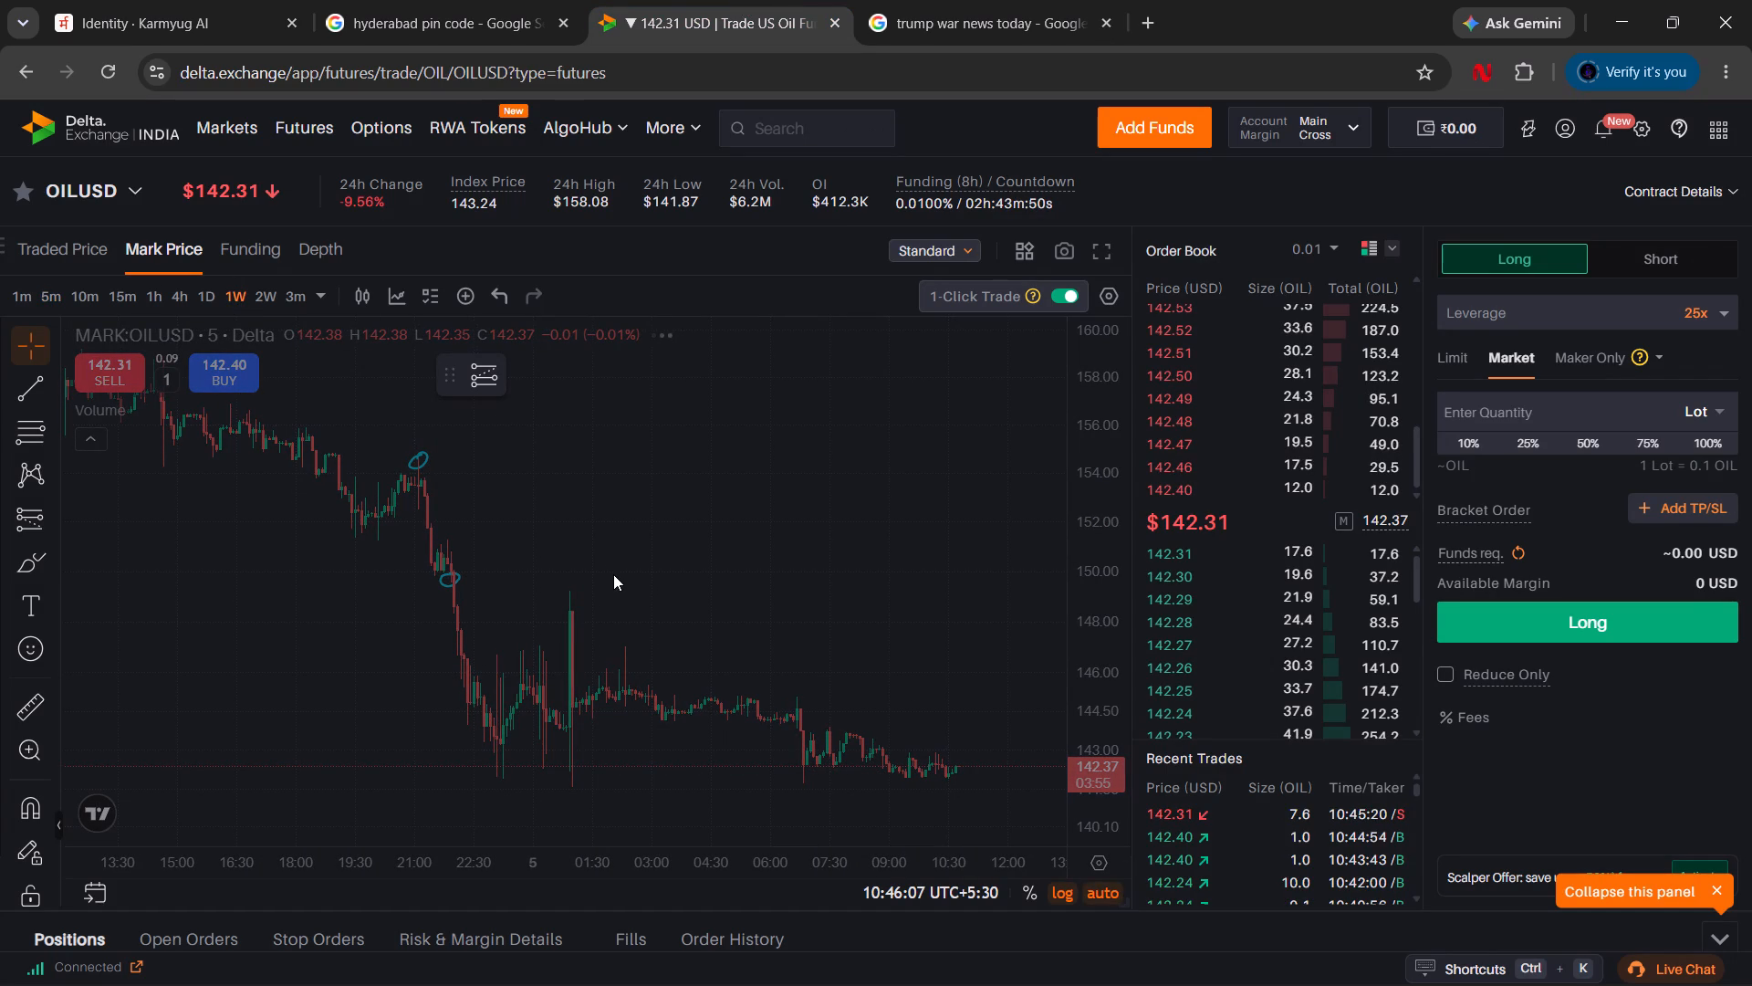
left_click(236, 298)
scroll(618, 572, "up", 2)
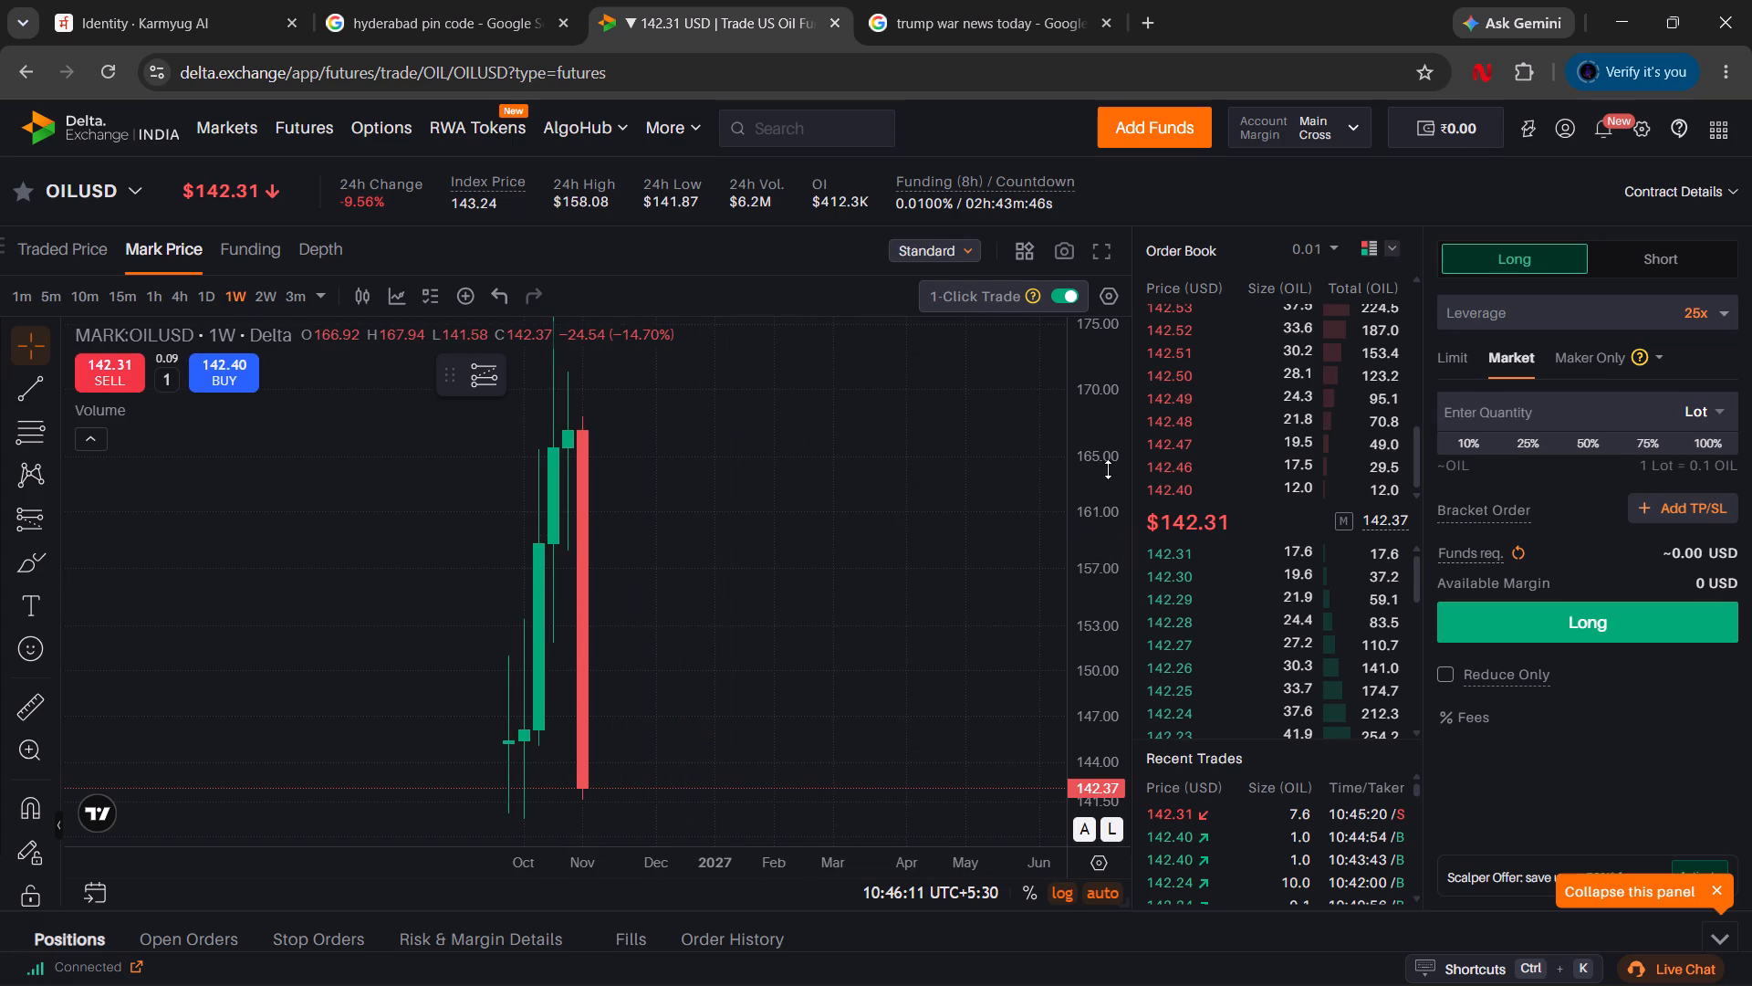
Examine the OILUSD mark price chart on Delta Exchange at the 1W, 2W and 3m intervals, compressing the weekly price scale.
left_click_drag(1100, 460, 1076, 742)
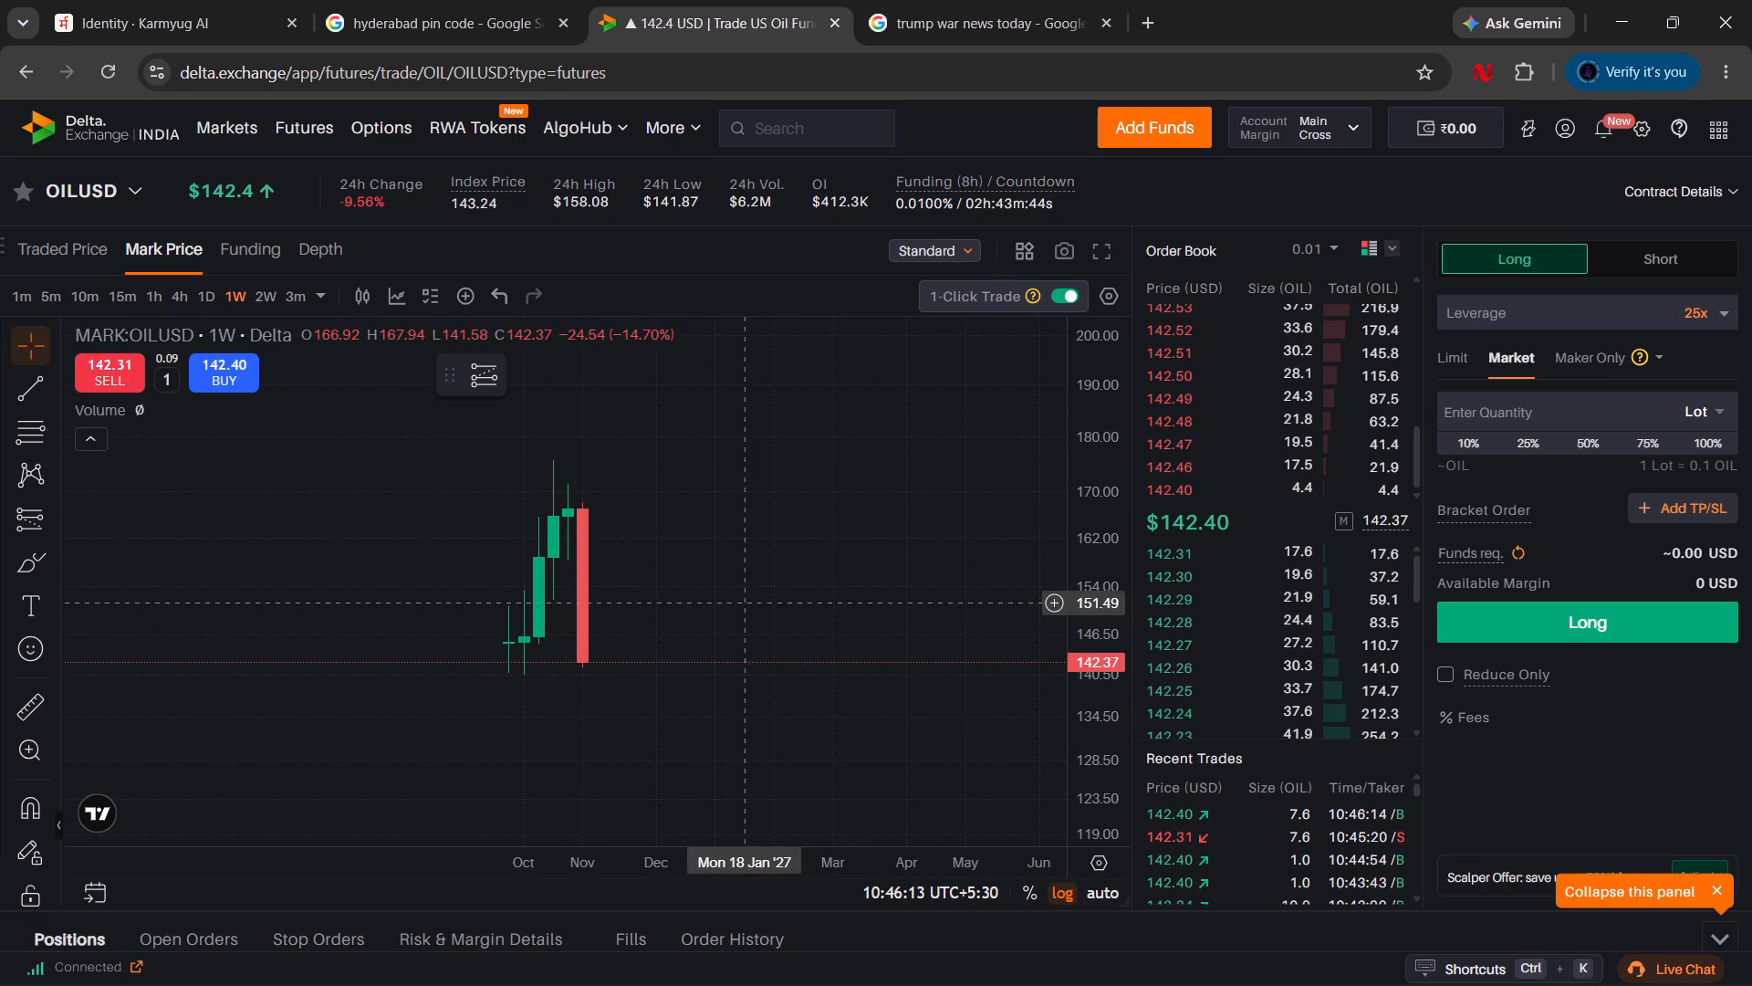
left_click_drag(741, 602, 823, 580)
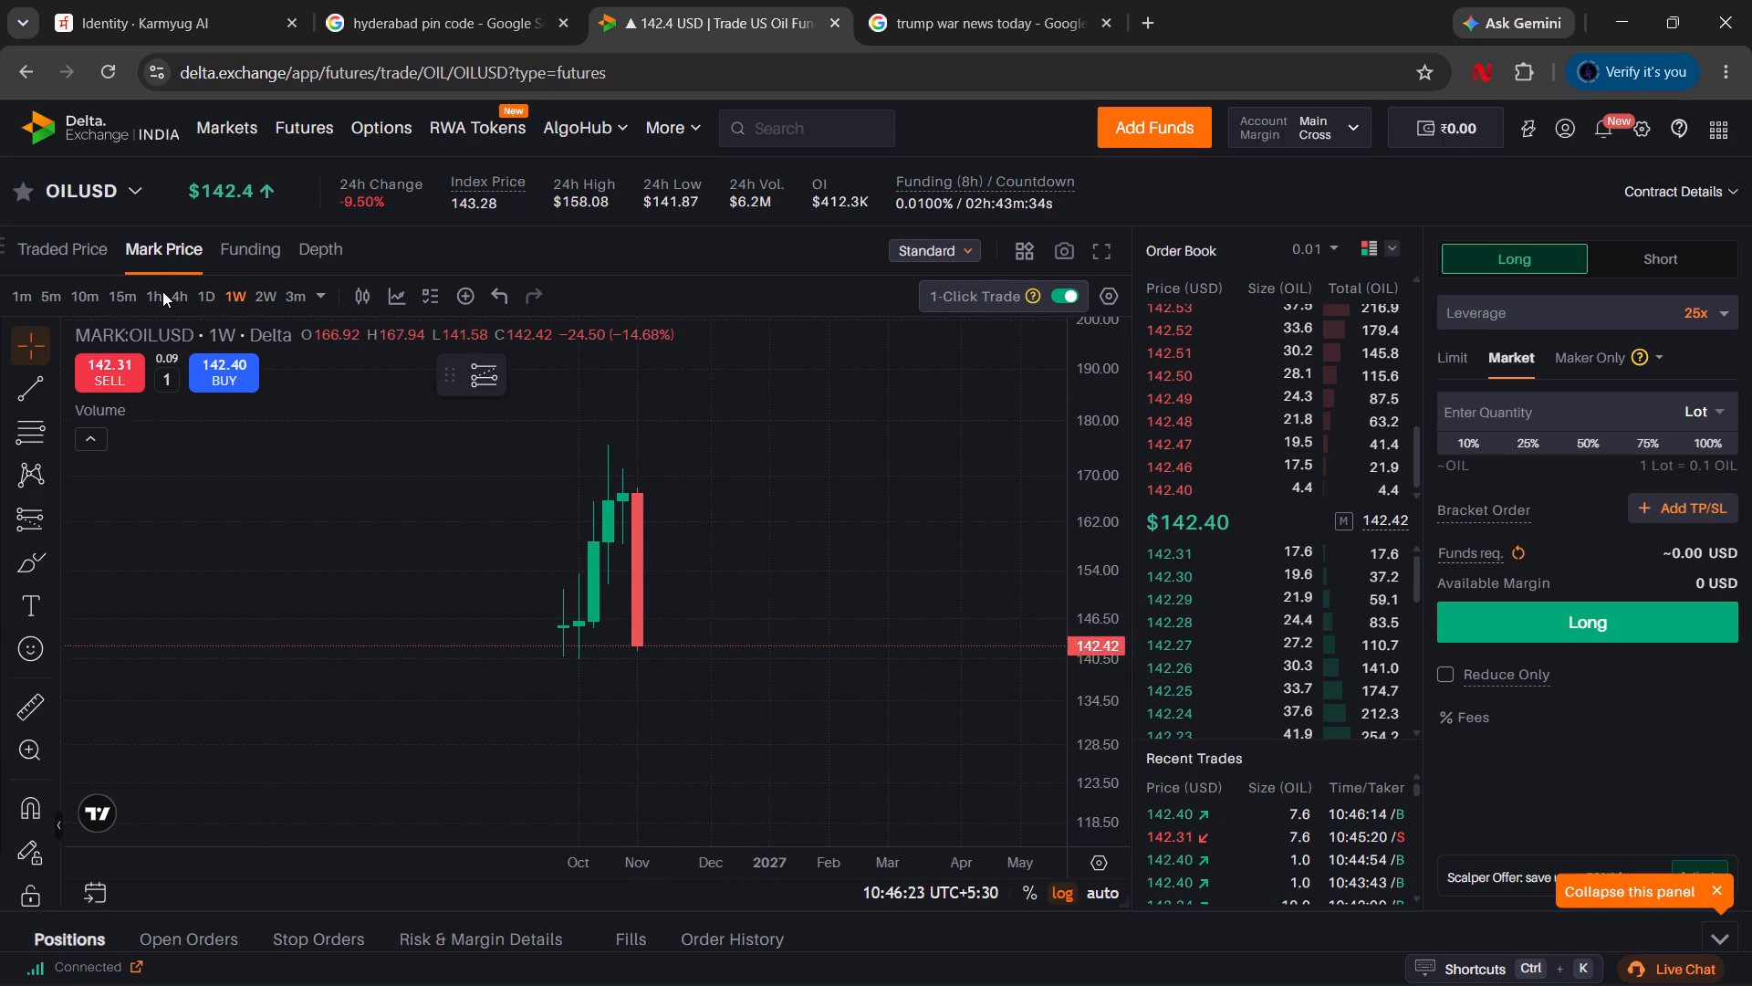
left_click(259, 295)
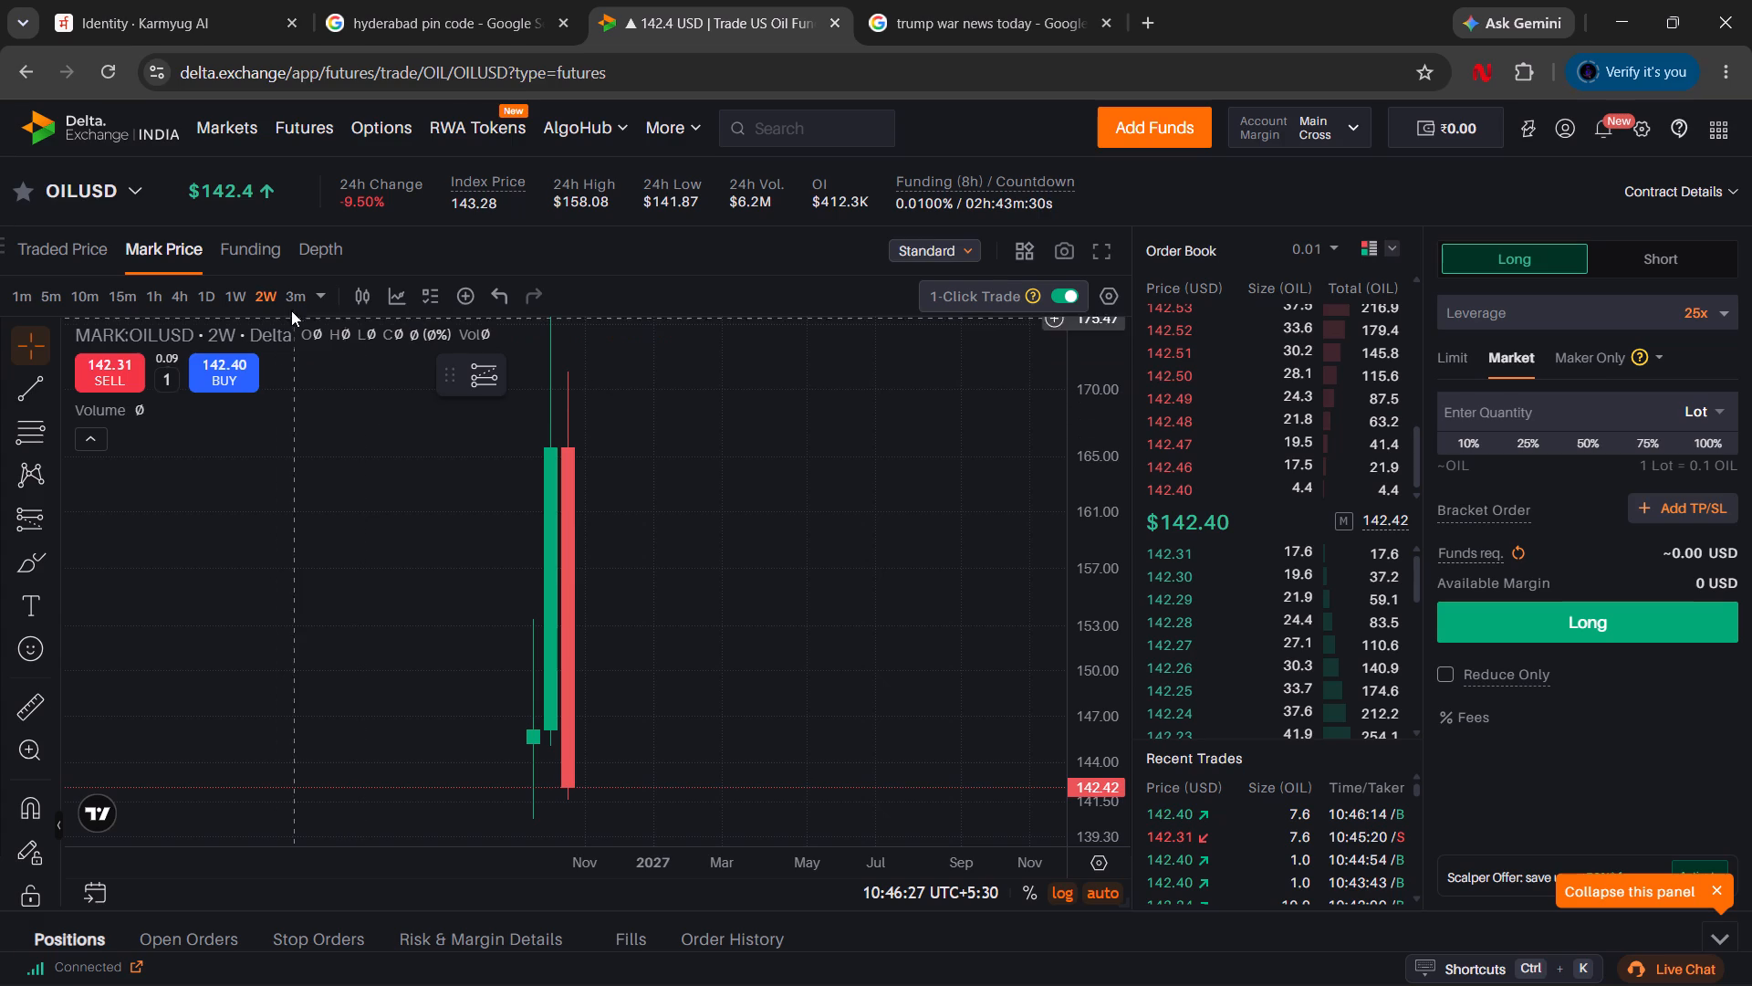
left_click(287, 302)
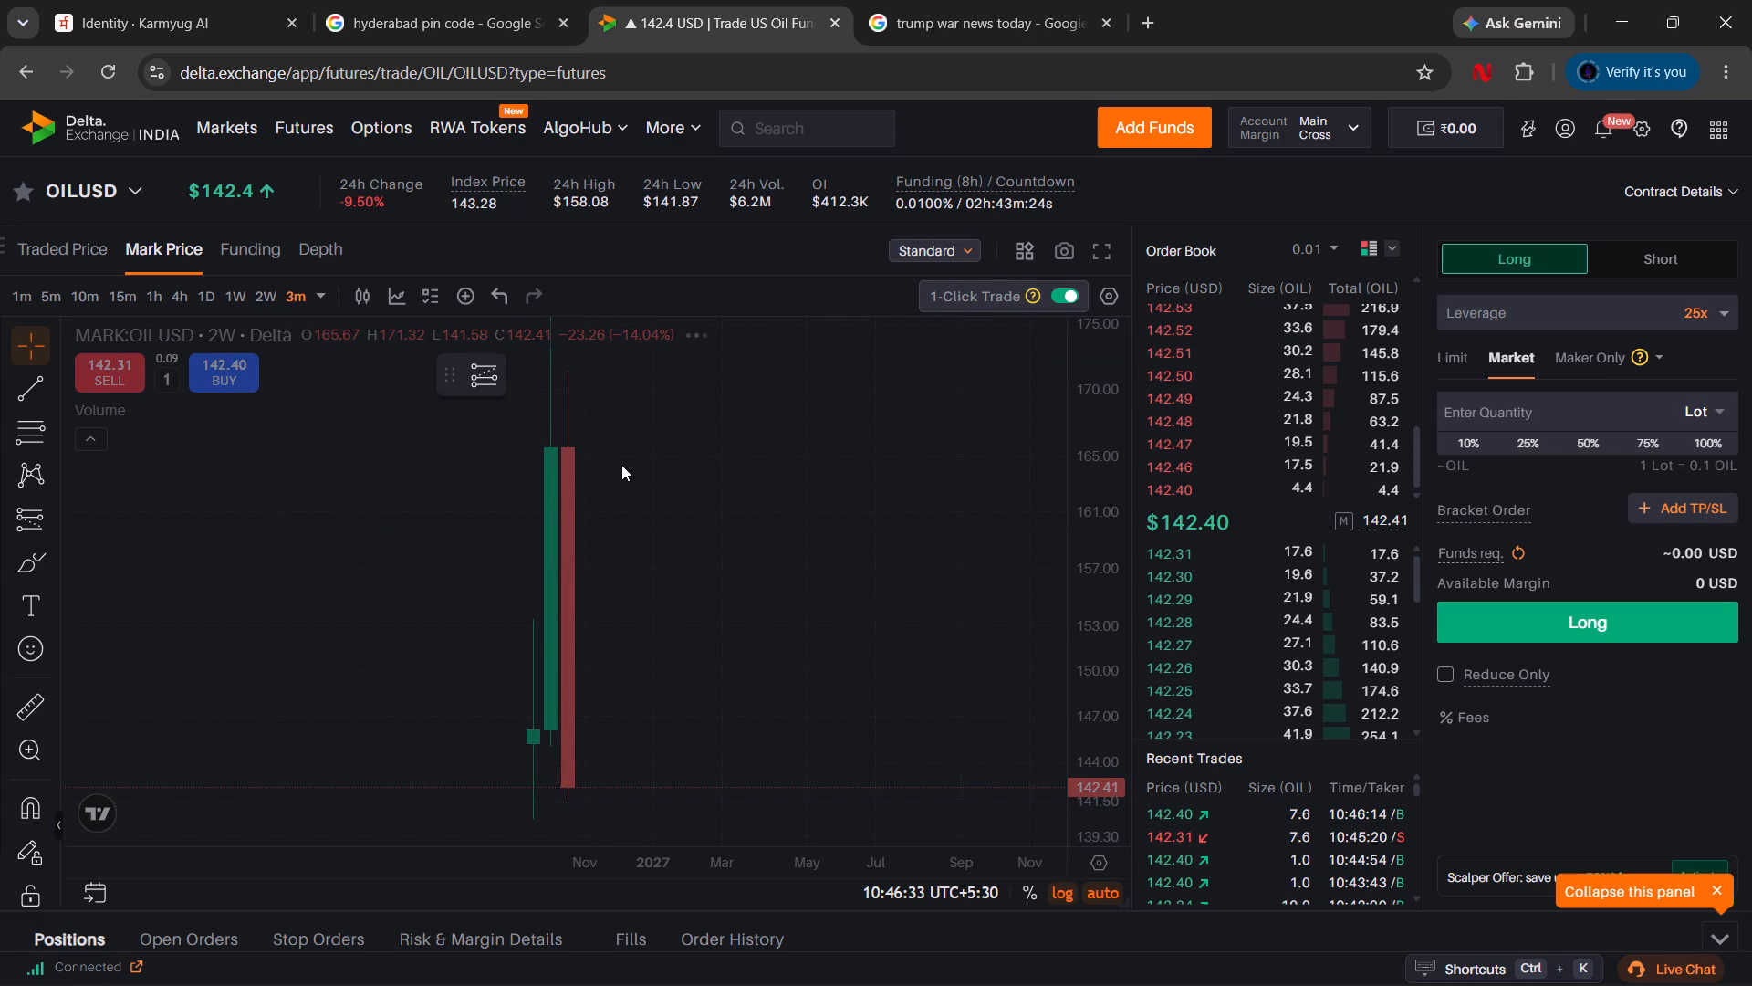
left_click(293, 297)
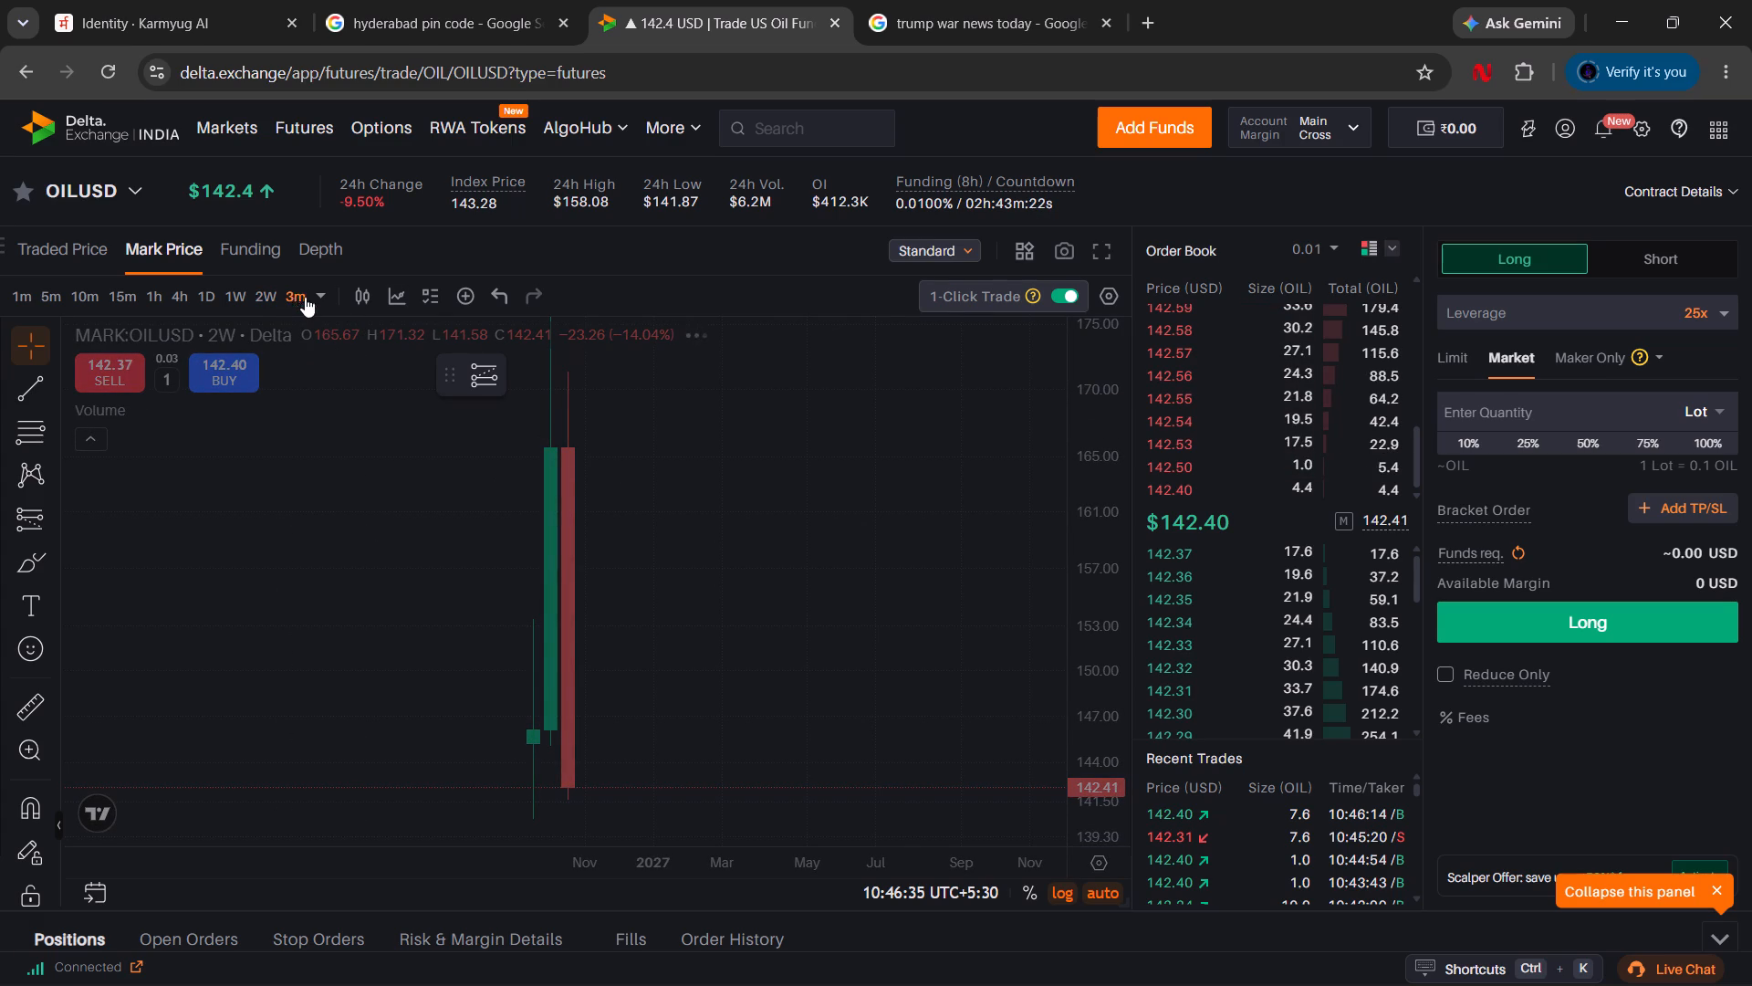
left_click(322, 289)
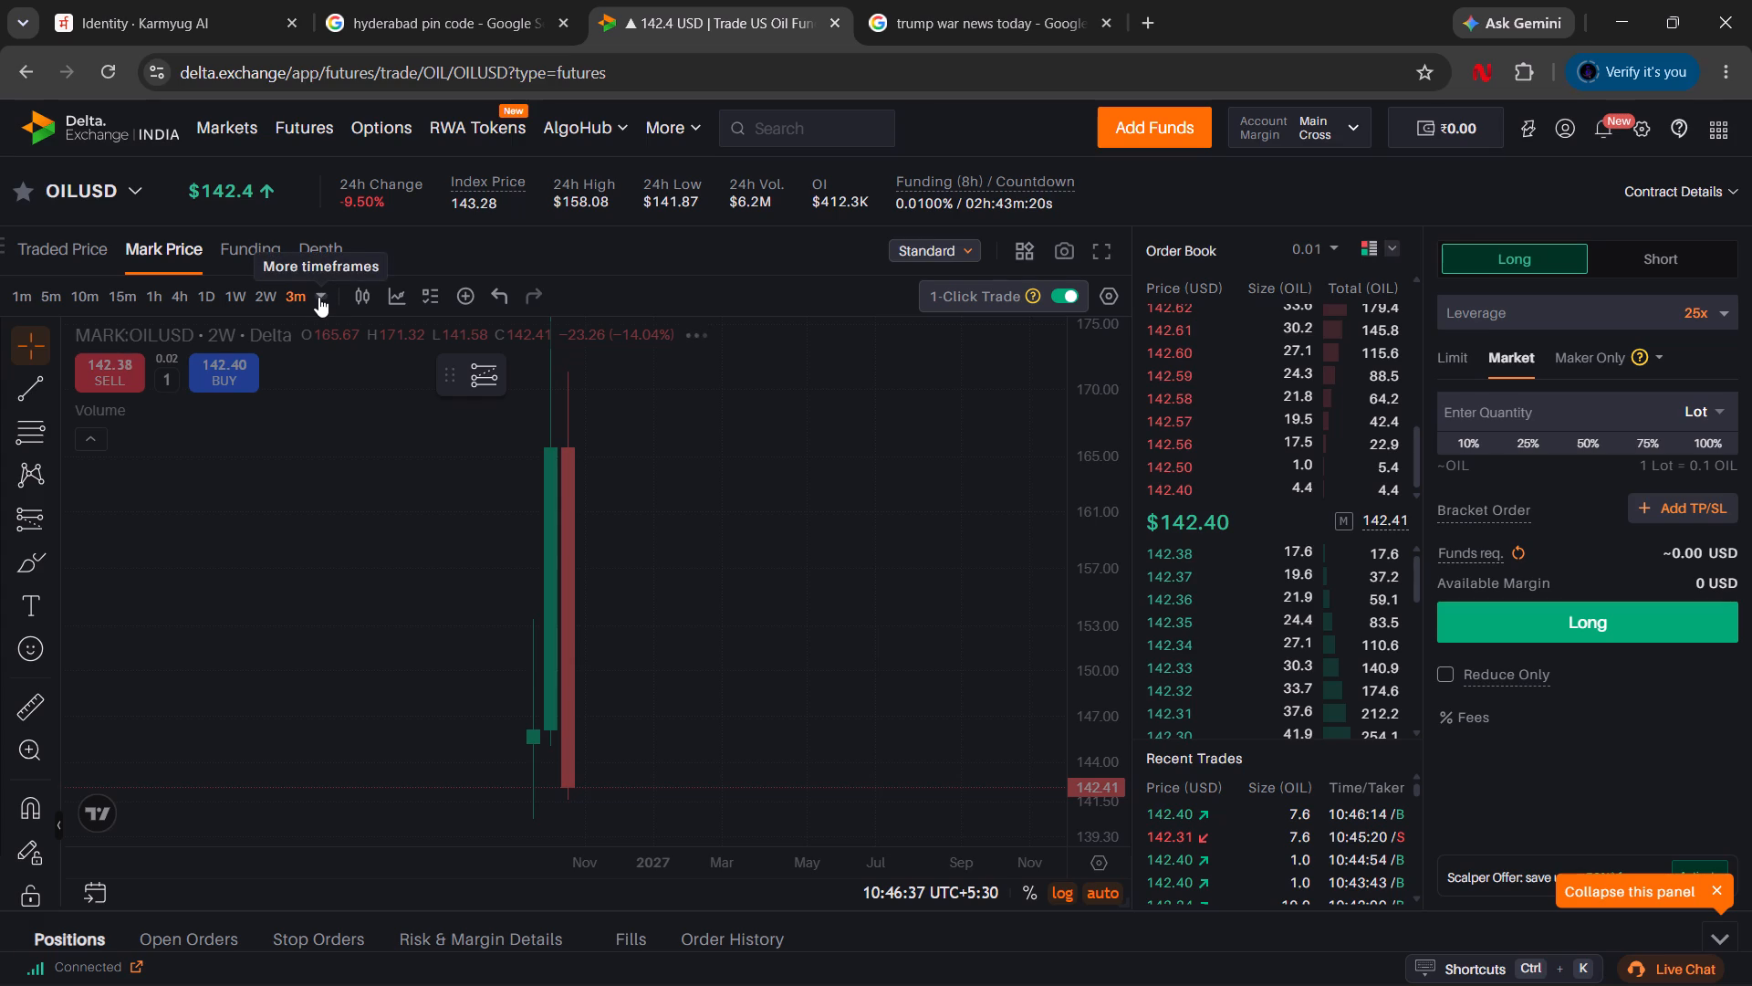
Switch the OILUSD mark price chart to the 1 month interval and compress its price scale.
left_click(318, 297)
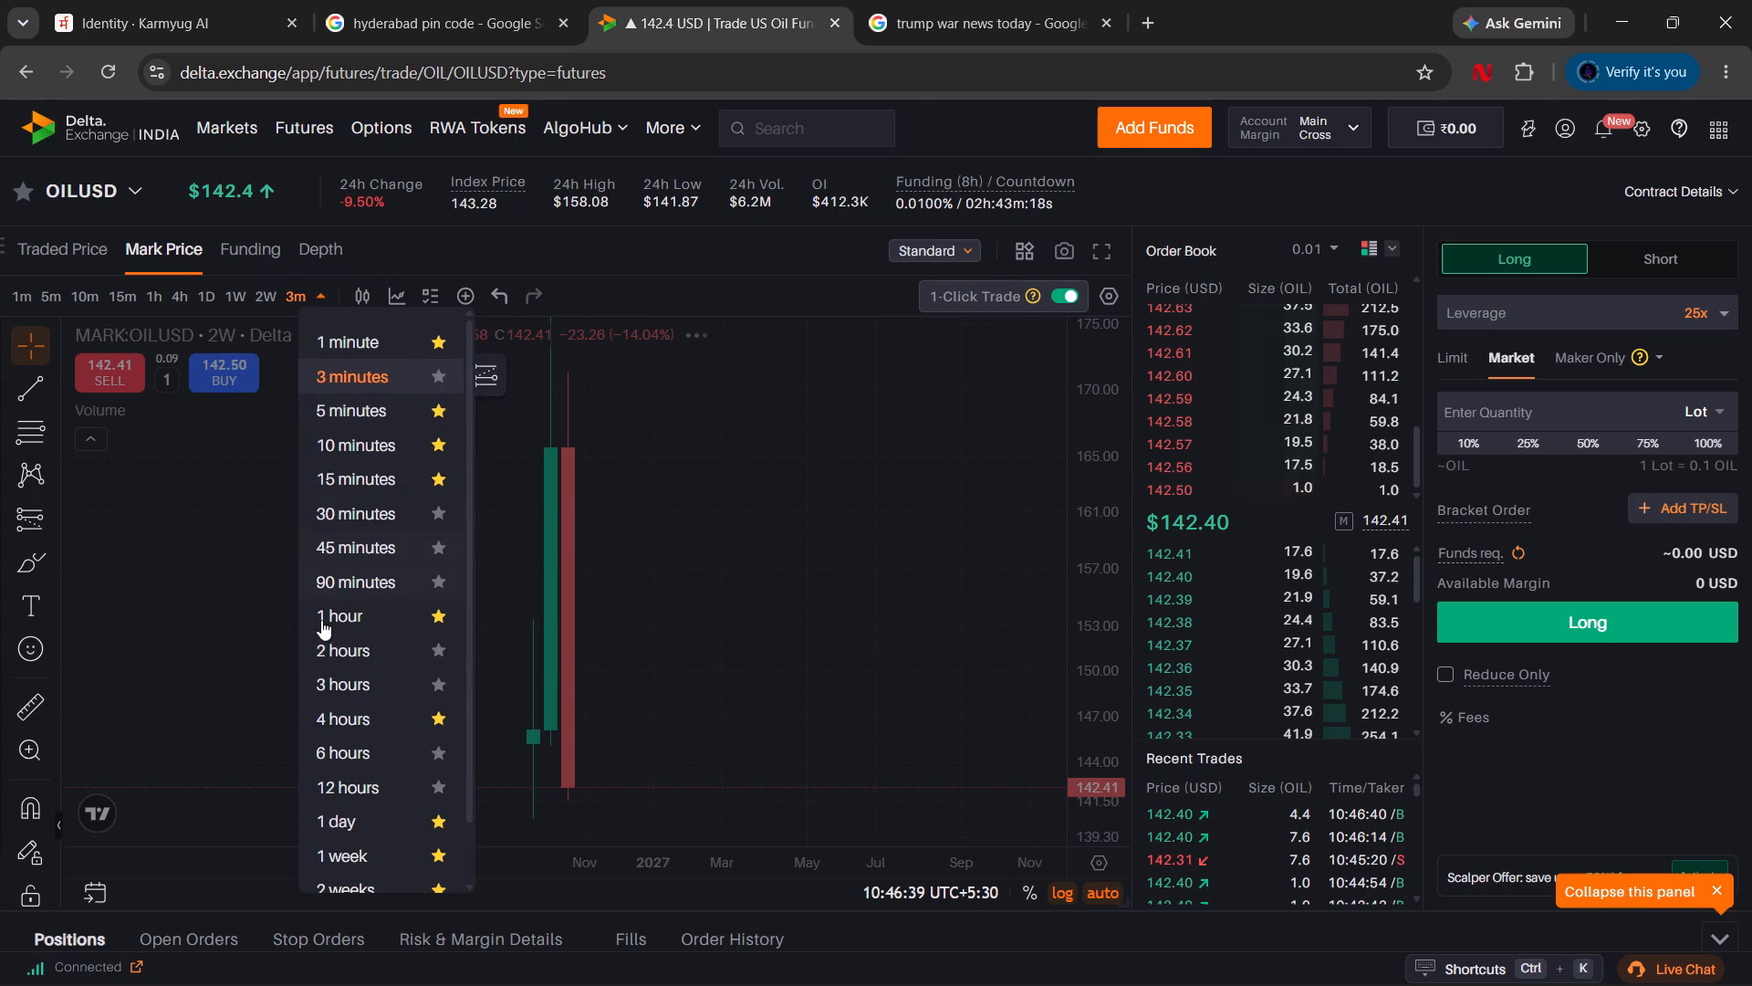
scroll(326, 674, "down", 2)
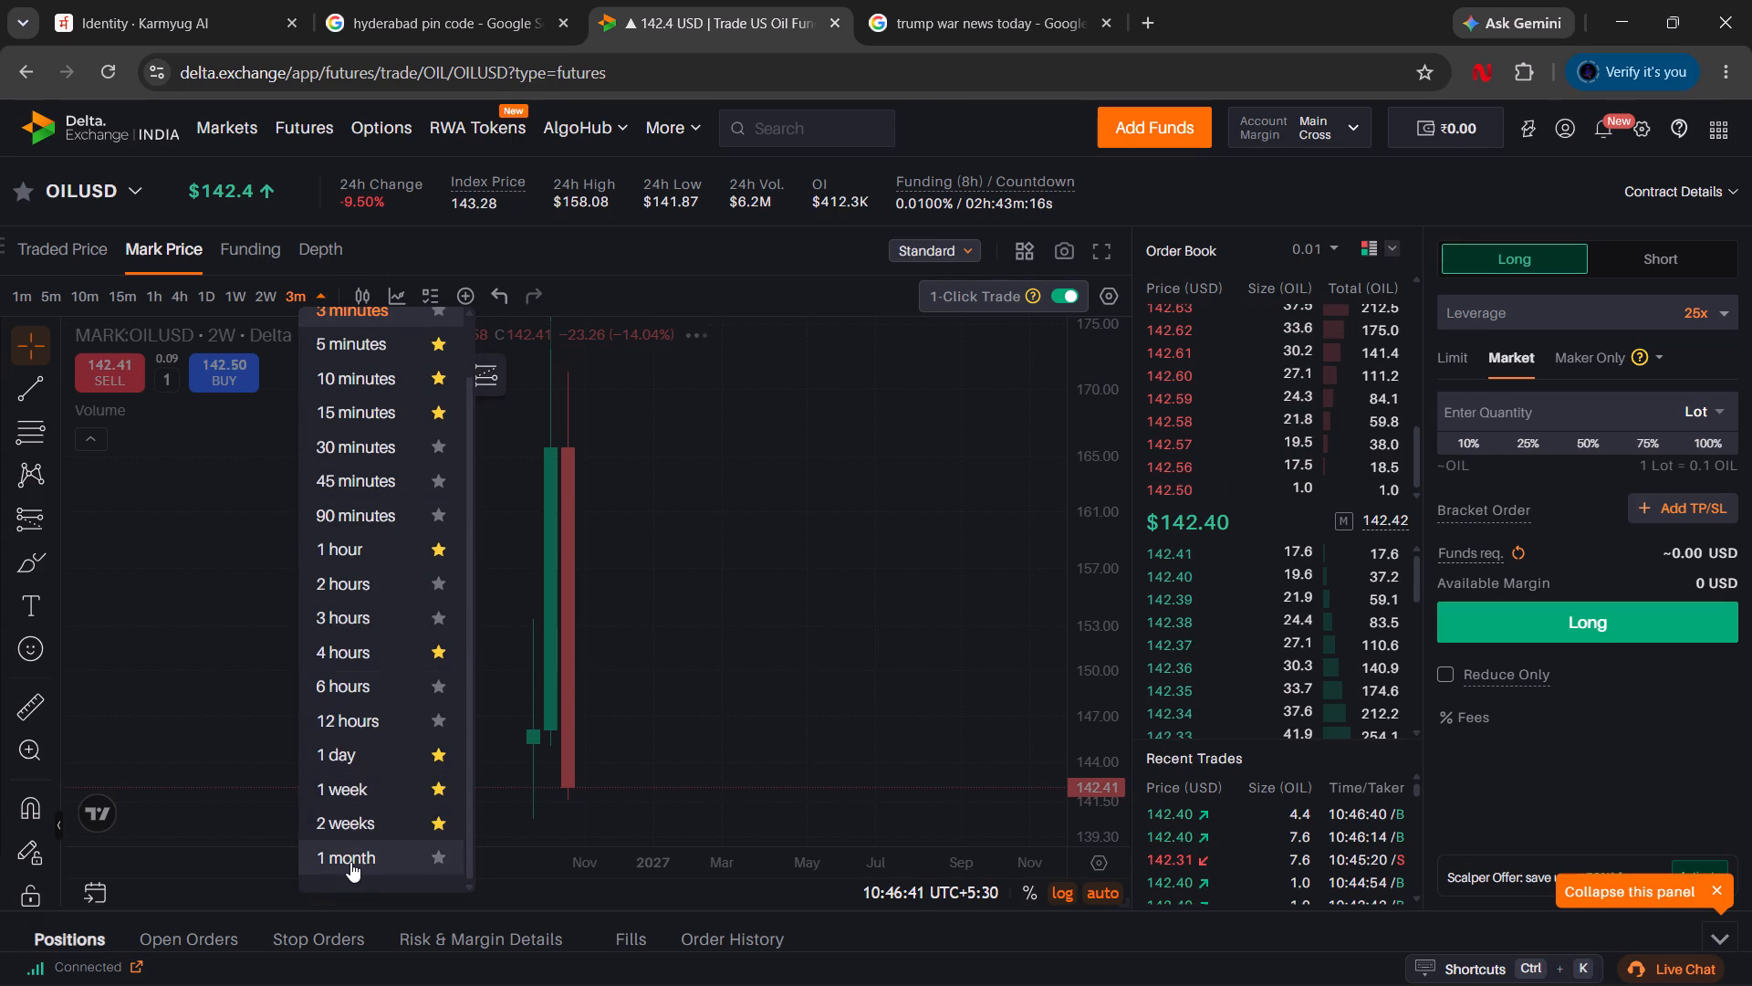
left_click(350, 862)
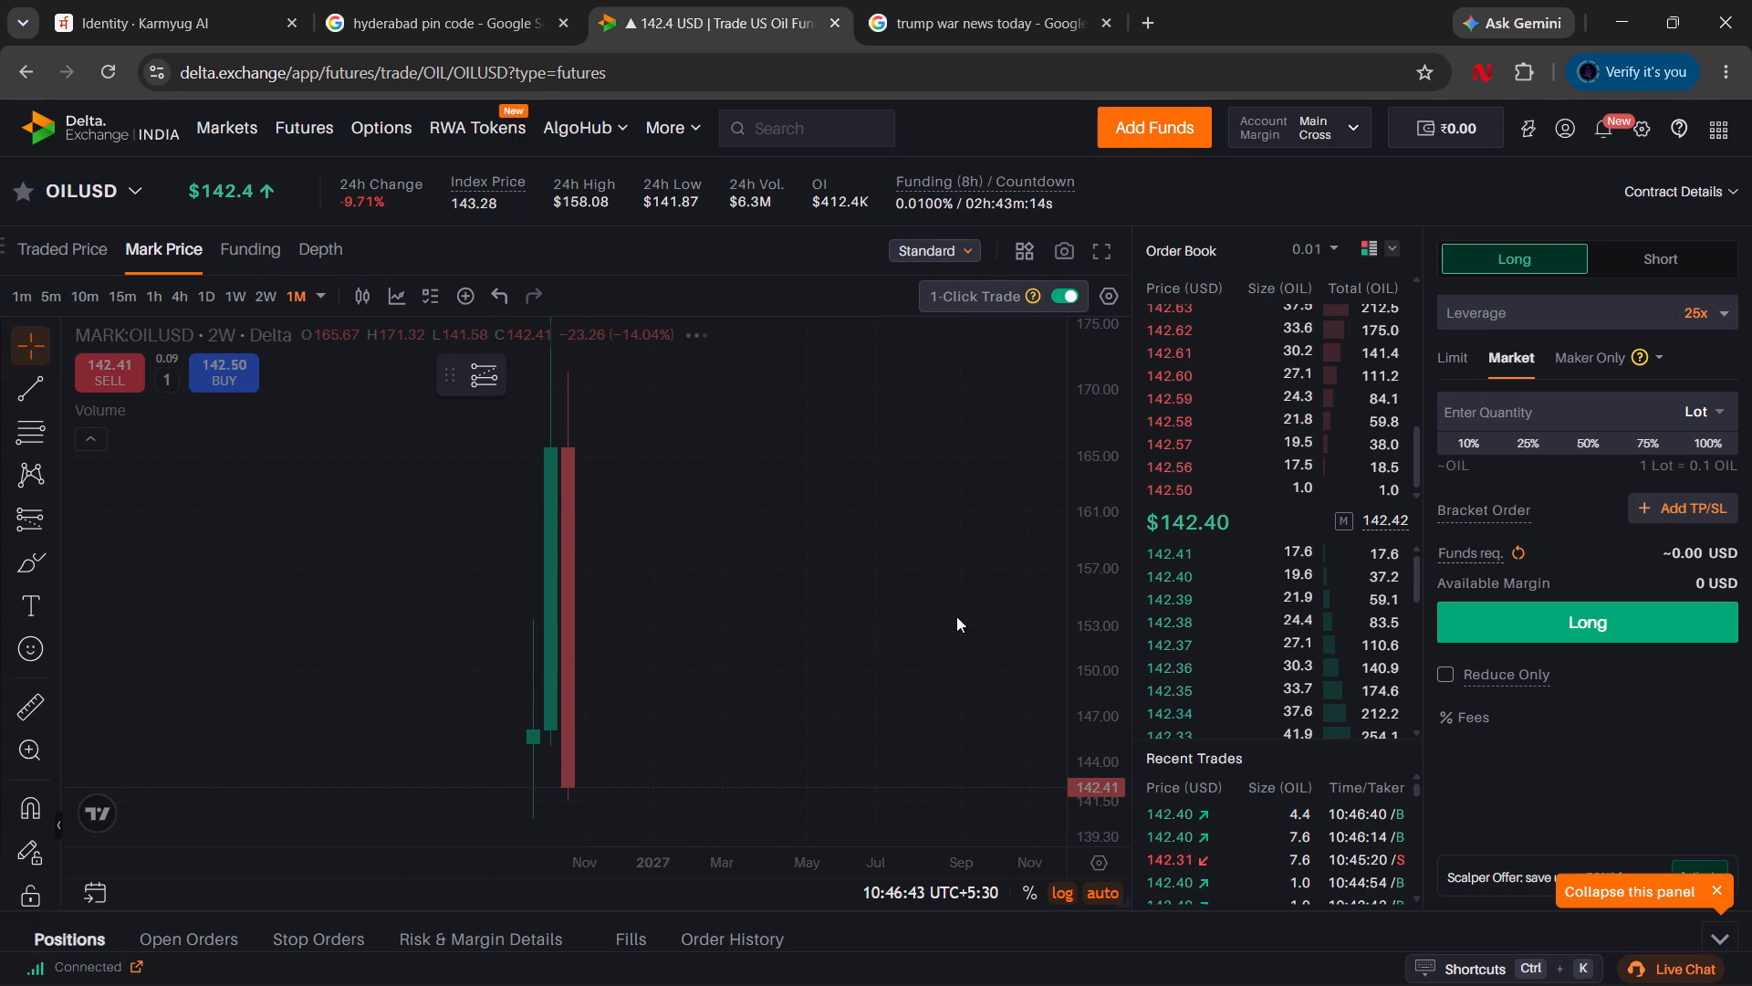
left_click_drag(1098, 540, 1107, 690)
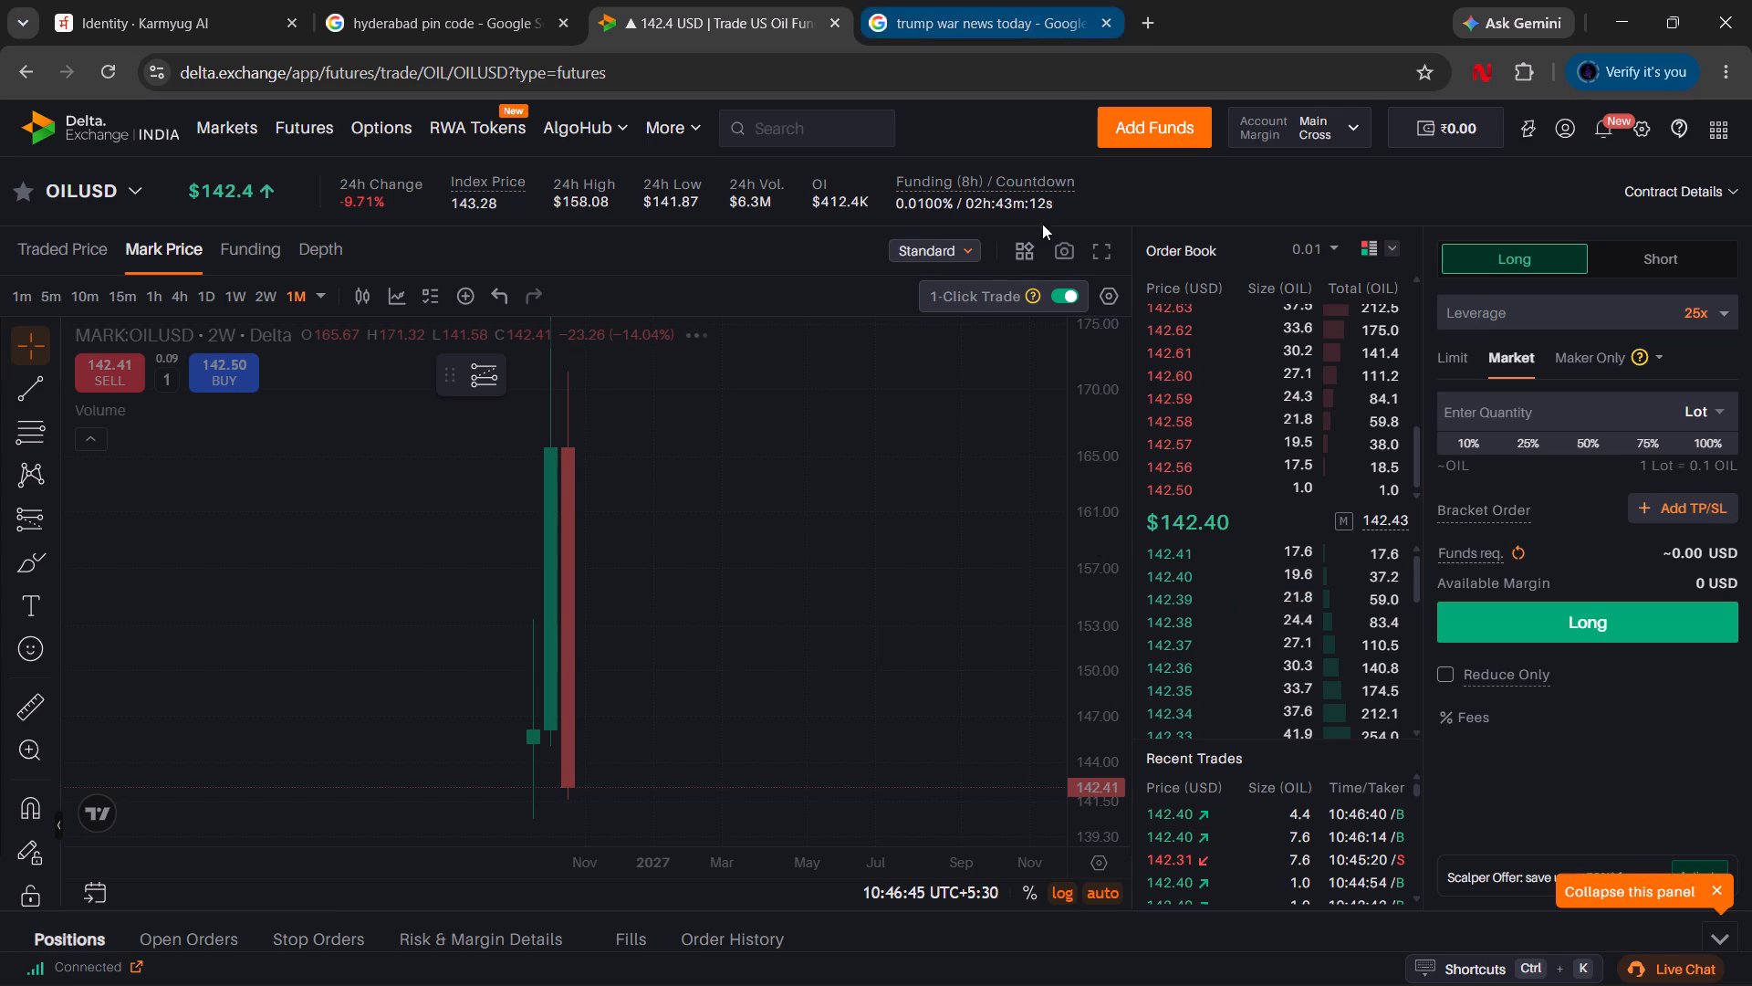
Return to the AI Mode answer and read its oil bull case, bear case, analyst long-term price targets and bottom line.
left_click(980, 16)
scroll(558, 484, "down", 1)
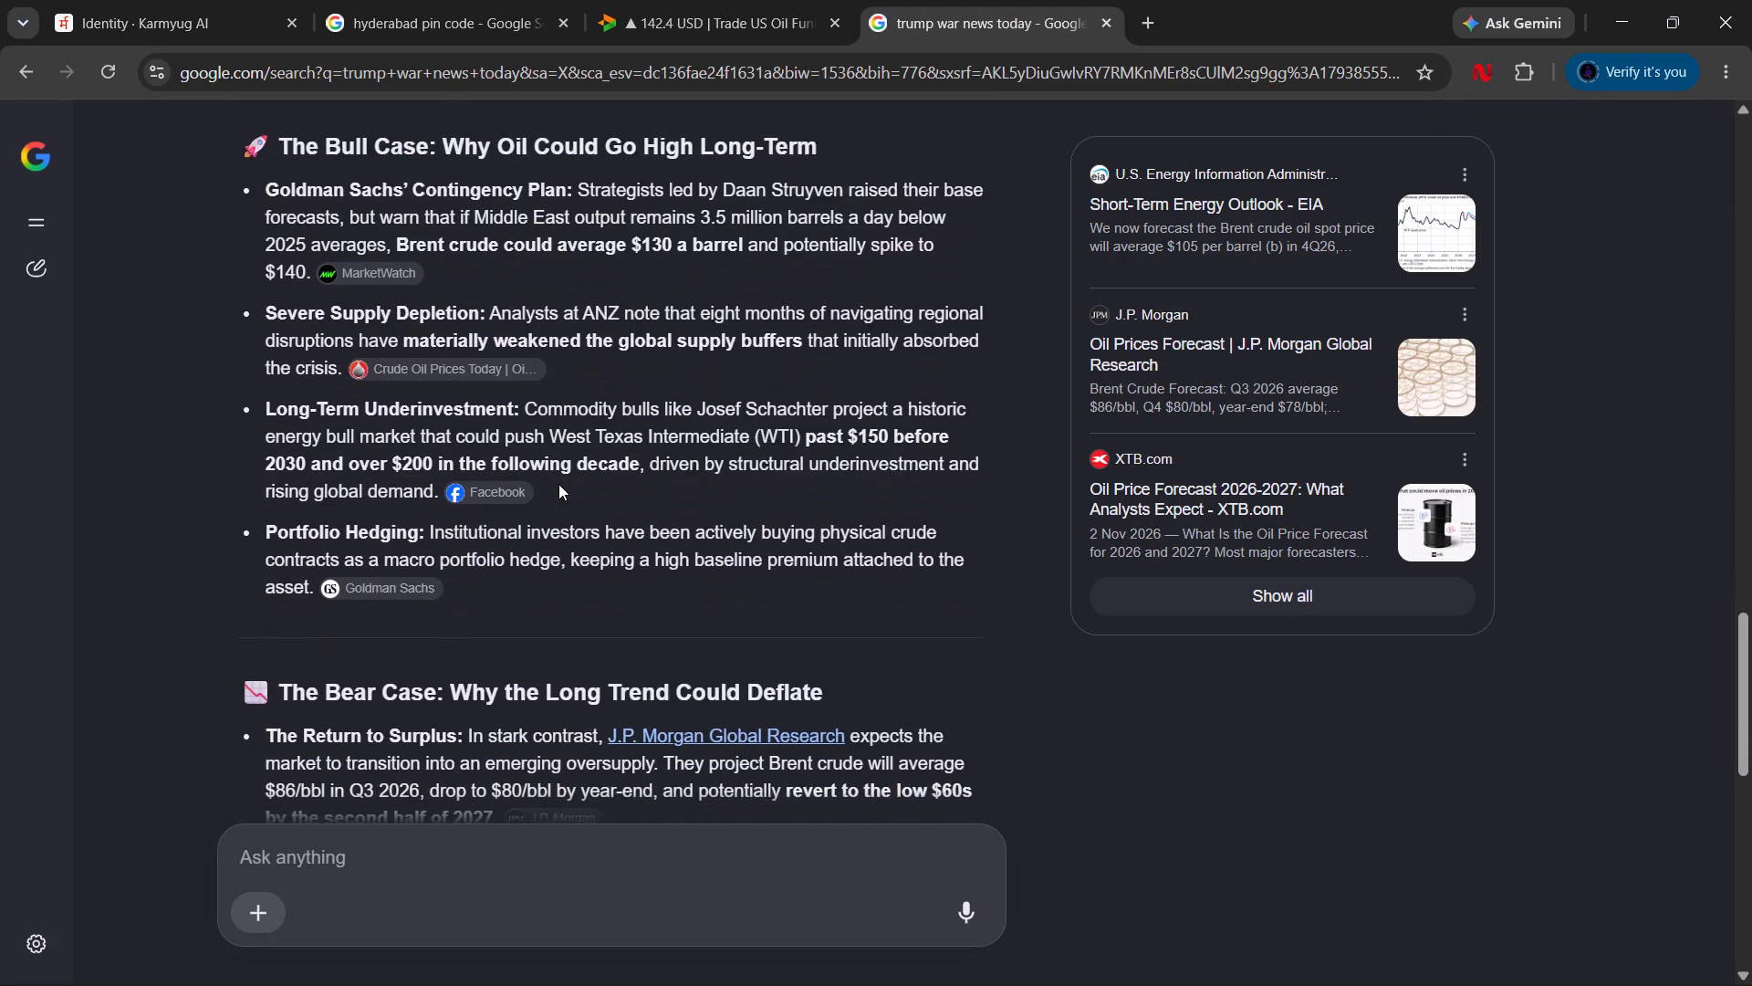
scroll(558, 484, "down", 1)
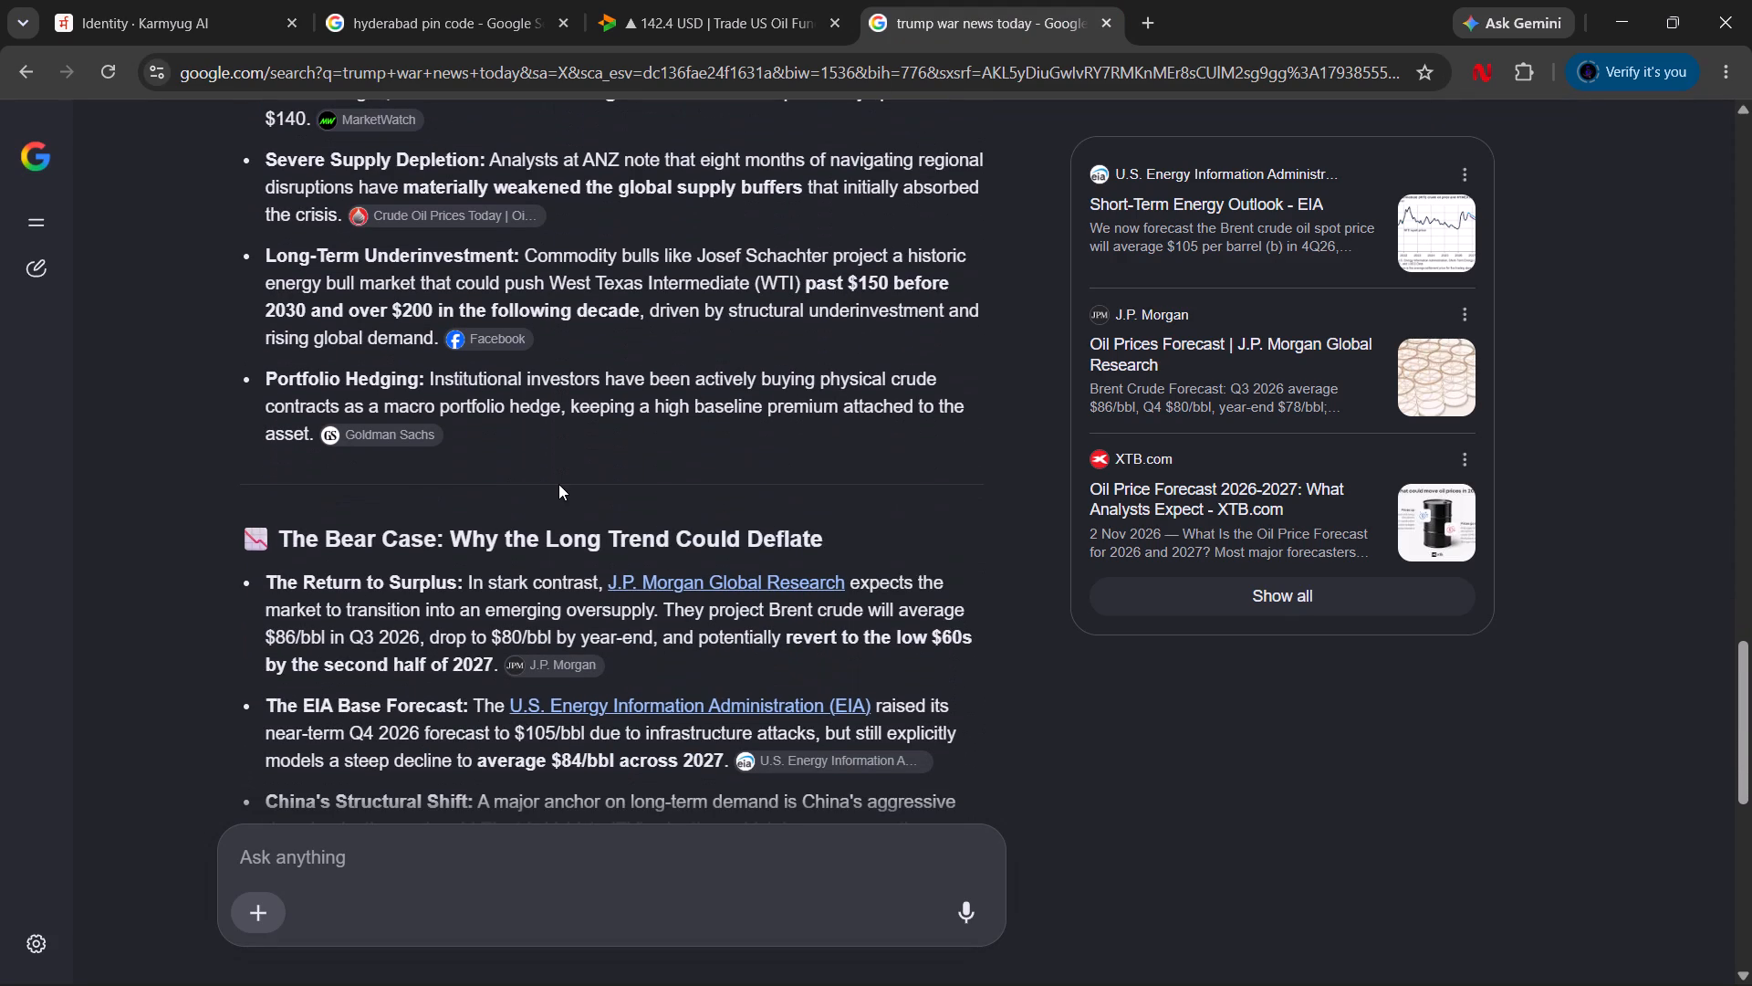
scroll(558, 484, "down", 2)
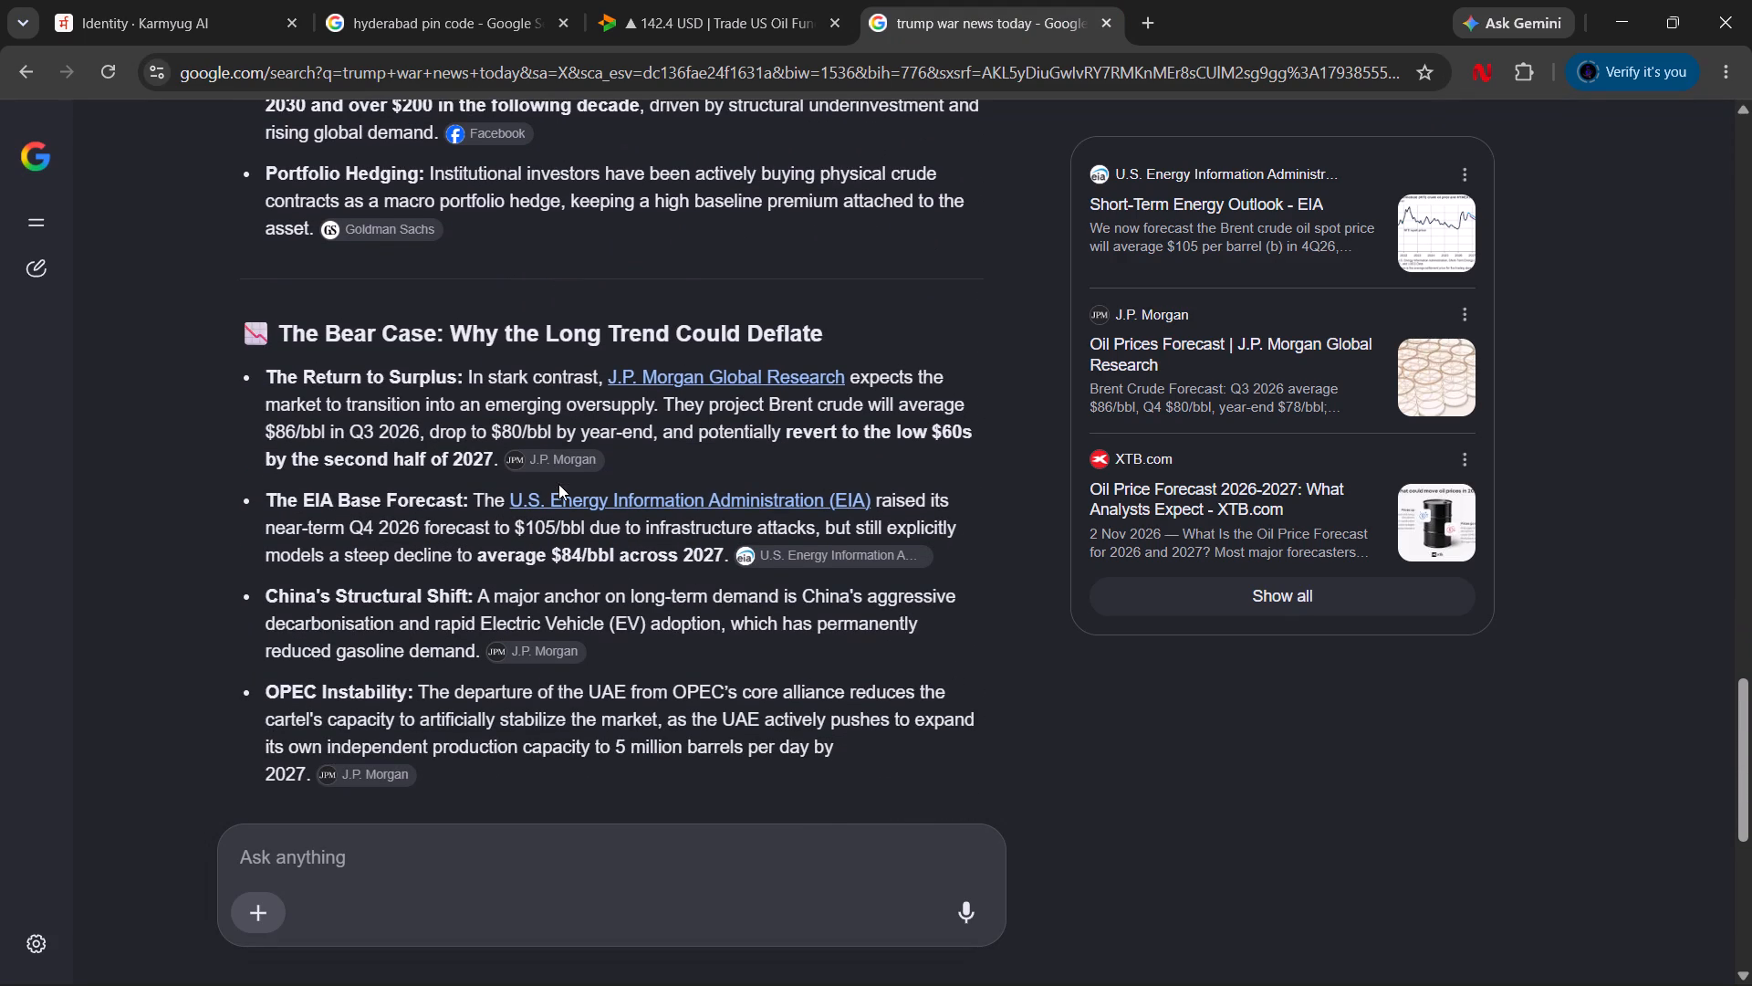
scroll(558, 484, "up", 1)
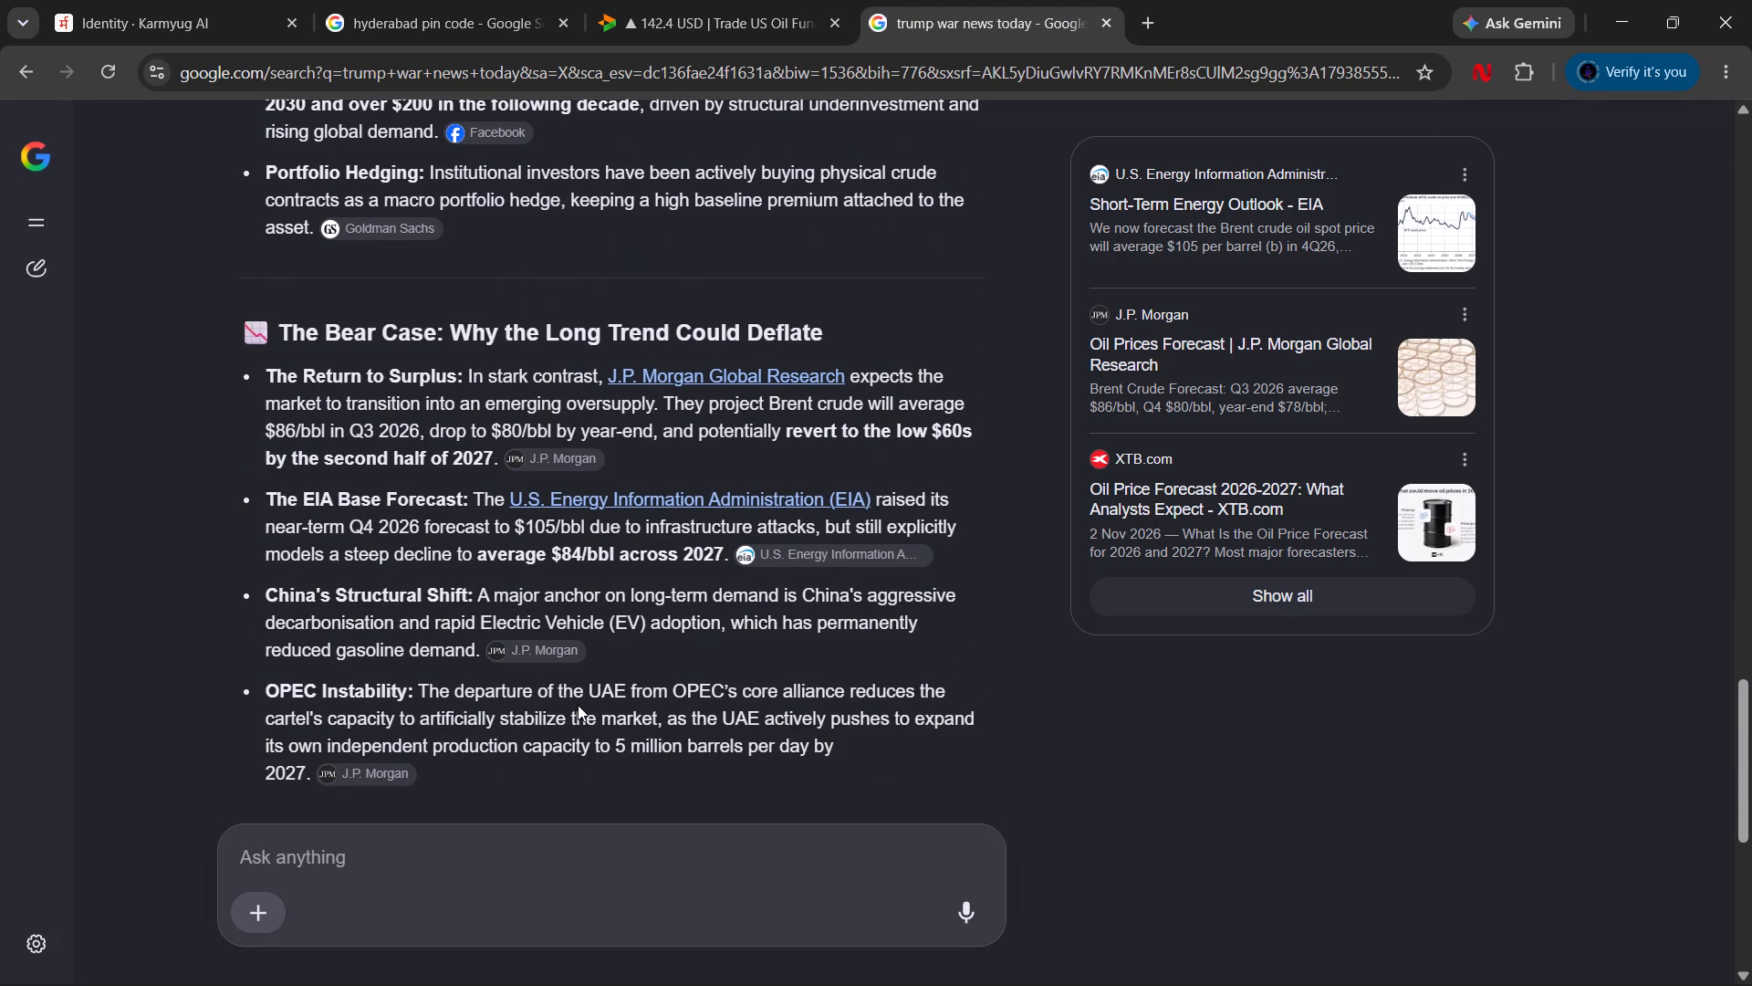
scroll(578, 705, "down", 1)
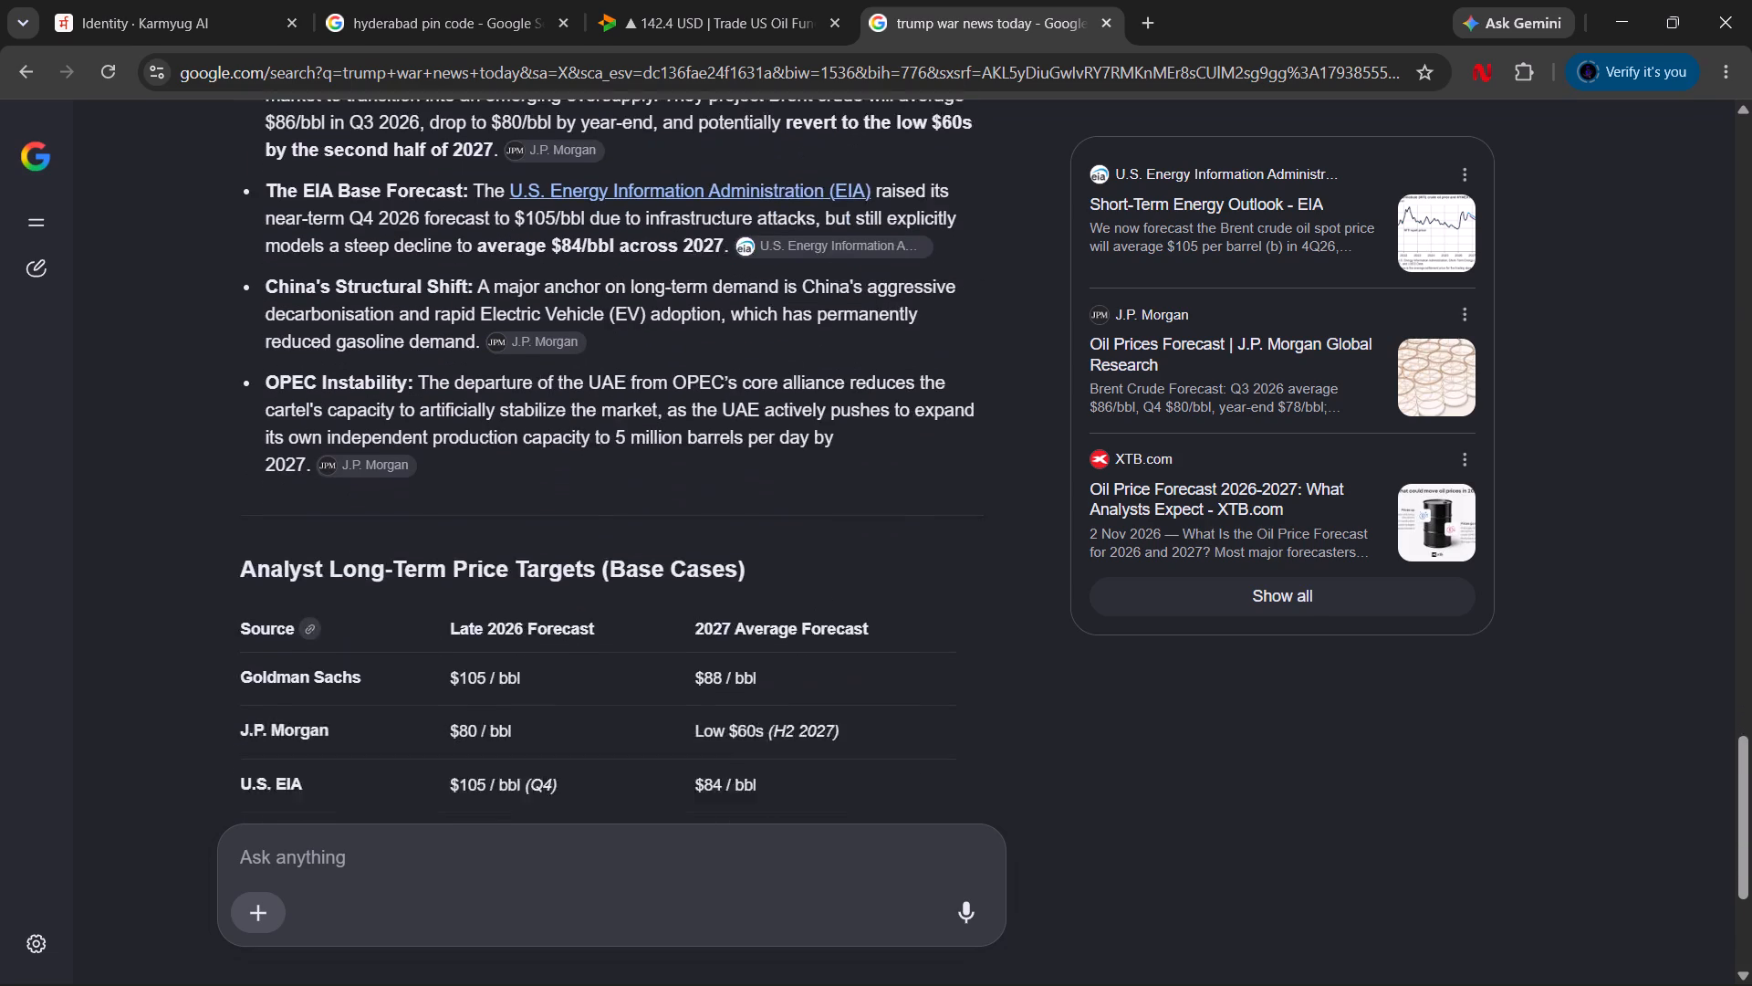
scroll(578, 705, "down", 2)
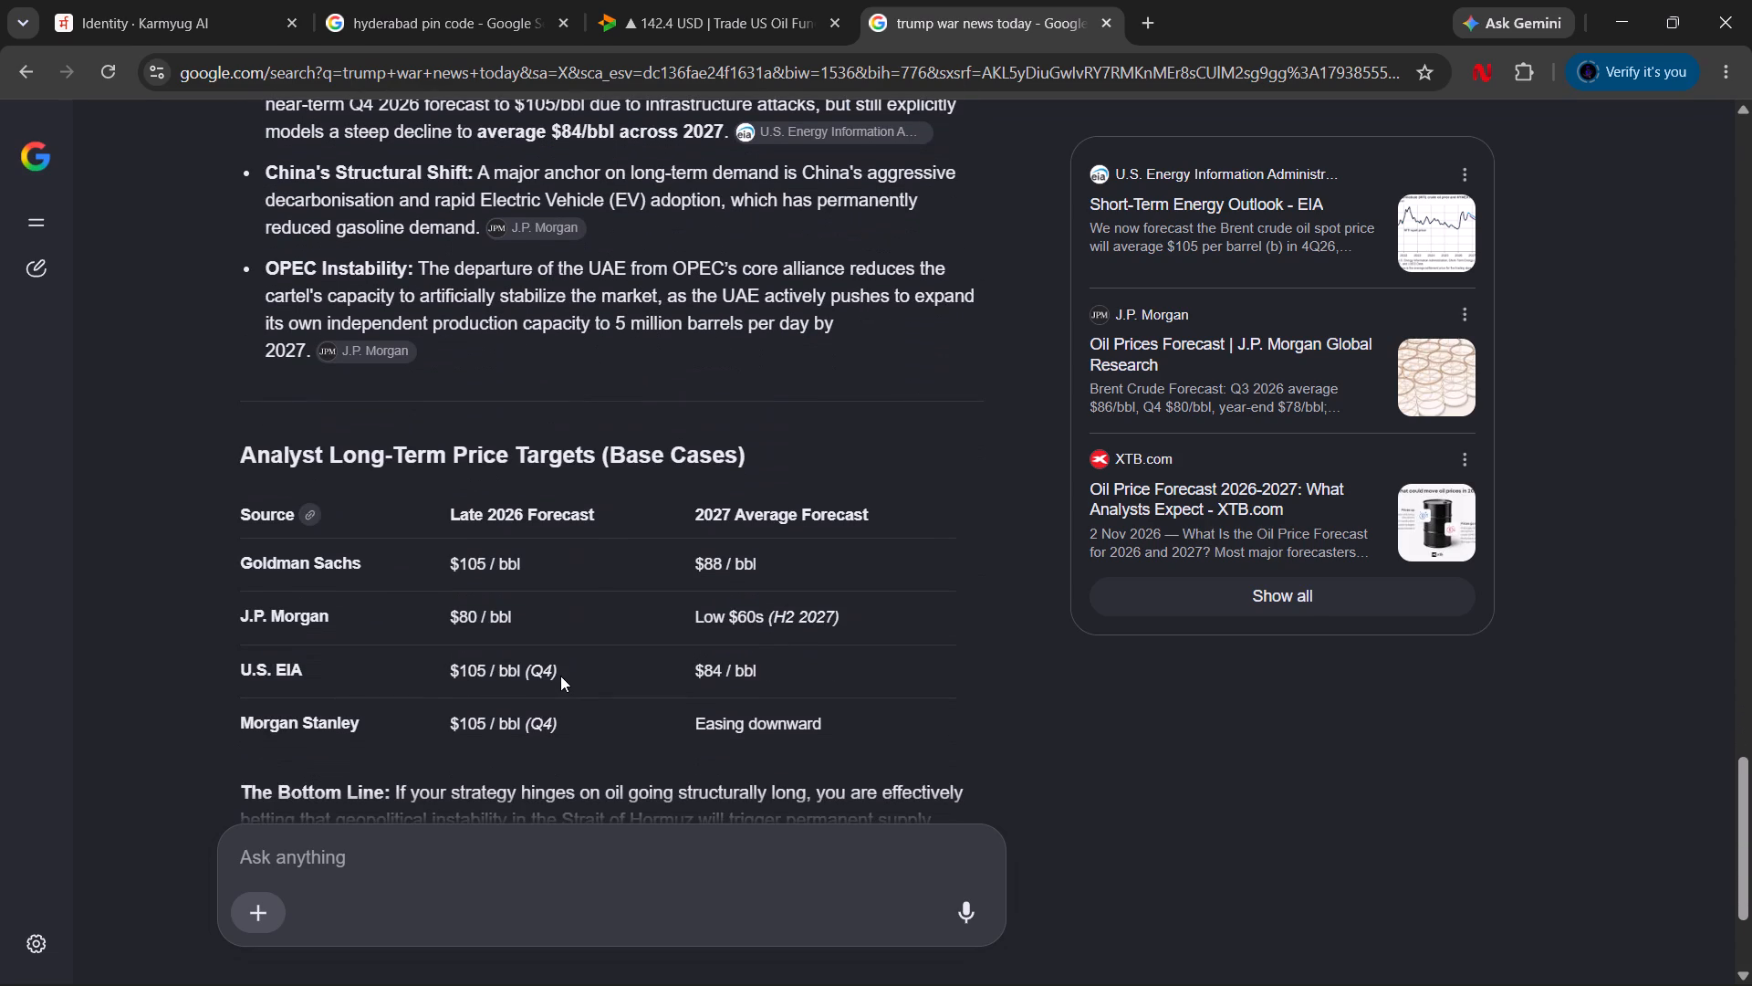
left_click(559, 675)
scroll(559, 675, "down", 1)
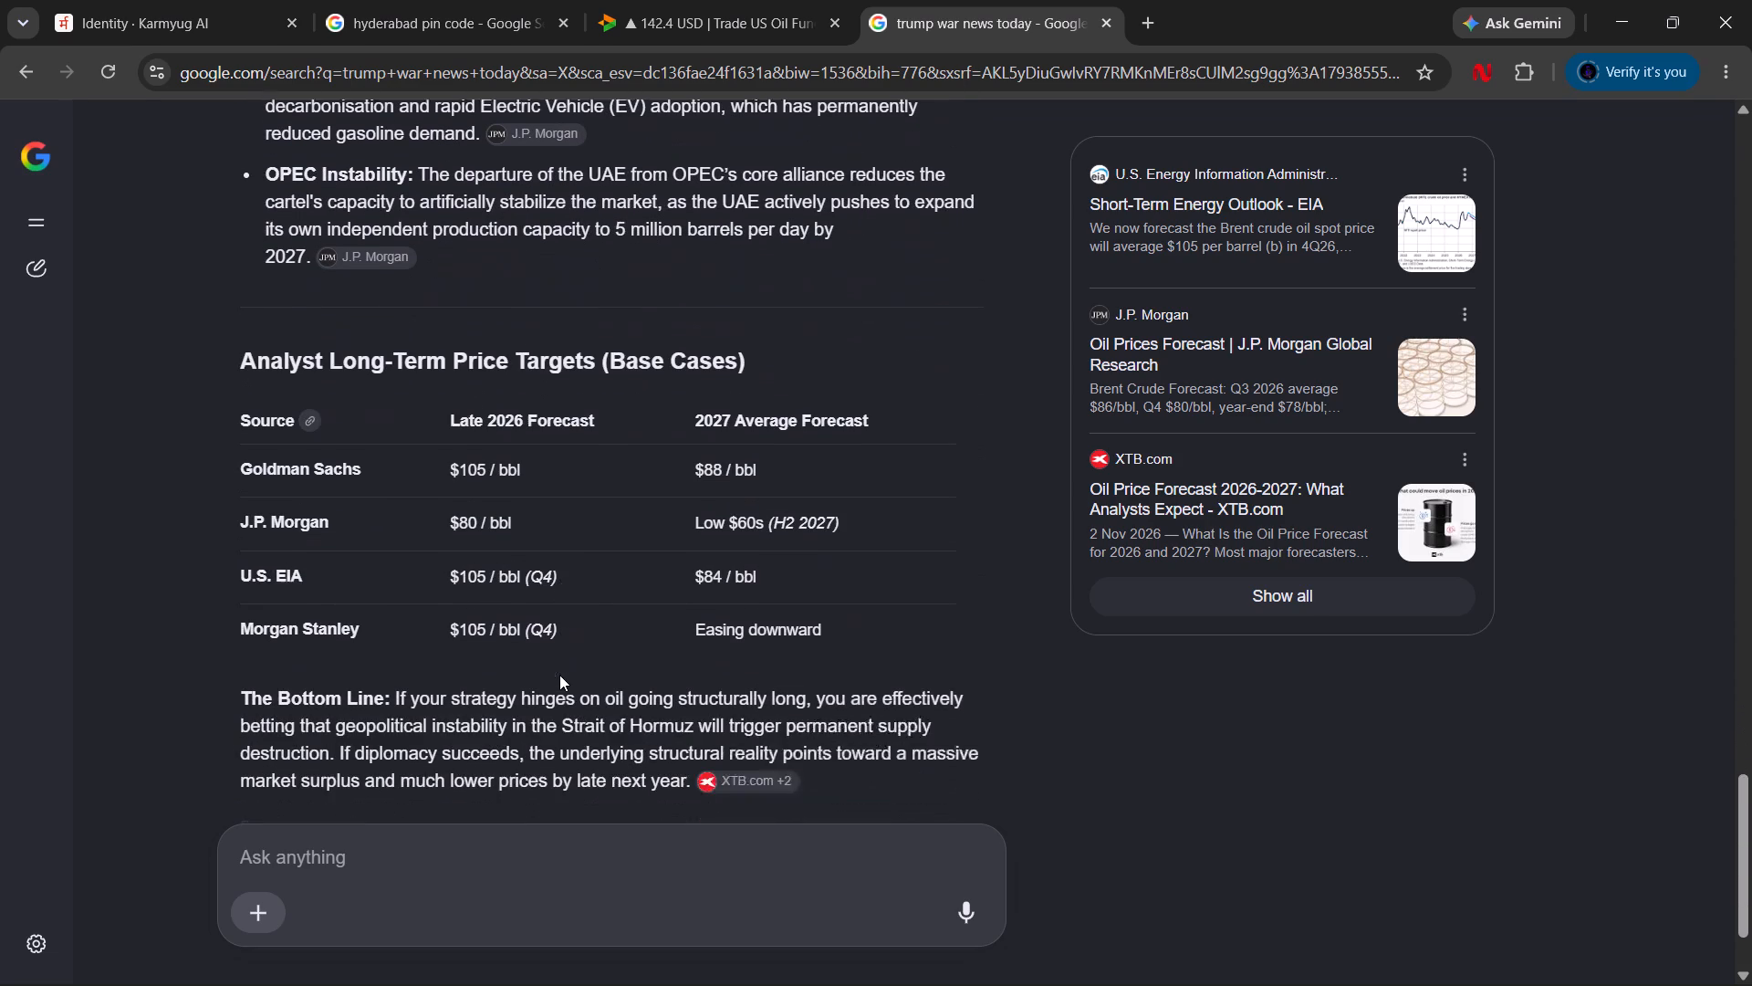
scroll(559, 675, "down", 2)
Write a follow-up question in AI Mode beginning "wil".
left_click(454, 864)
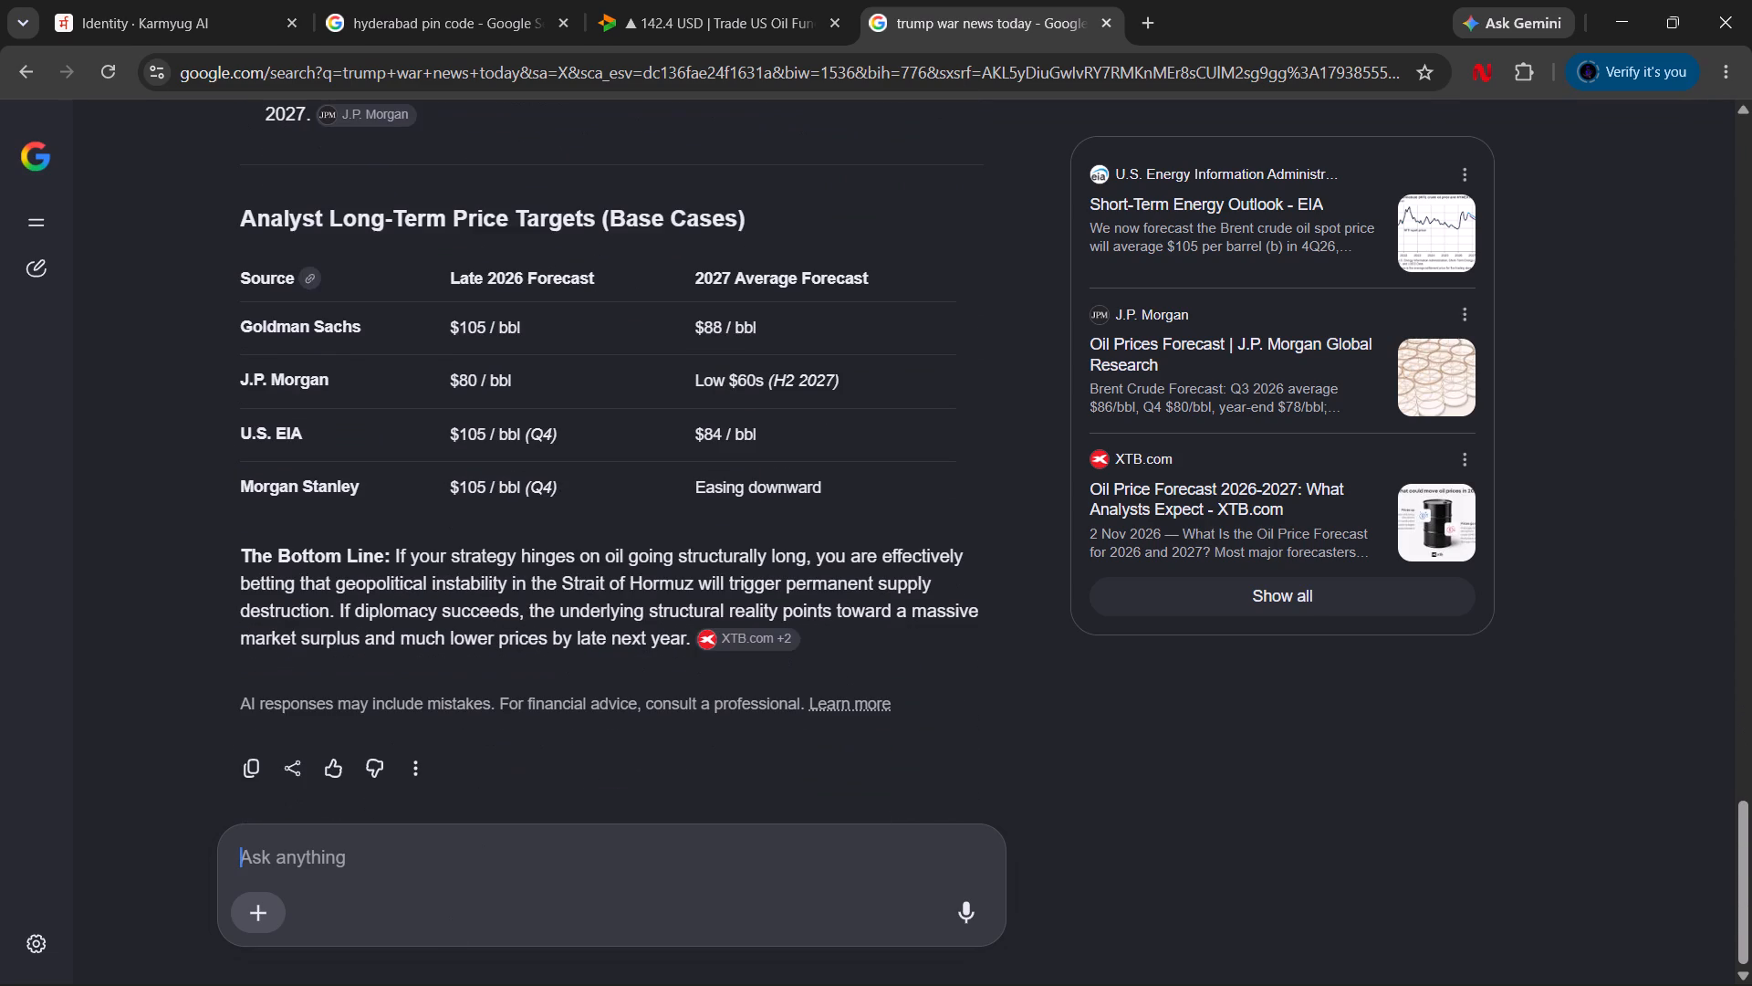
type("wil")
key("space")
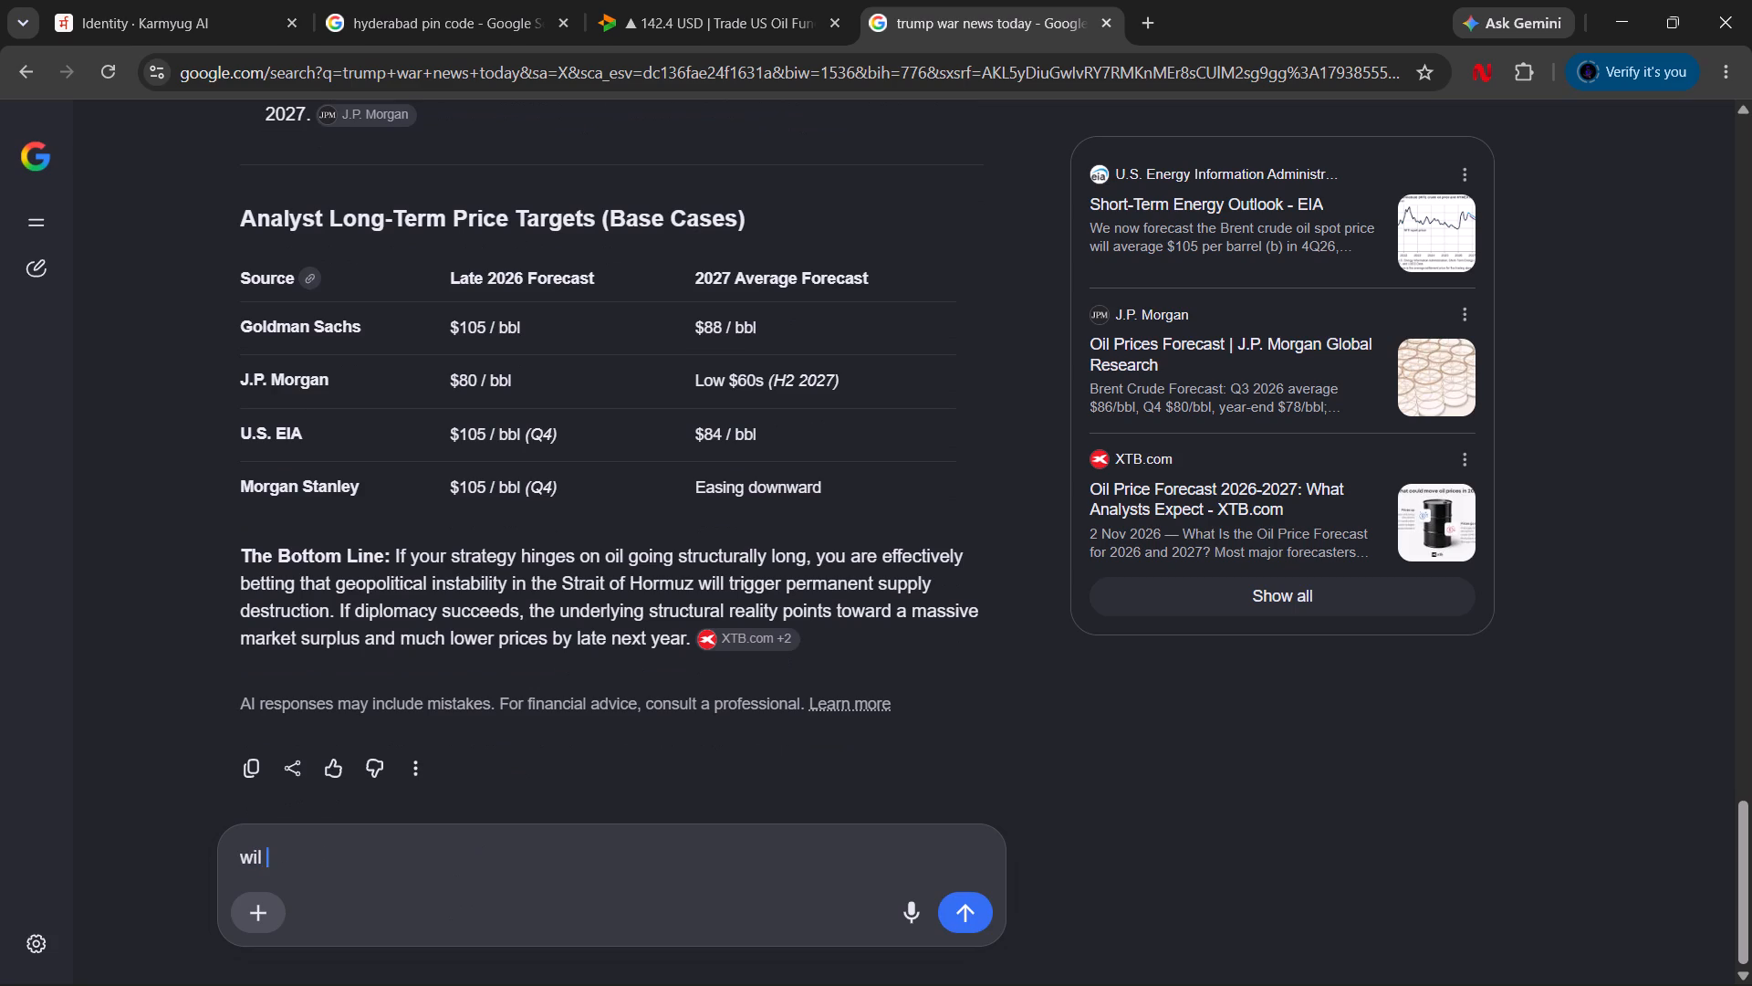
Ask Google AI Mode "will the war on iran continues after the fall in local elections by trump".
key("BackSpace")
type("l the")
key("space")
type("war on iran")
key("space")
type("continues after the")
key("space")
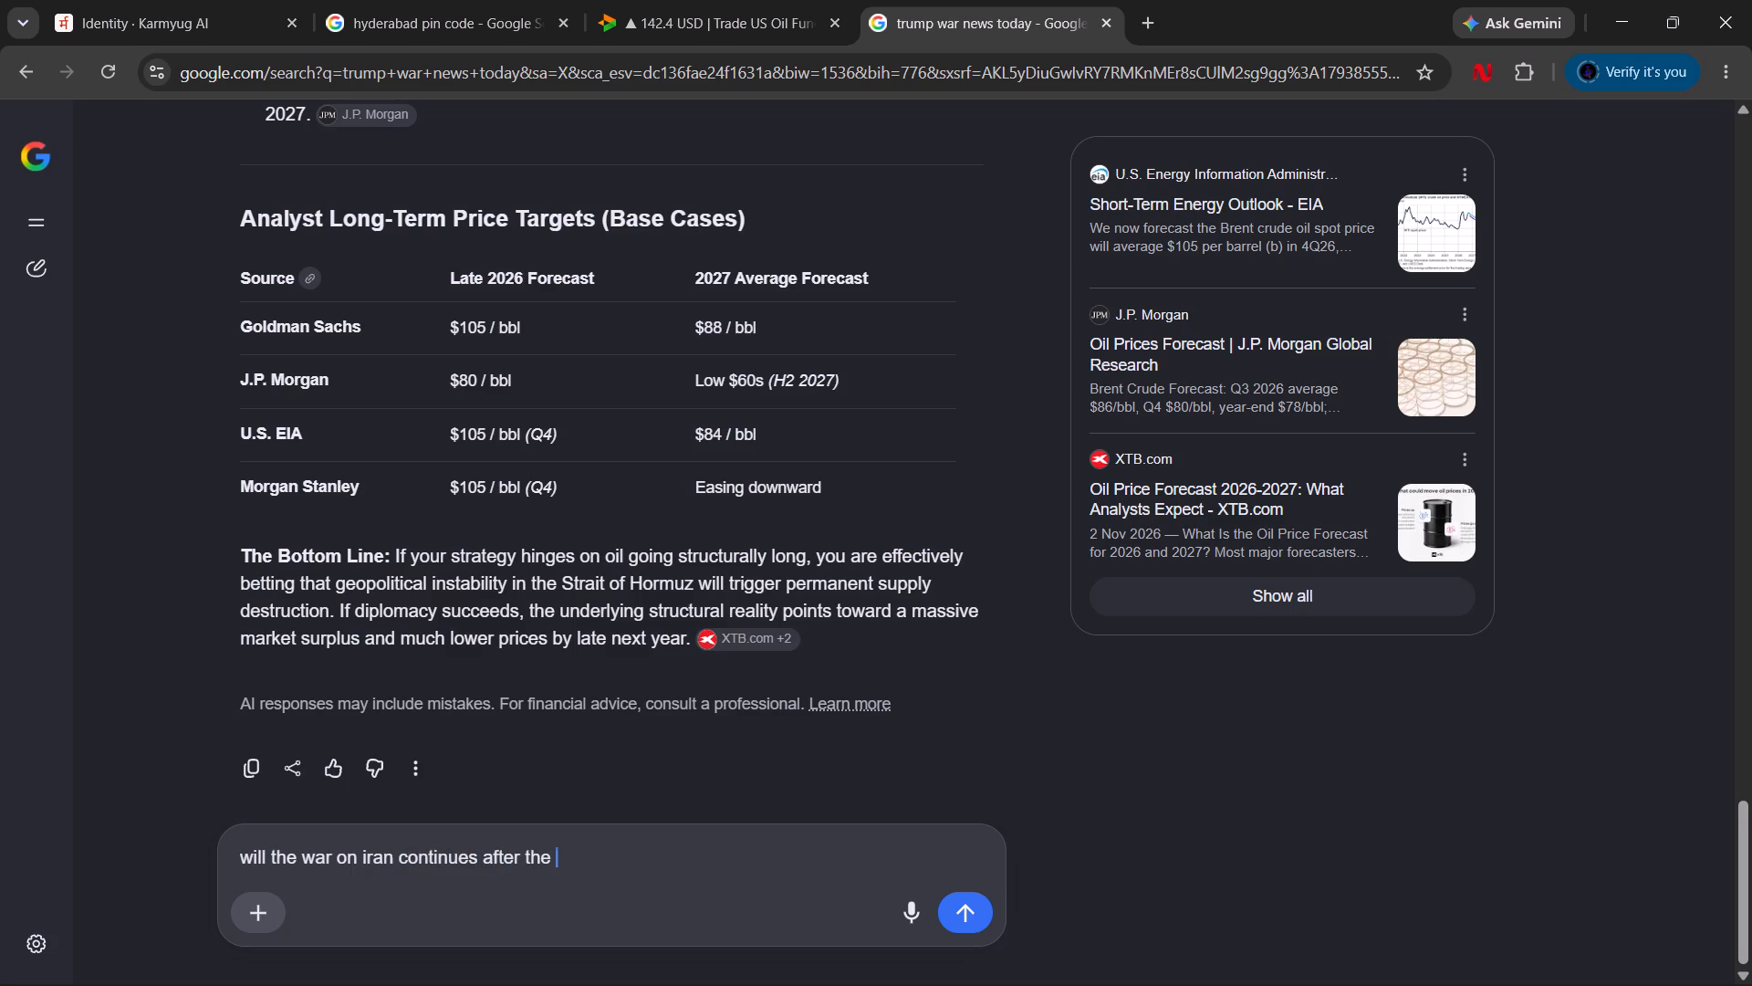
type("fall in lo")
type("cal election s")
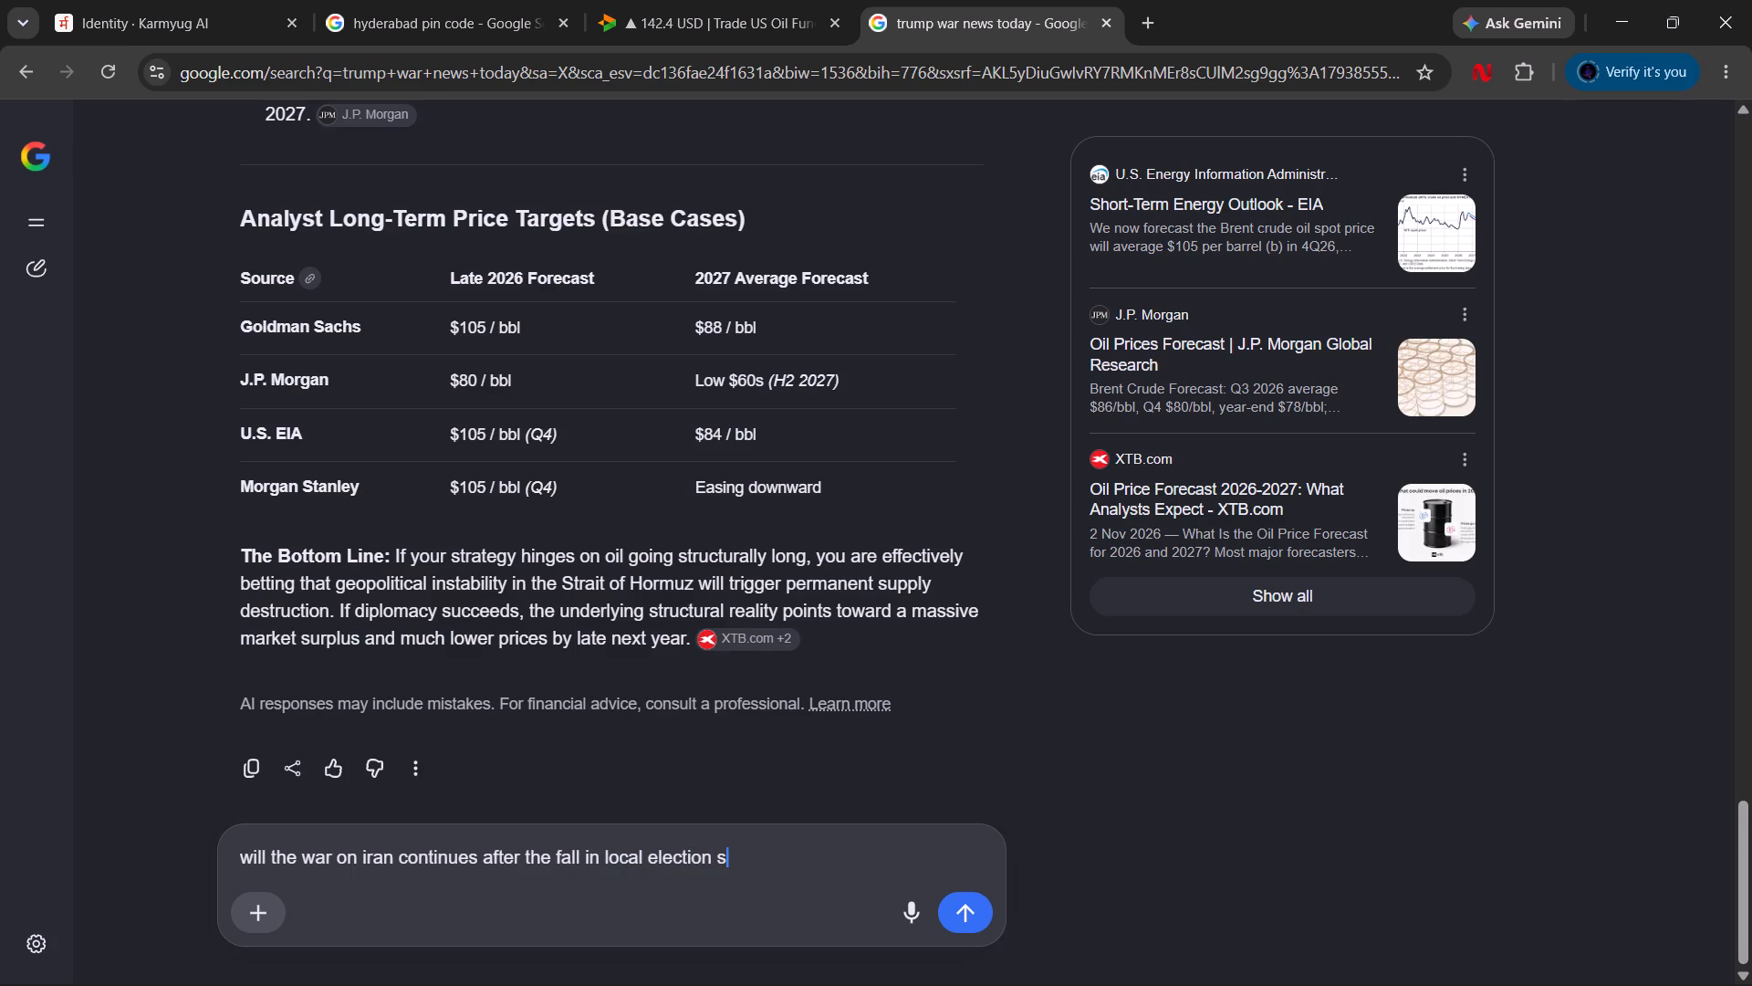
key("BackSpace")
key("BackSpace")
type("s")
key("space")
type("by tu")
key("BackSpace")
type("rump")
key("Return")
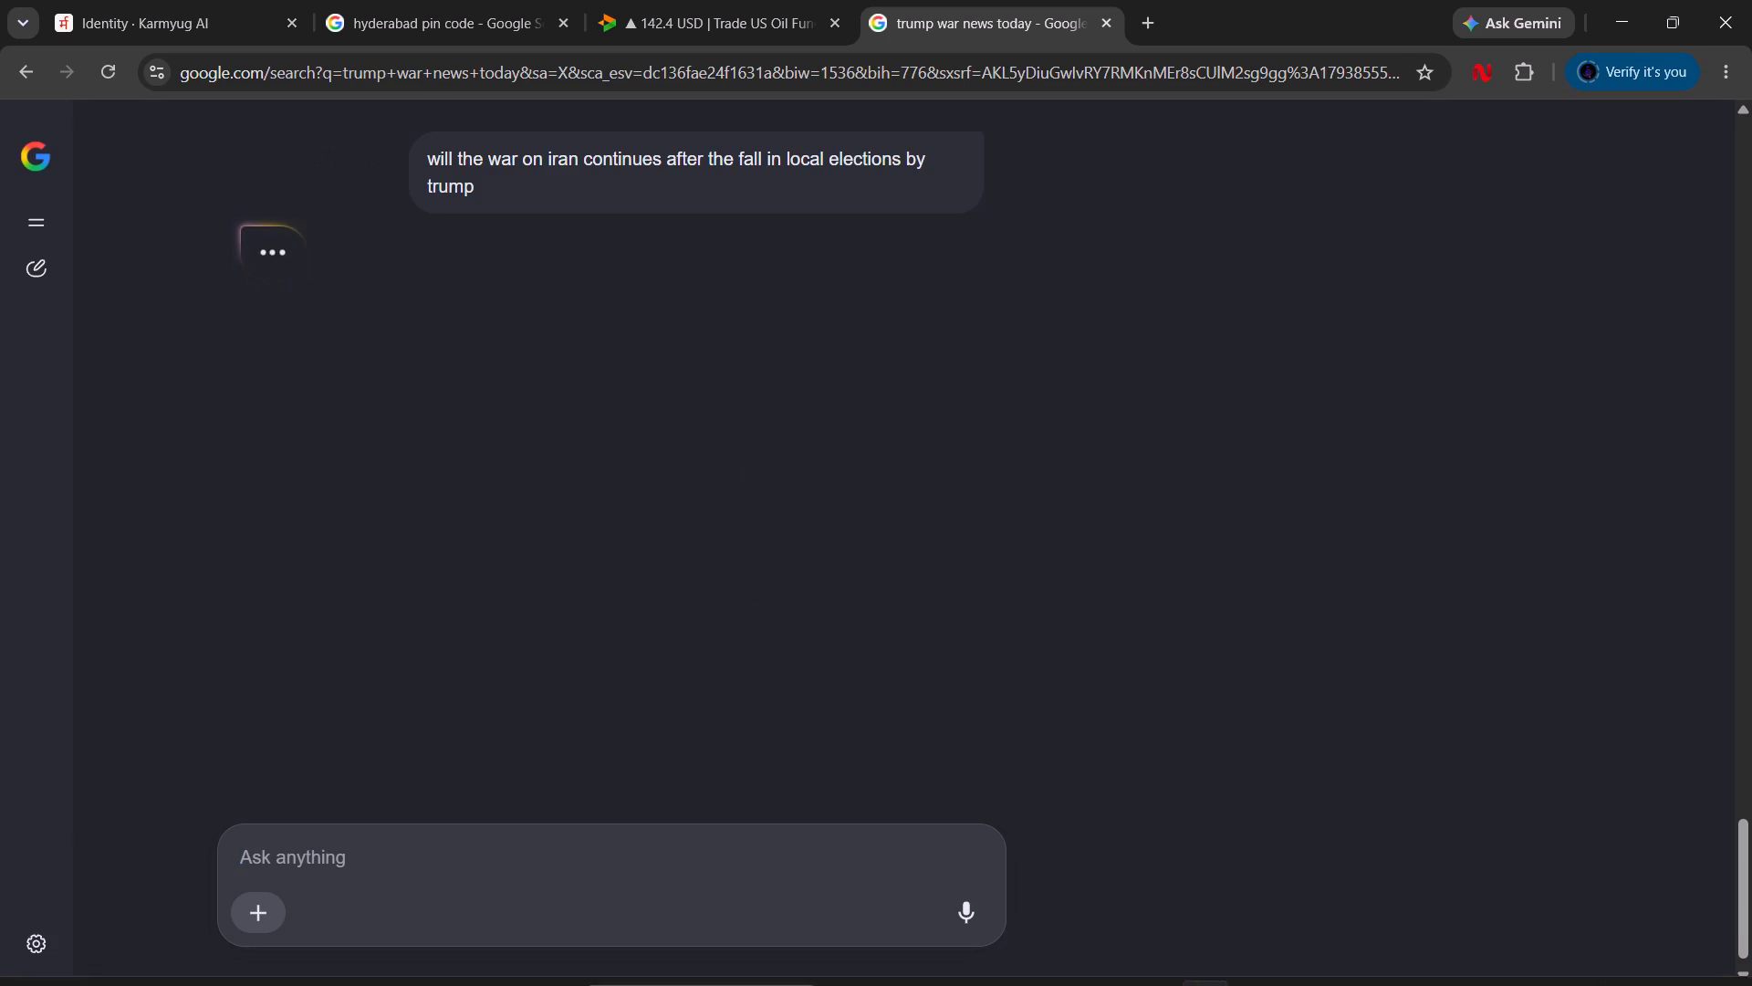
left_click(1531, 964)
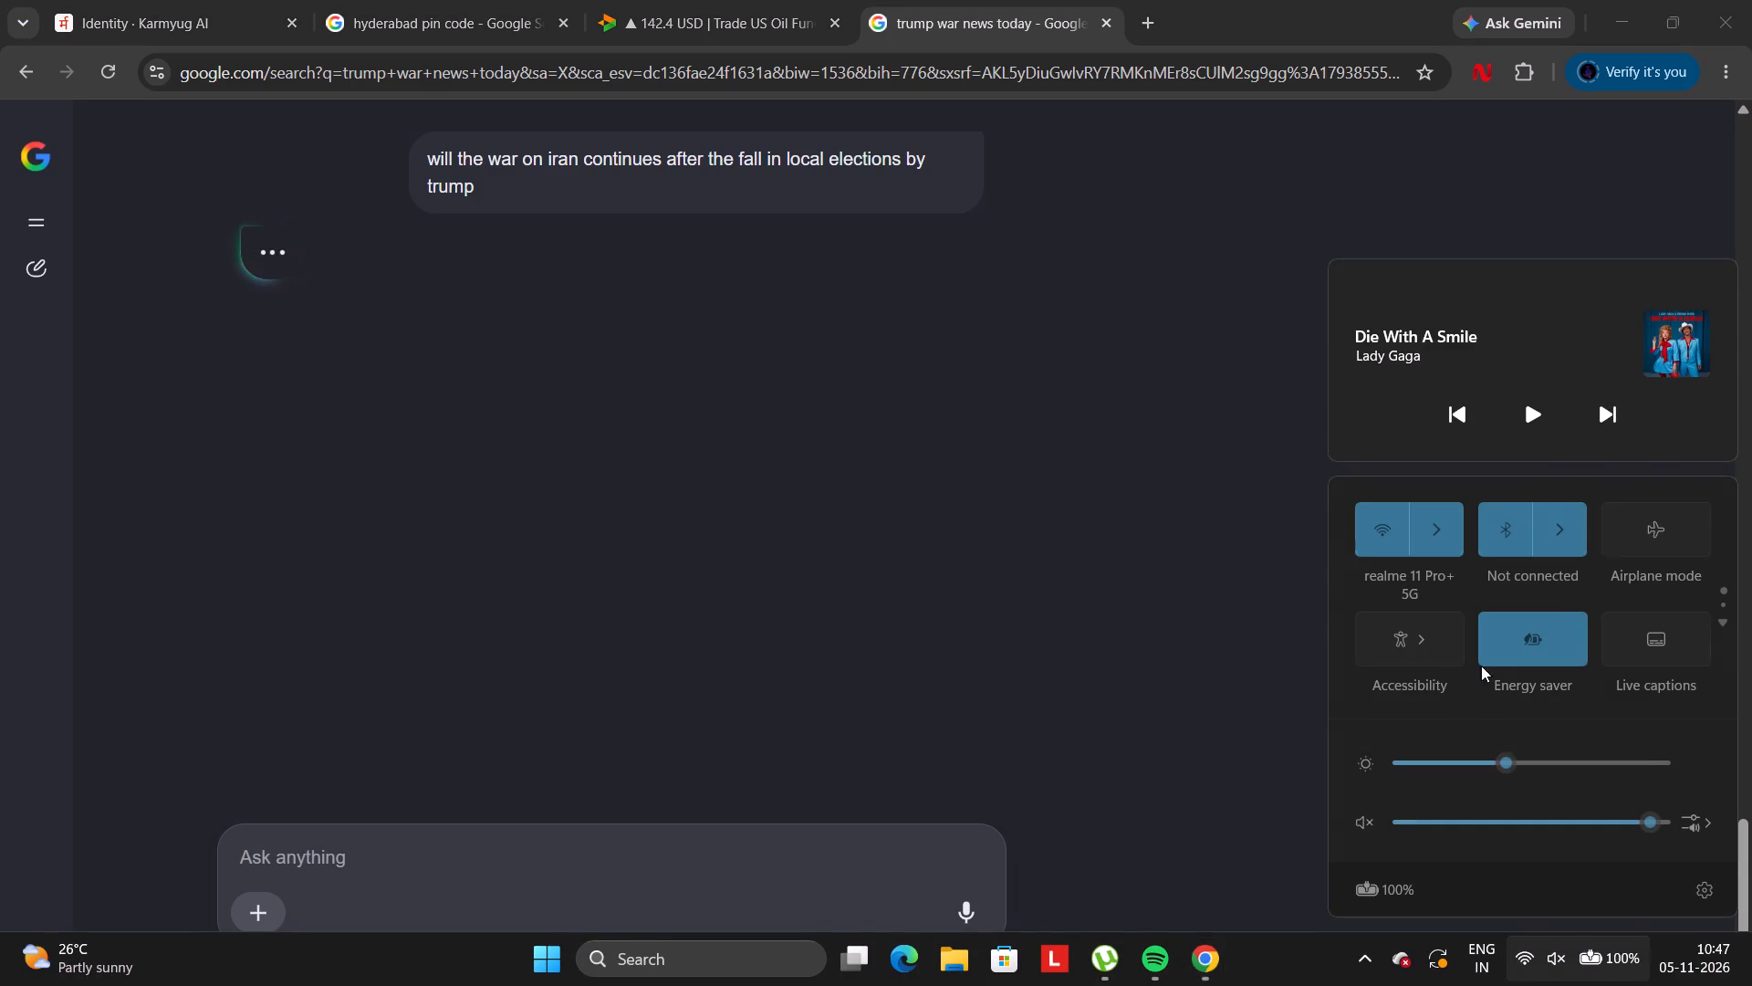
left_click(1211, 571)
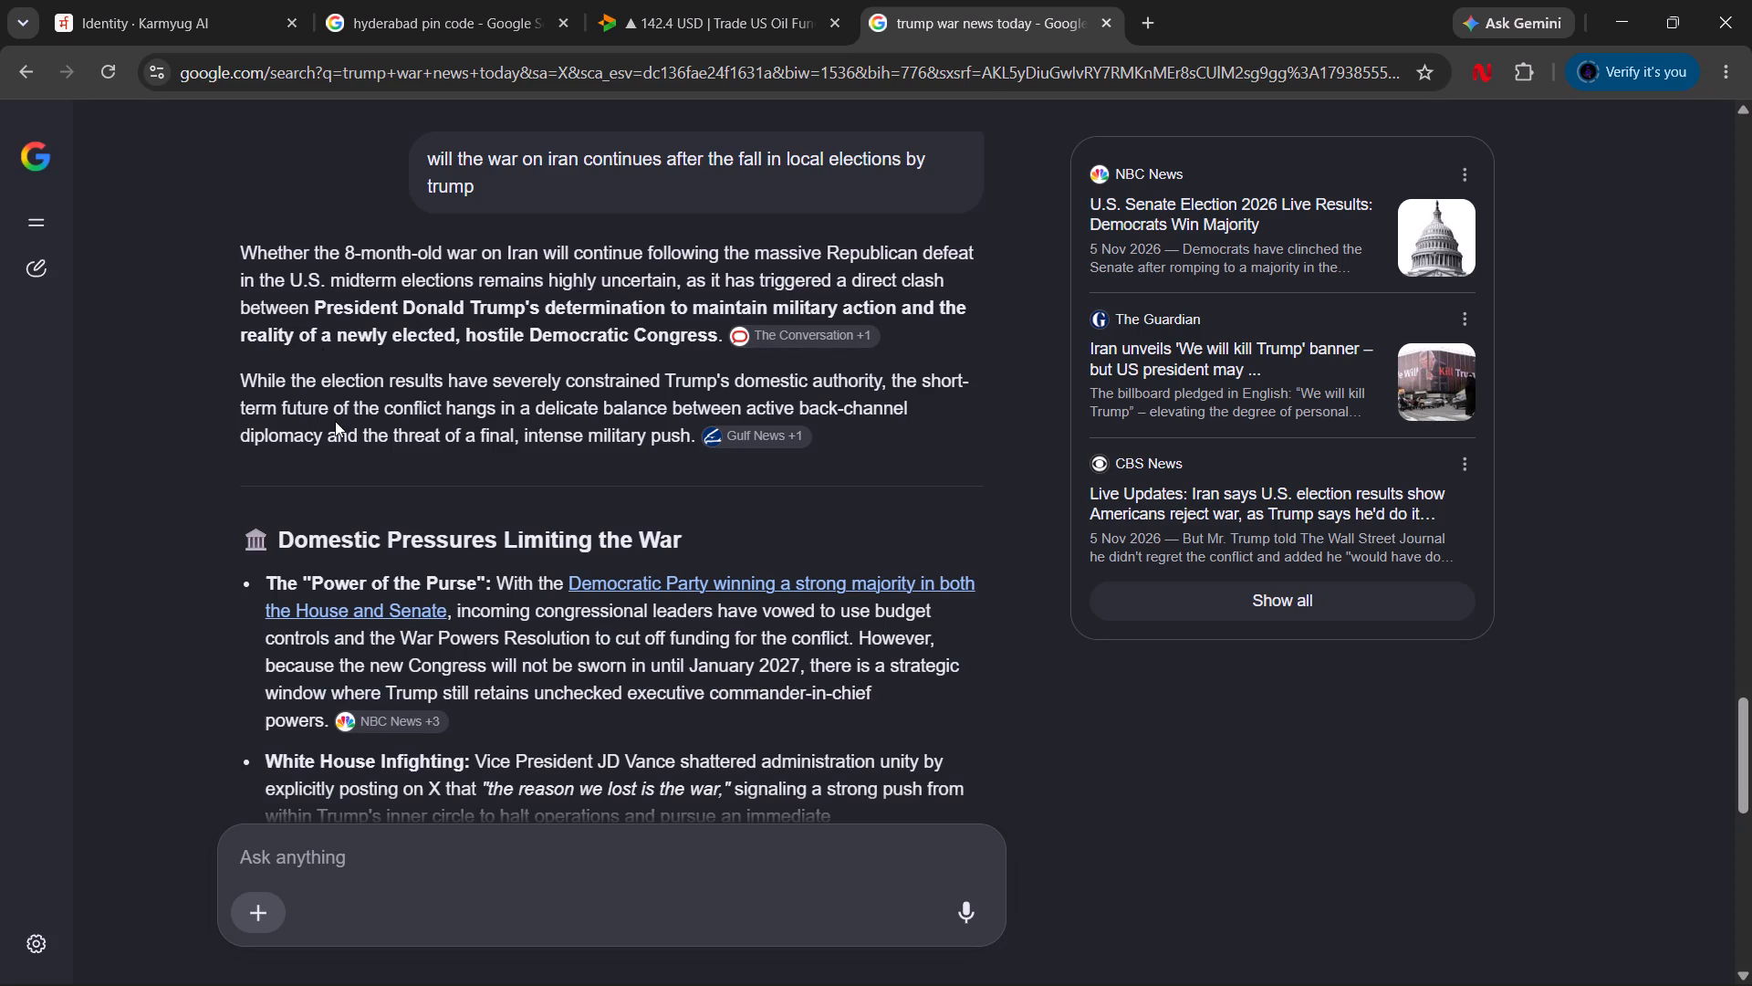
Read the AI Mode answer on whether the Iran war continues, through the domestic pressures limiting the war.
scroll(335, 421, "down", 1)
scroll(412, 376, "down", 1)
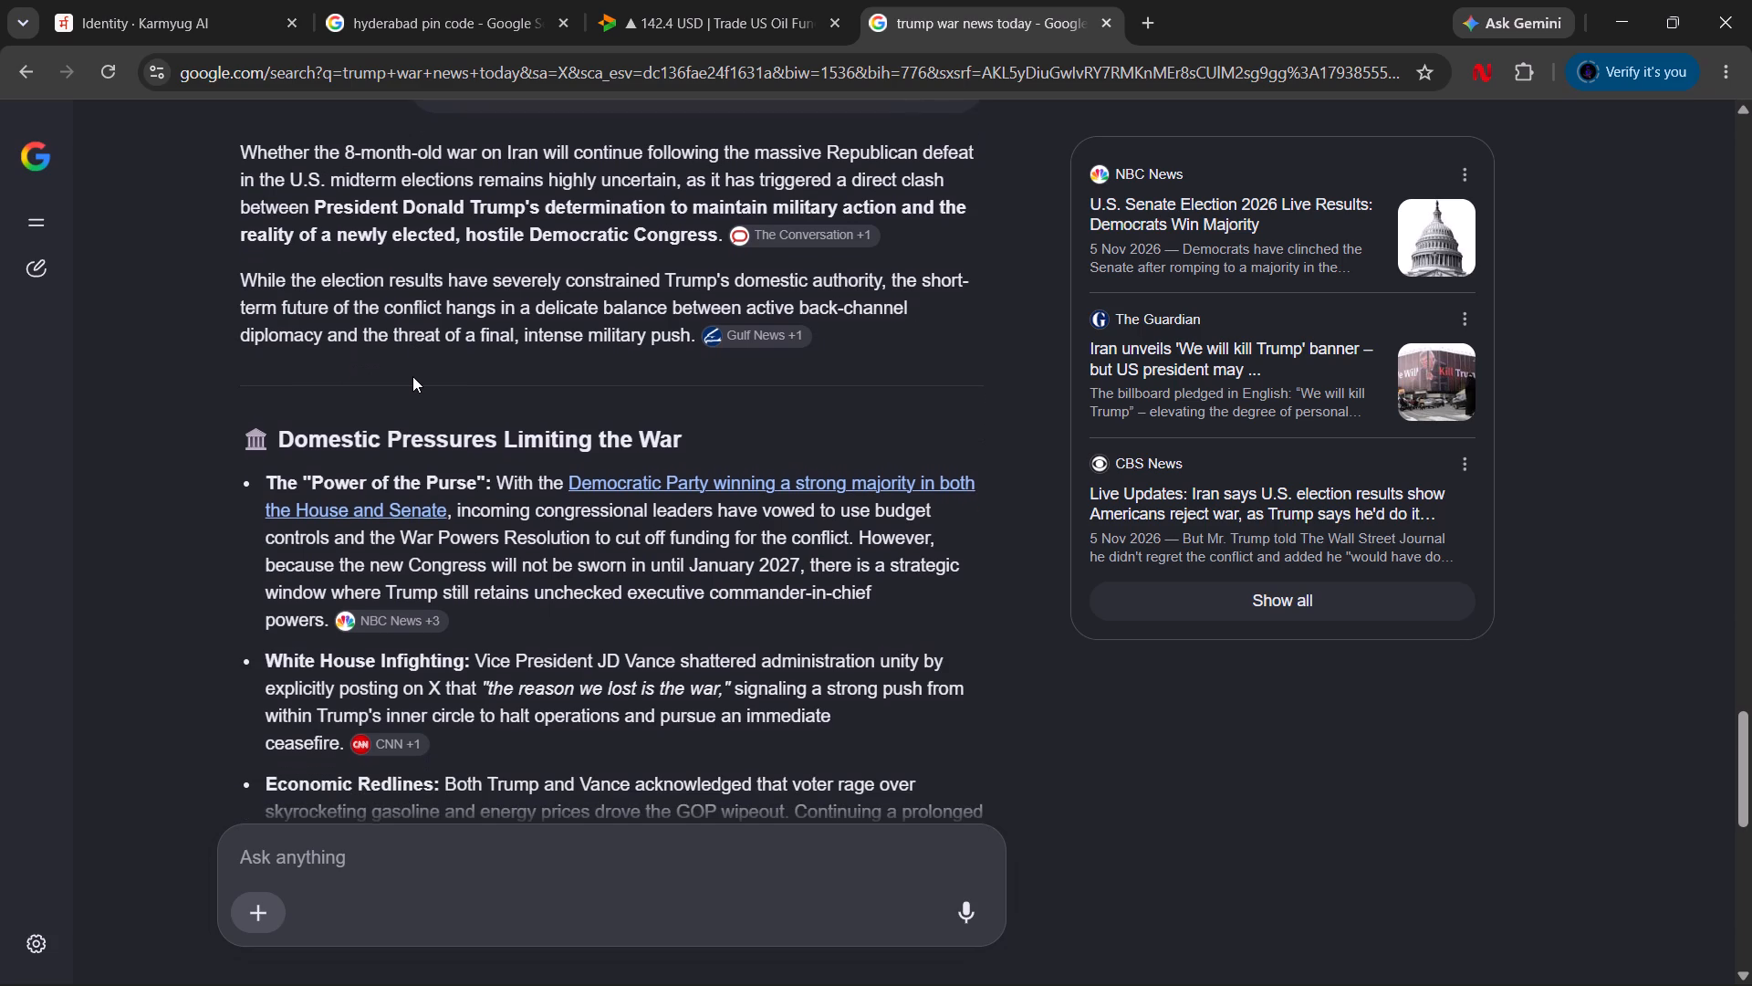
scroll(412, 376, "down", 1)
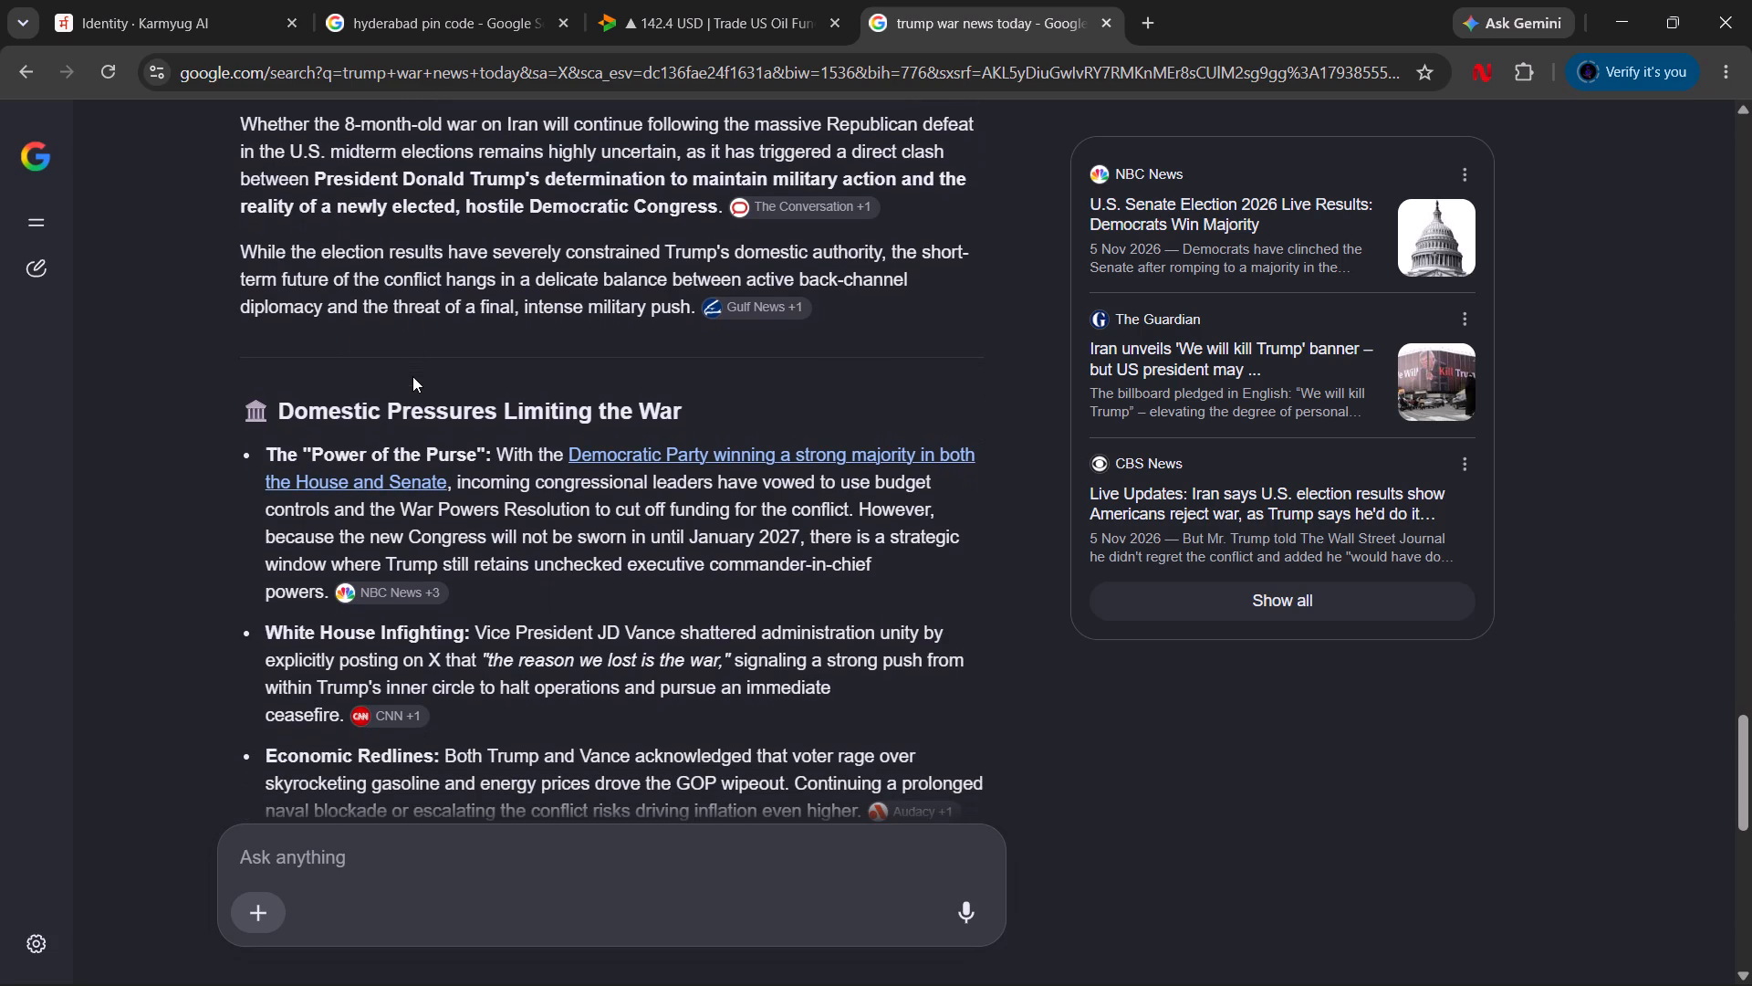
scroll(412, 376, "down", 2)
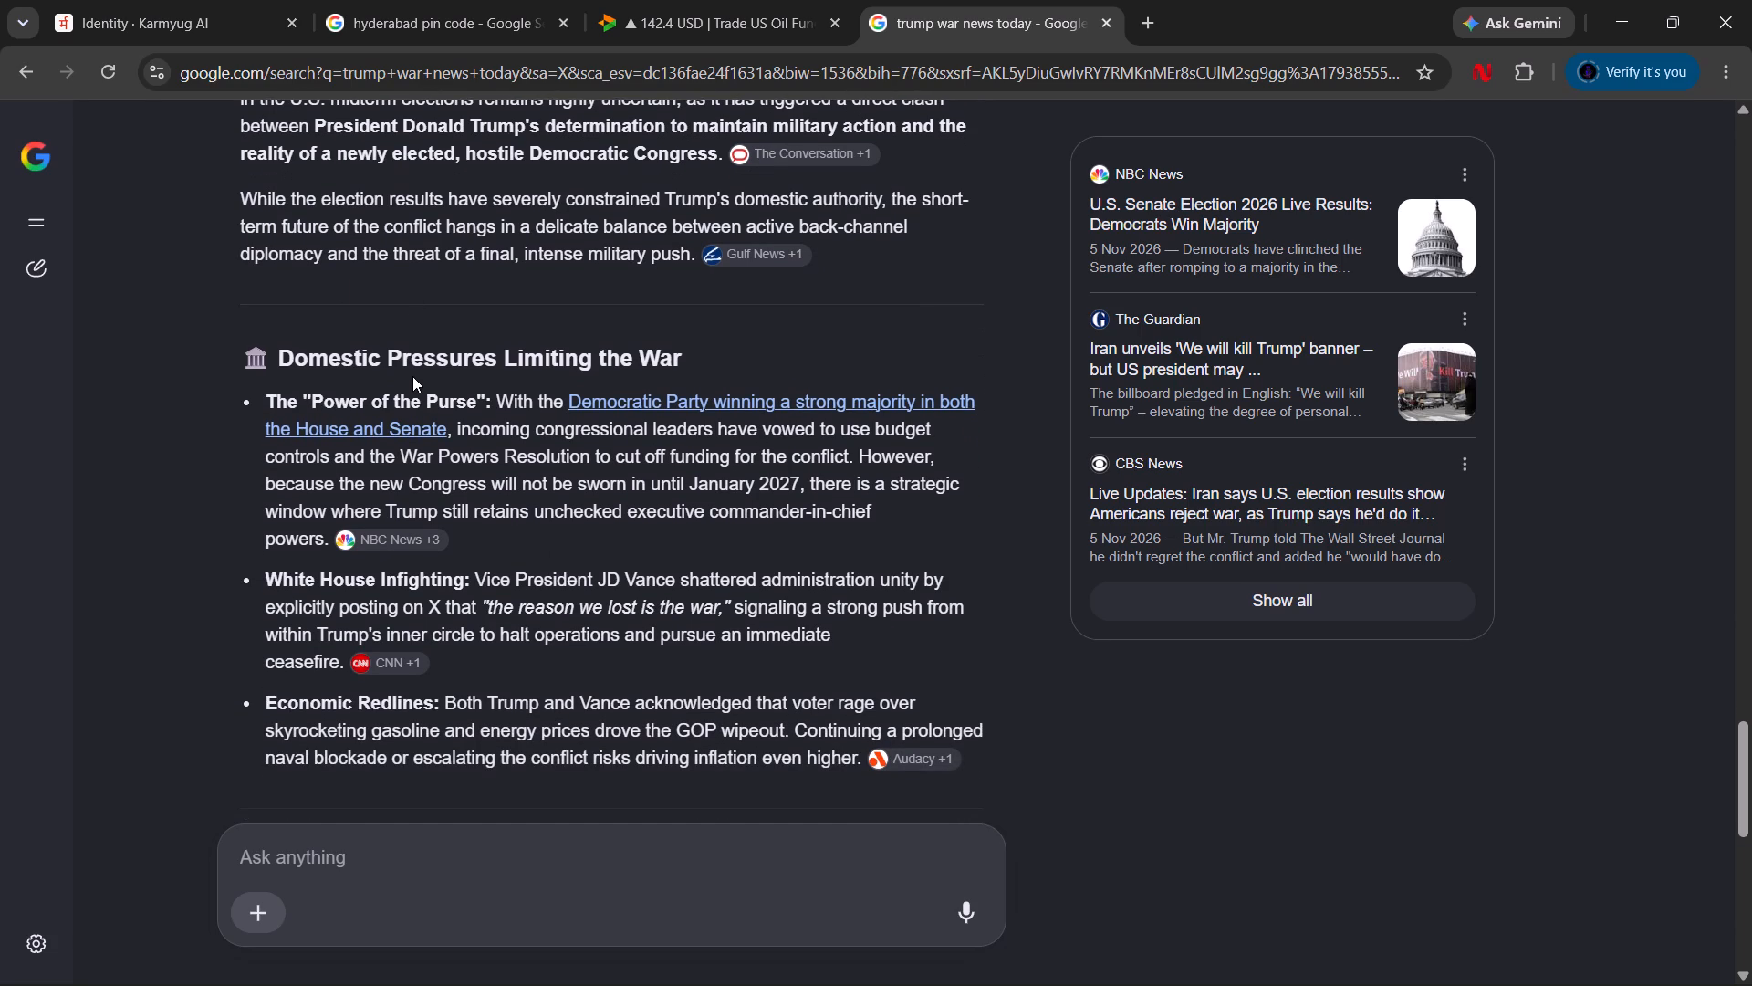
scroll(412, 376, "down", 1)
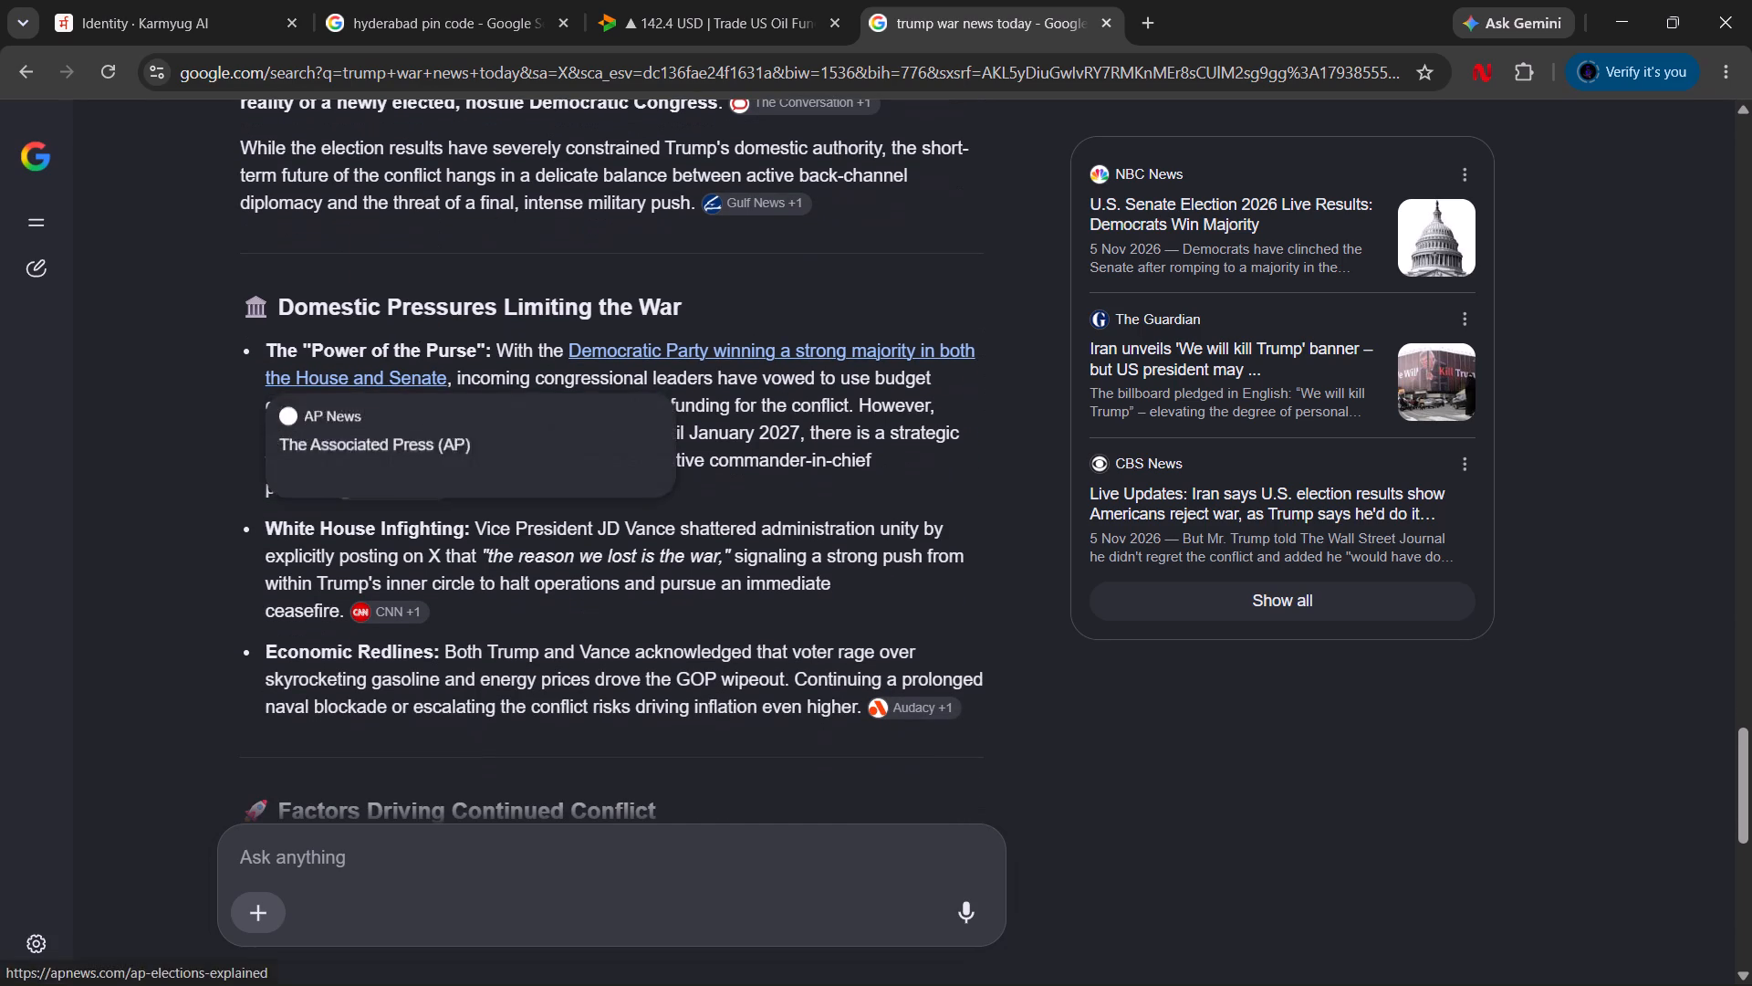
Switch to Delta Exchange and set the OILUSD mark price chart to the 4h interval.
left_click(695, 31)
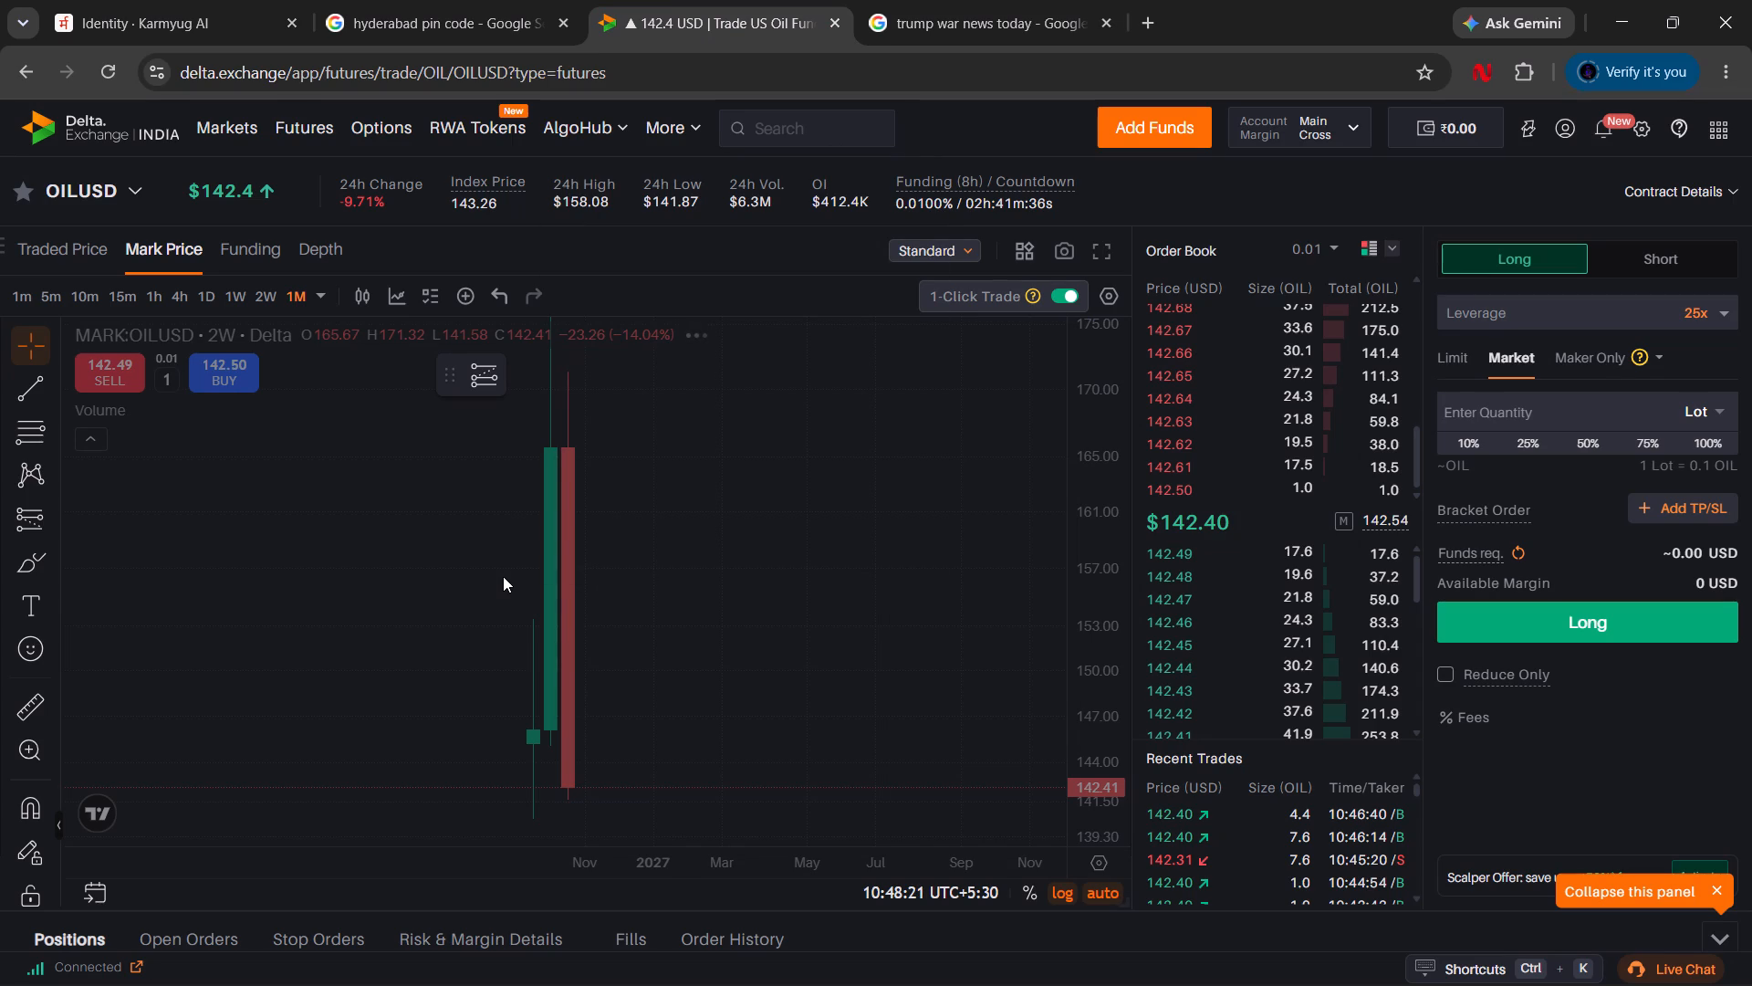
left_click(179, 291)
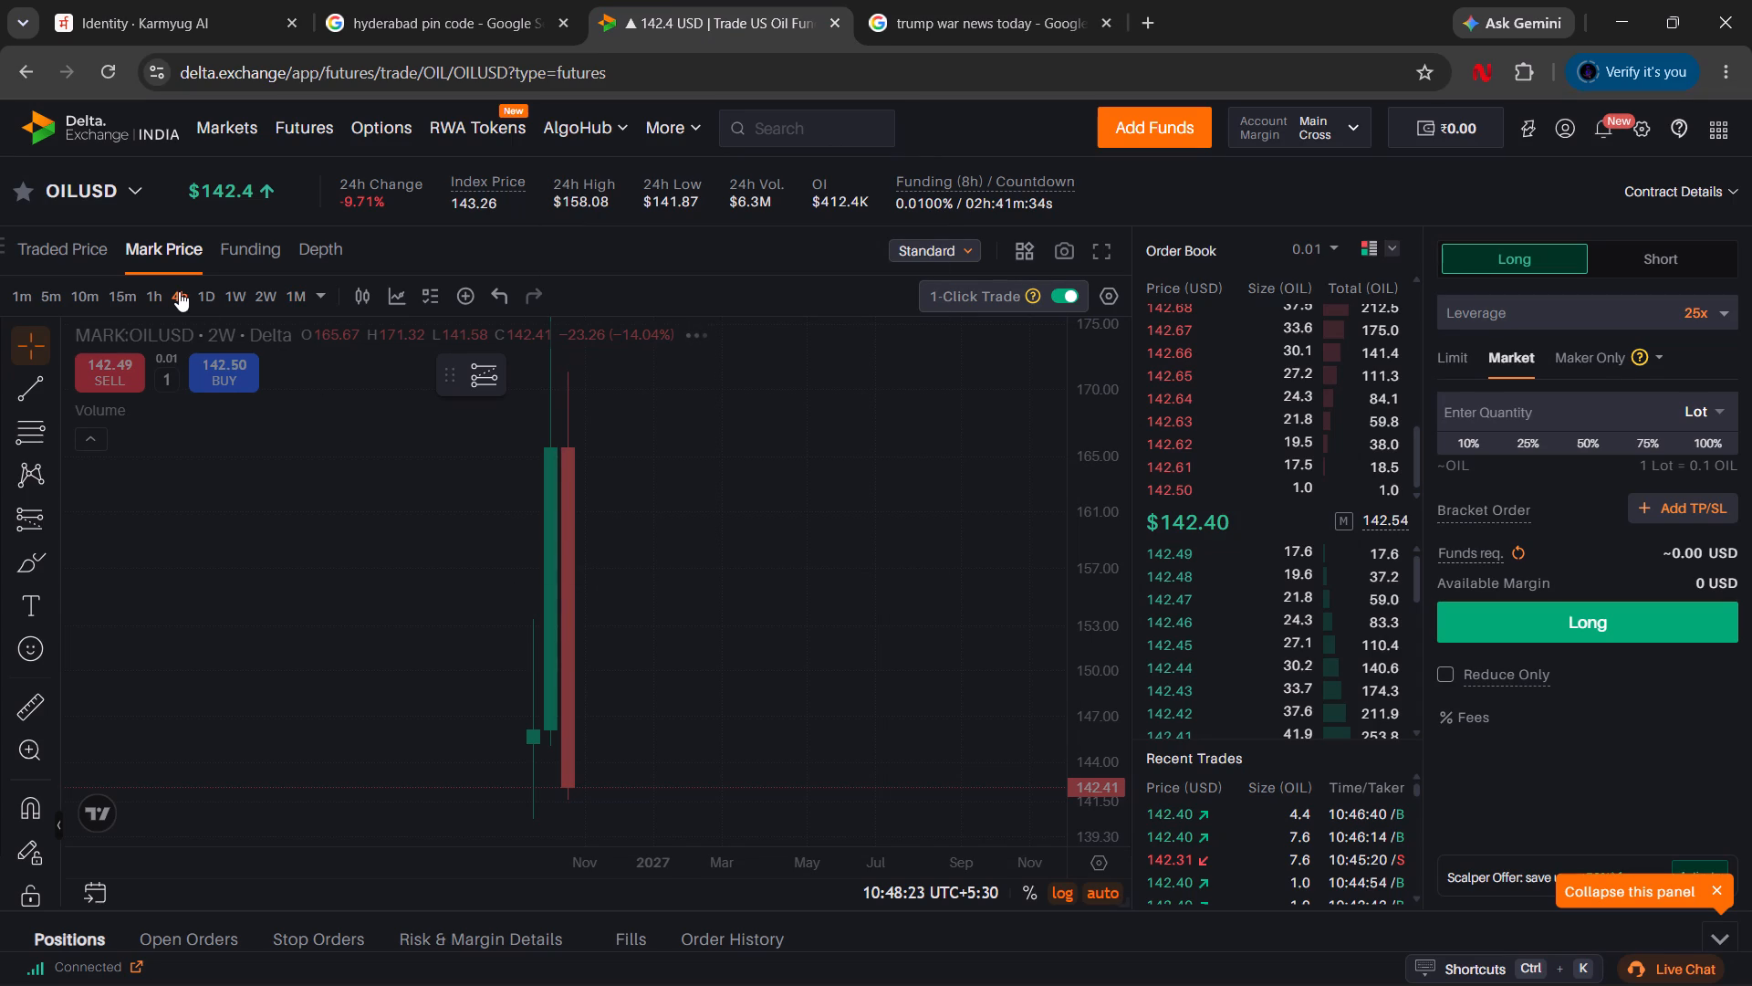
double_click(179, 291)
Reload the OILUSD futures trading page on Delta Exchange, retrying while it is still loading.
right_click(326, 292)
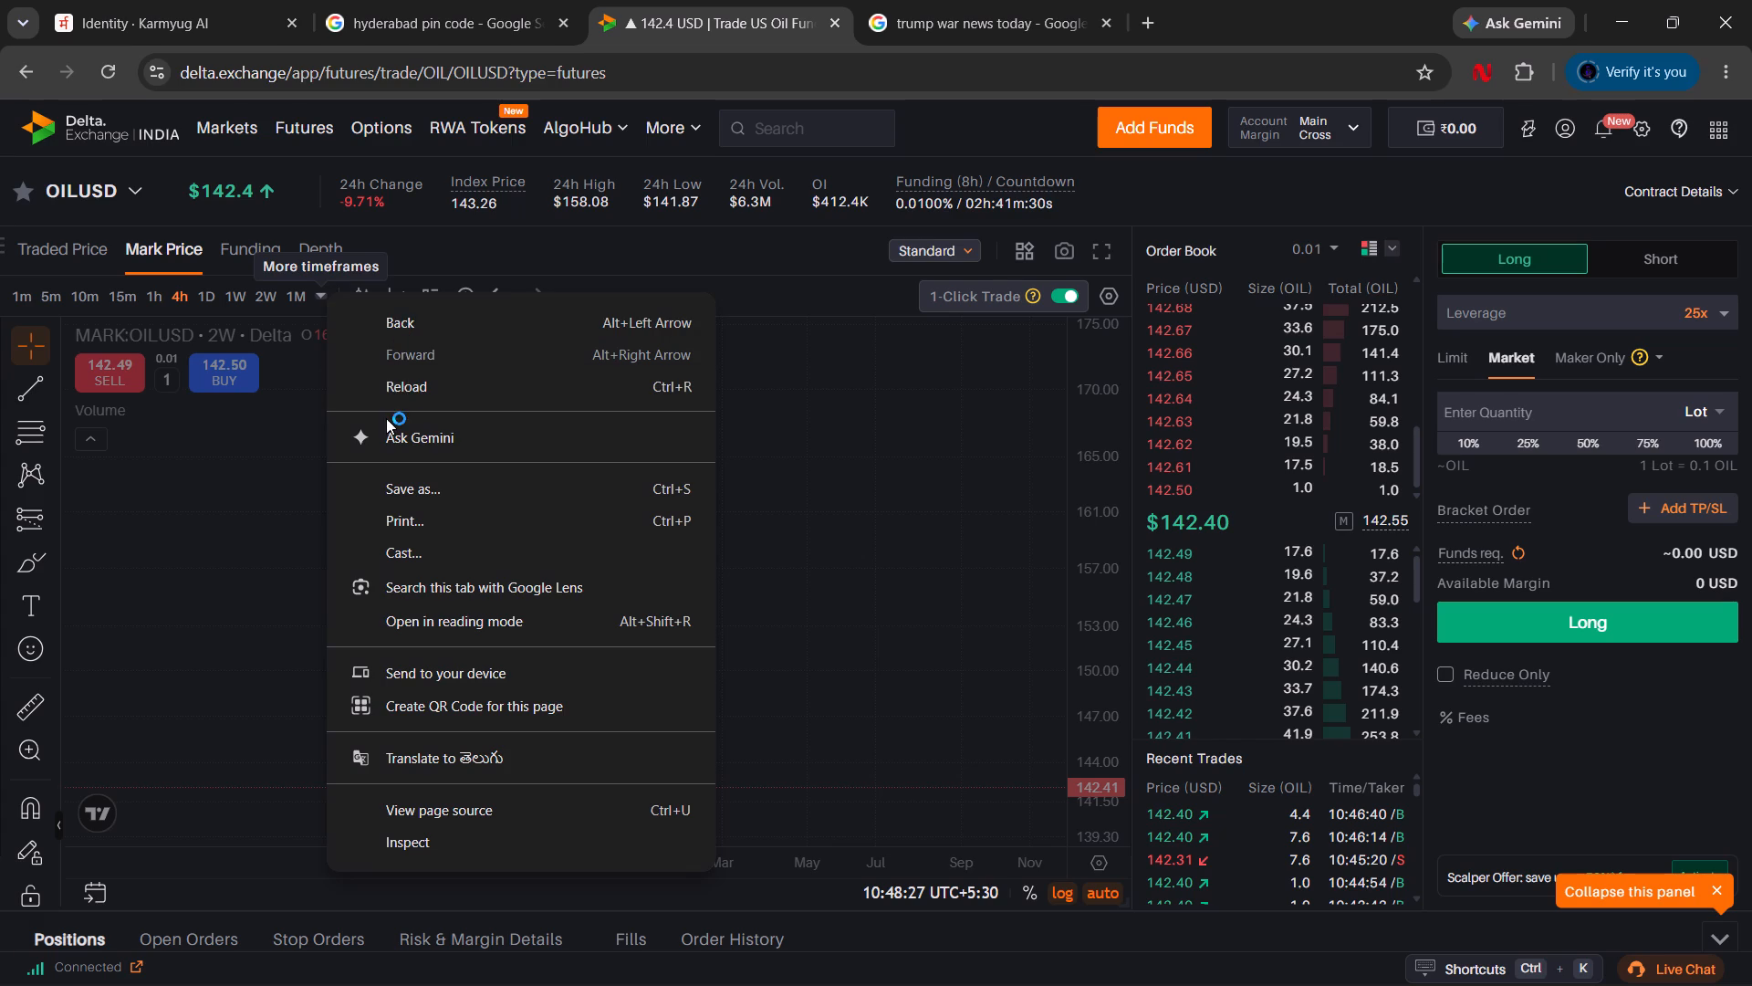
left_click(394, 395)
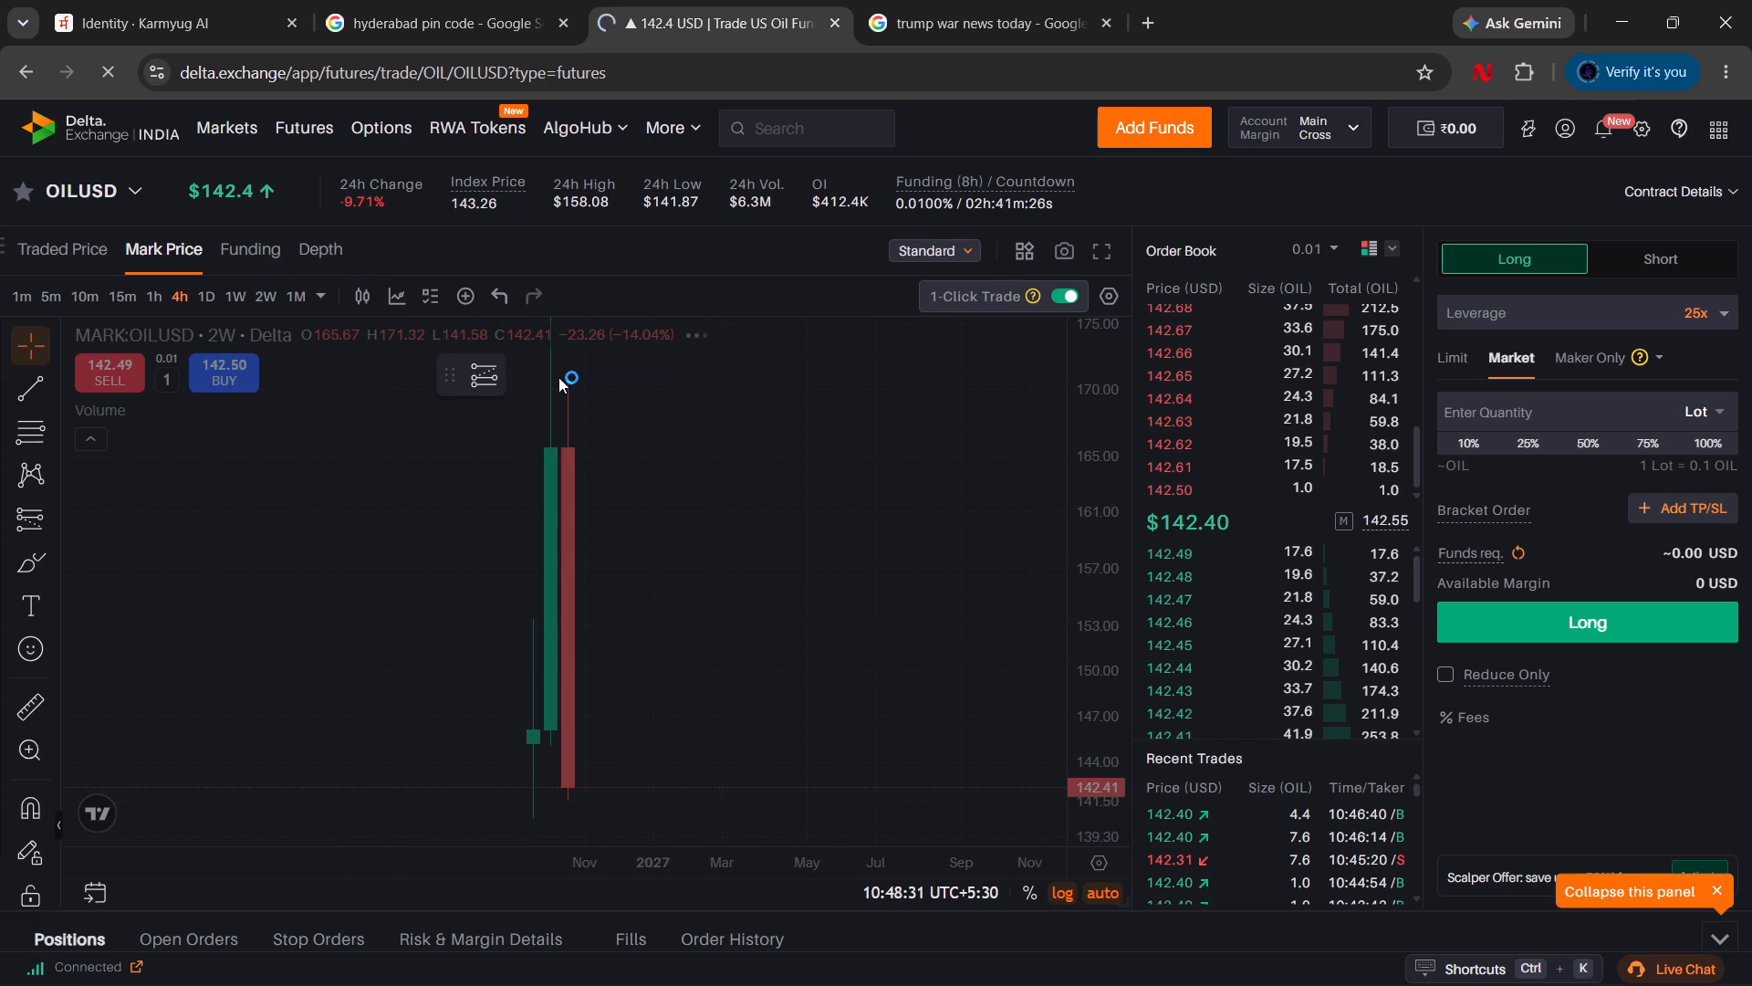
left_click(558, 377)
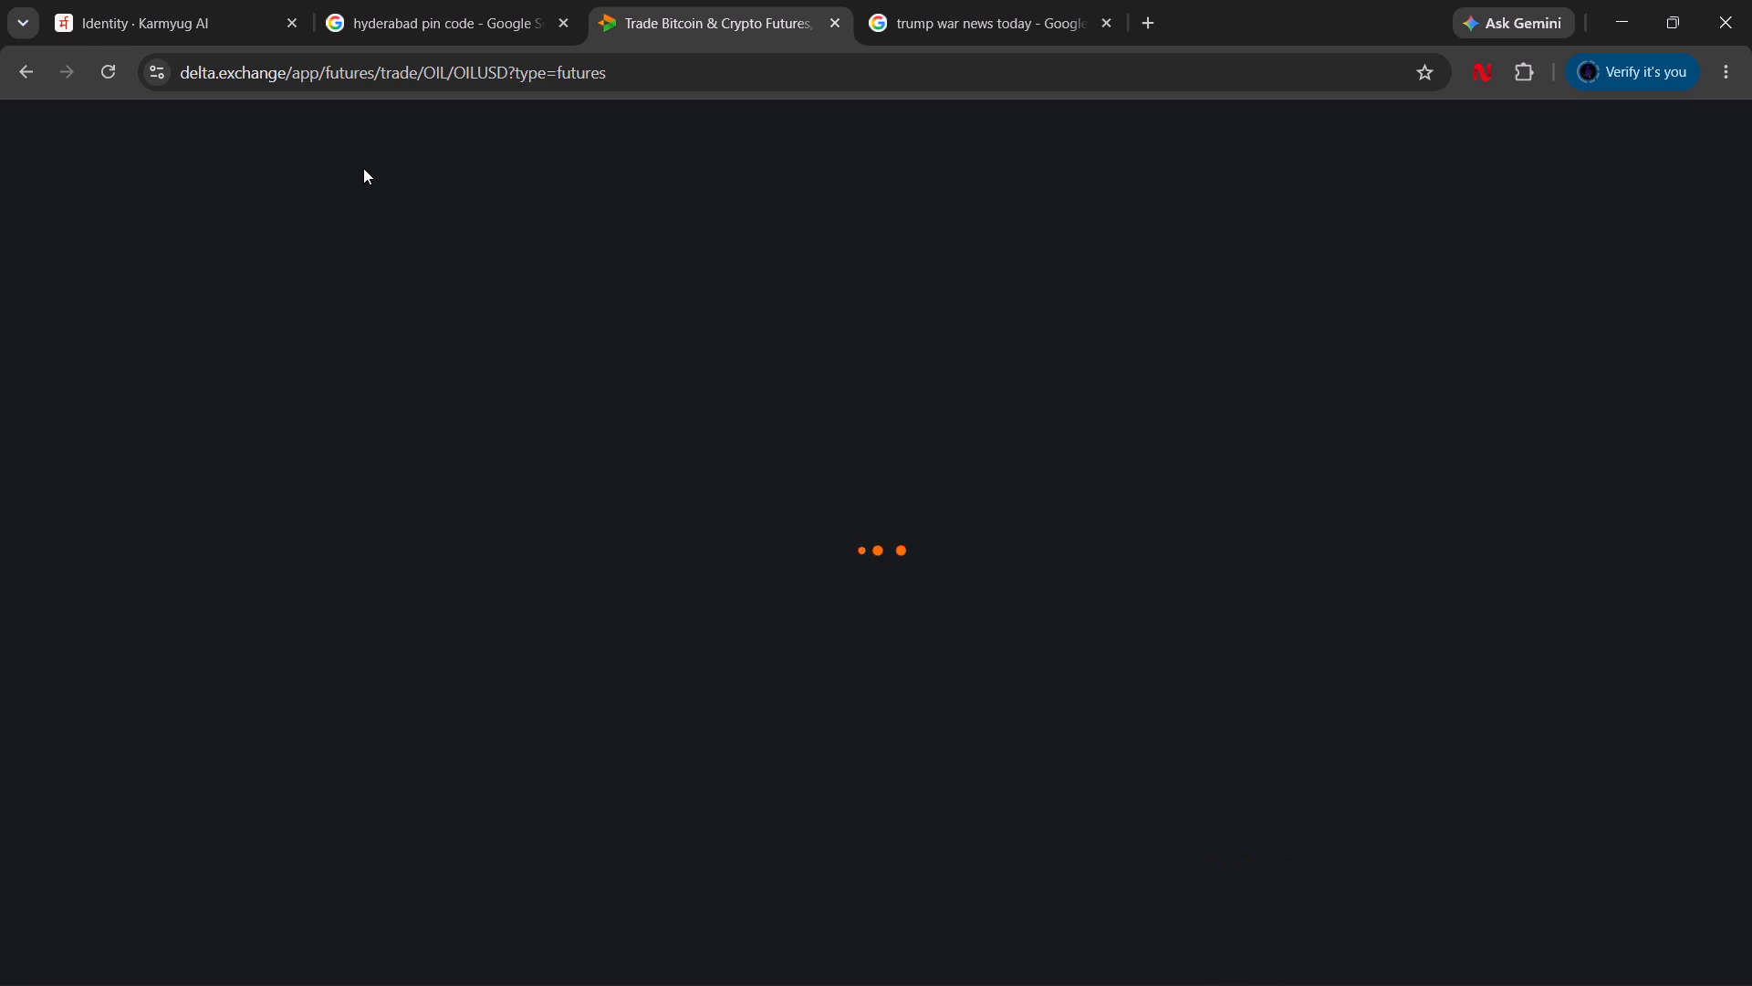
left_click(123, 85)
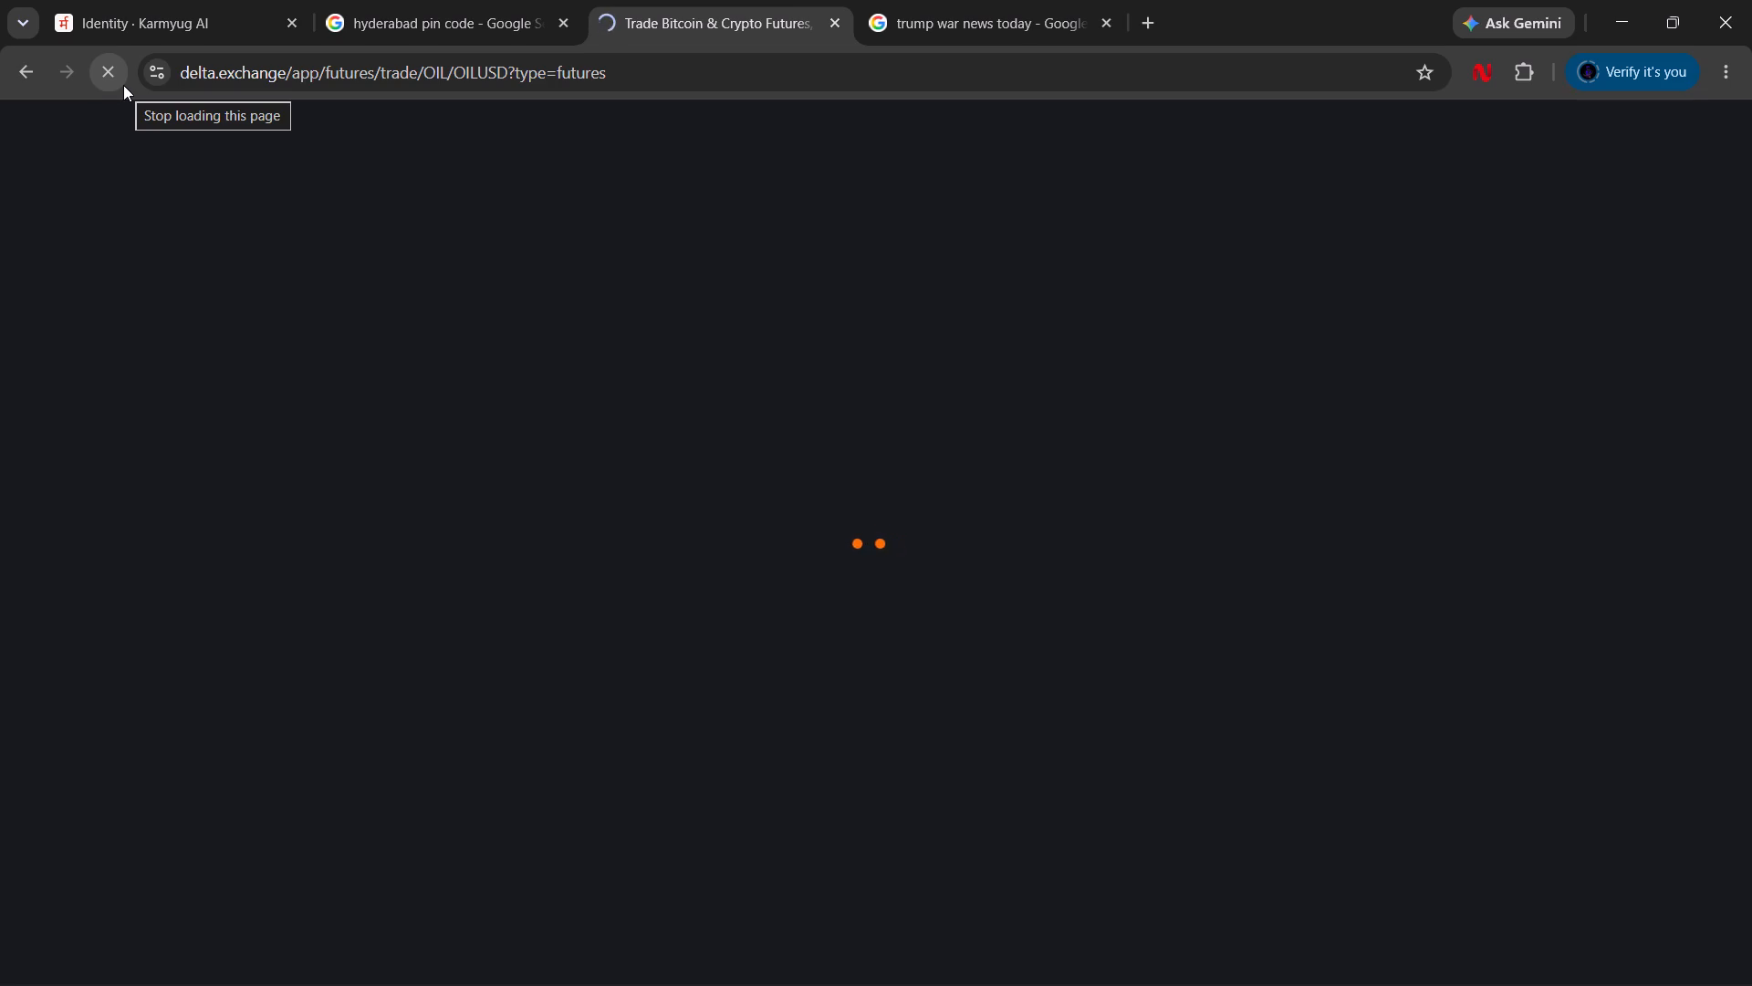
double_click(123, 85)
double_click(123, 85)
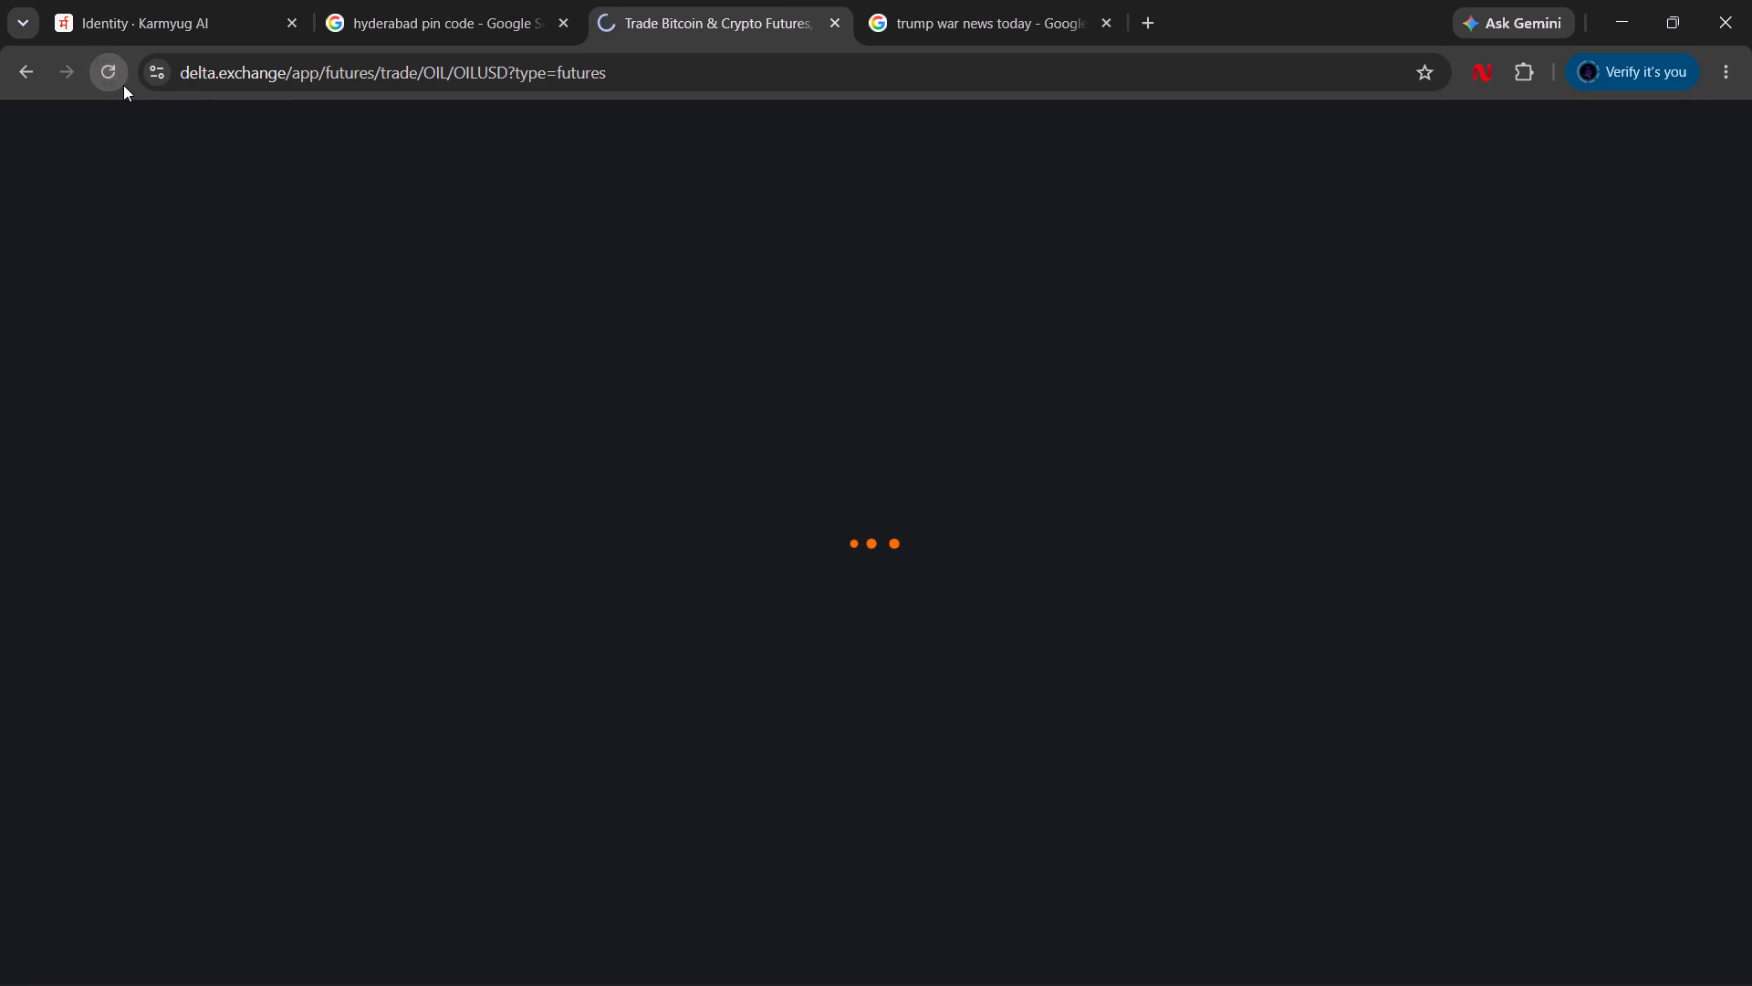
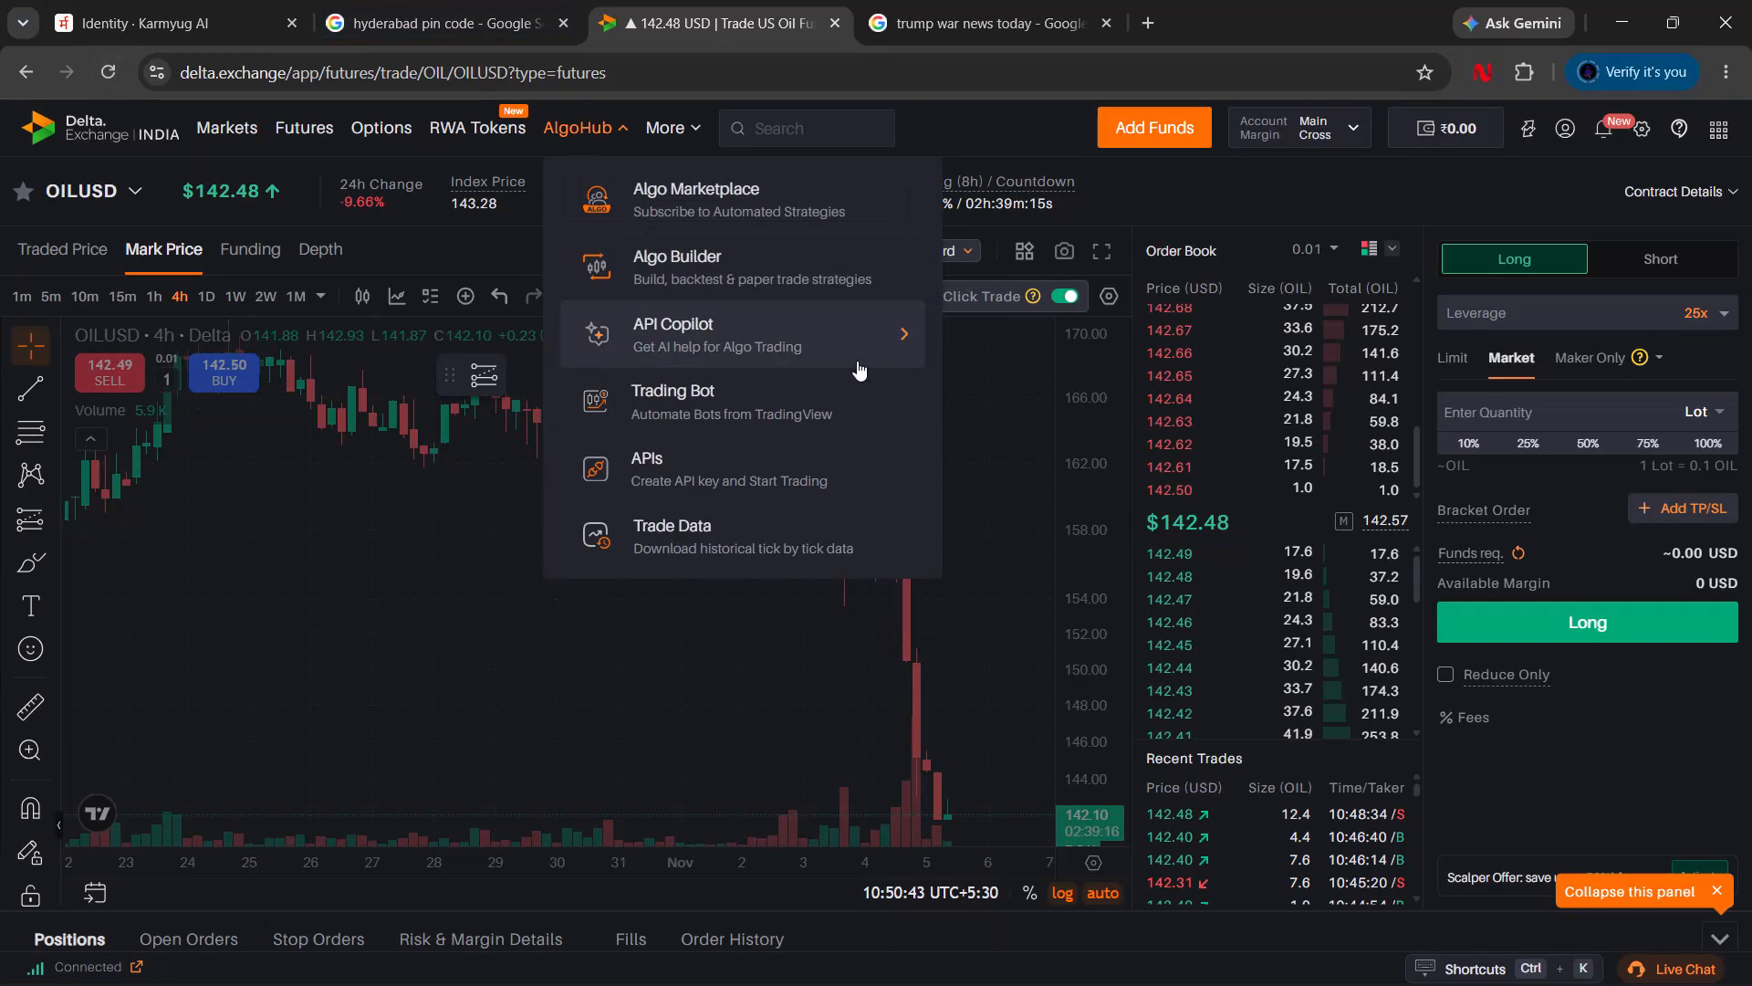
Set the OILUSD mark price chart to the 1D interval and examine its daily candles.
left_click(931, 370)
left_click(963, 371)
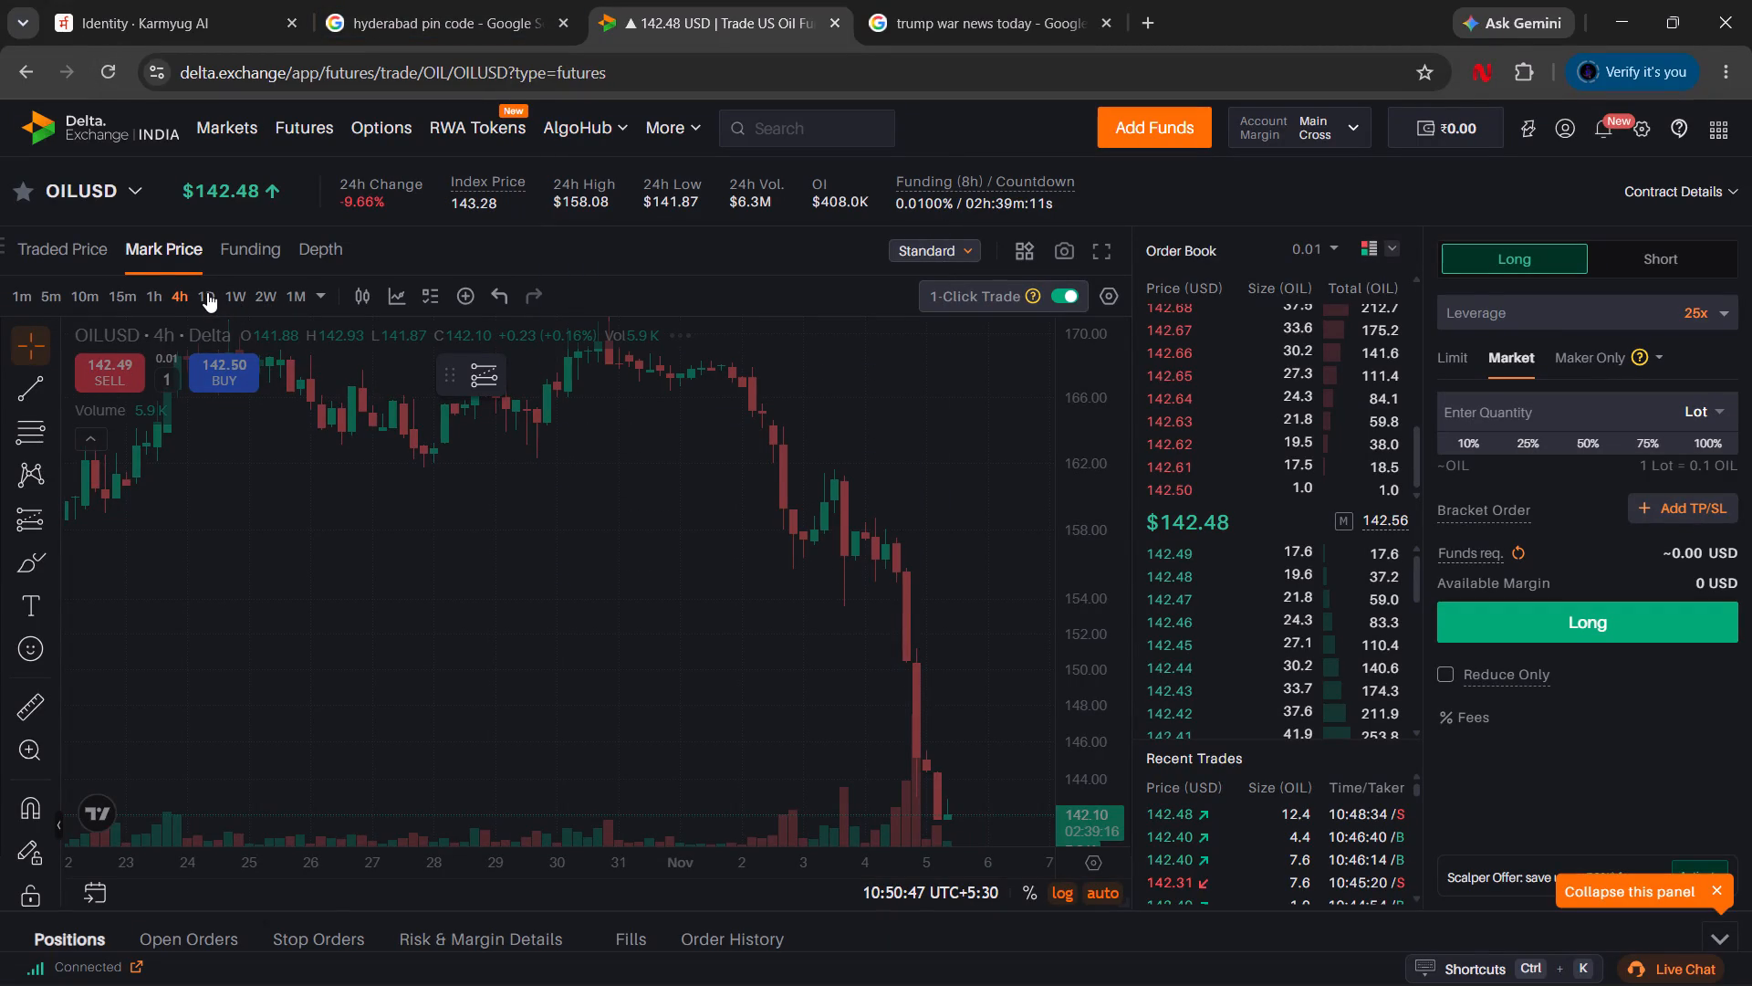
left_click(207, 292)
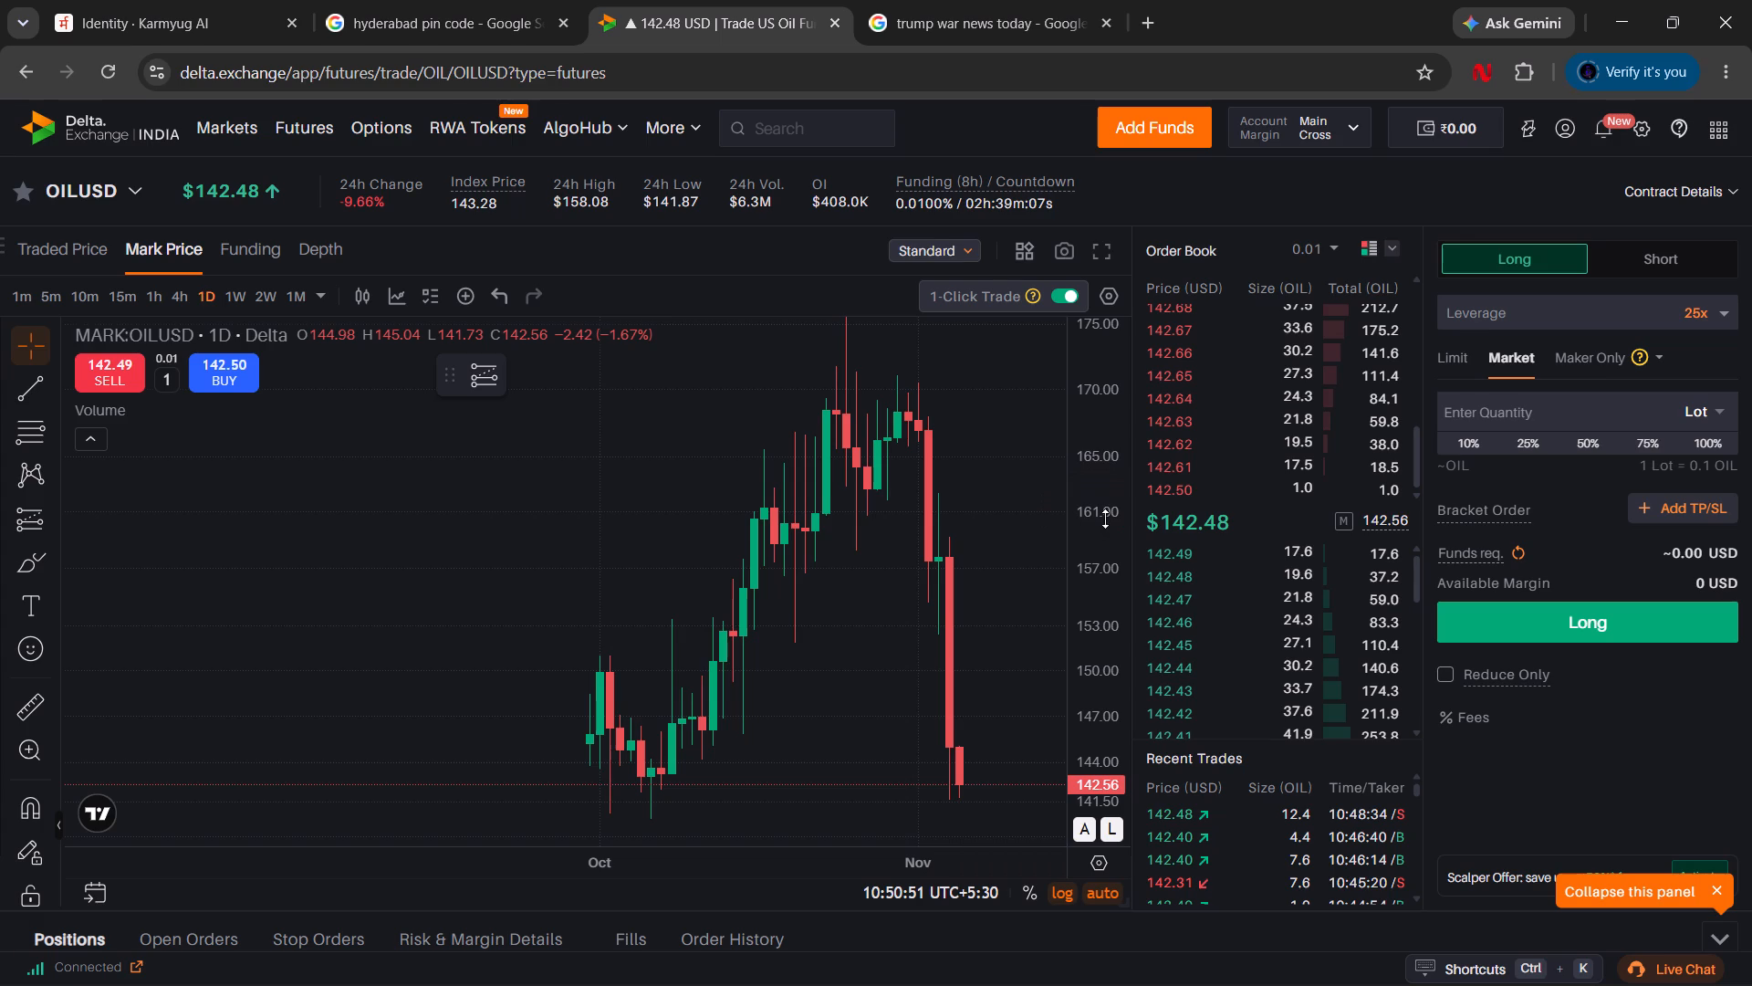
left_click_drag(1105, 519, 1066, 678)
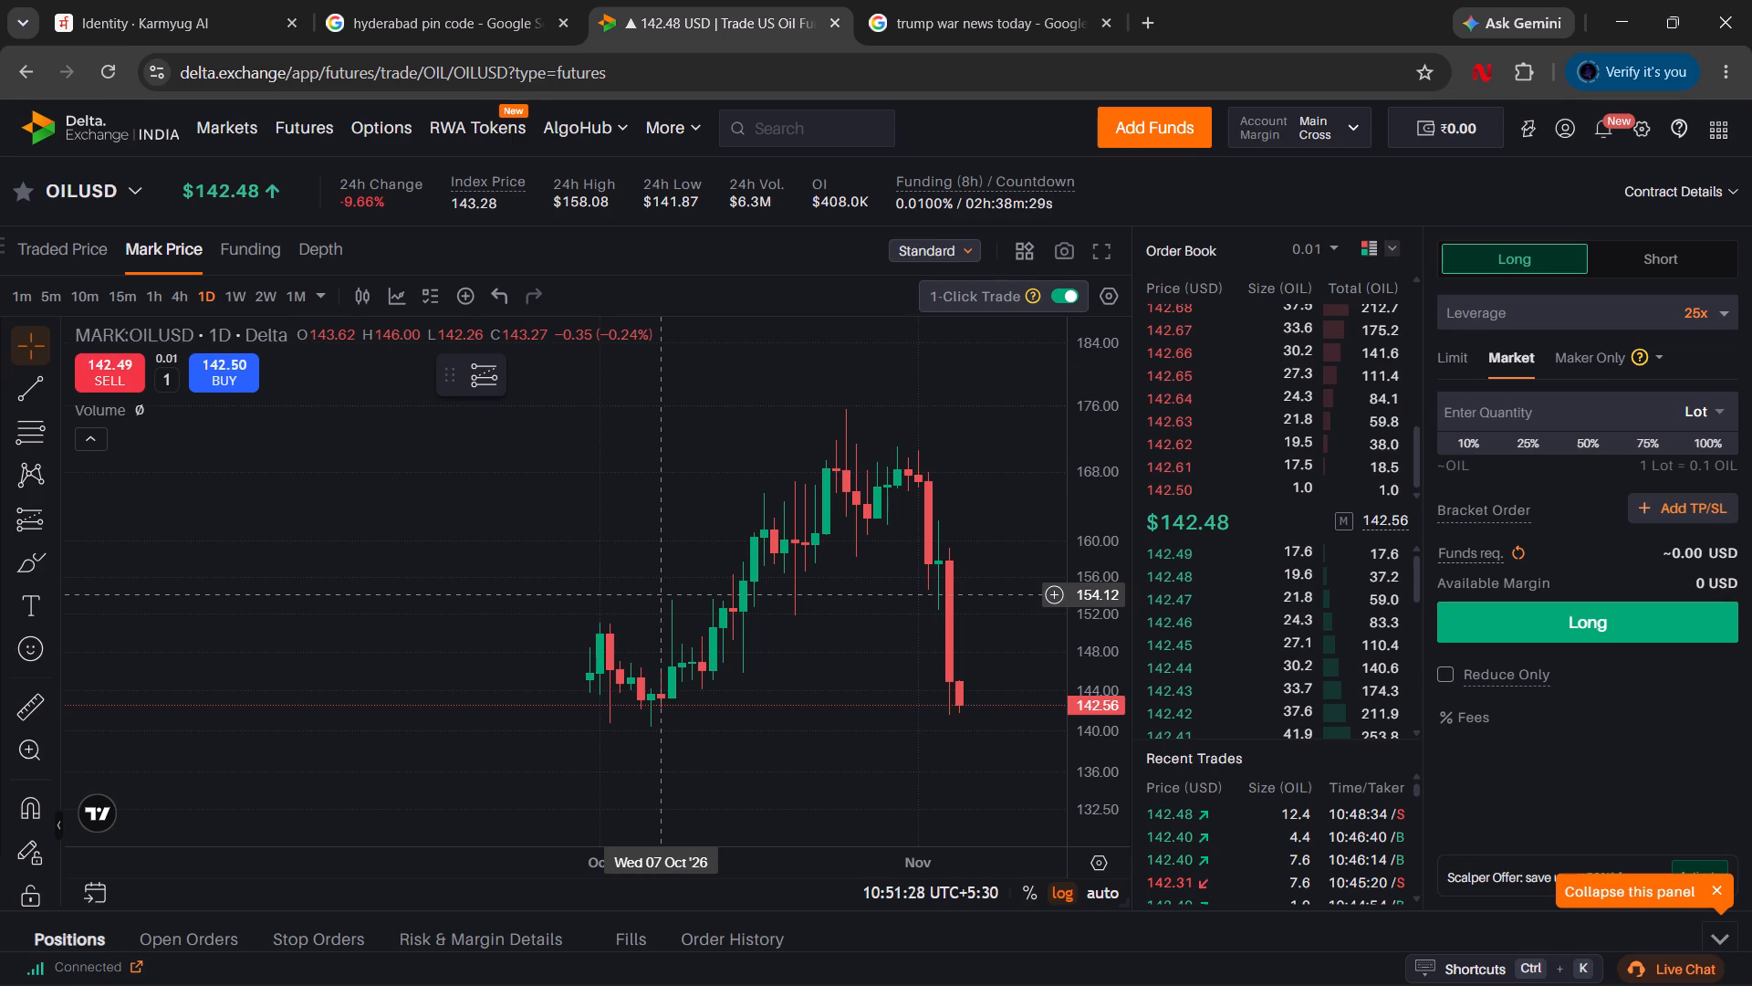
Search the futures contracts for "sk", open SNDKBUSD, and set its mark price chart to the 15m interval.
left_click(139, 182)
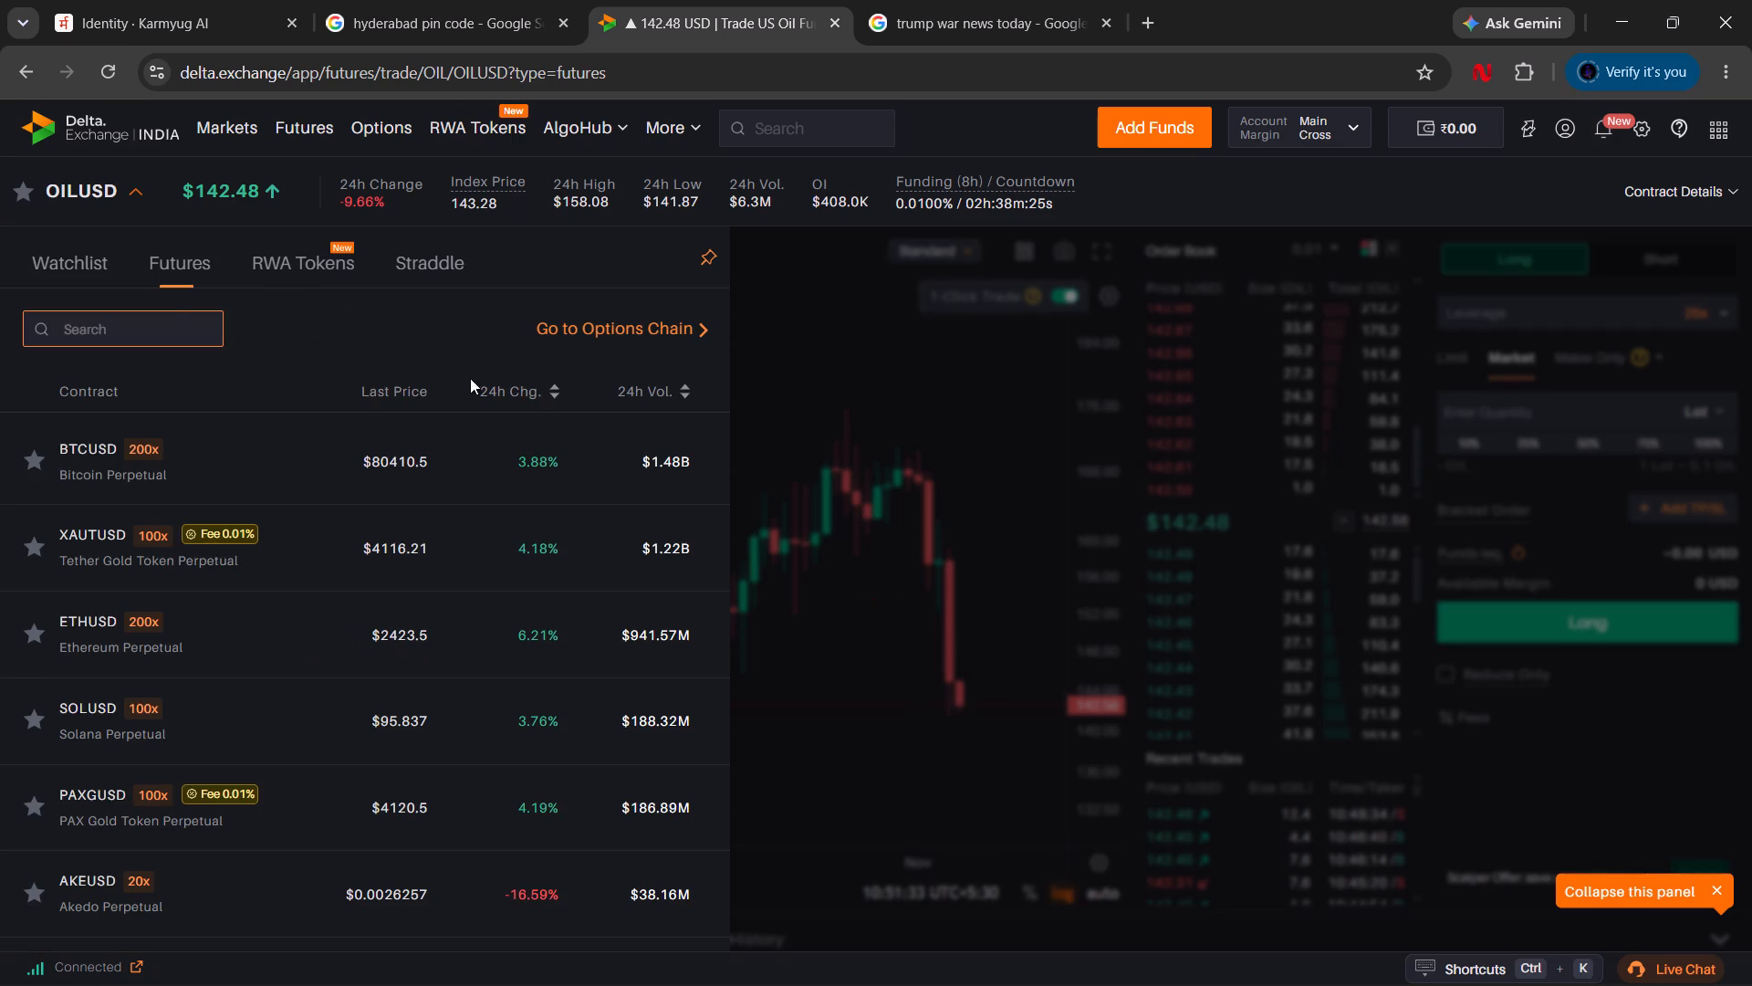
type("sk")
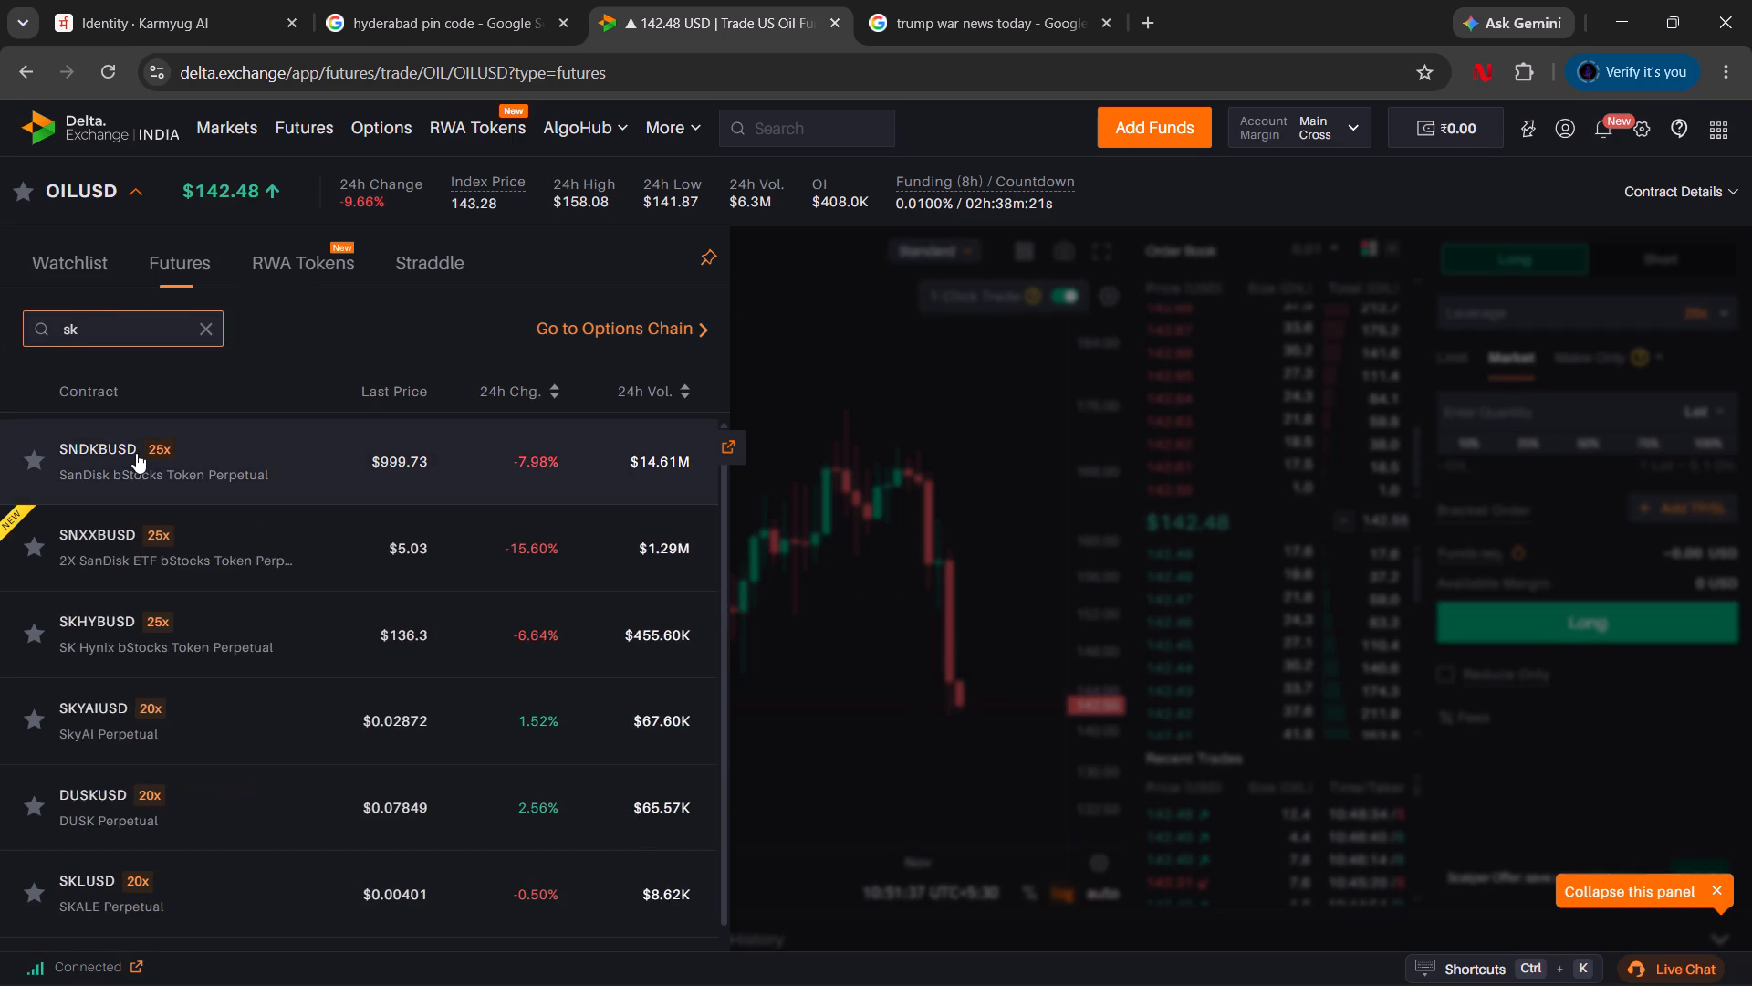
left_click(136, 453)
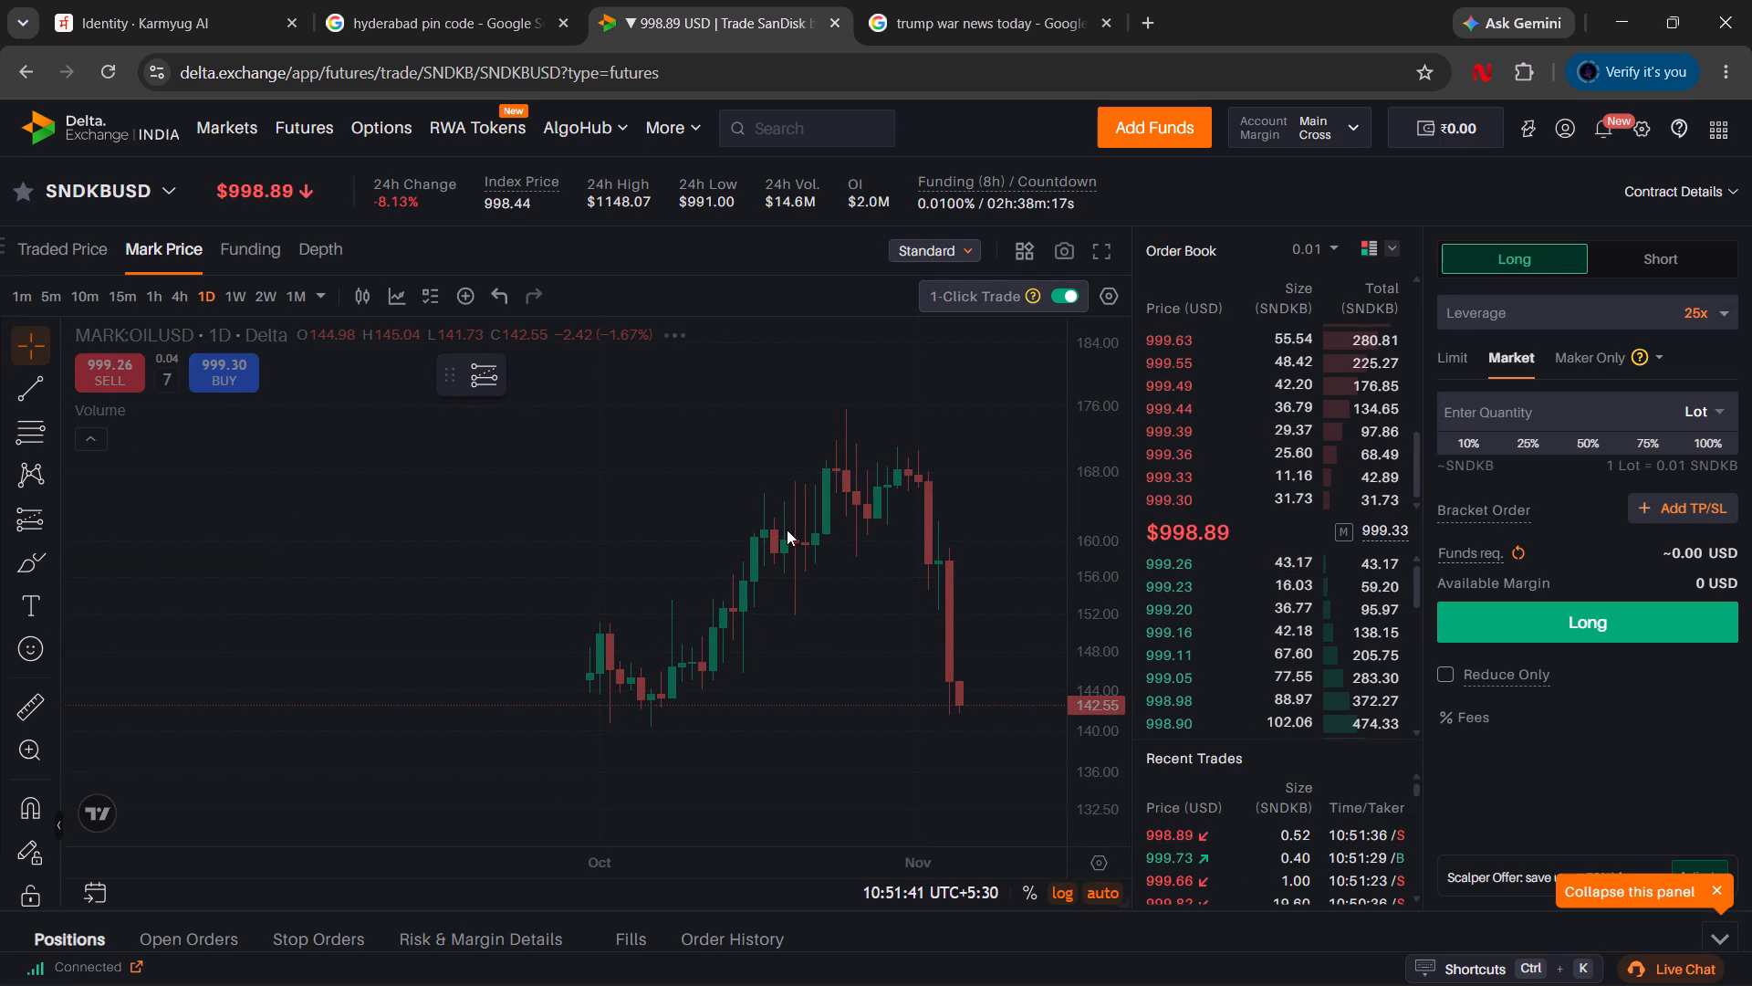
left_click(130, 294)
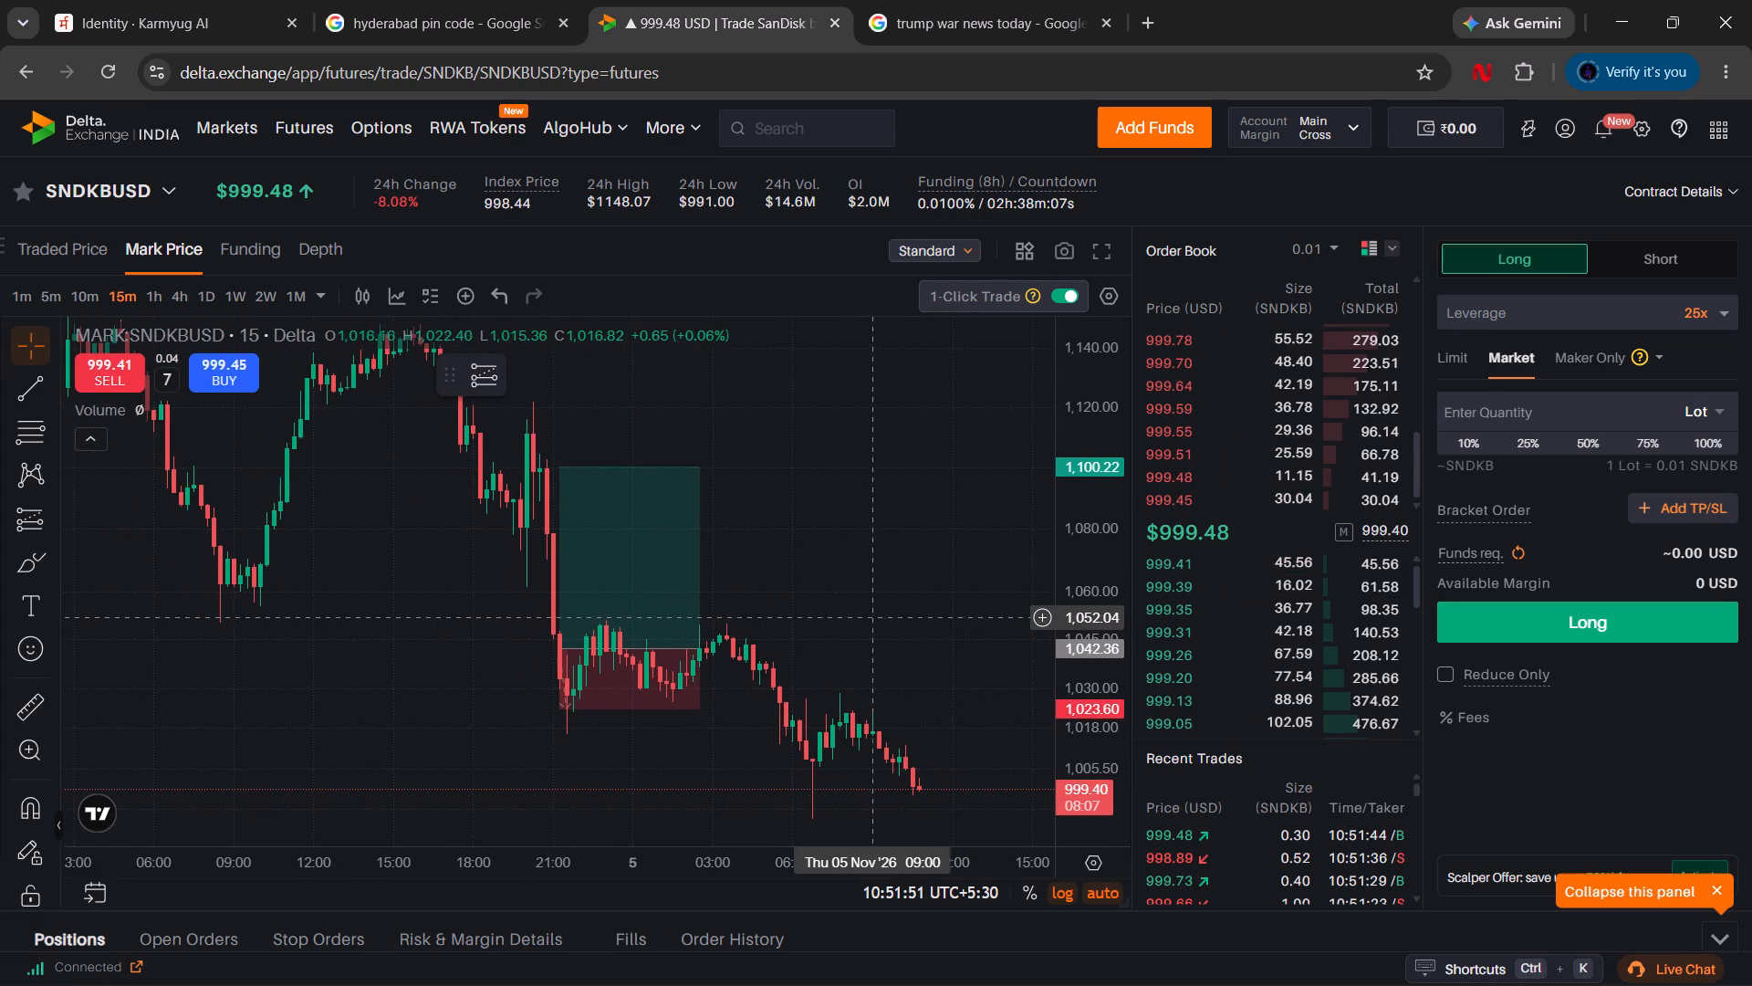
Extend the SNDKBUSD long position drawing past the latest candle and place its entry at about 1,045.56.
left_click_drag(761, 603, 757, 664)
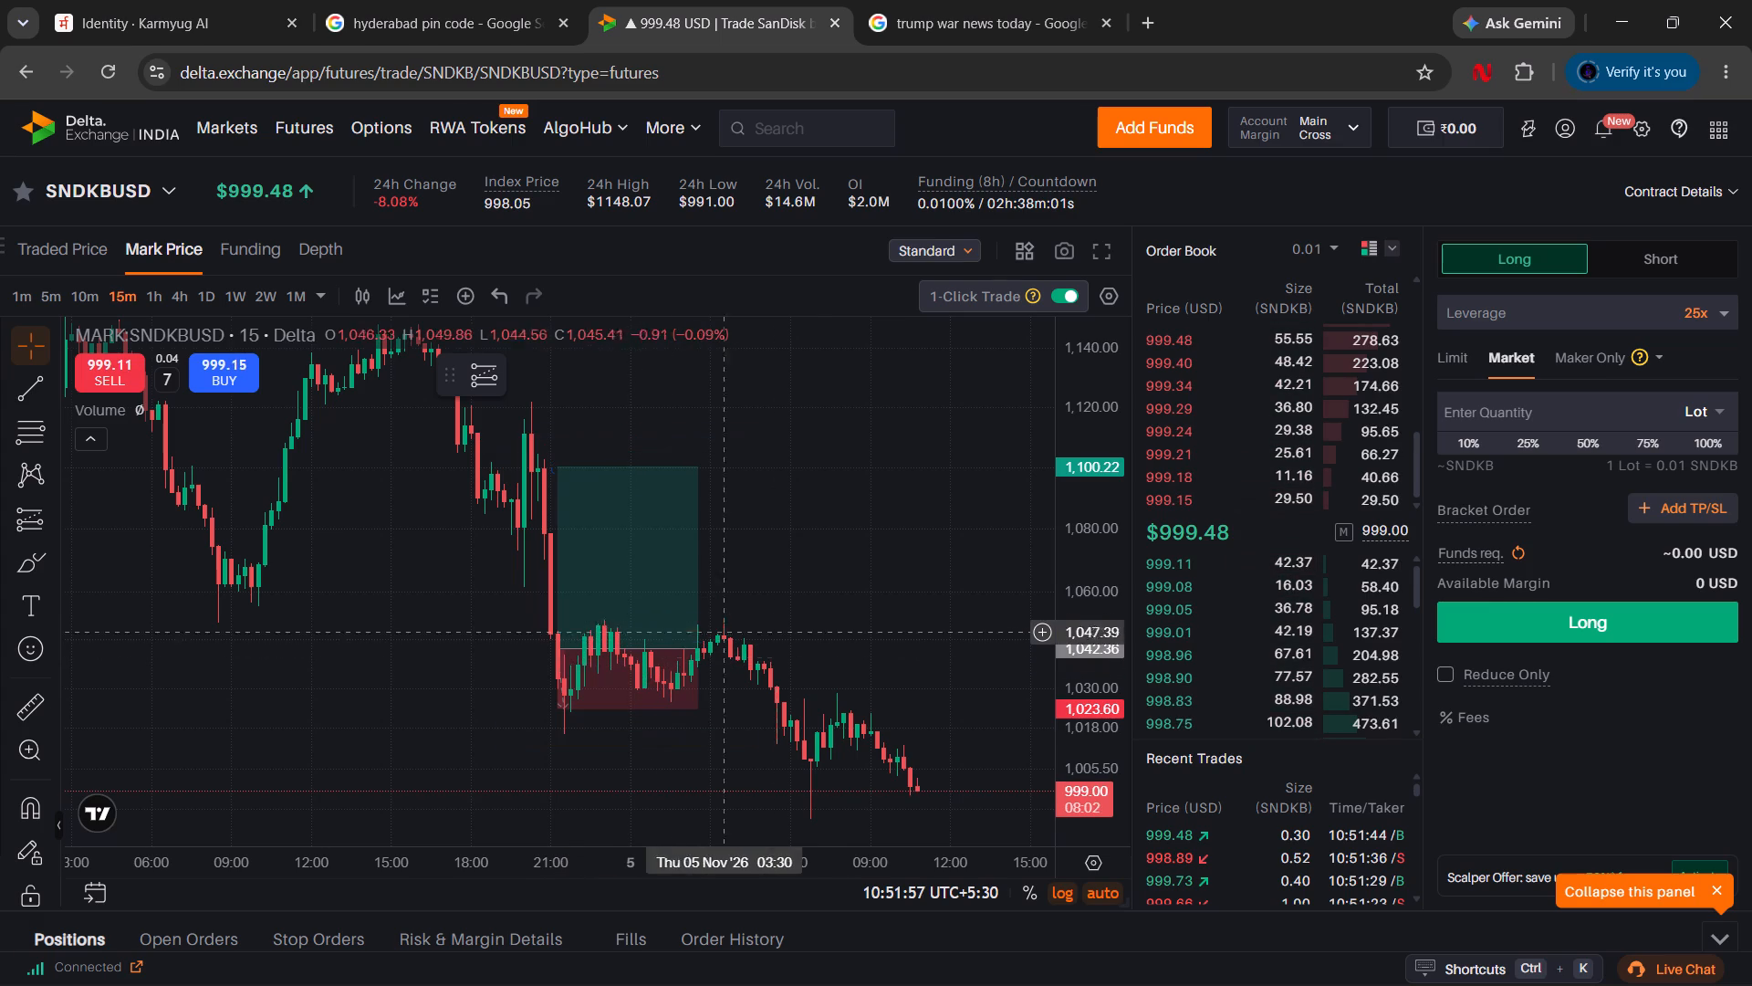
left_click(818, 566)
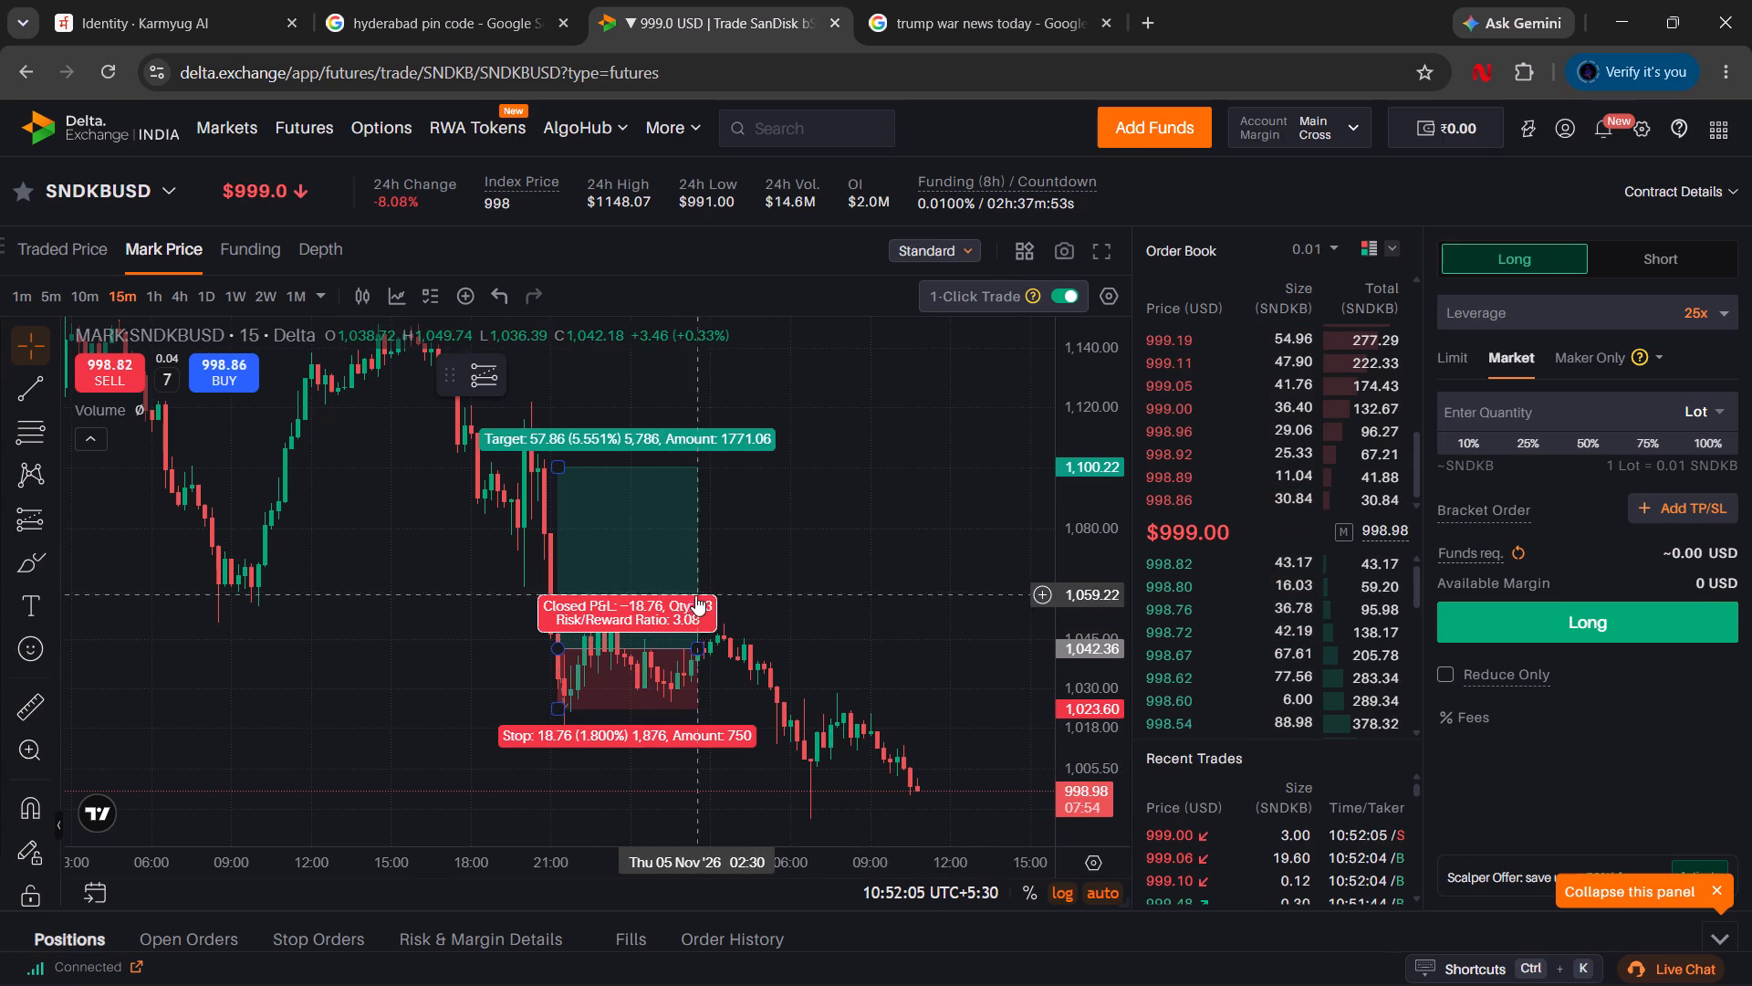
left_click_drag(692, 653, 943, 636)
left_click_drag(943, 636, 975, 630)
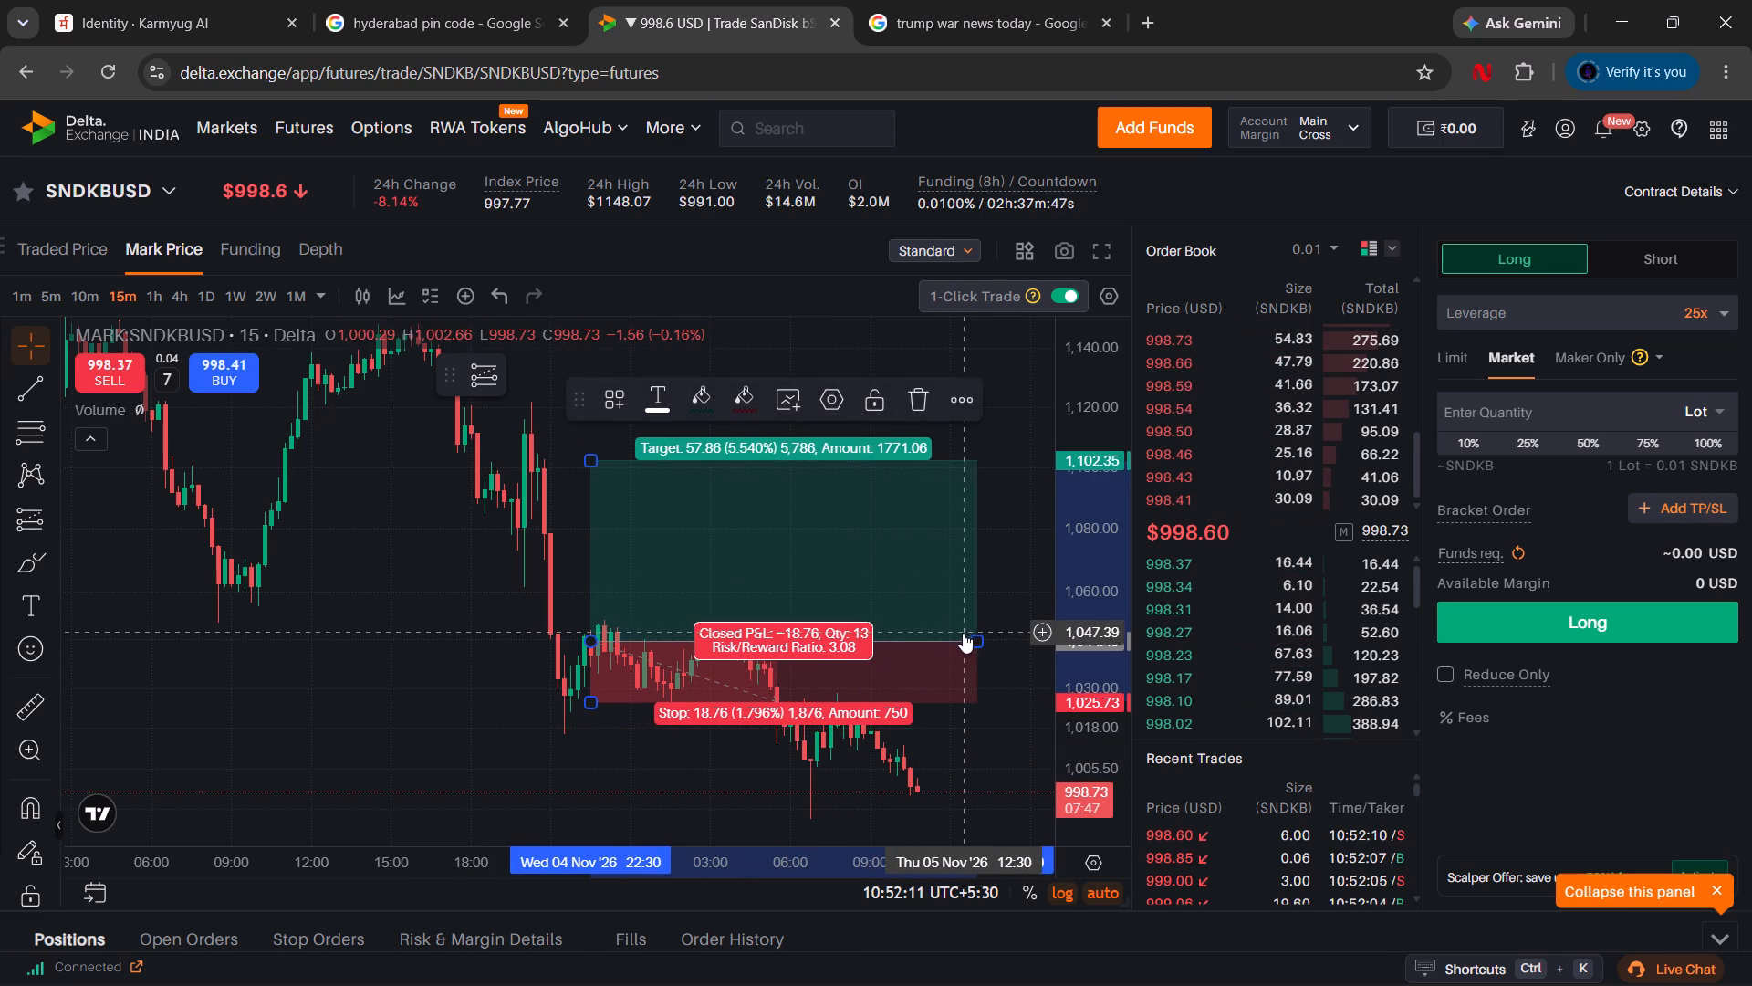
left_click_drag(944, 616, 908, 626)
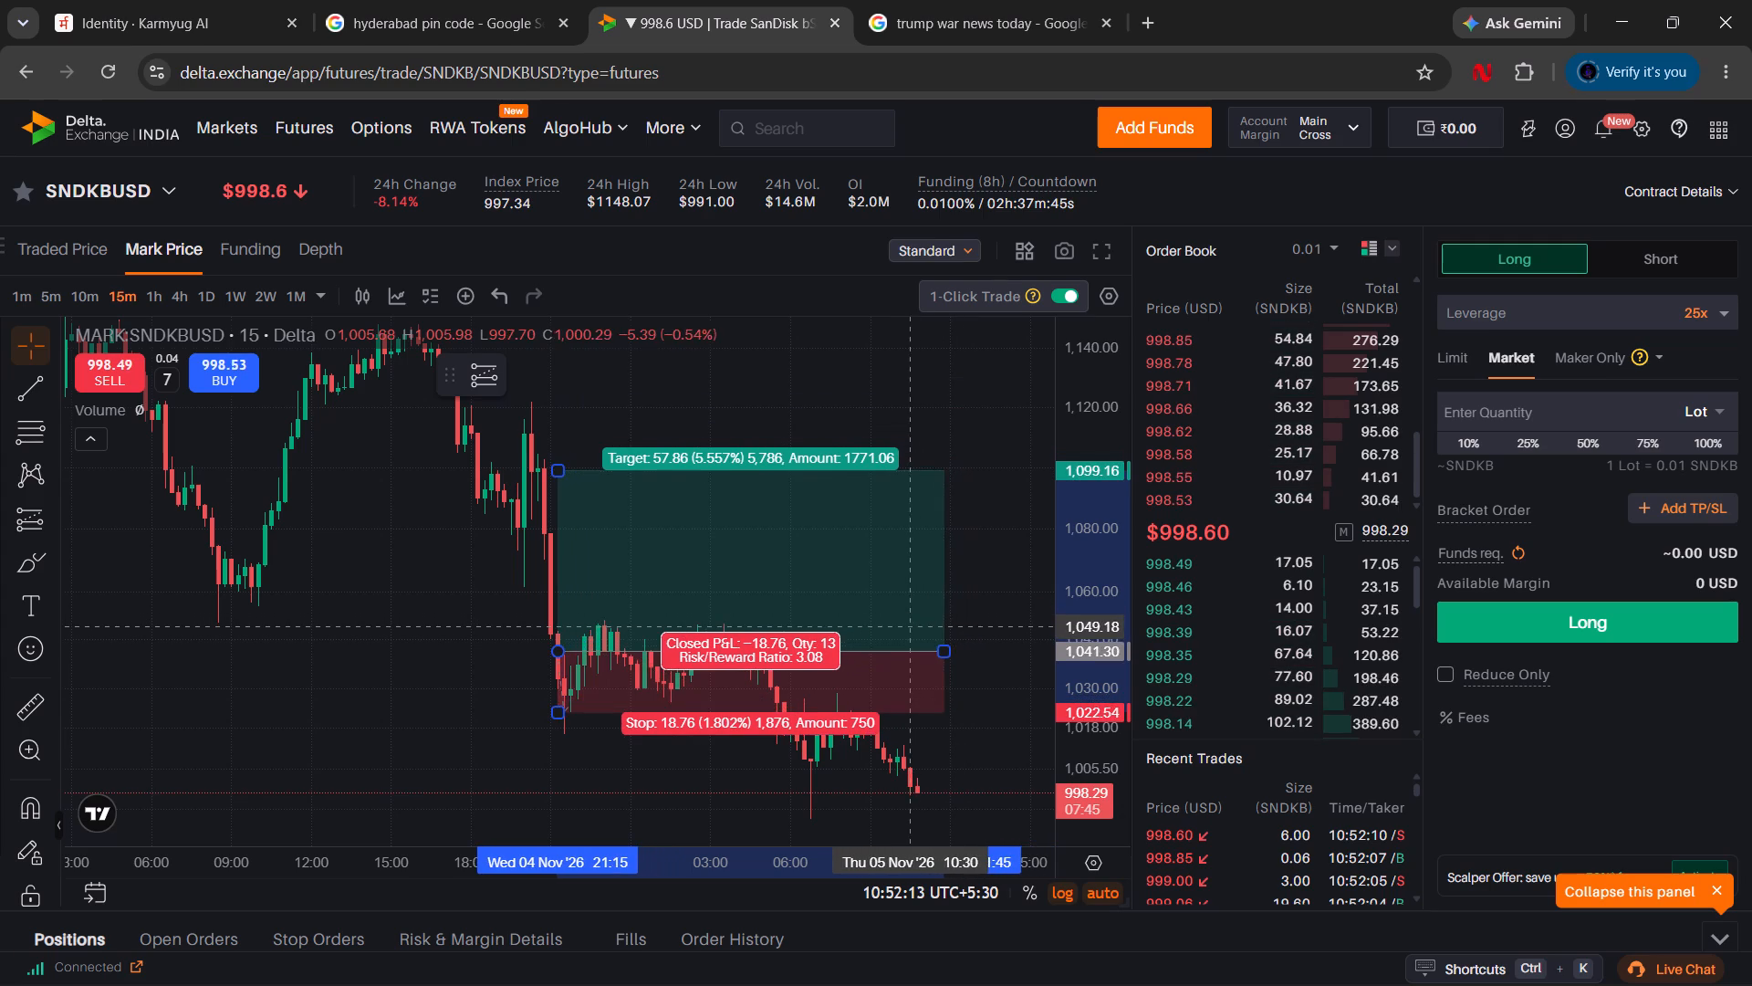
left_click_drag(908, 626, 898, 613)
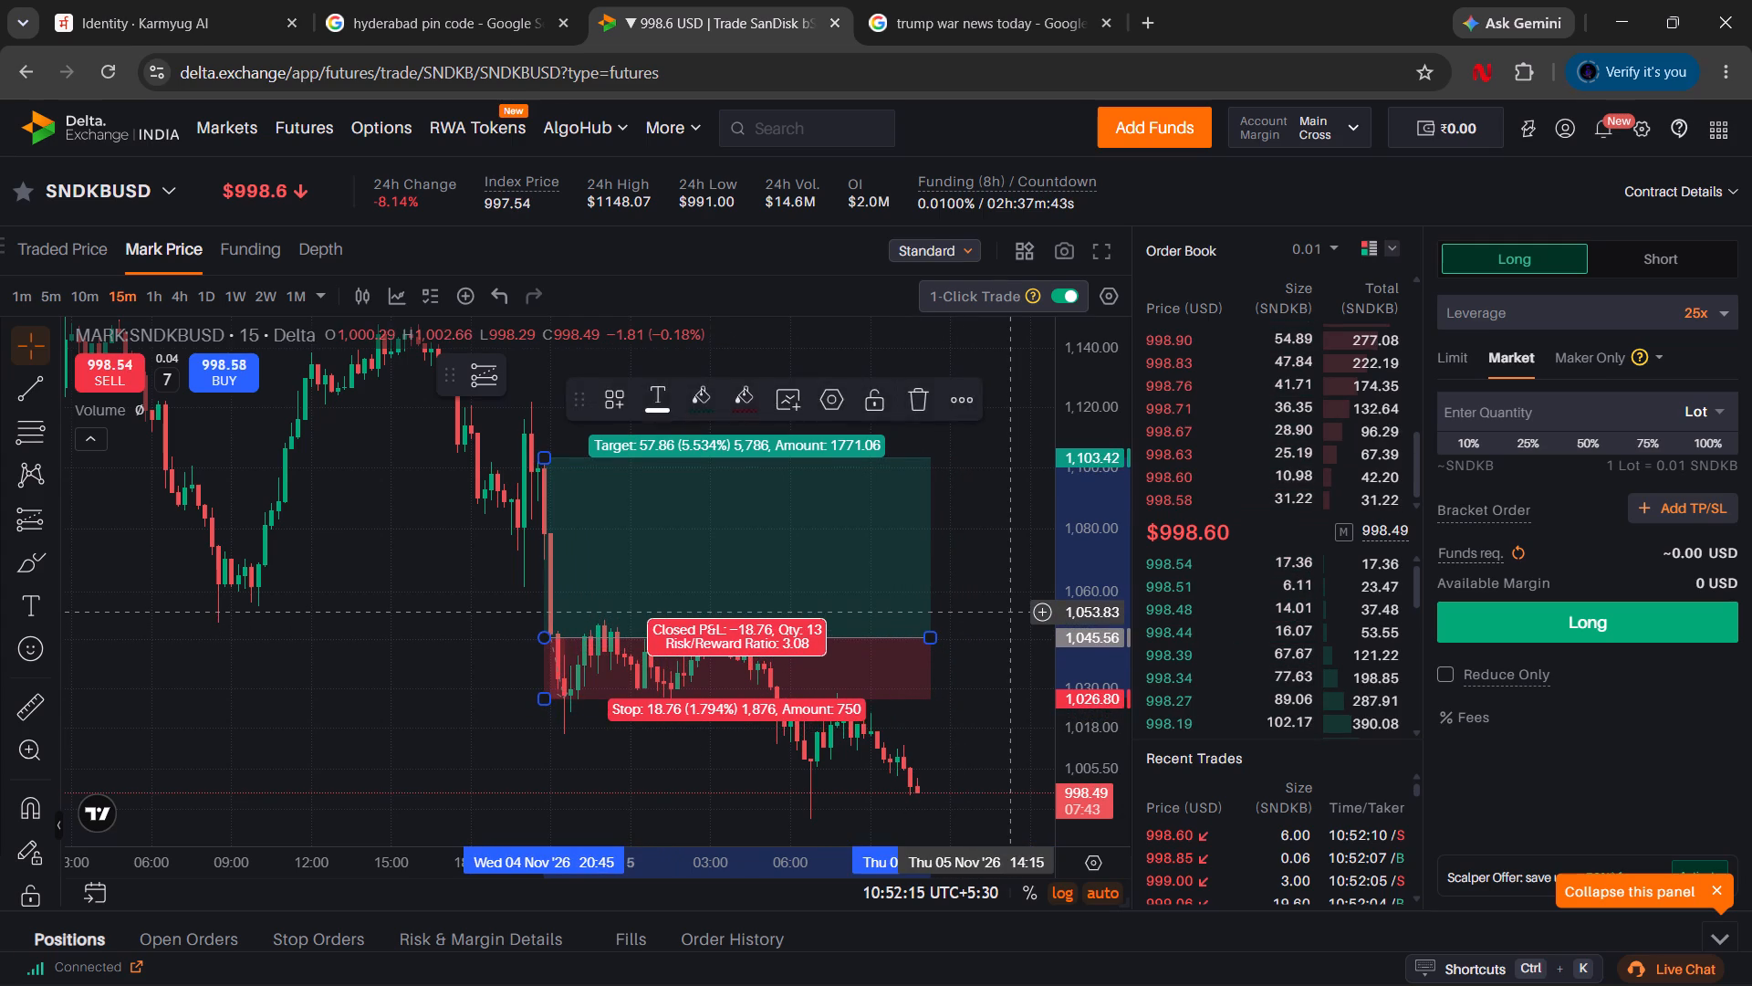
left_click(1013, 611)
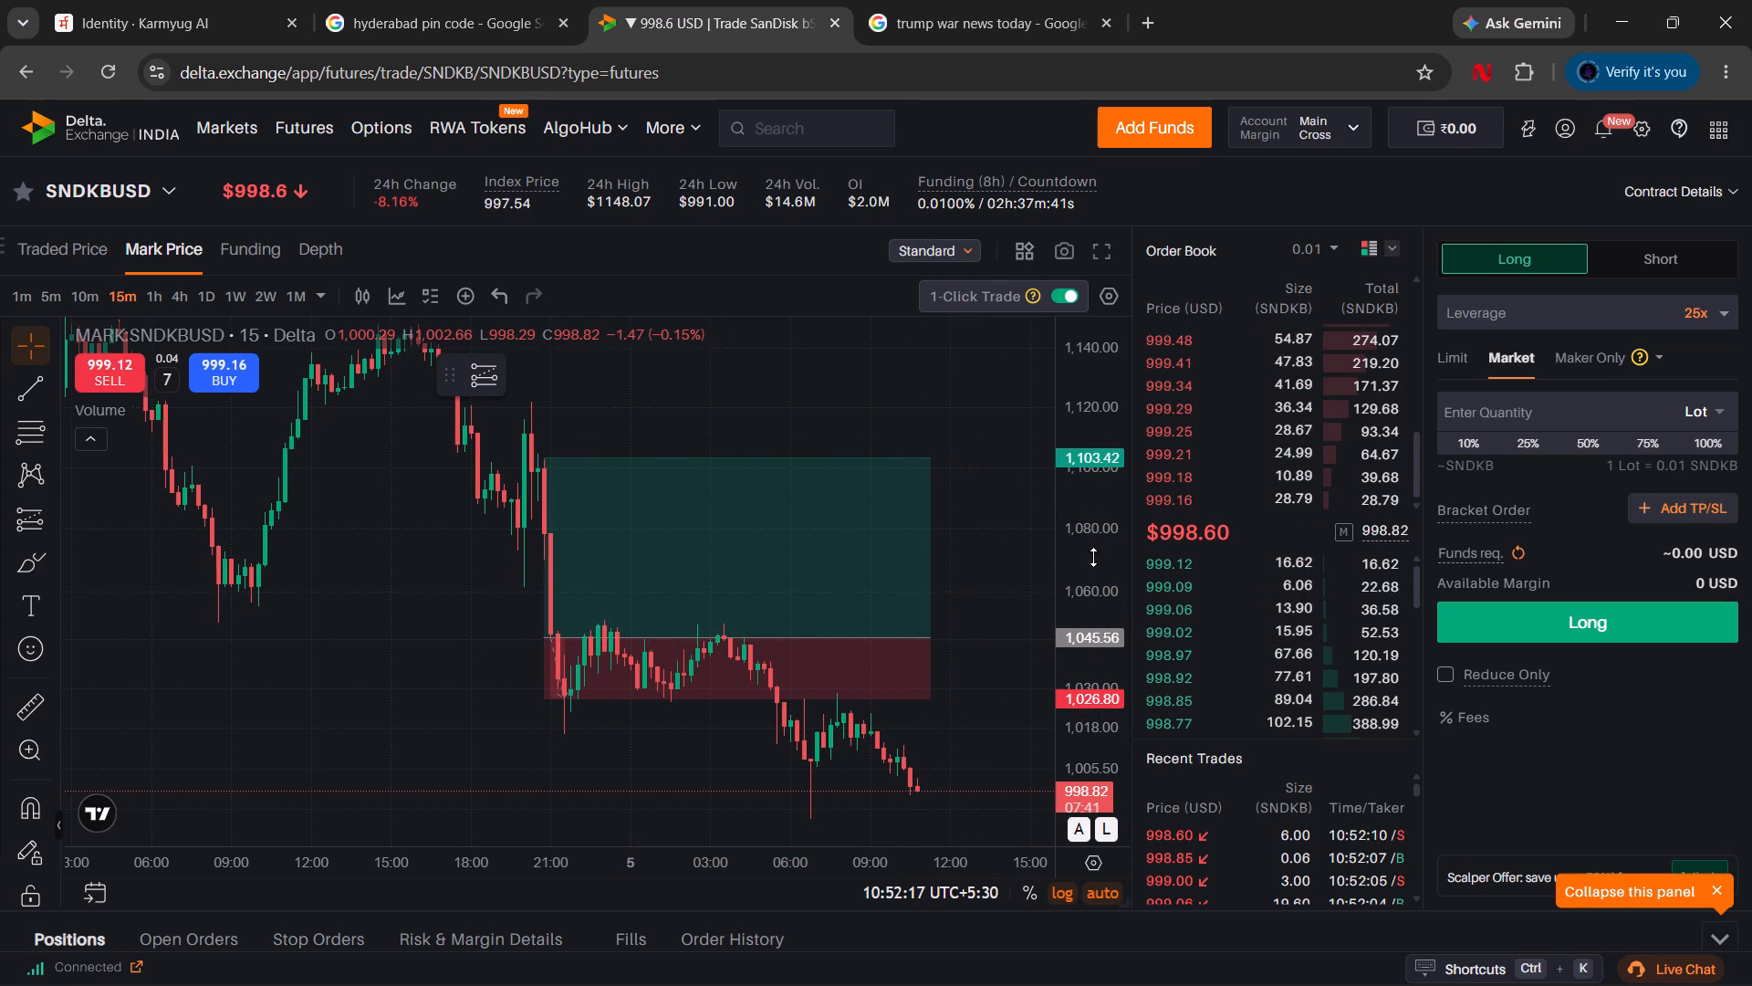
left_click_drag(1093, 557, 1093, 618)
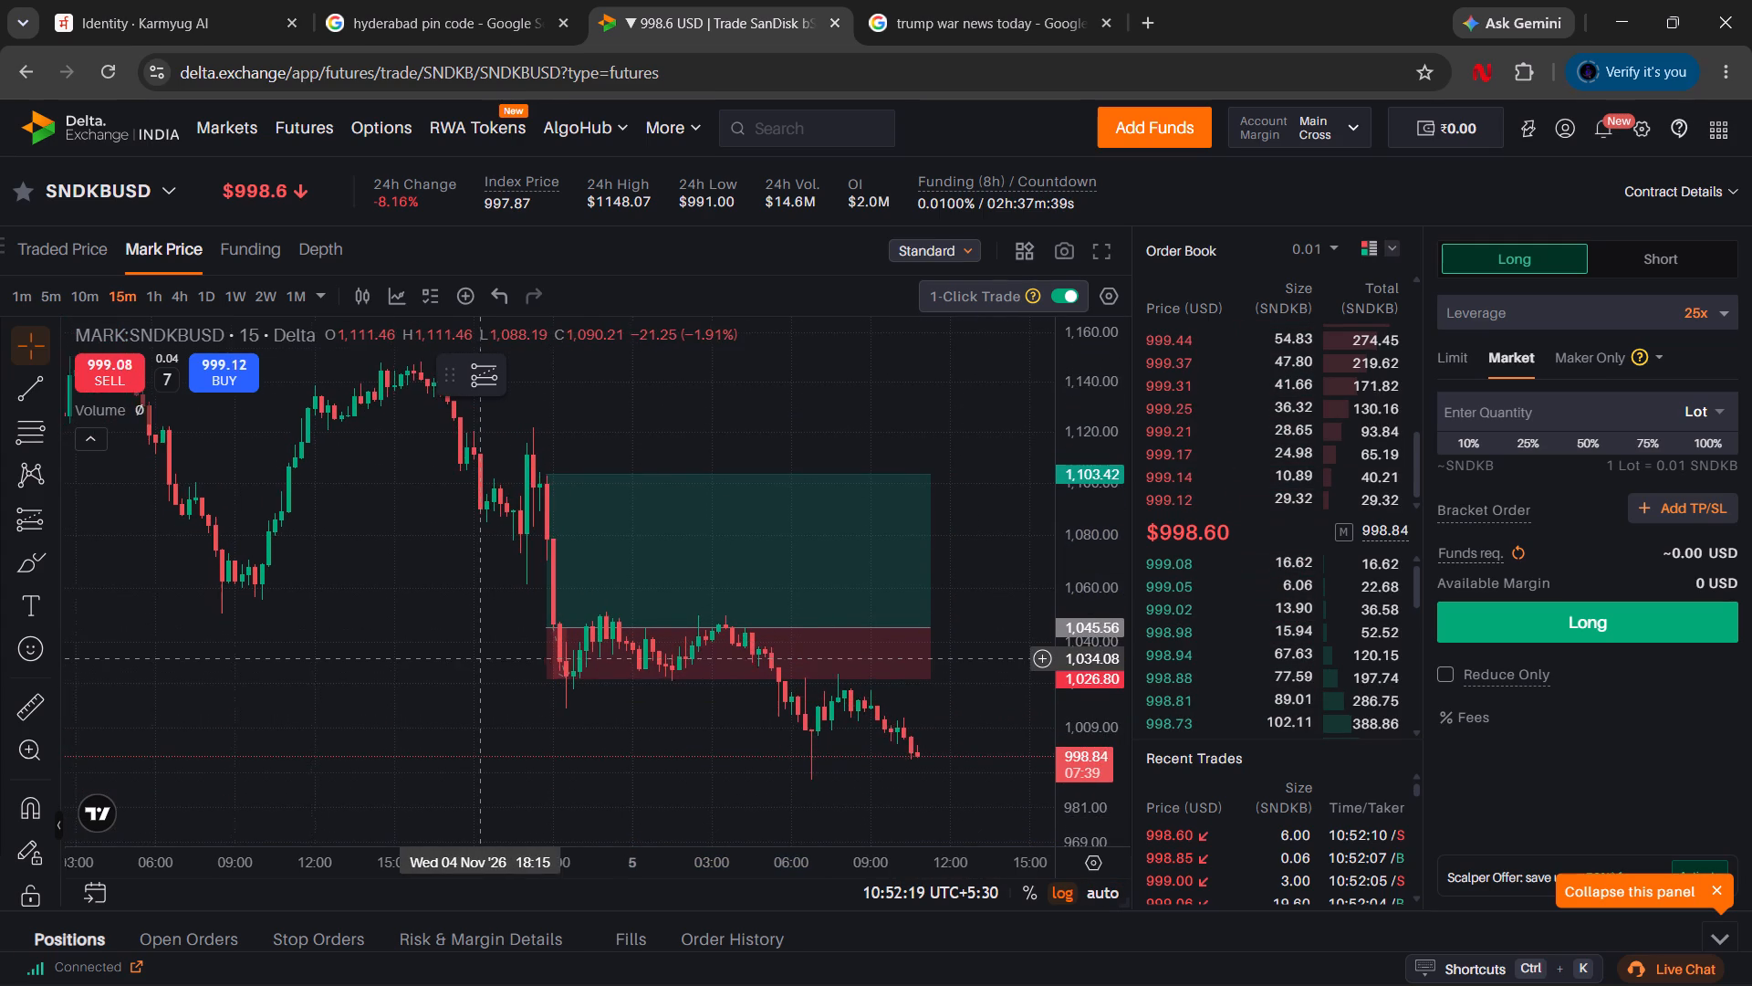
scroll(481, 658, "right", 2)
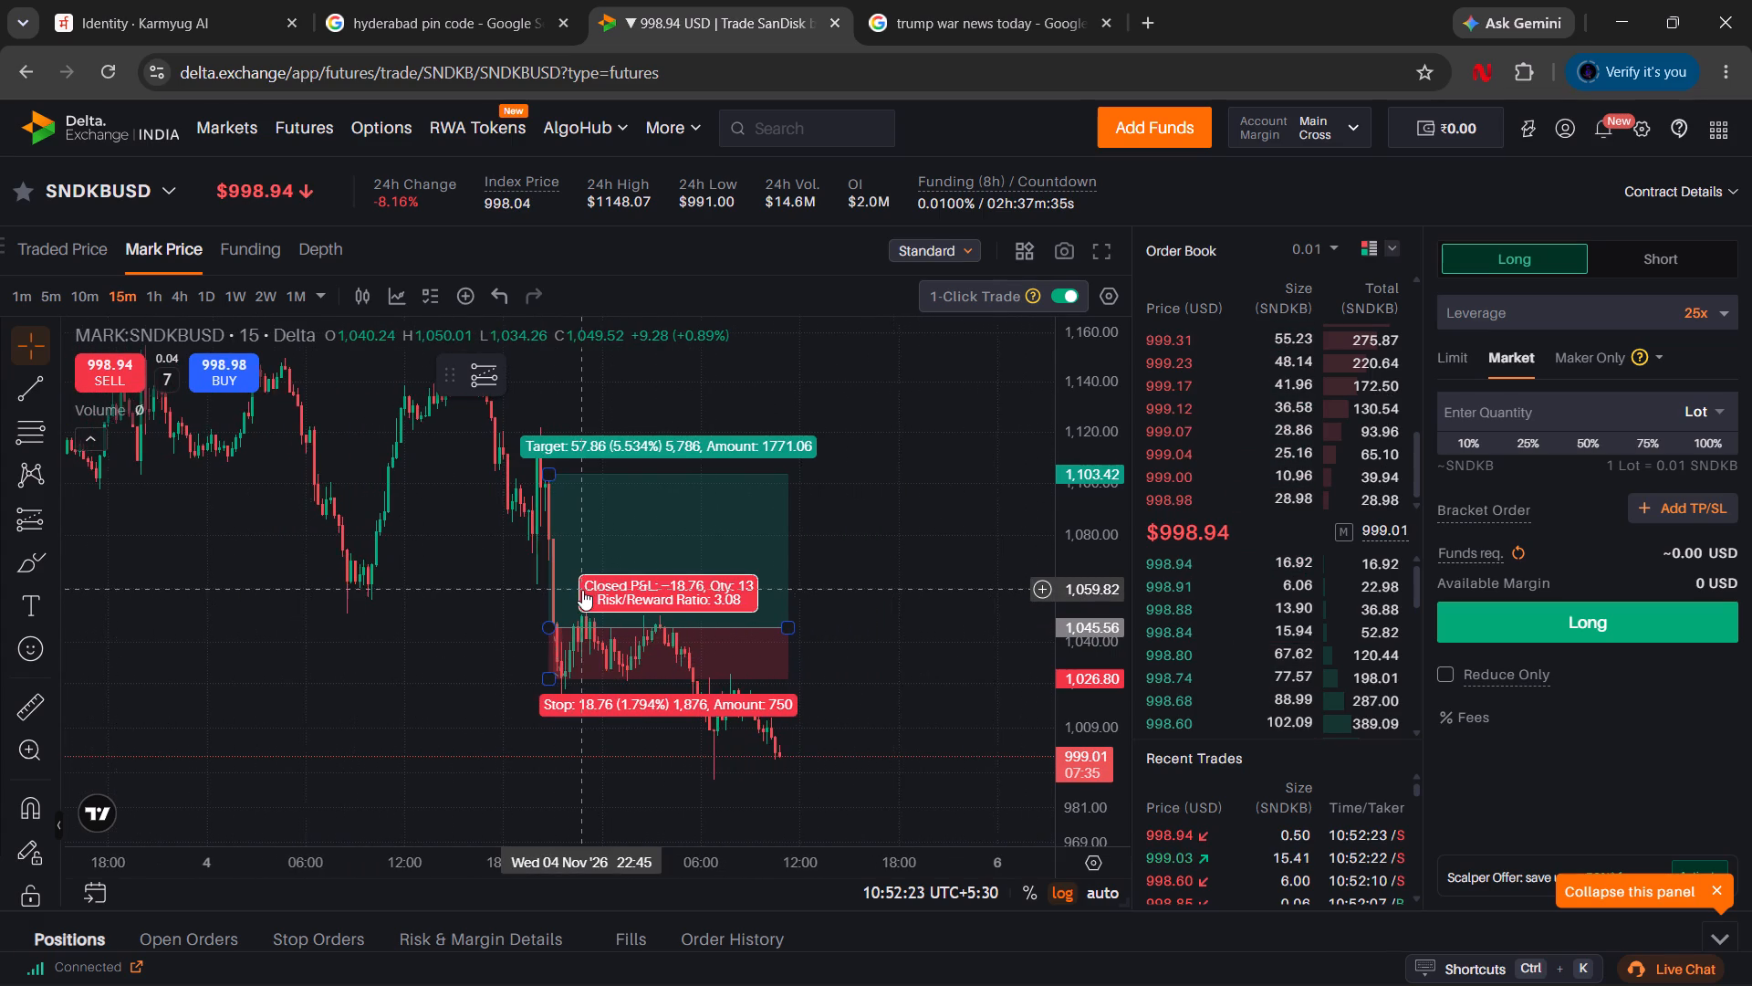
left_click_drag(384, 601, 452, 636)
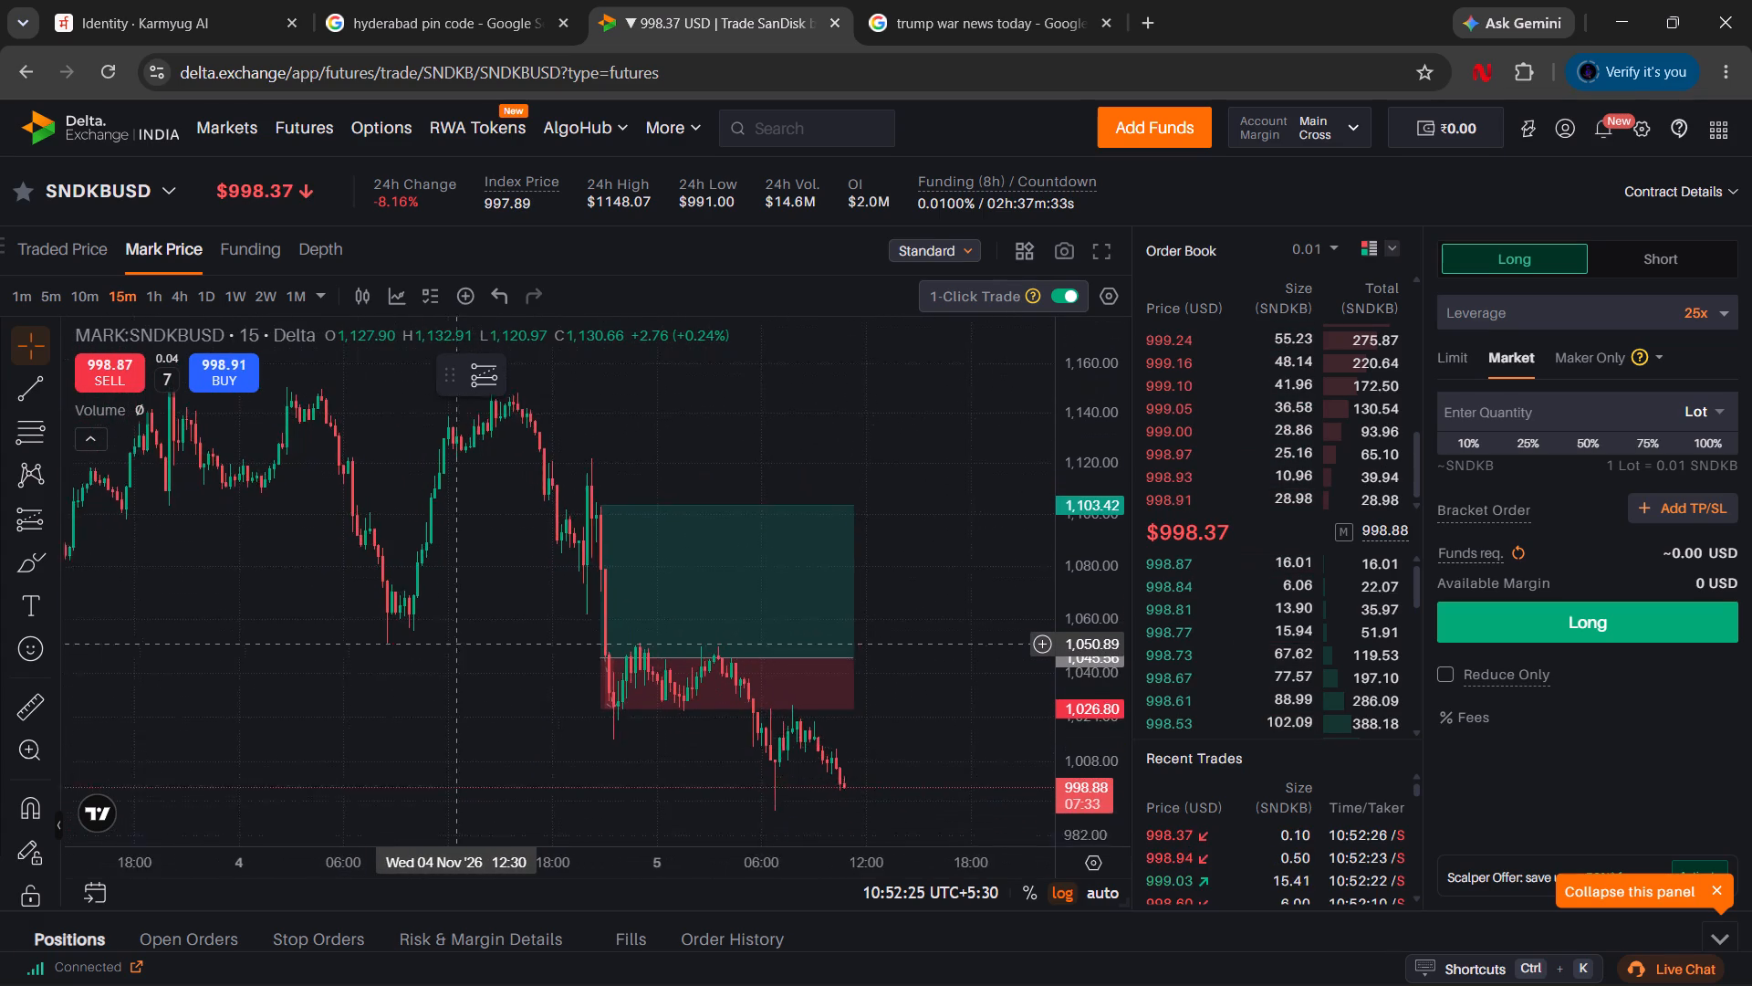
left_click_drag(452, 636, 406, 597)
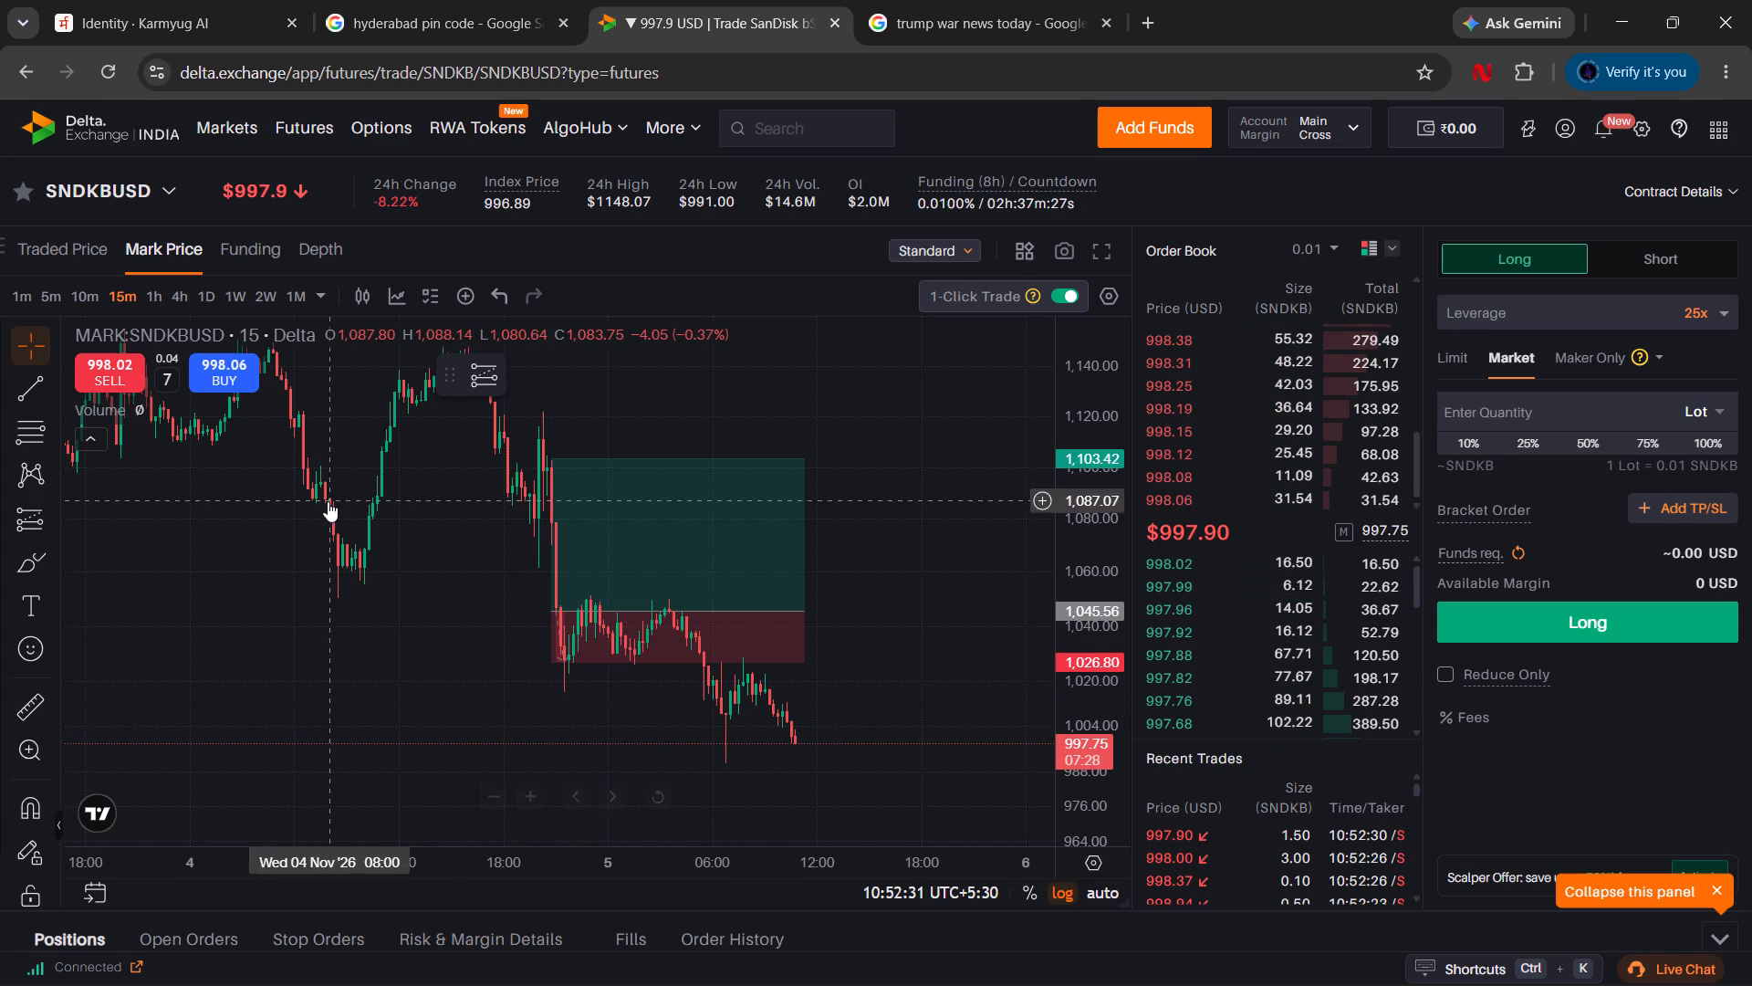
Search the futures contracts for "oil", open OILUSD, and examine its mark price chart at the 1h interval.
left_click_drag(171, 172, 172, 182)
left_click(172, 182)
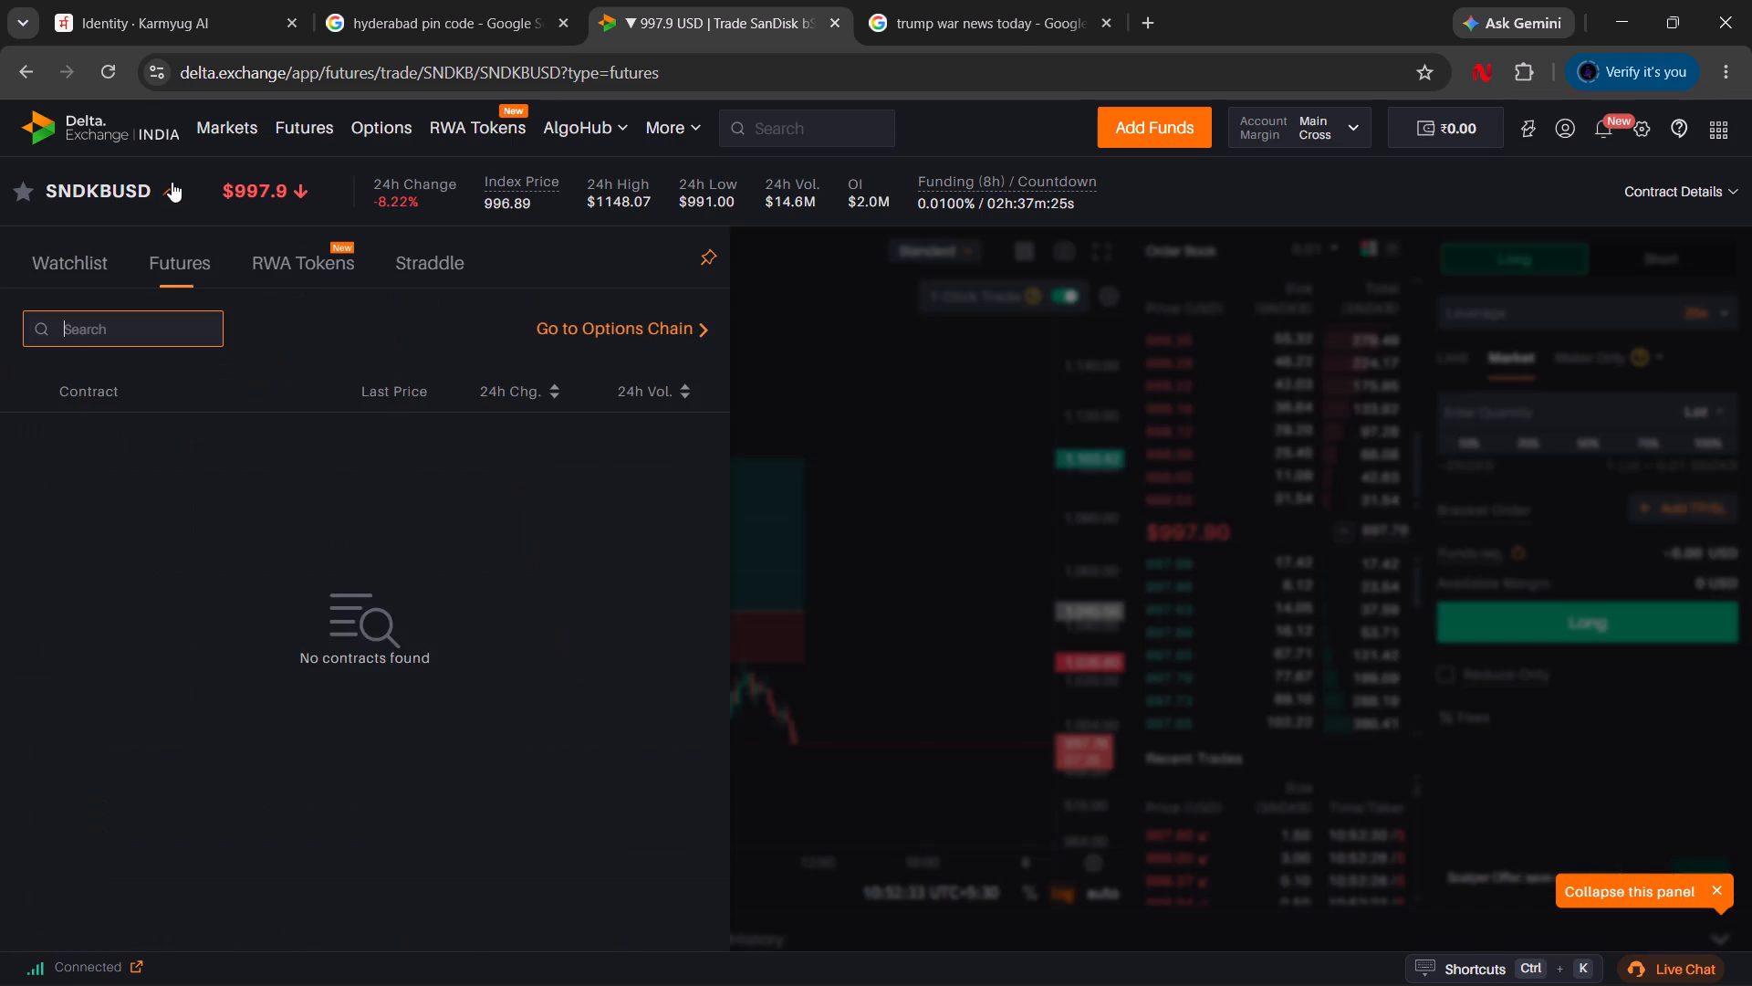
left_click(128, 331)
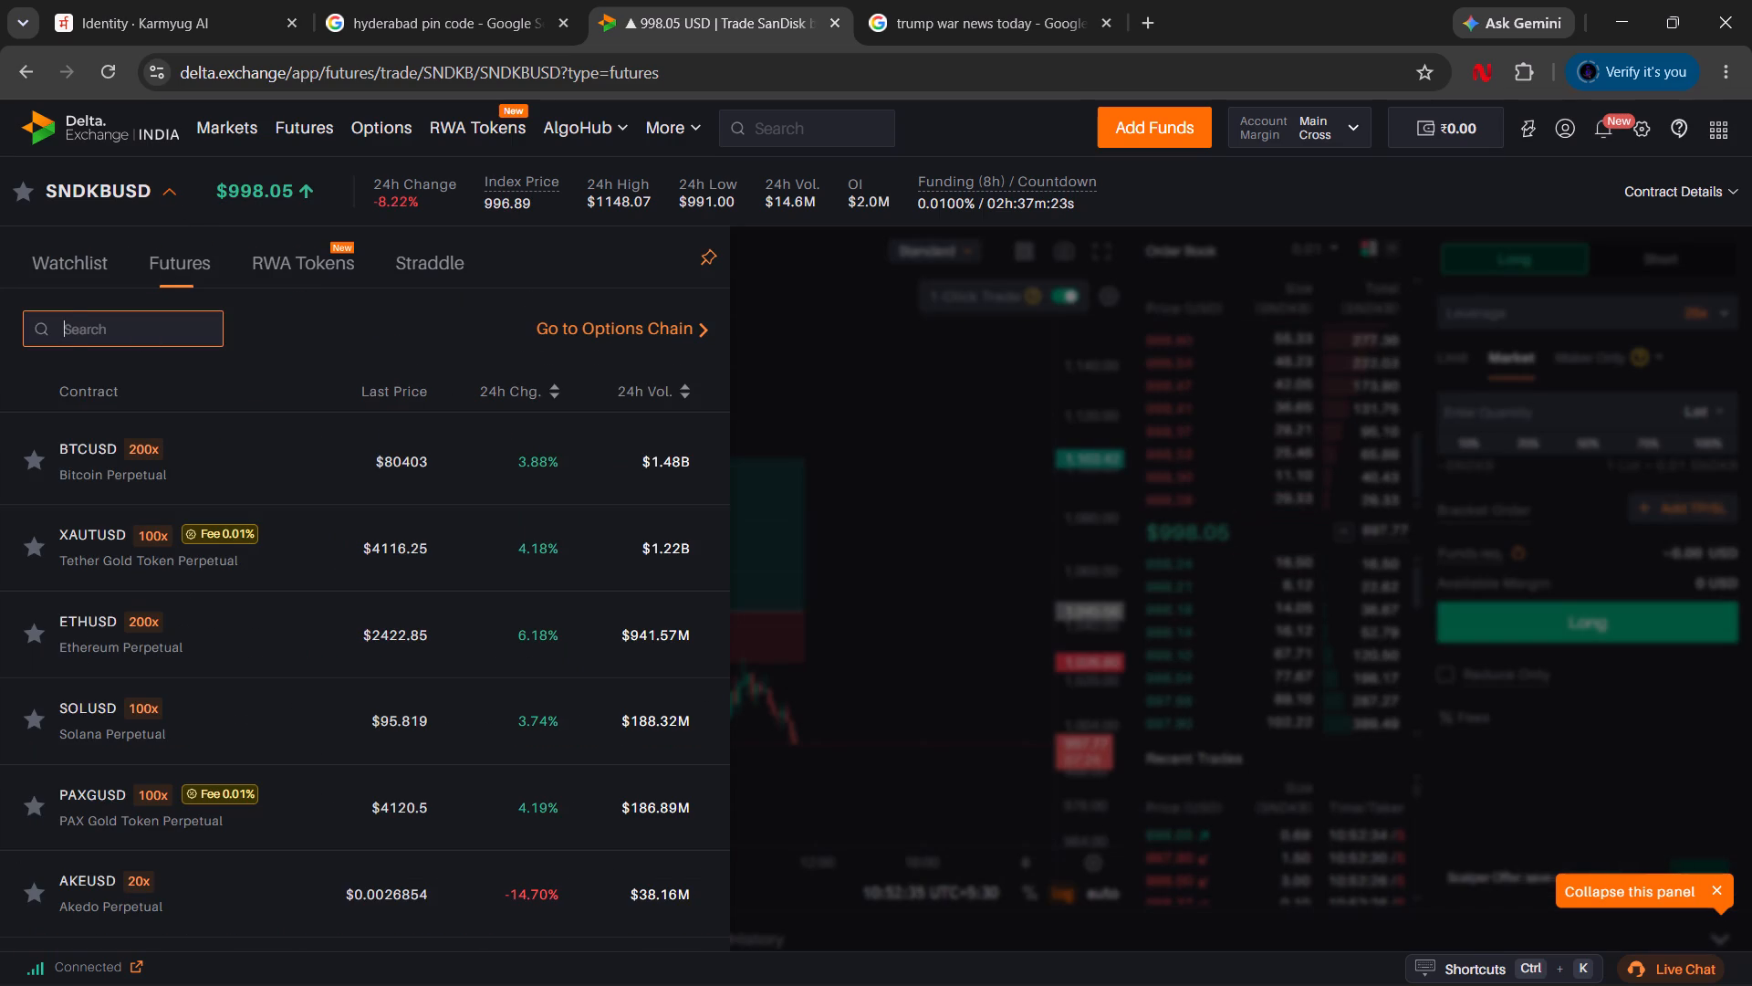
type("oil")
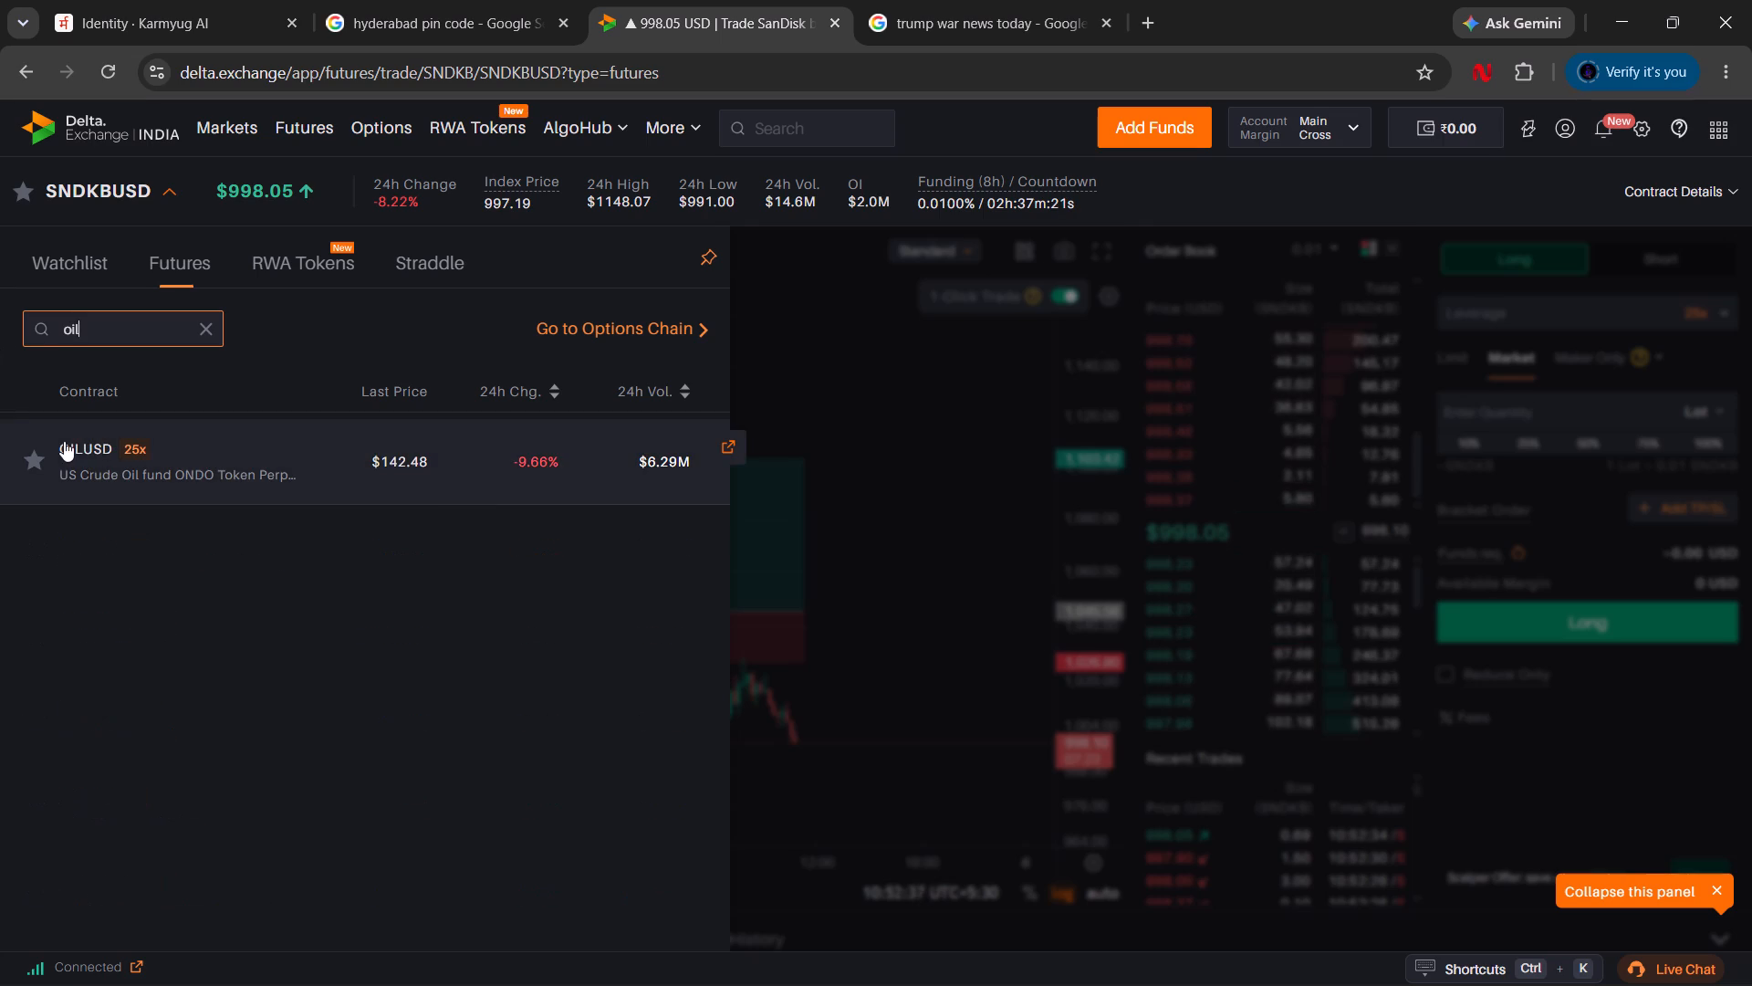
left_click(64, 441)
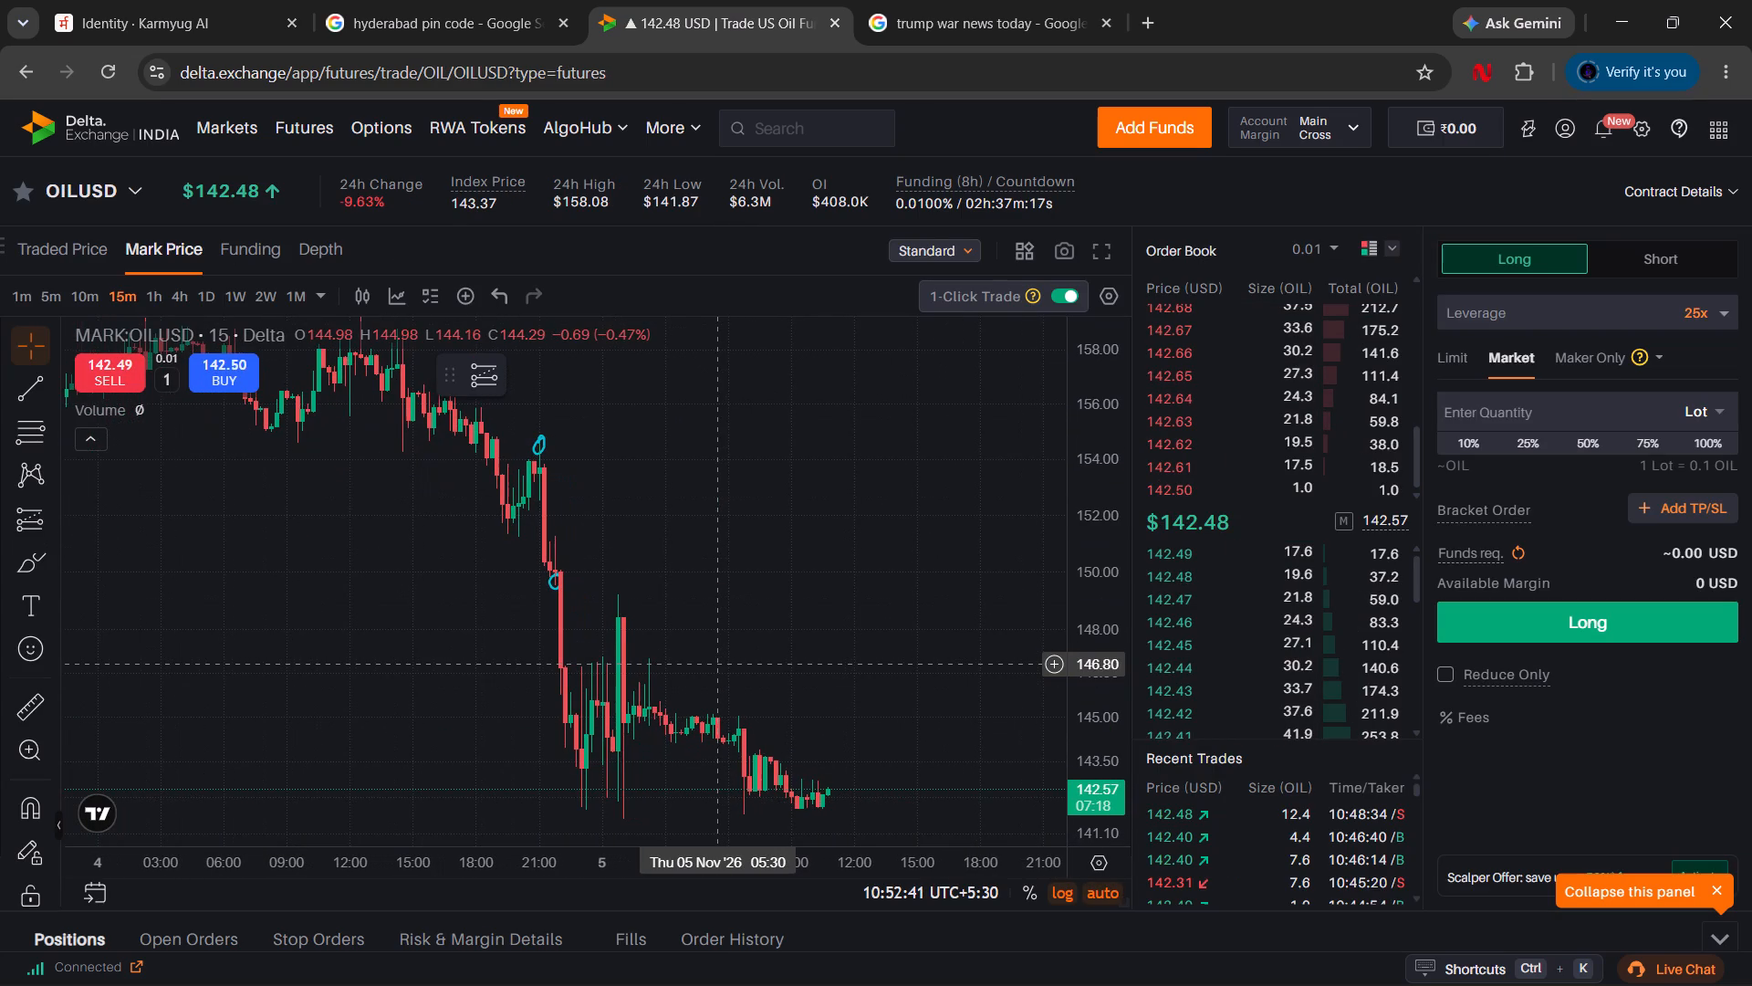
left_click(156, 301)
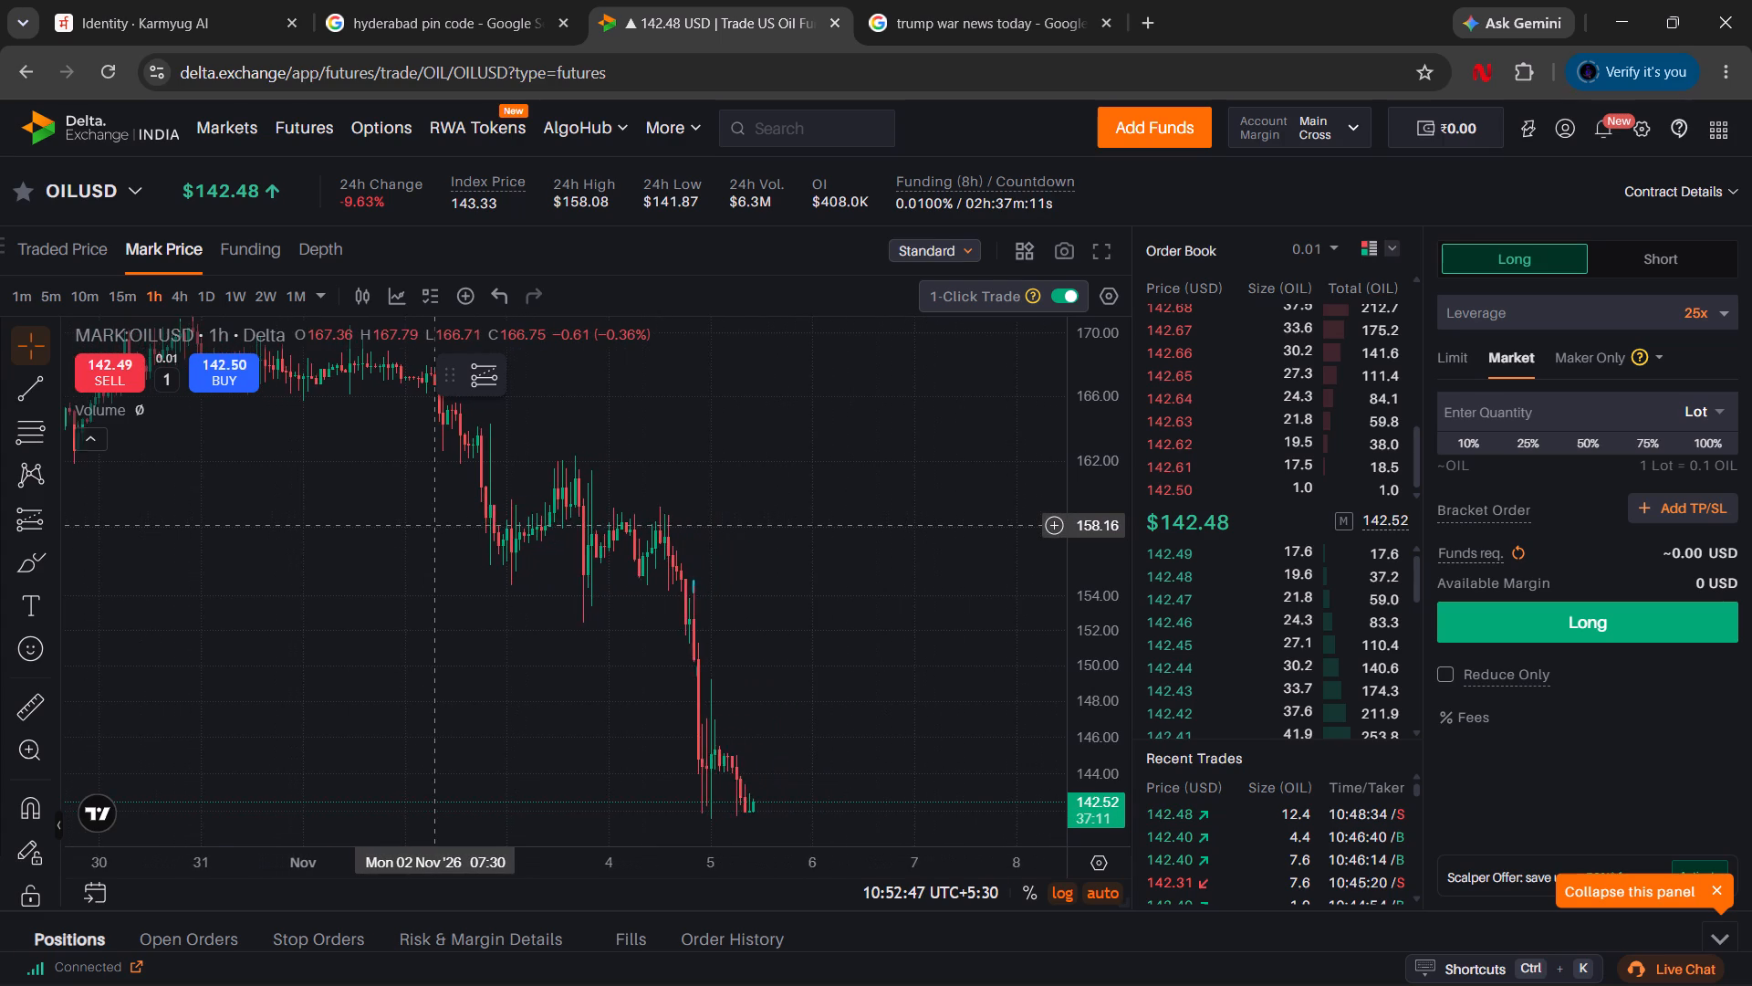
left_click_drag(435, 525, 602, 652)
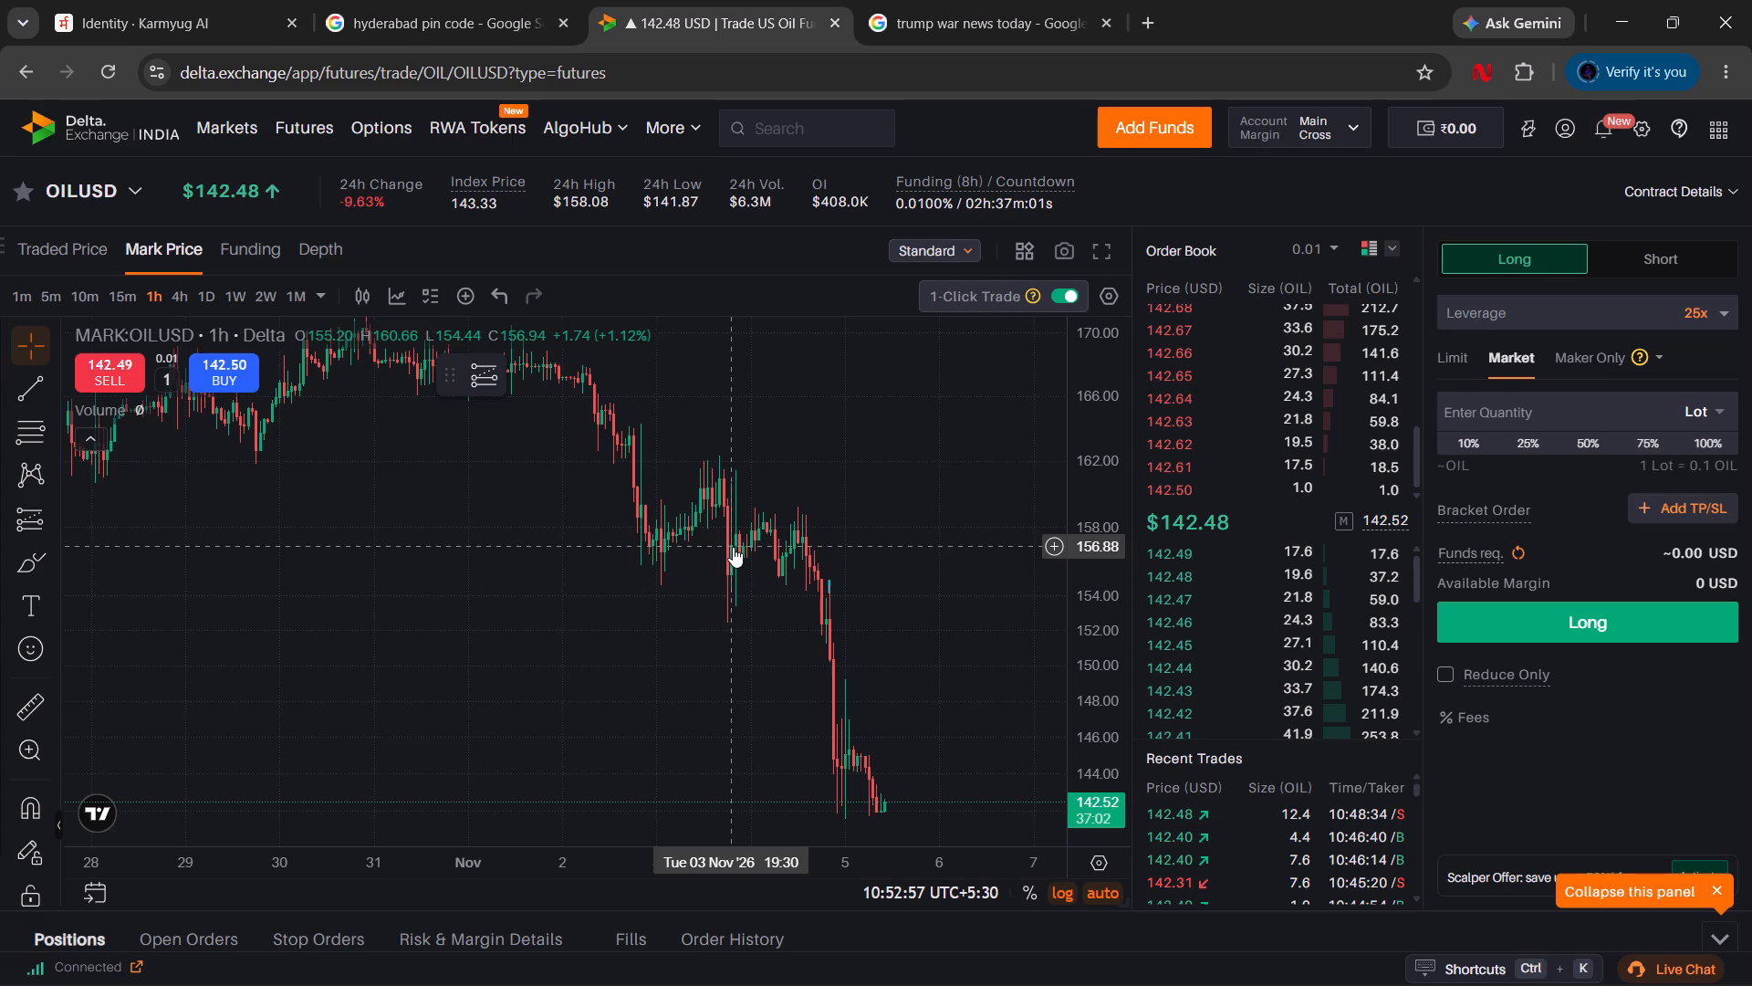
Open the XAUTUSD futures contract and examine the recent rally and short position on its 1h chart.
left_click(136, 183)
left_click(137, 571)
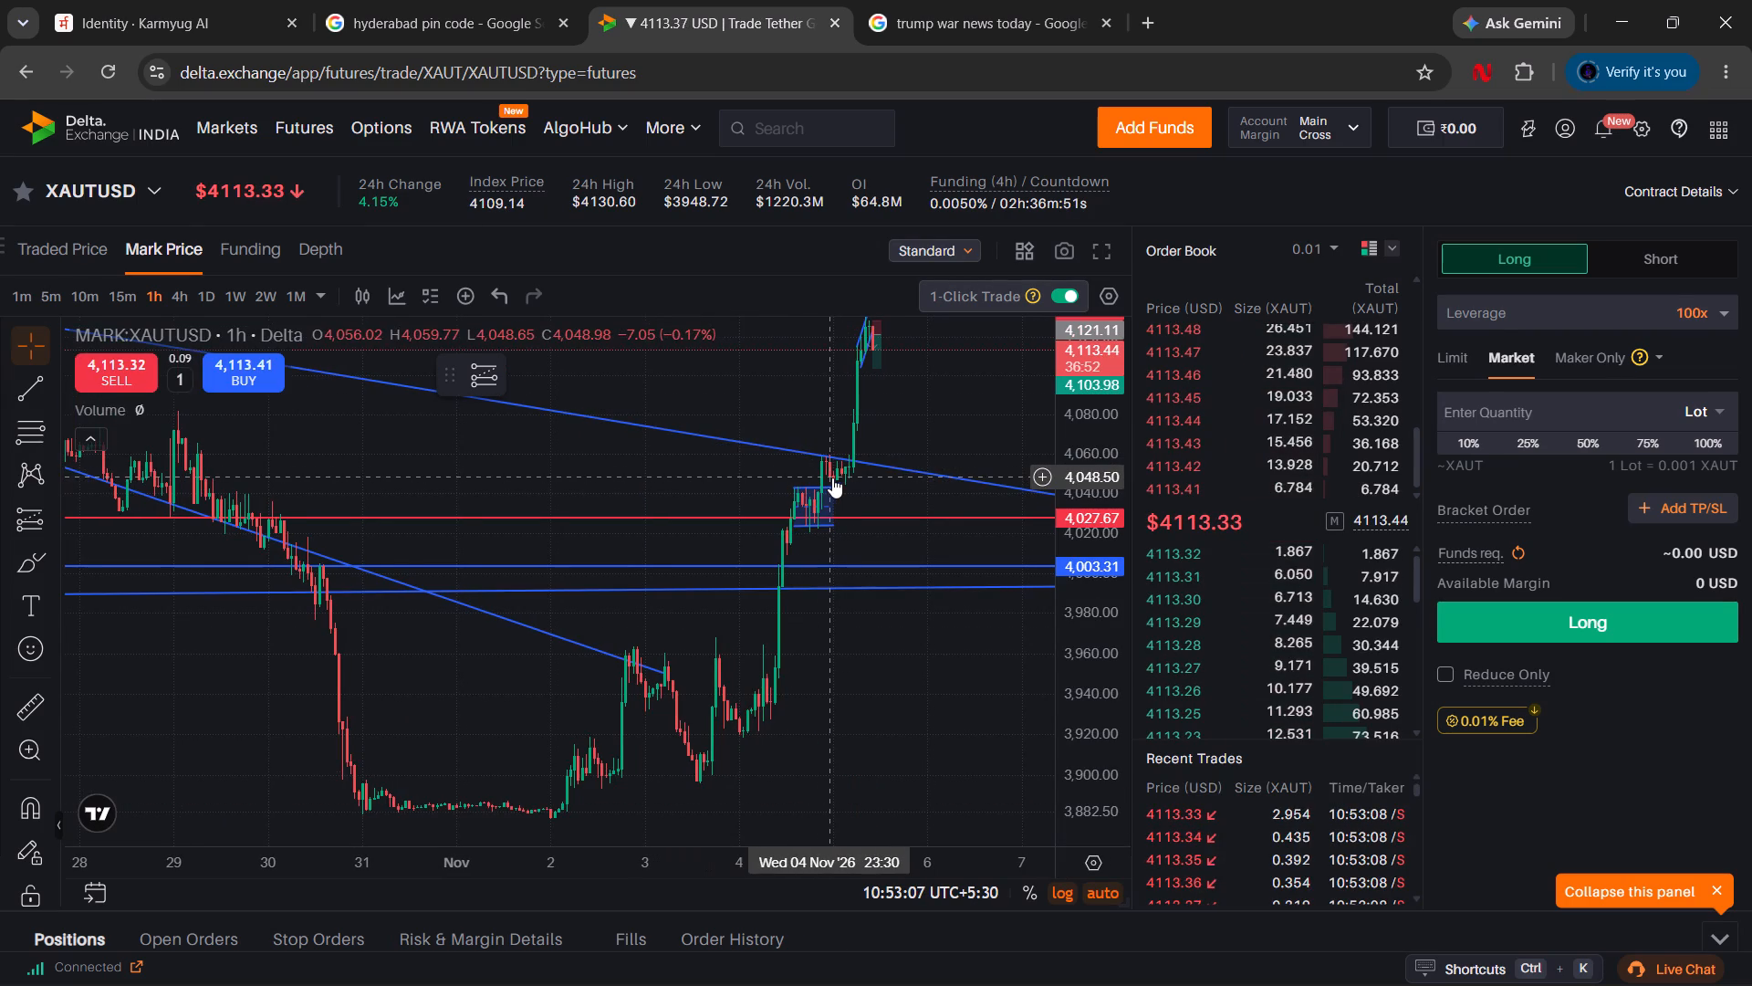
left_click_drag(1068, 416, 1089, 356)
left_click_drag(1089, 356, 881, 398)
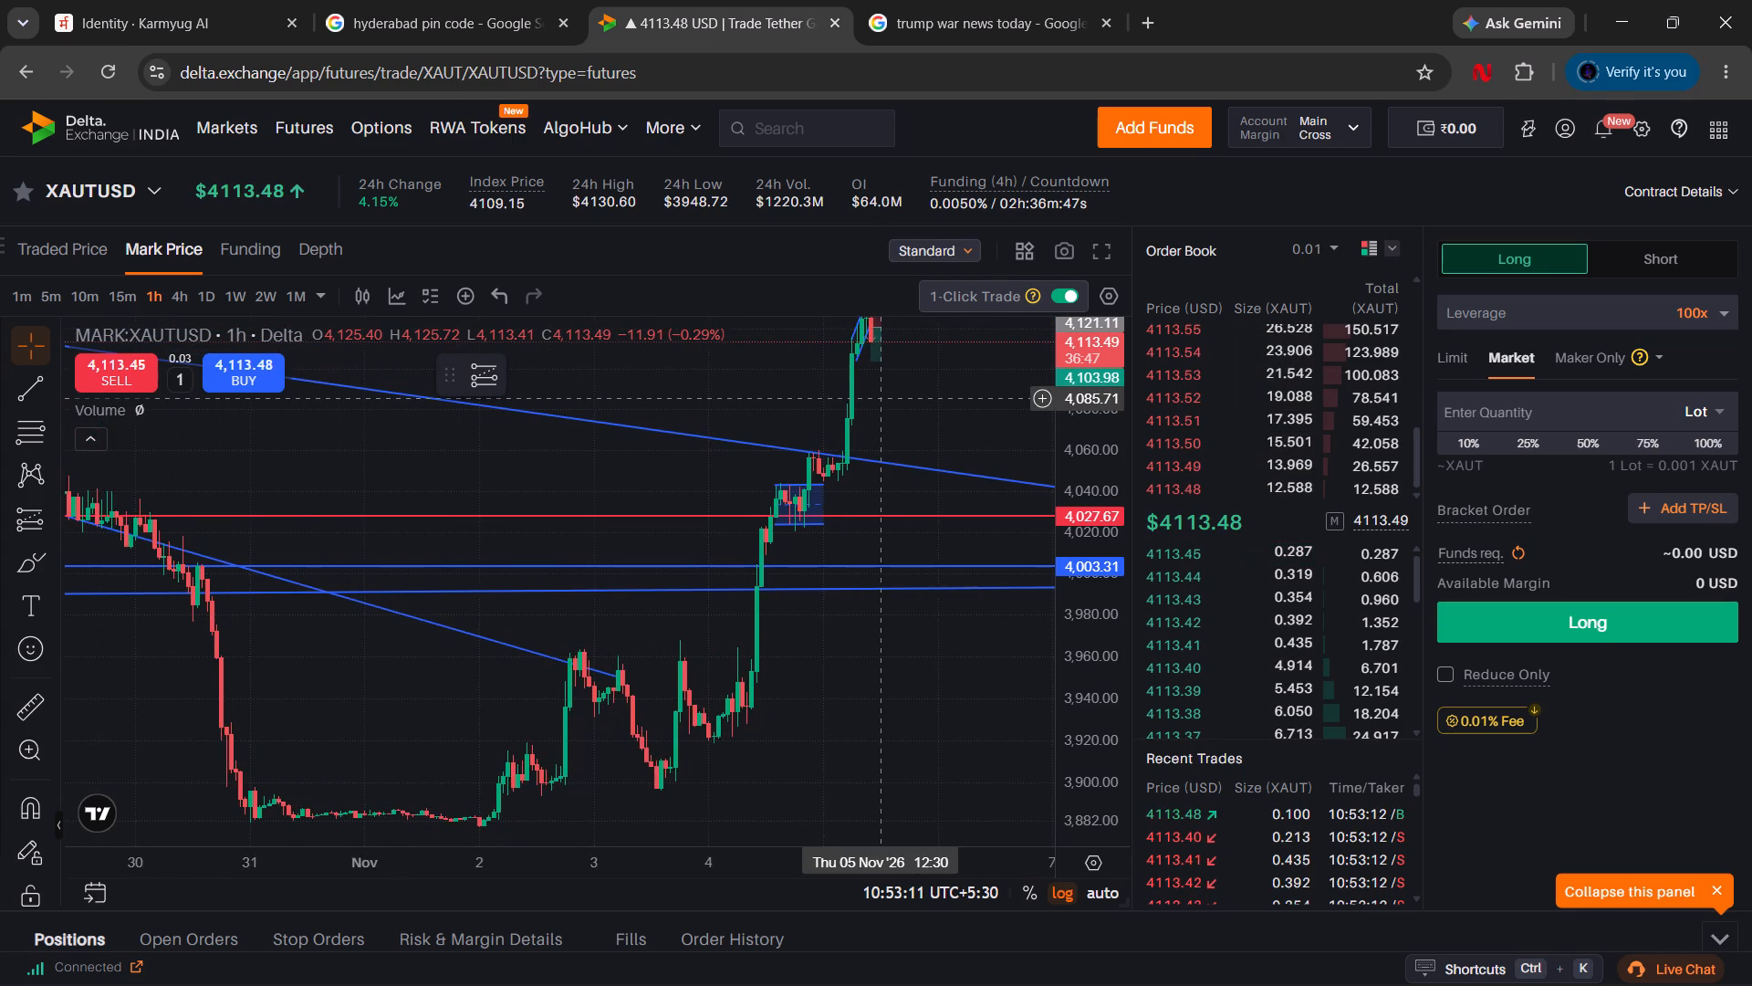
scroll(881, 398, "left", 1)
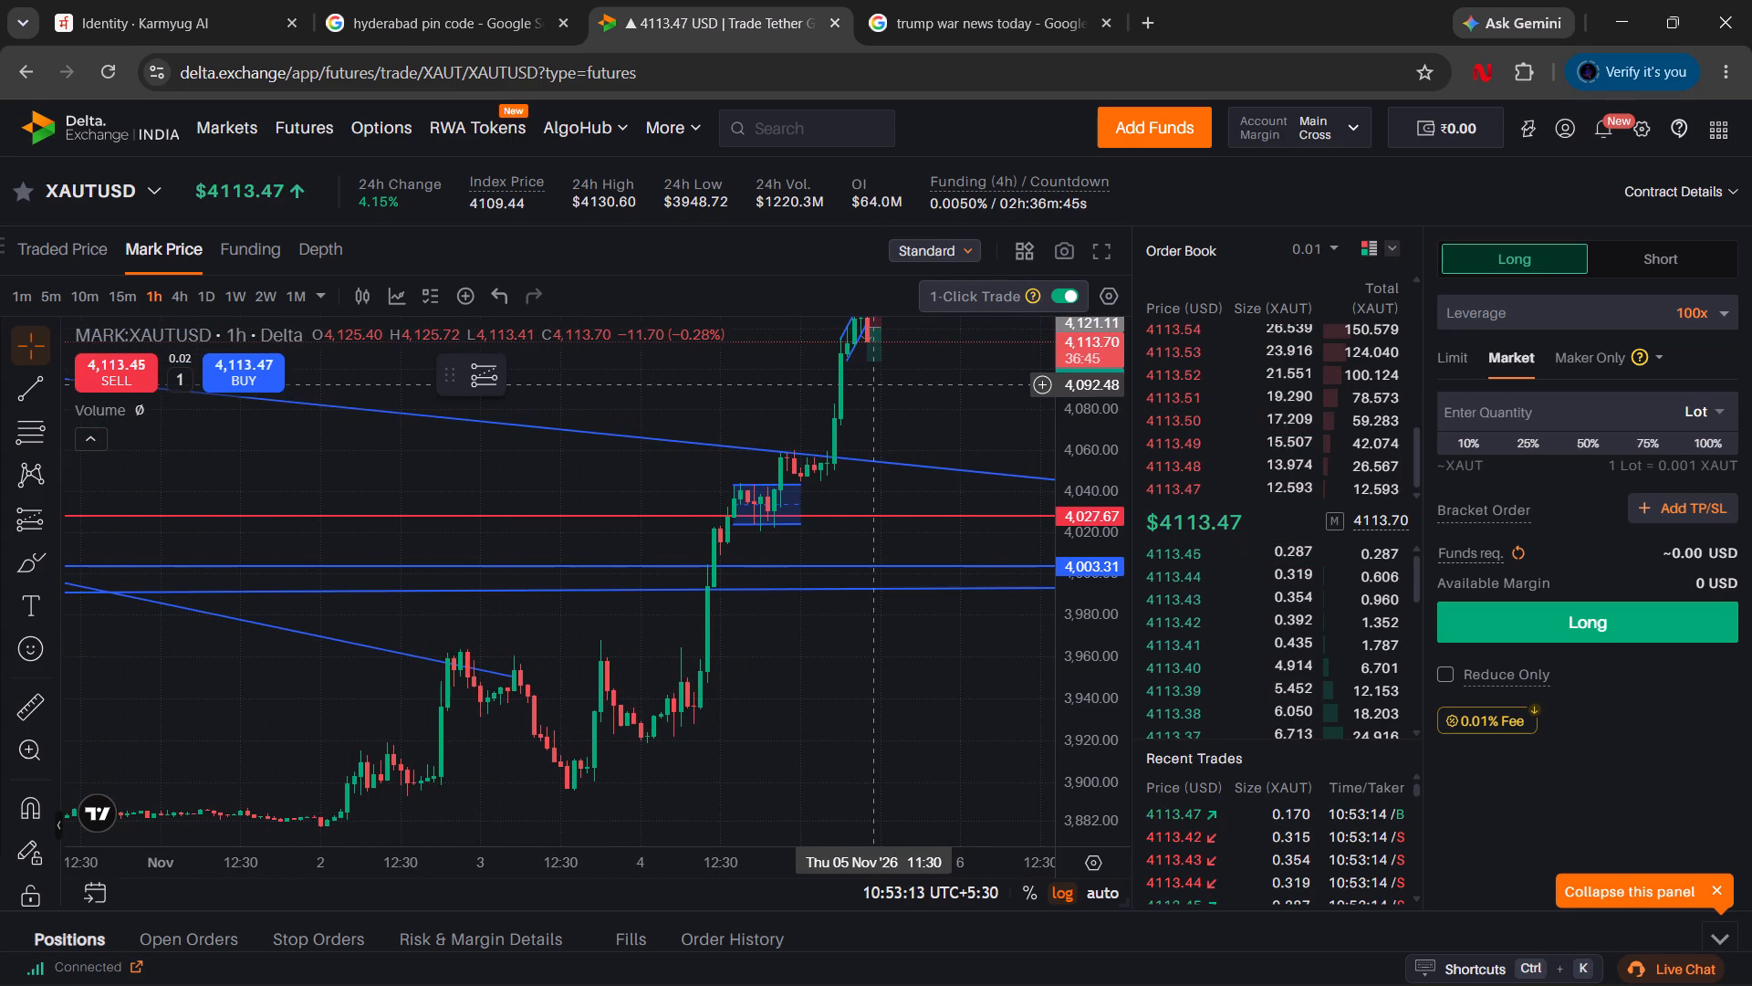
left_click_drag(872, 384, 815, 673)
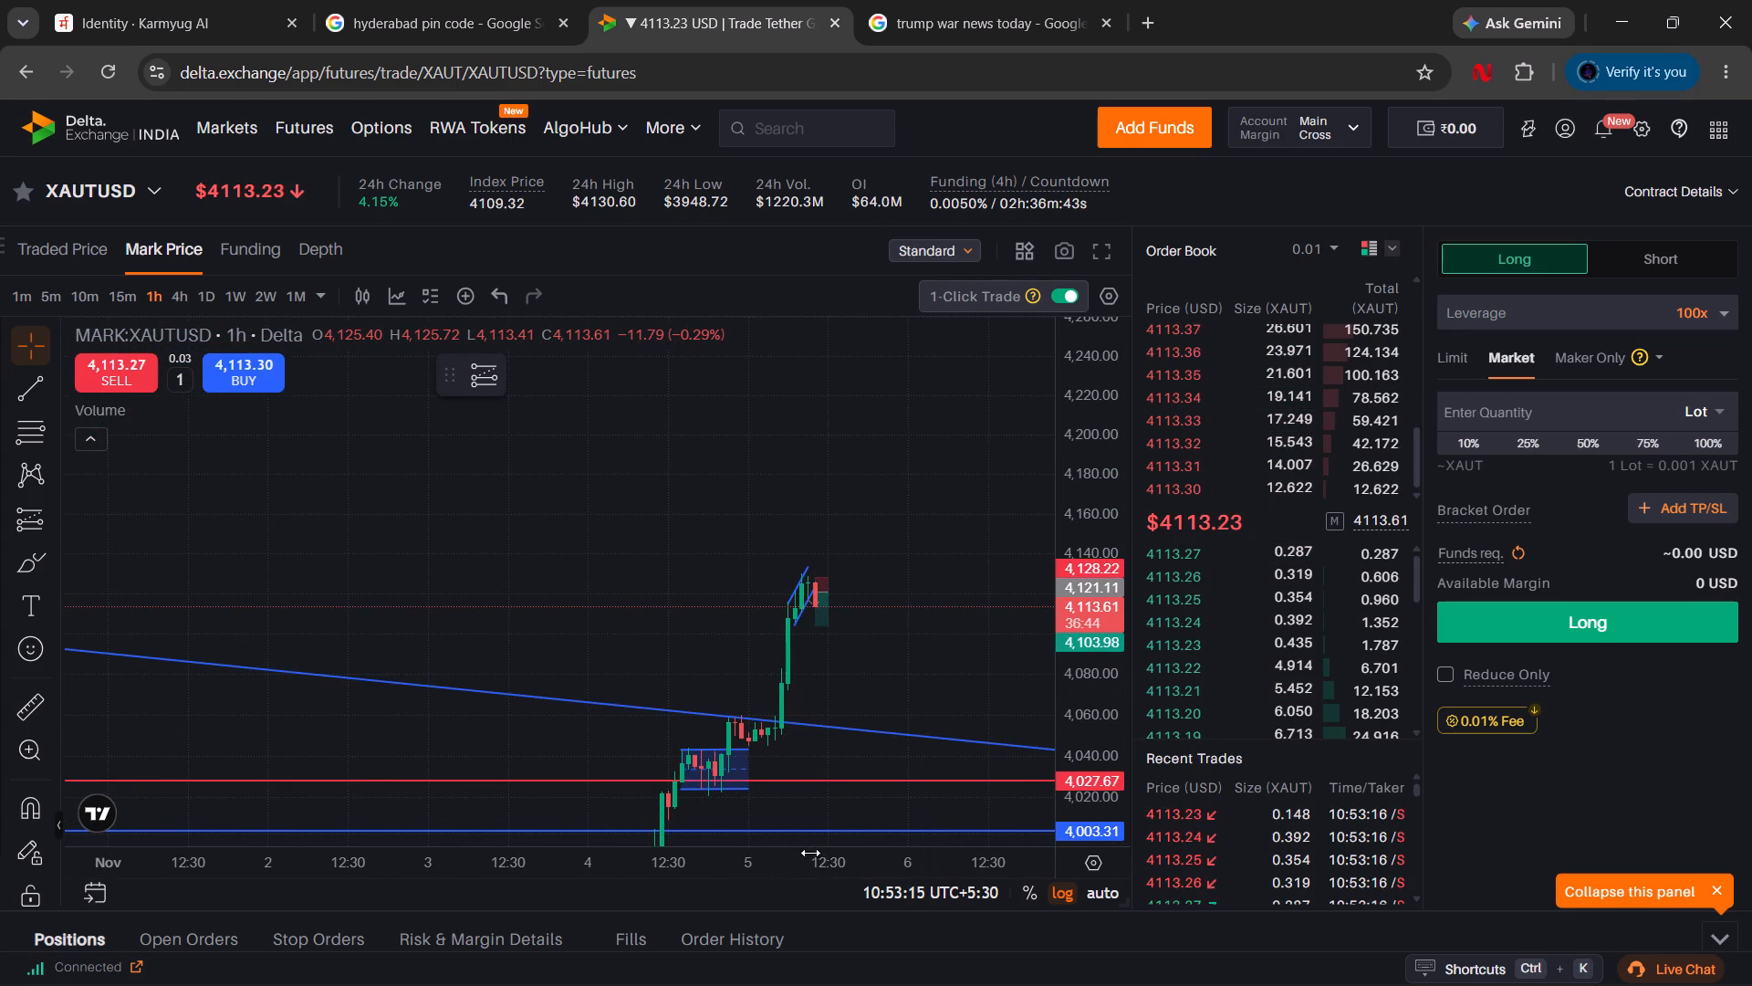
left_click_drag(798, 865, 359, 829)
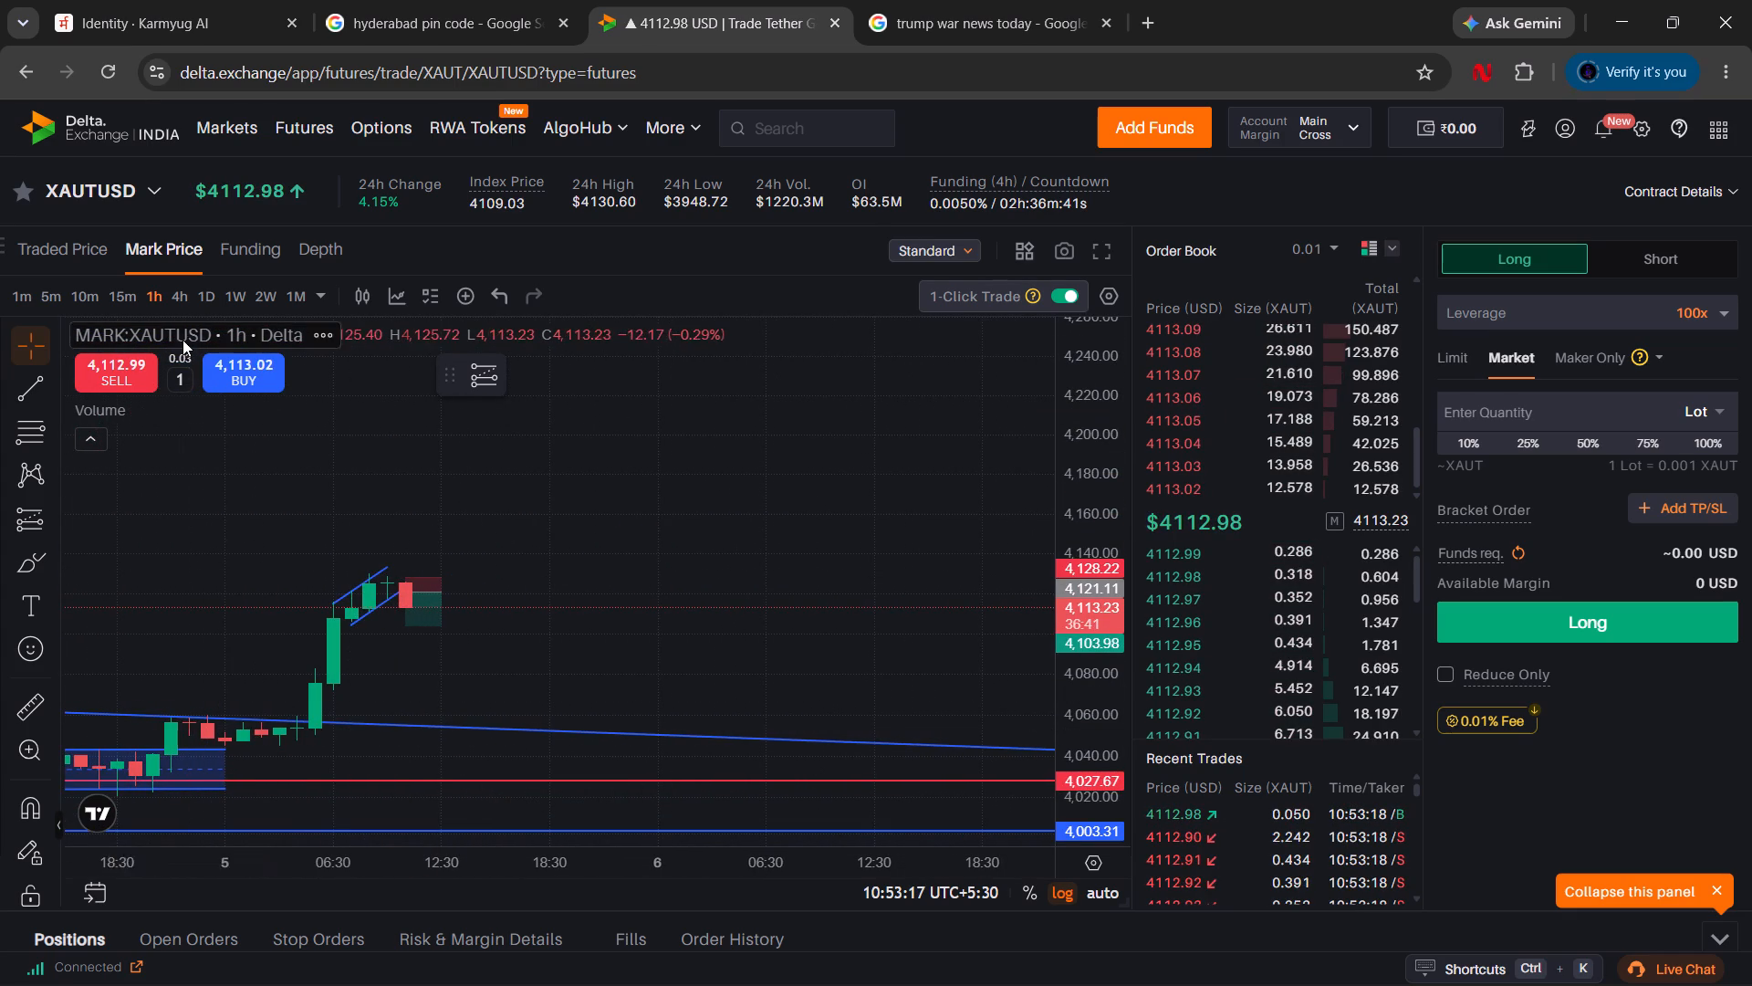
Set the XAUTUSD mark price chart to the 15m interval and examine the rising channel and short position.
left_click(125, 292)
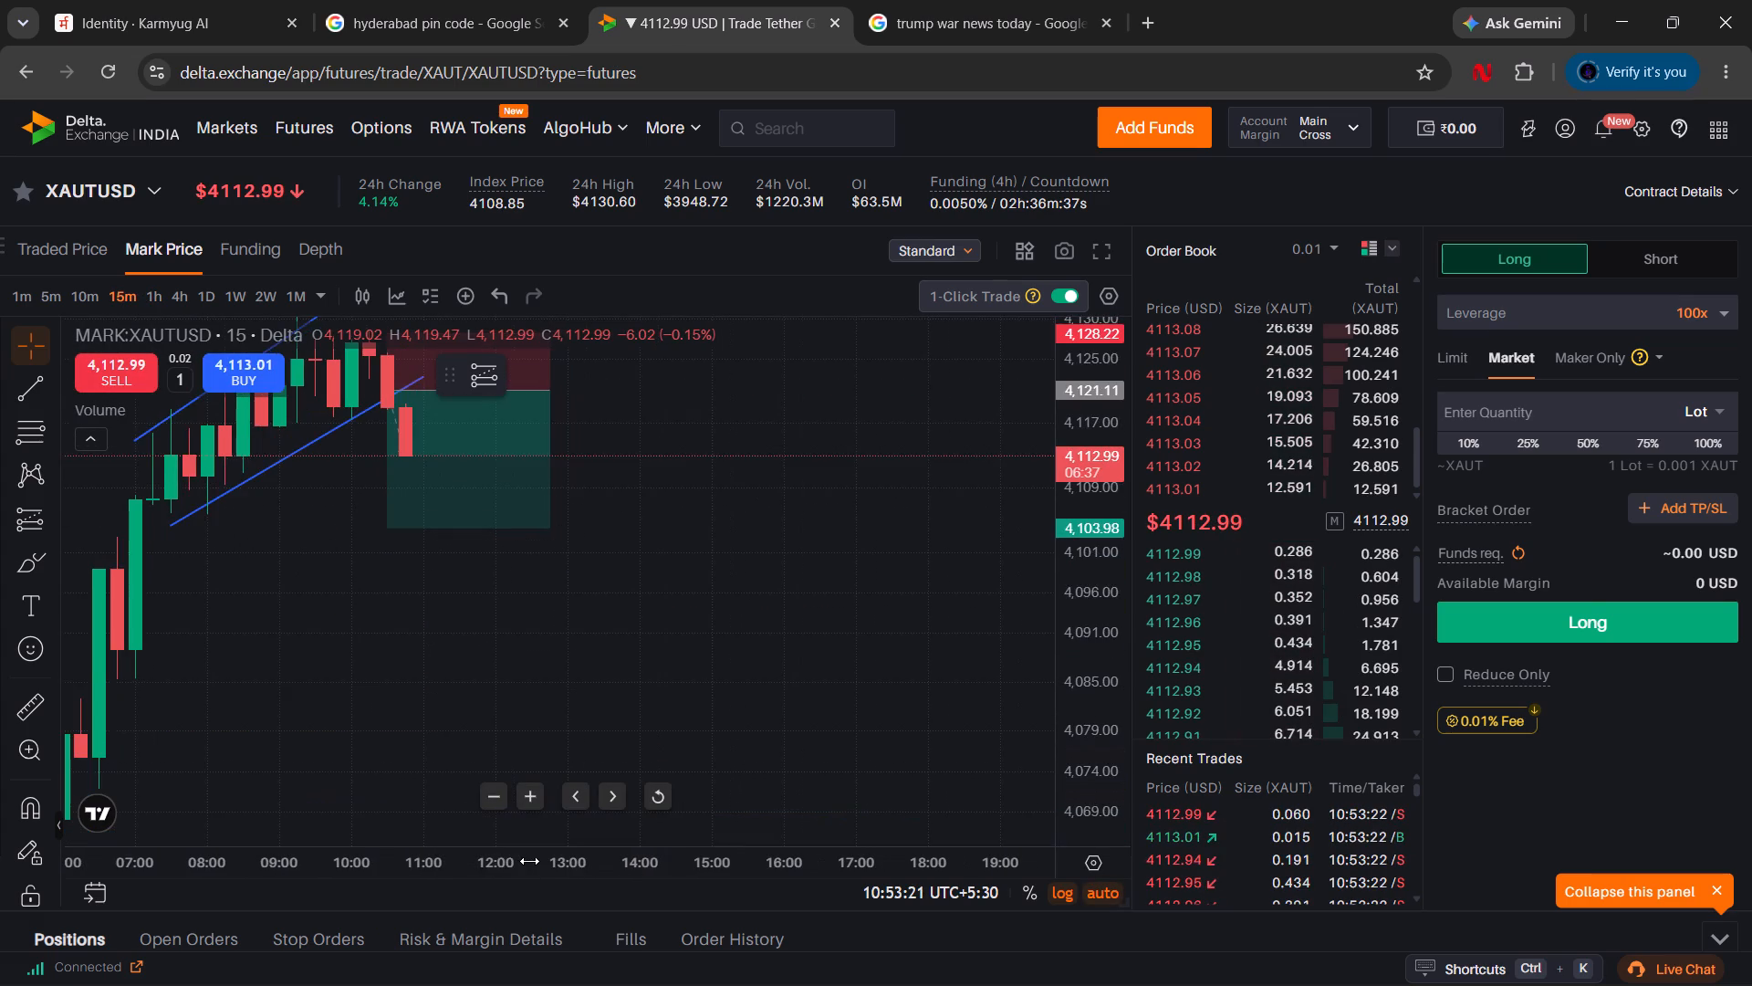
left_click_drag(529, 861, 490, 852)
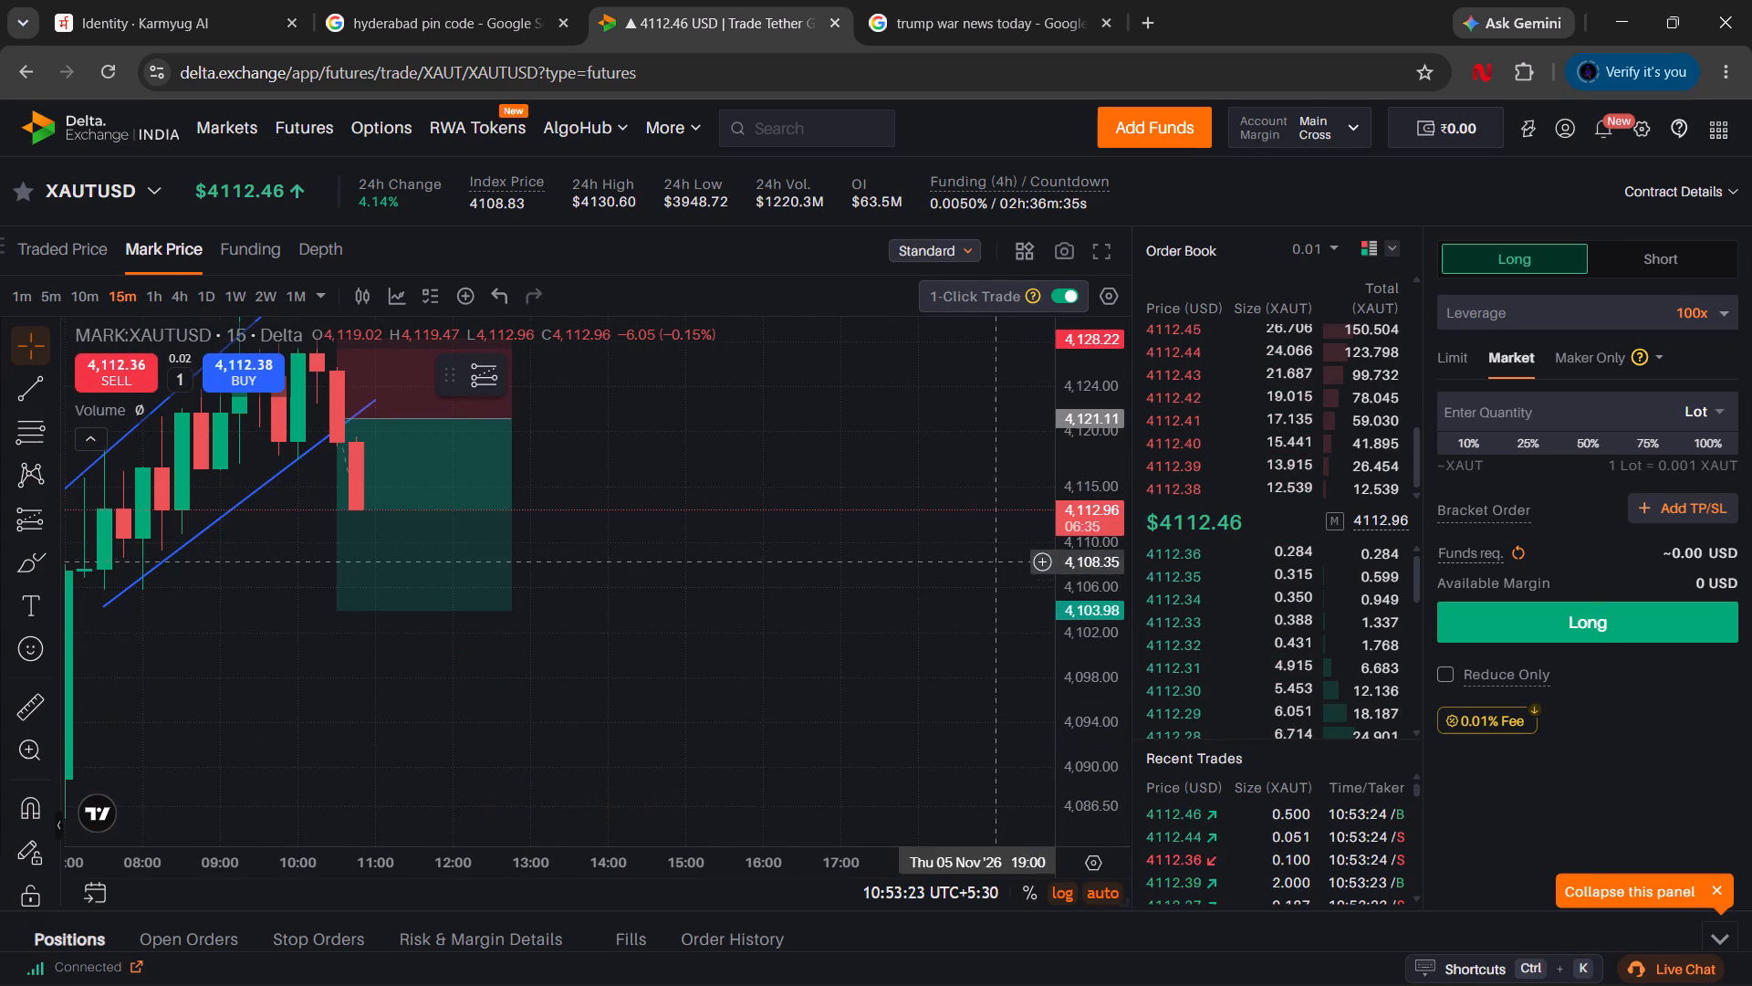
left_click_drag(1111, 541, 1088, 644)
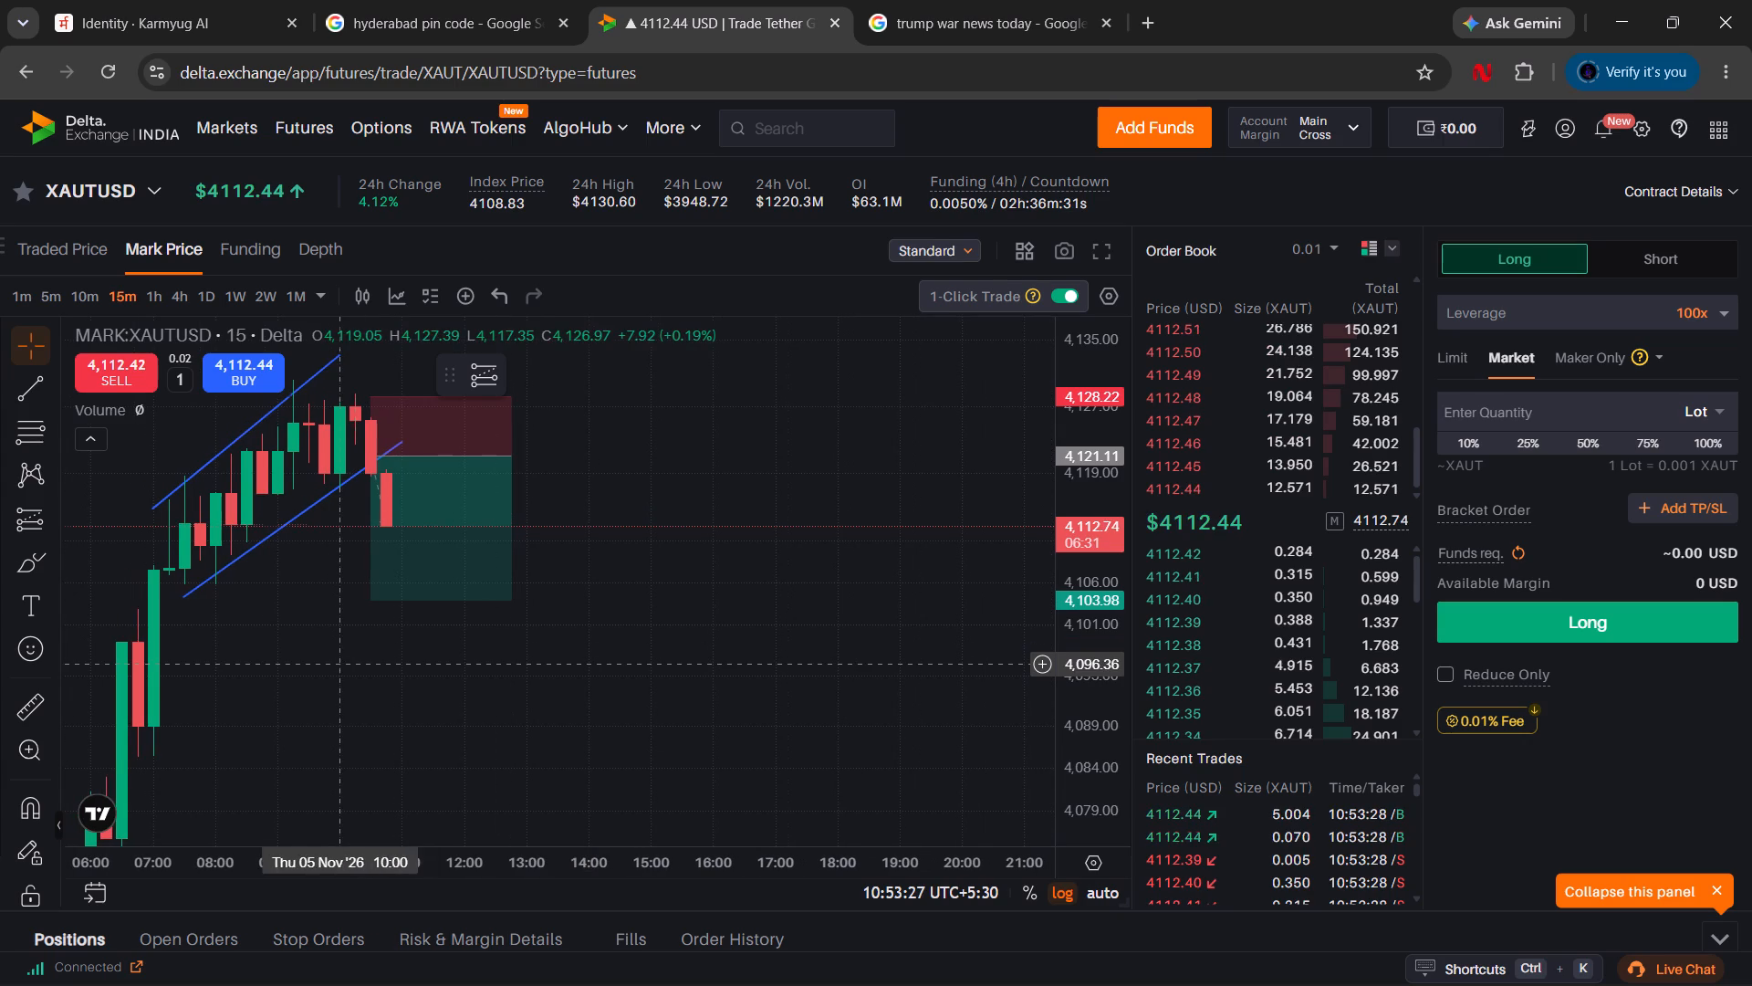
left_click_drag(338, 663, 525, 658)
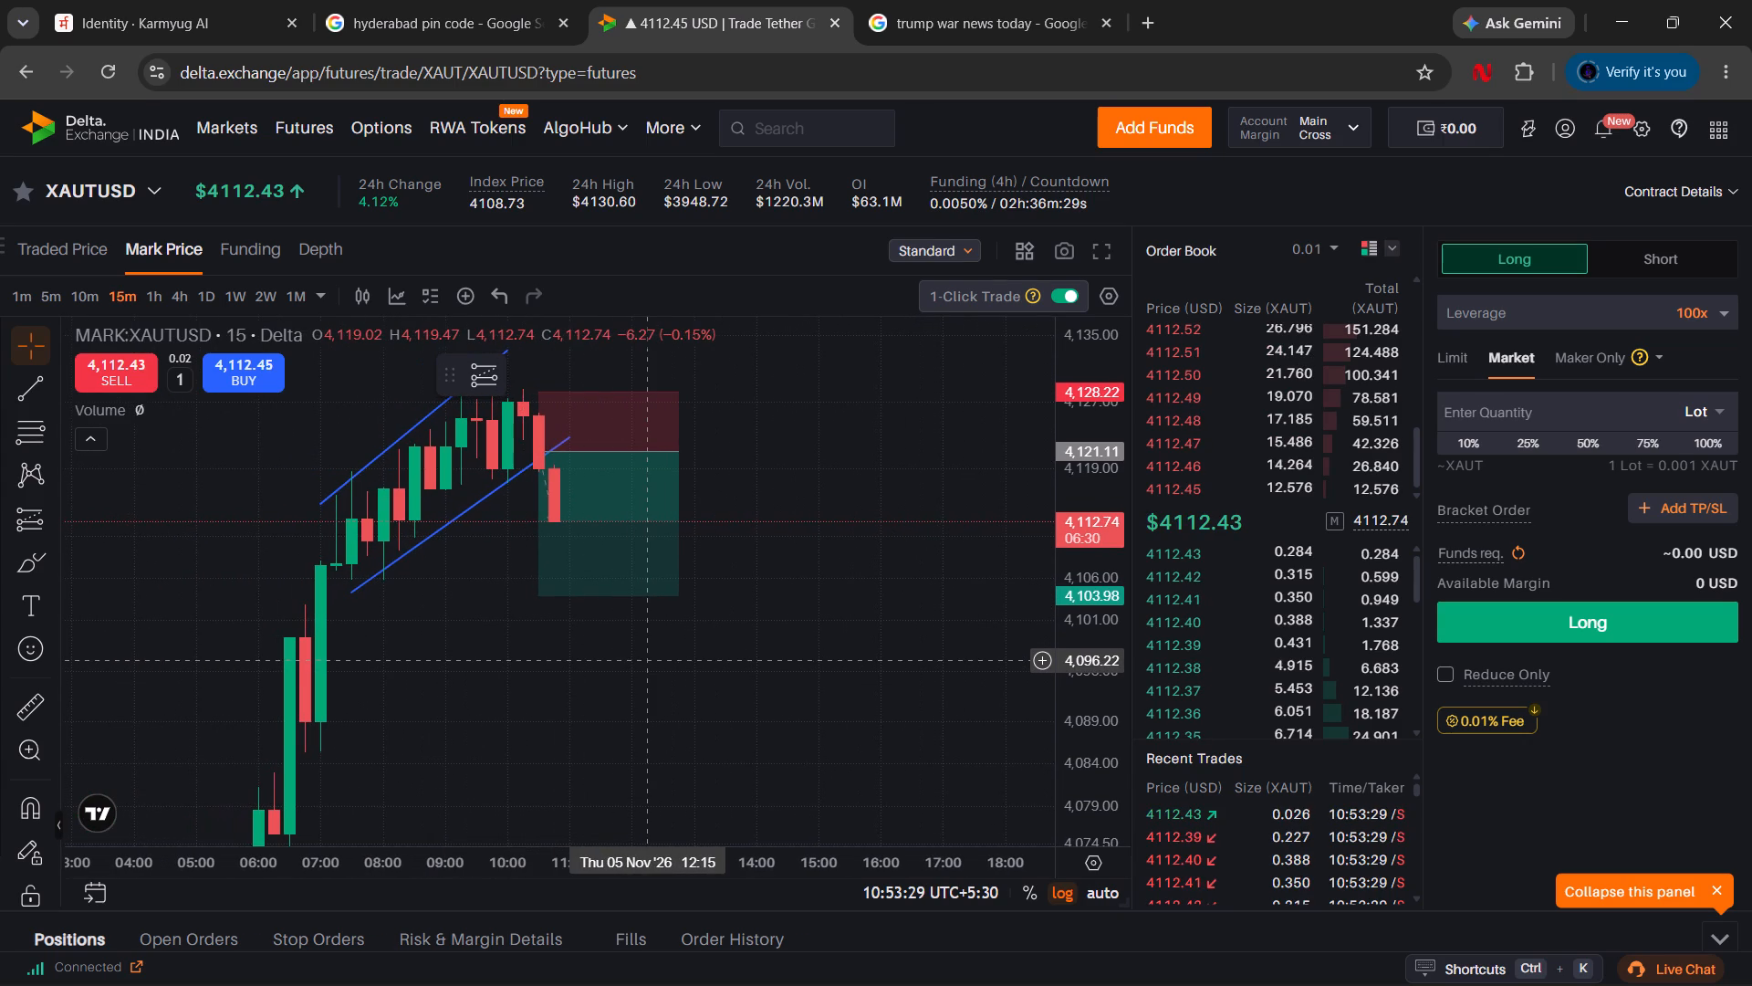
left_click(772, 602)
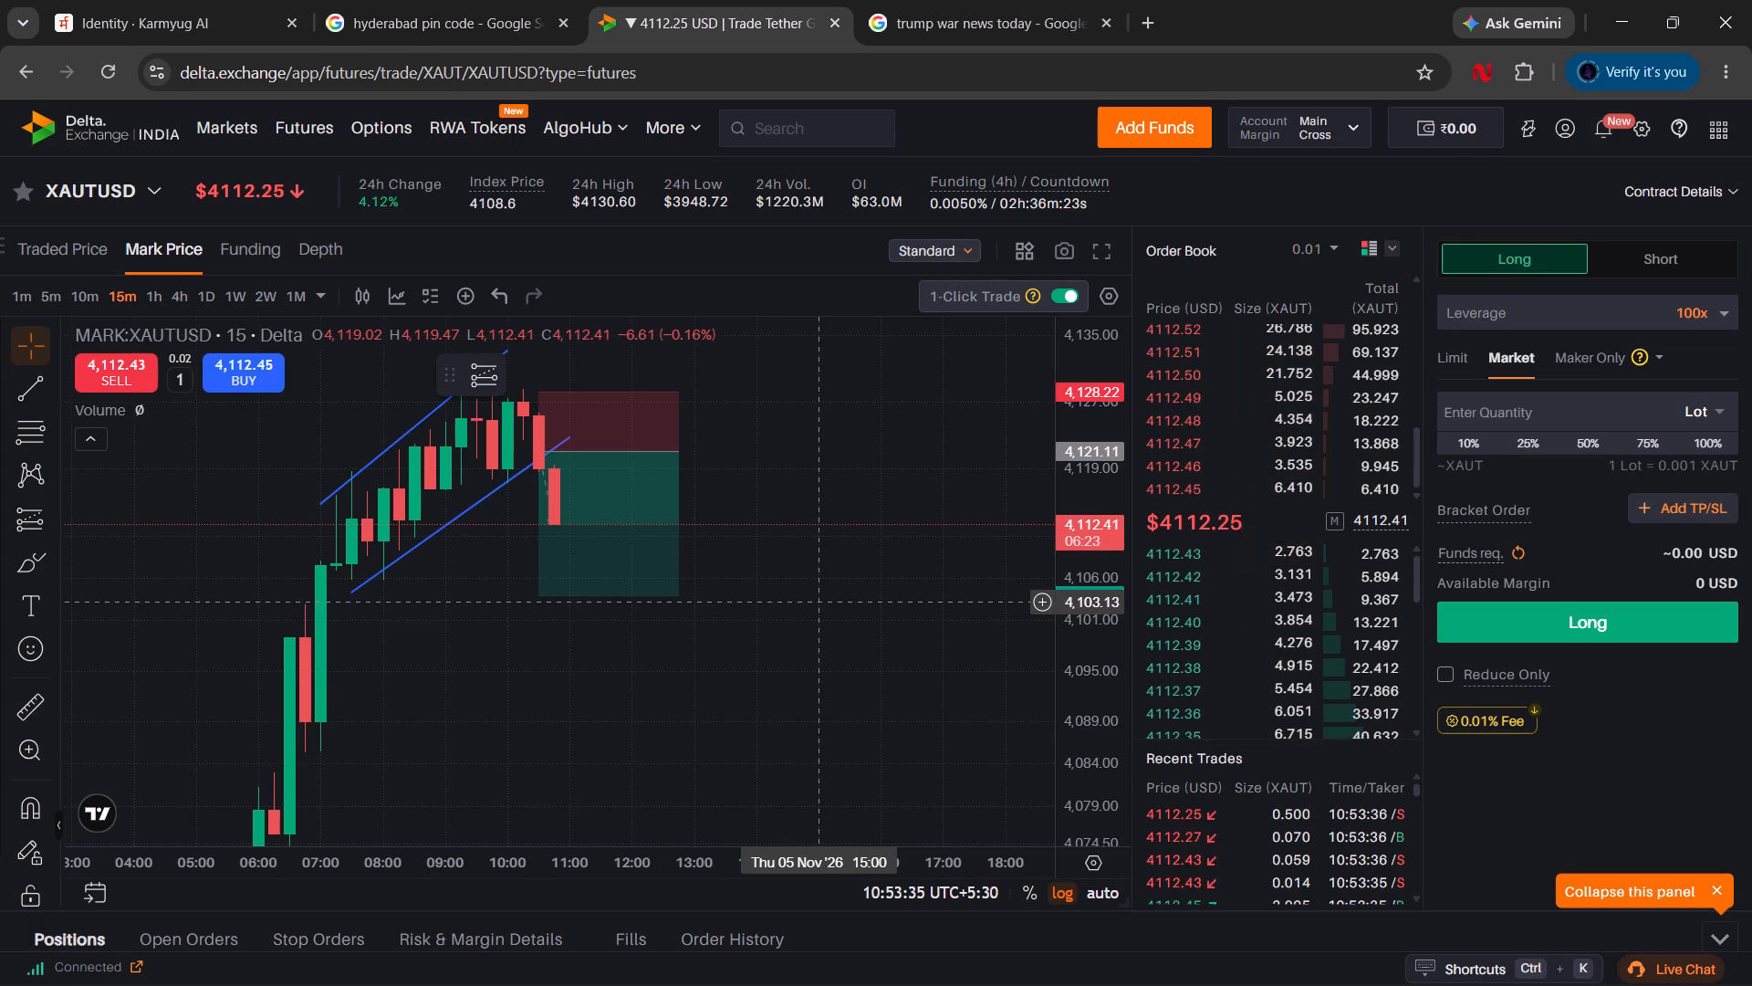
left_click_drag(808, 427, 821, 502)
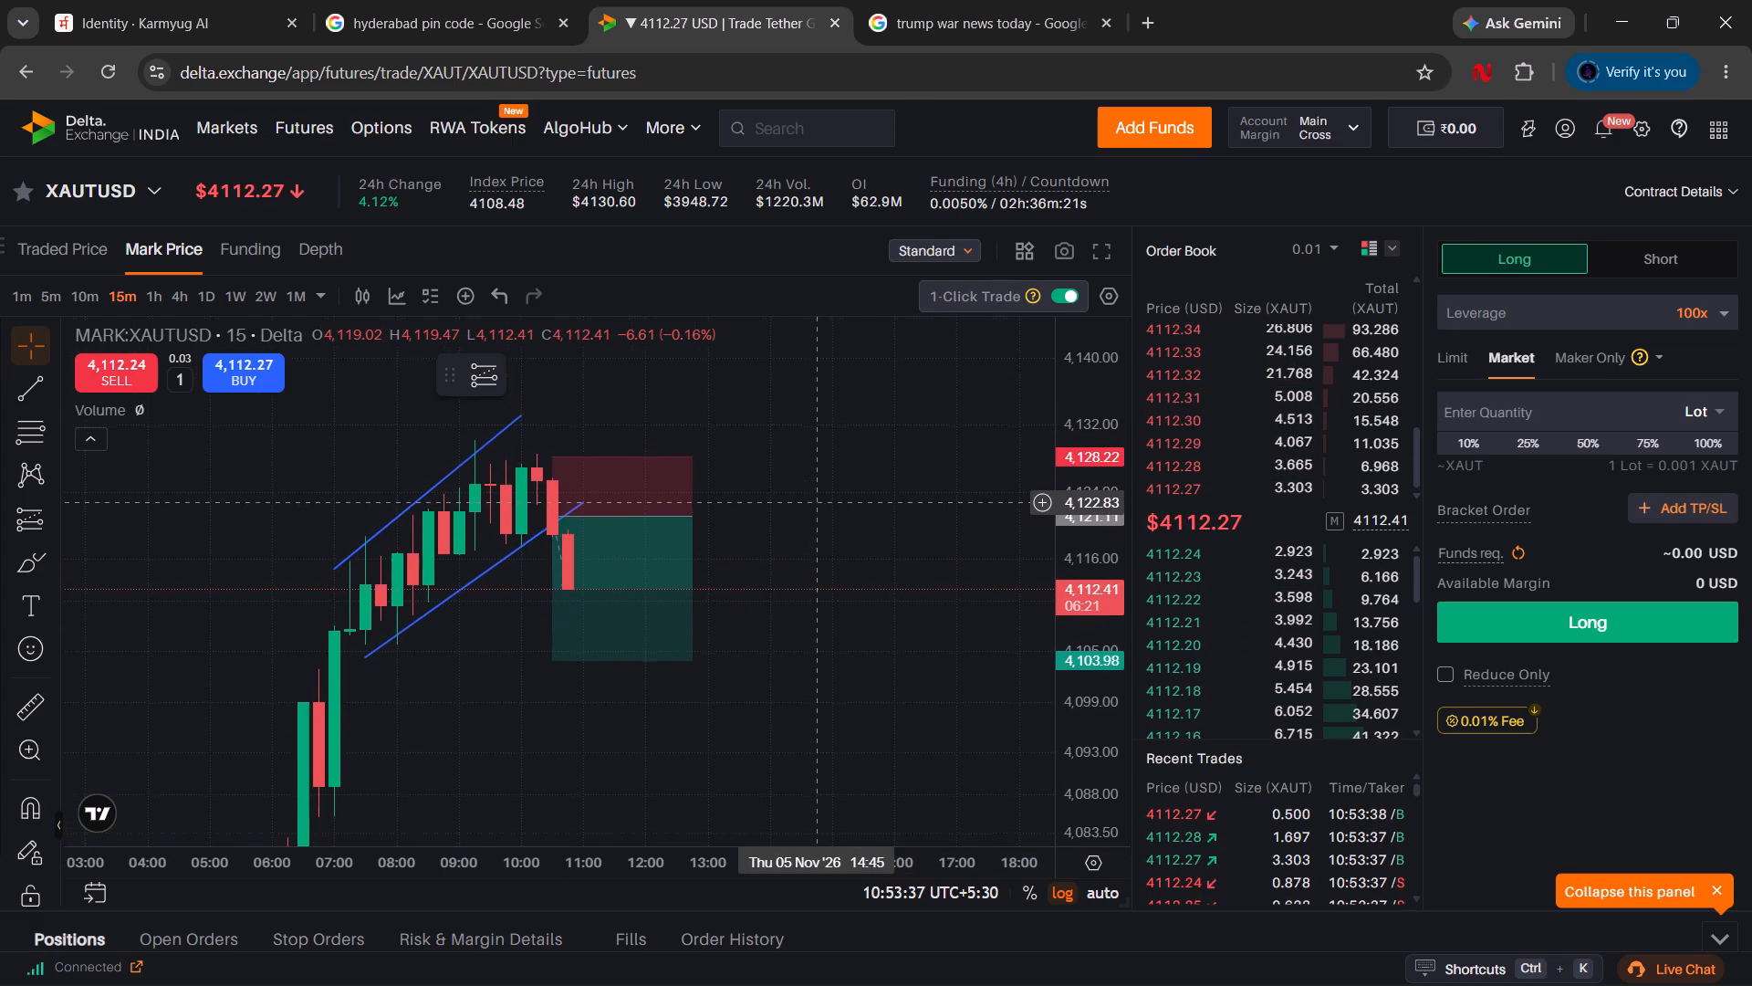
left_click_drag(821, 502, 821, 510)
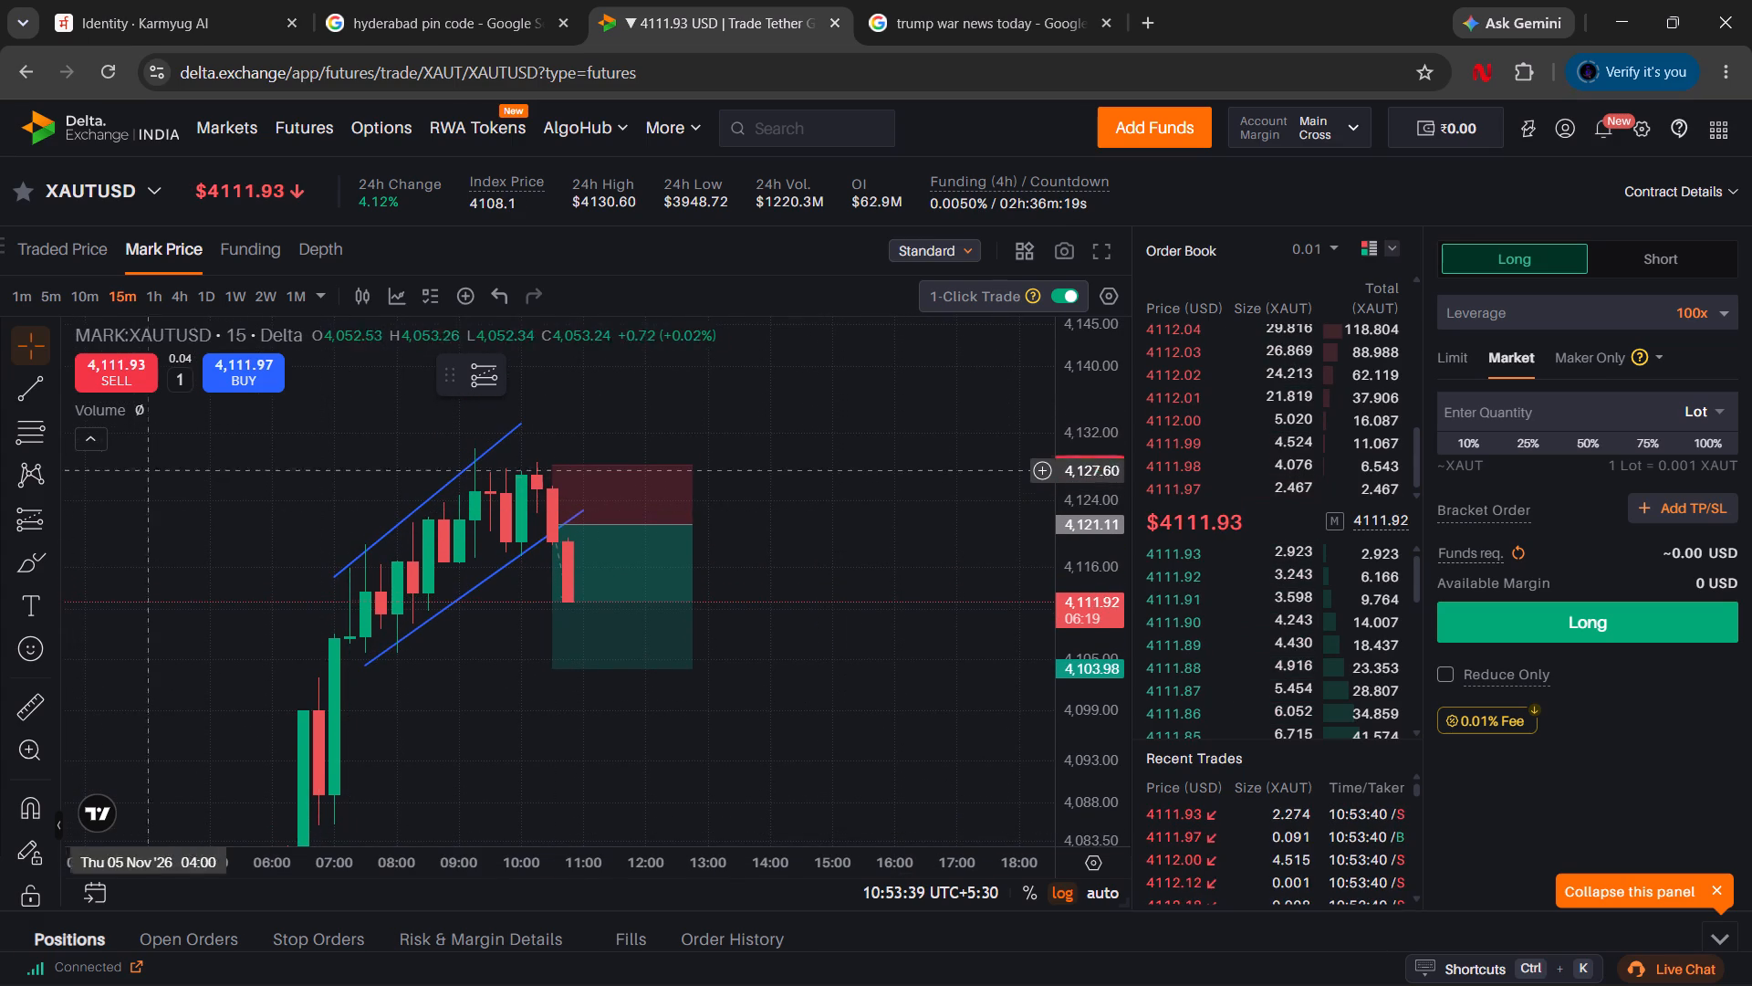
Circle the rising channel and short position on the XAUTUSD chart with a freehand brush stroke and review the area.
left_click(39, 553)
left_click_drag(773, 400, 116, 611)
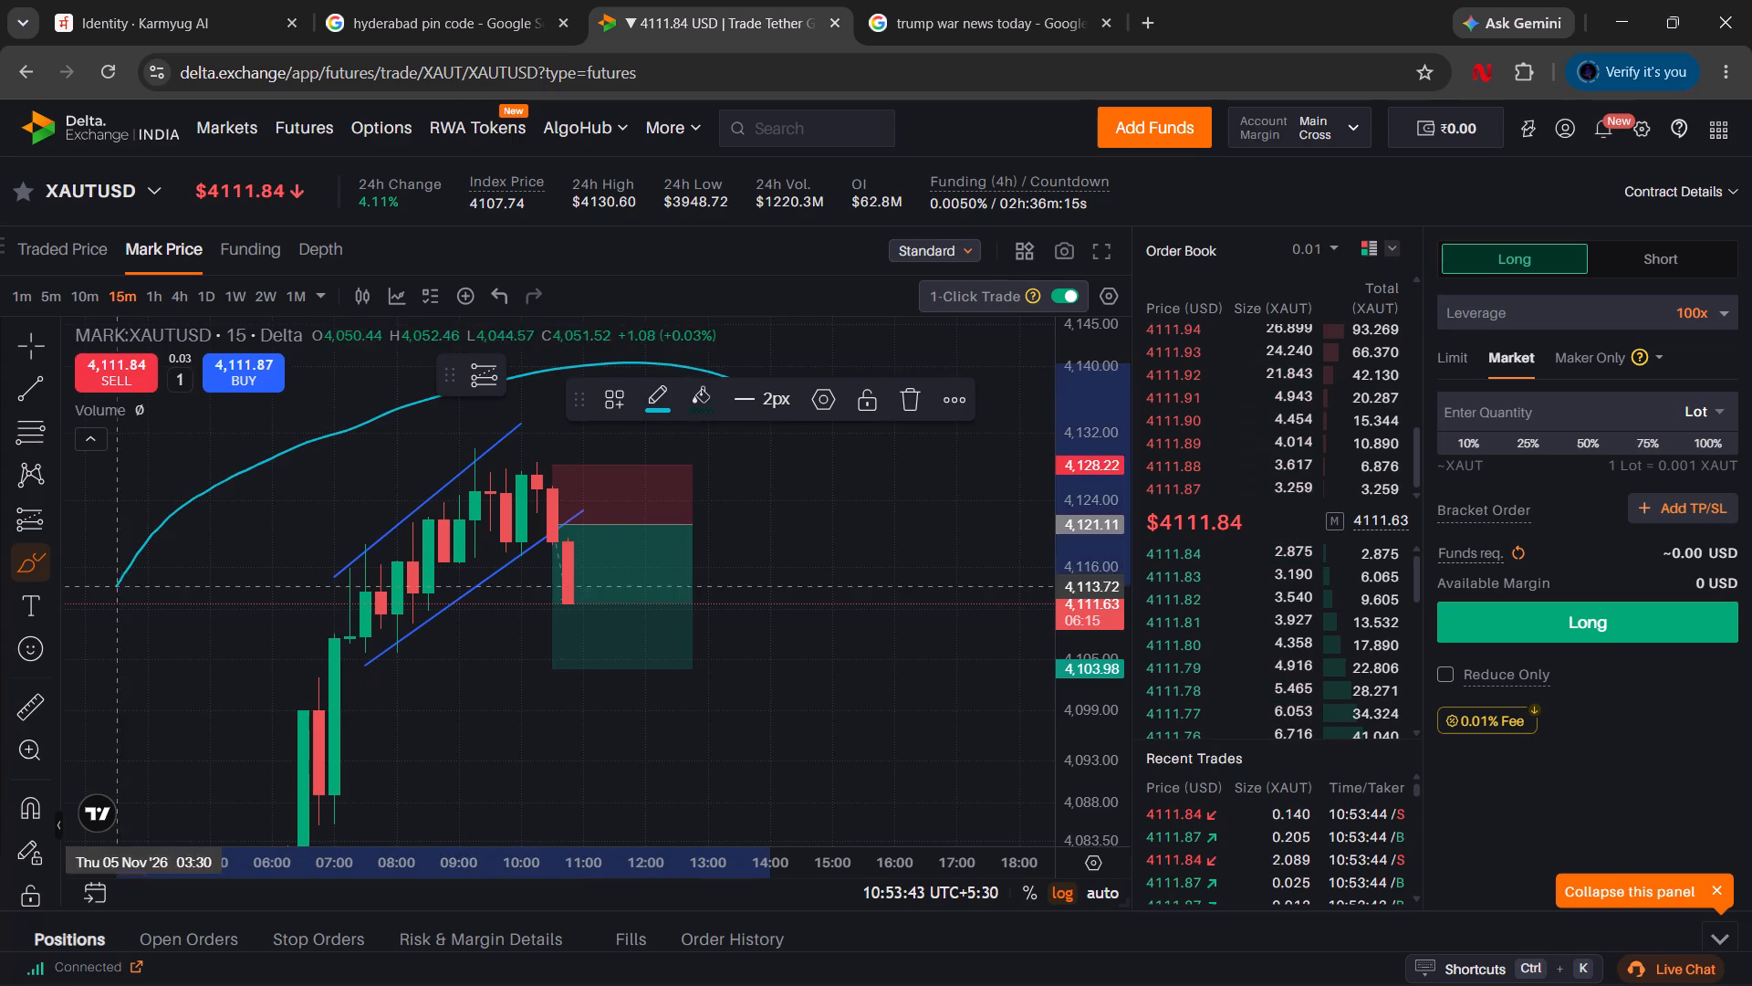
left_click_drag(116, 611, 443, 551)
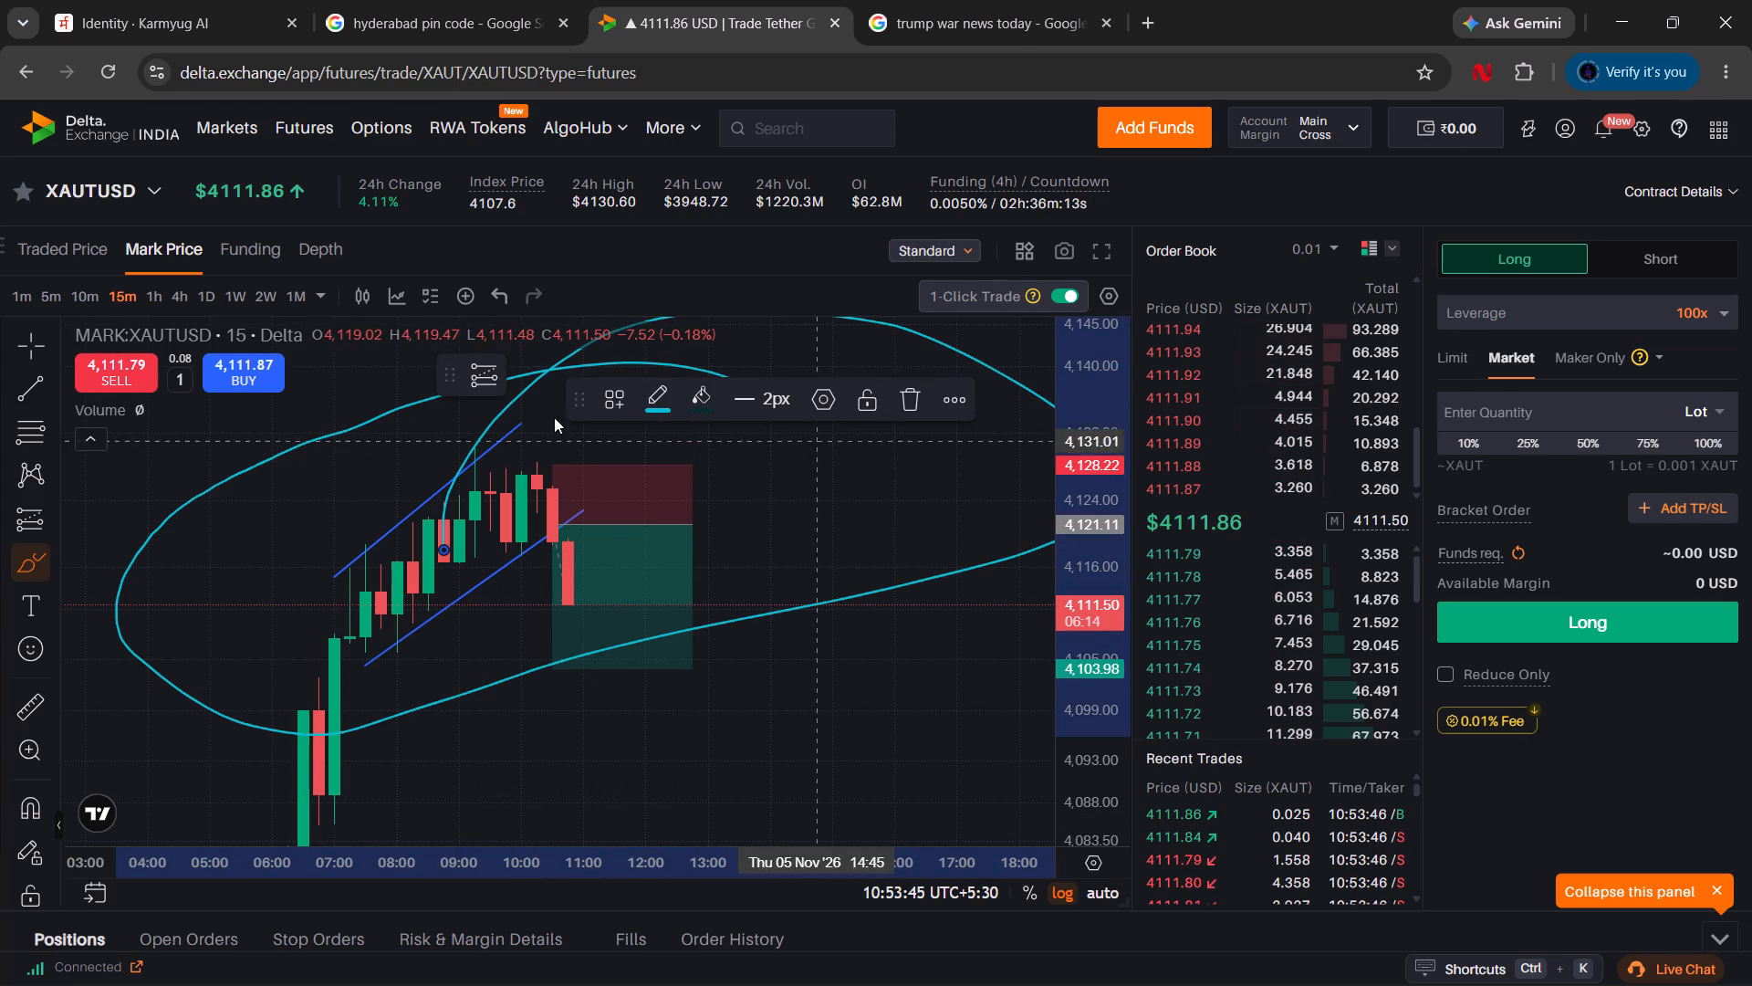
left_click(5, 336)
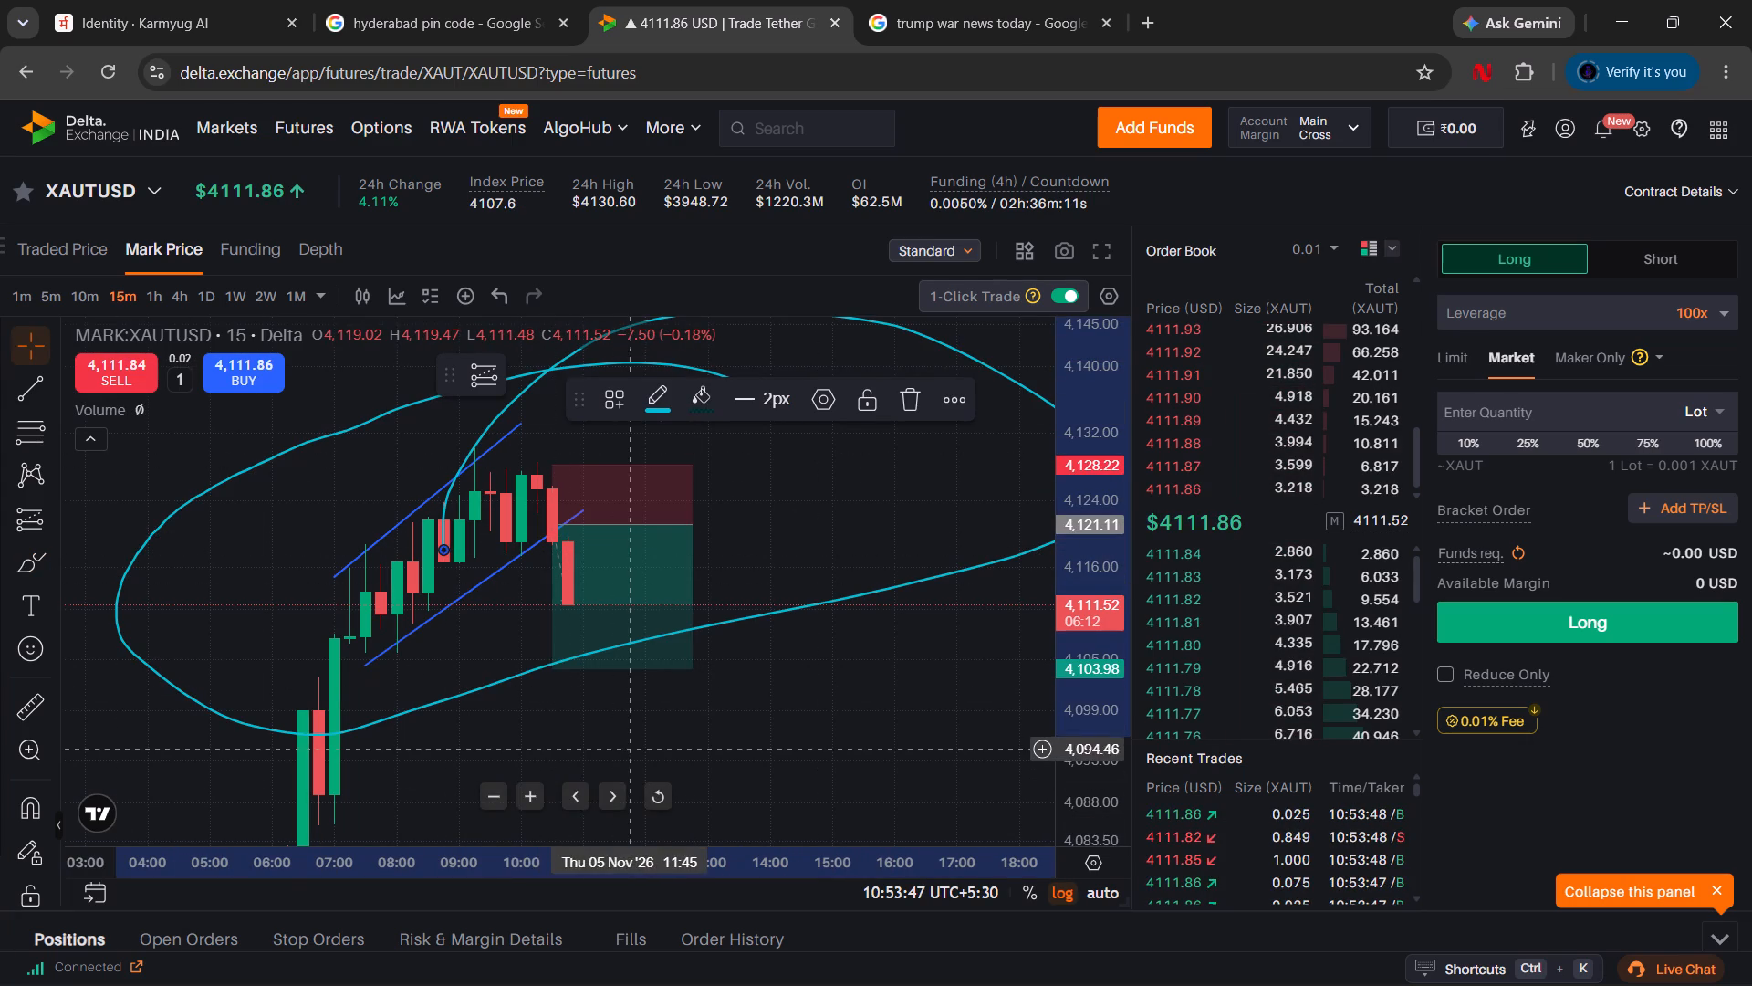
left_click(717, 697)
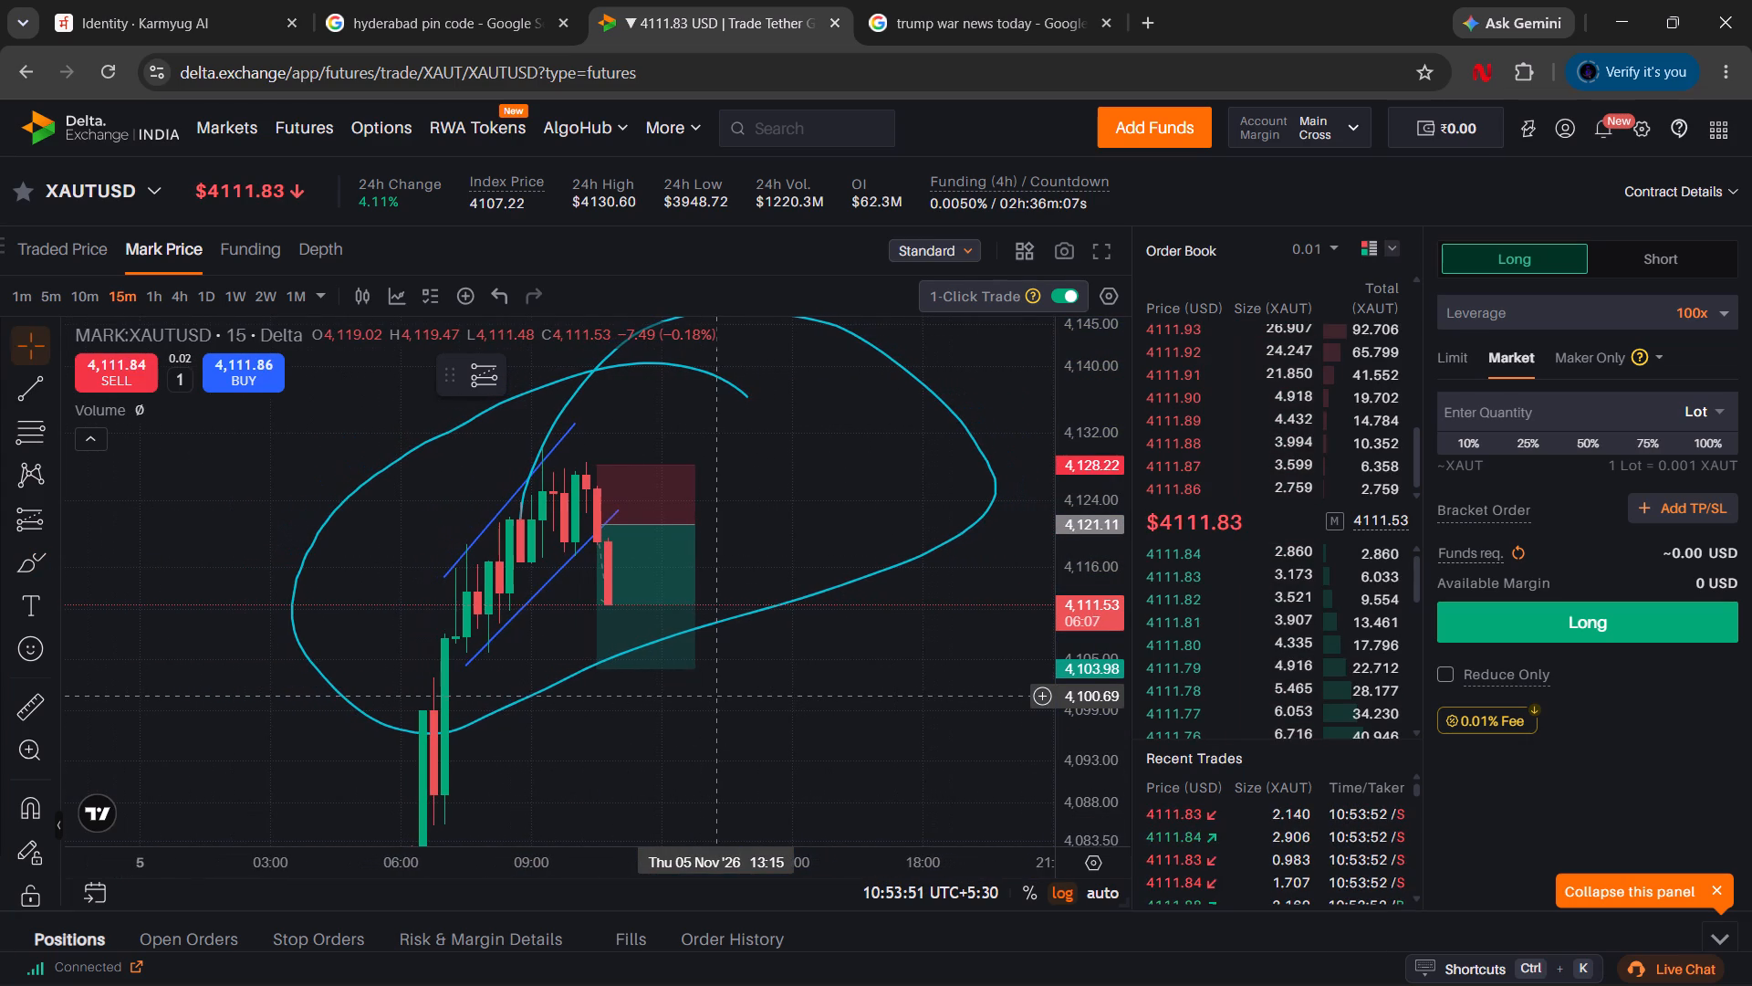
left_click_drag(847, 636, 667, 686)
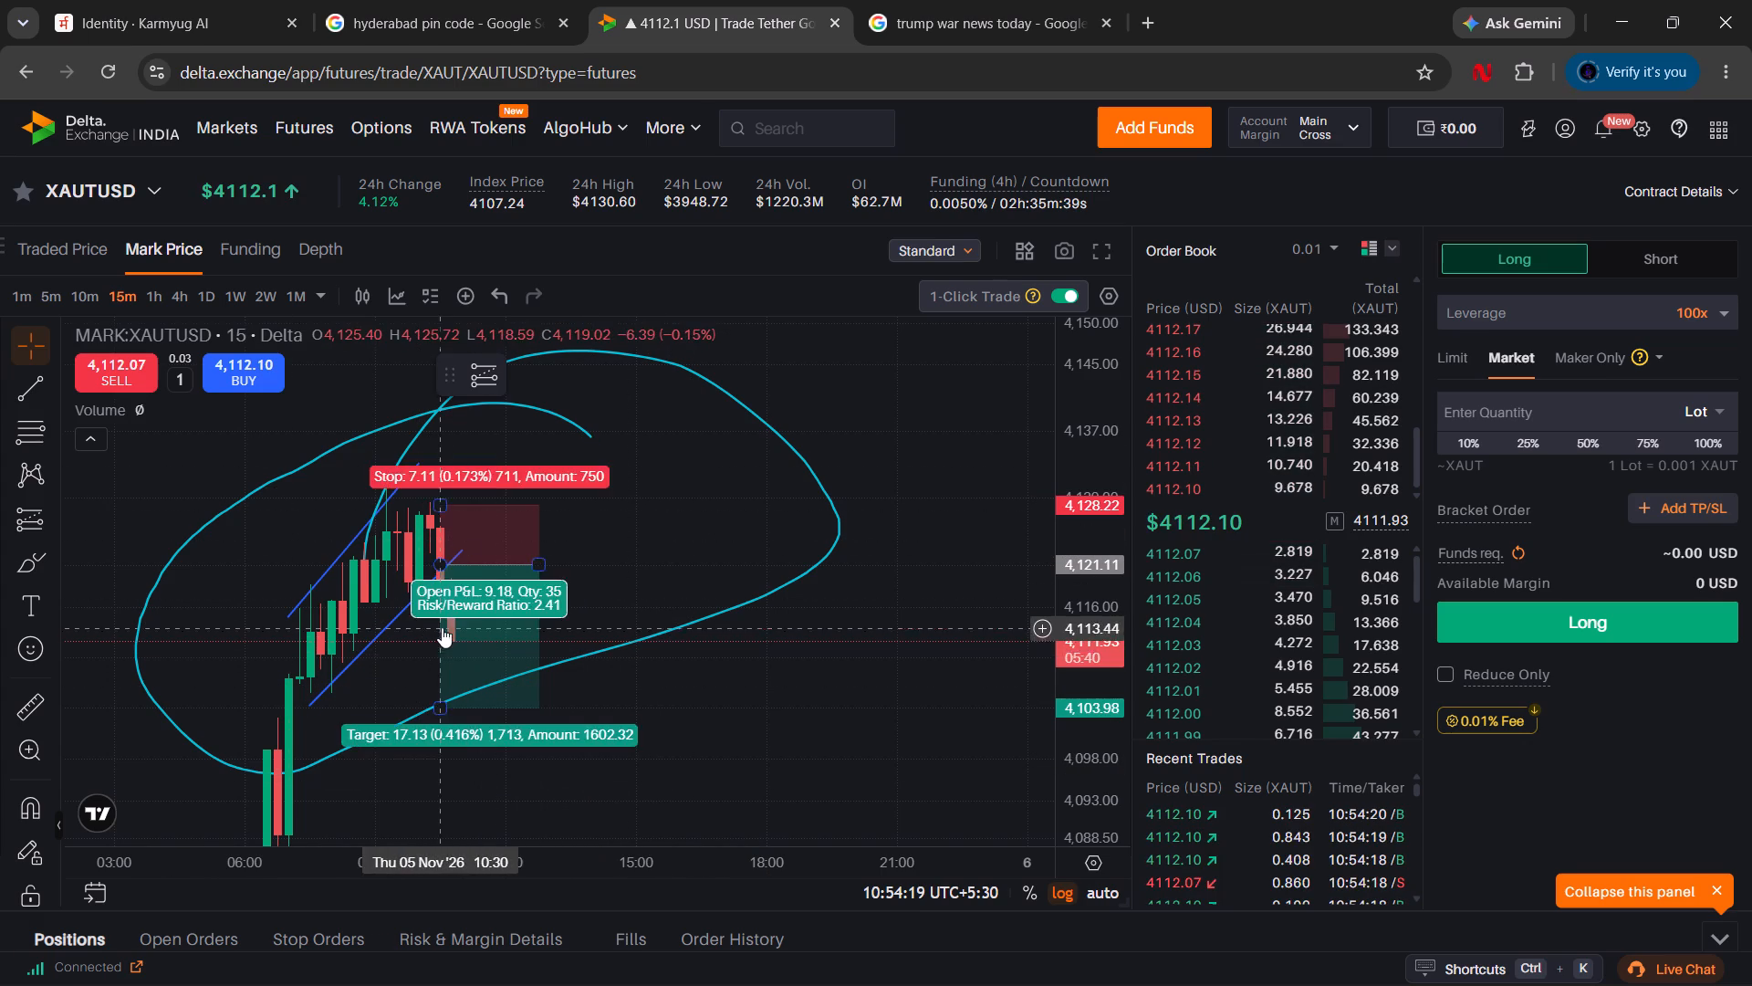
left_click(732, 692)
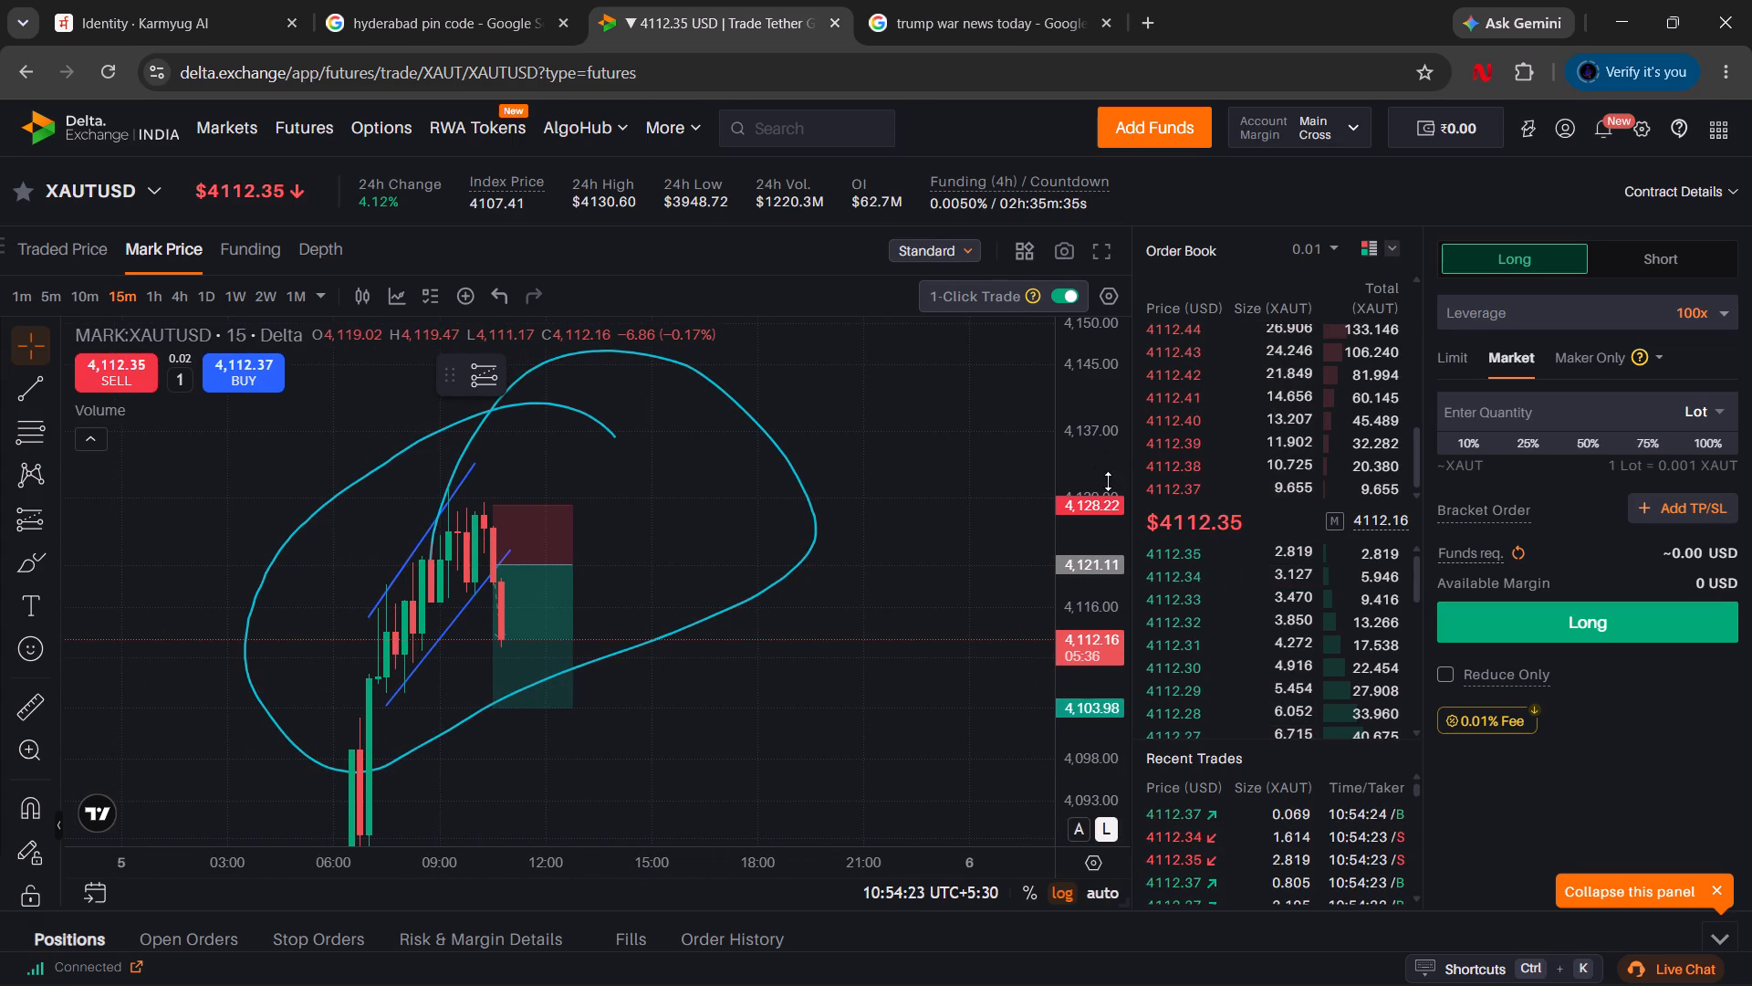
left_click_drag(1096, 483, 1104, 663)
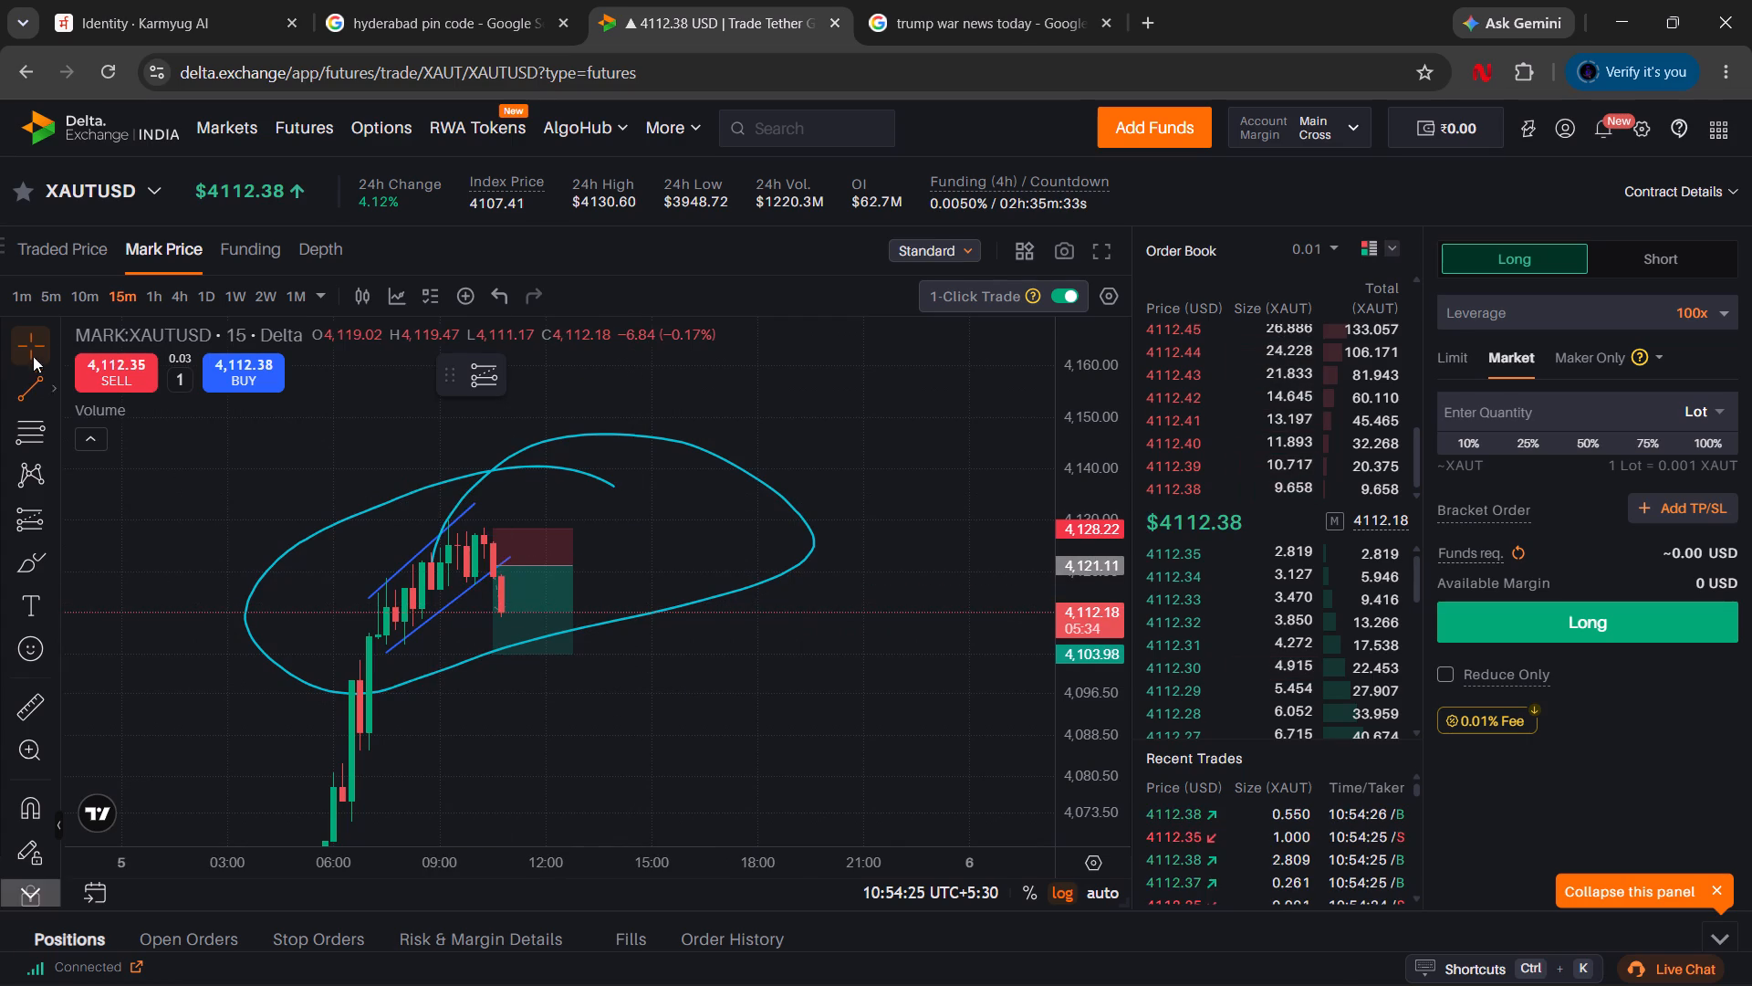
Open the BTCUSD futures contract and examine the recent consolidation on its 15m traded price chart.
left_click(141, 183)
left_click(160, 452)
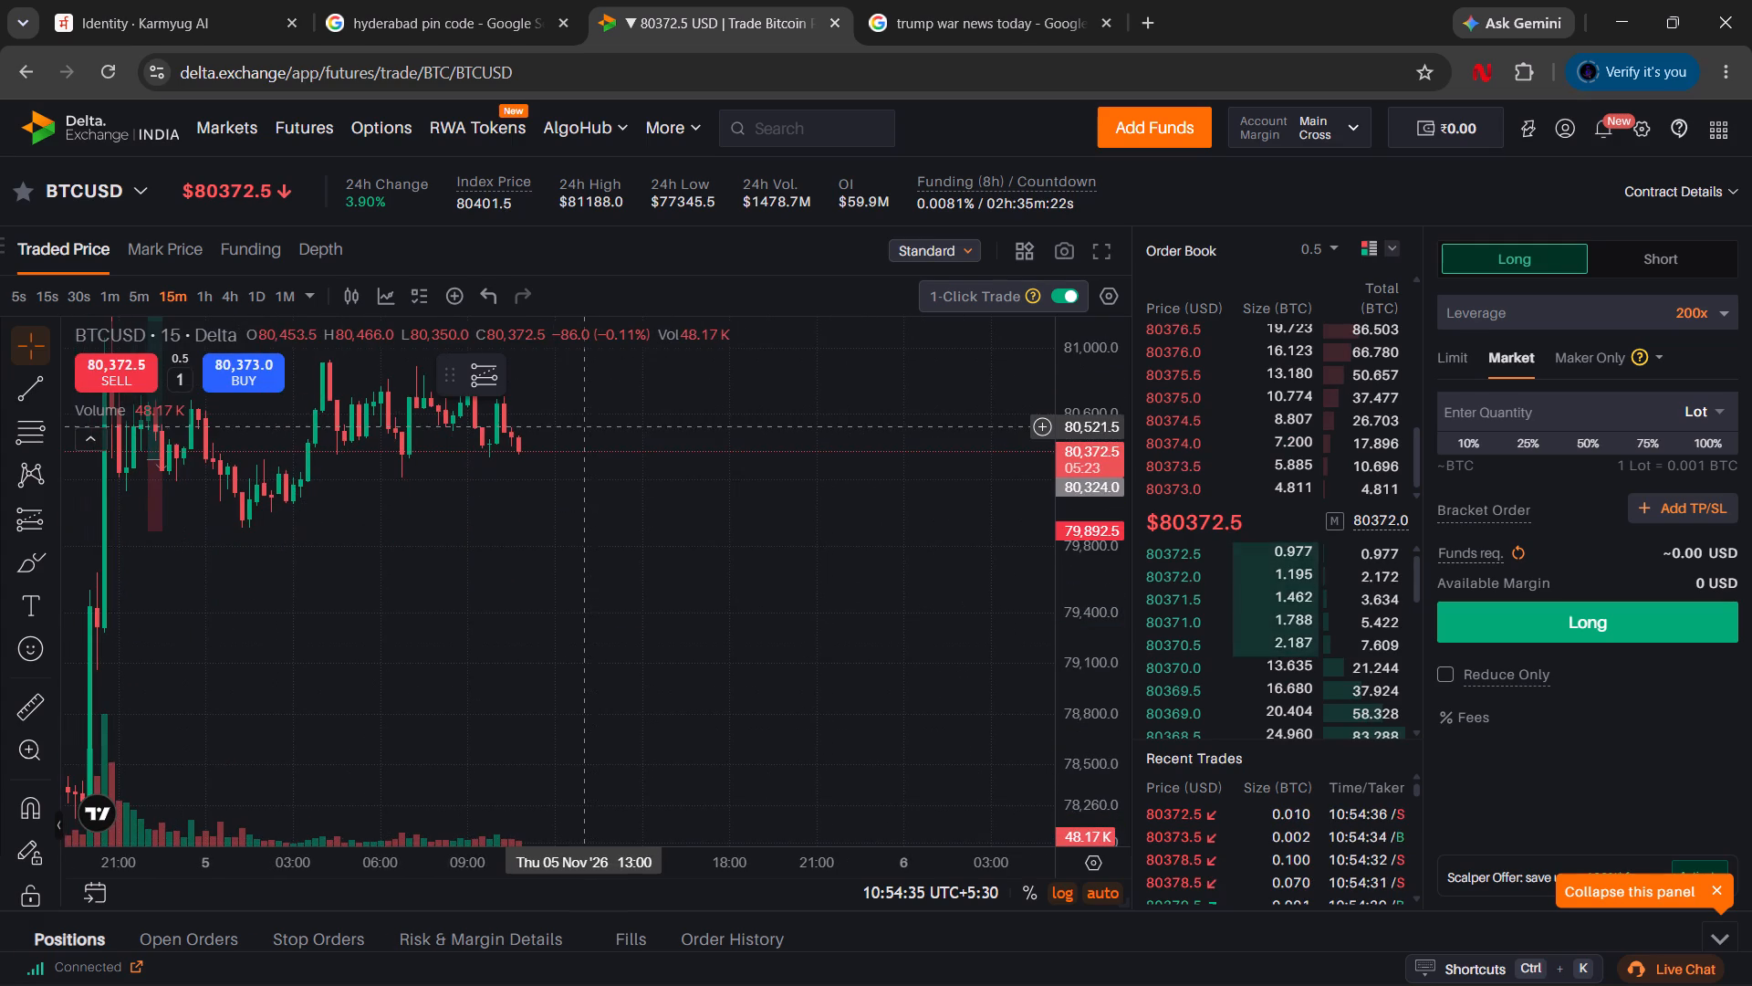
left_click_drag(405, 595, 608, 663)
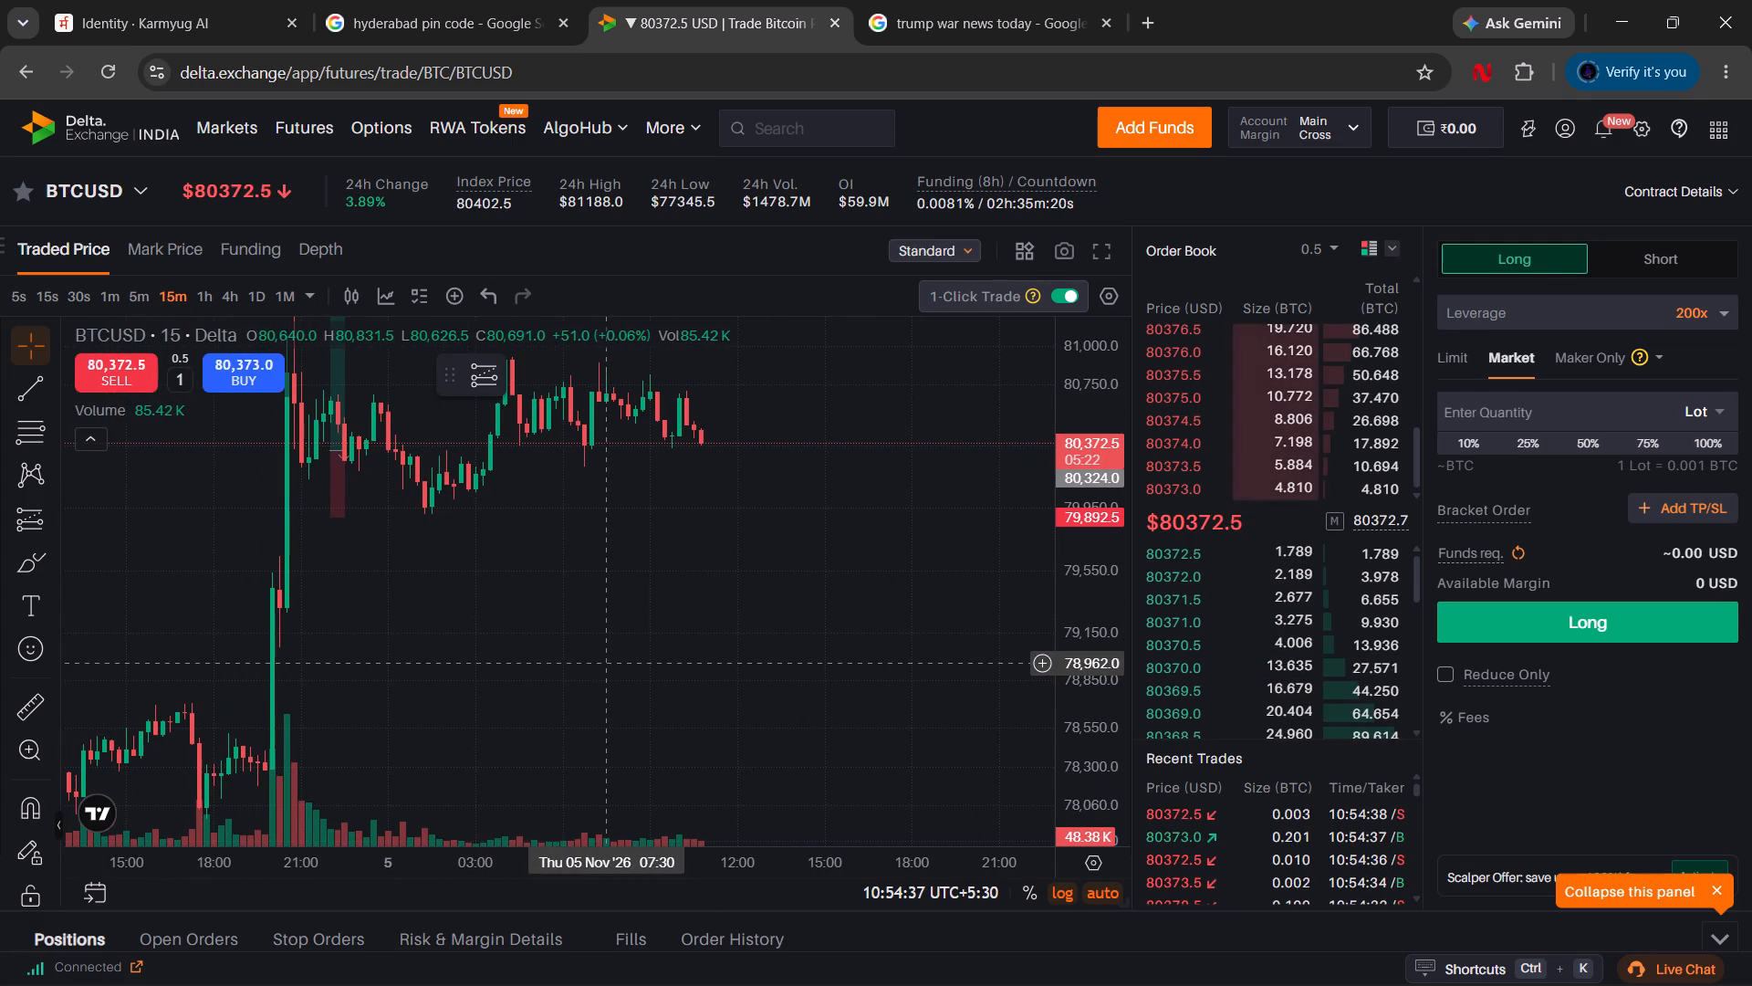
left_click_drag(1098, 403, 1102, 432)
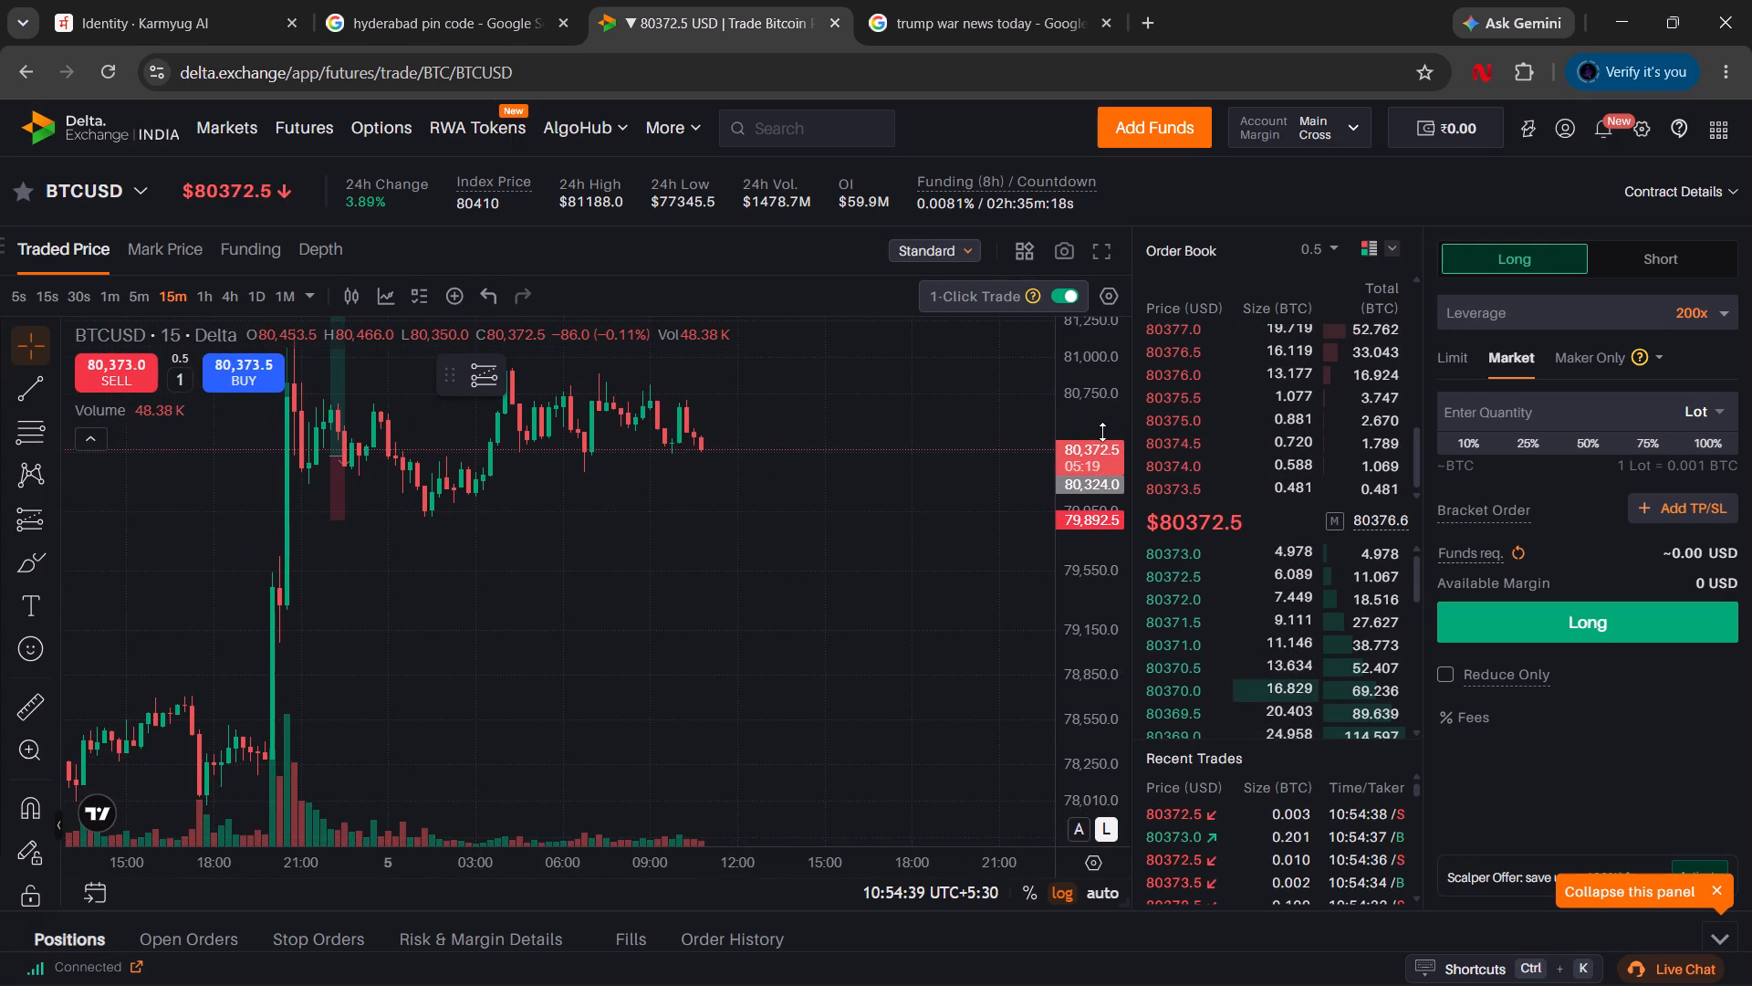
left_click_drag(714, 595, 705, 684)
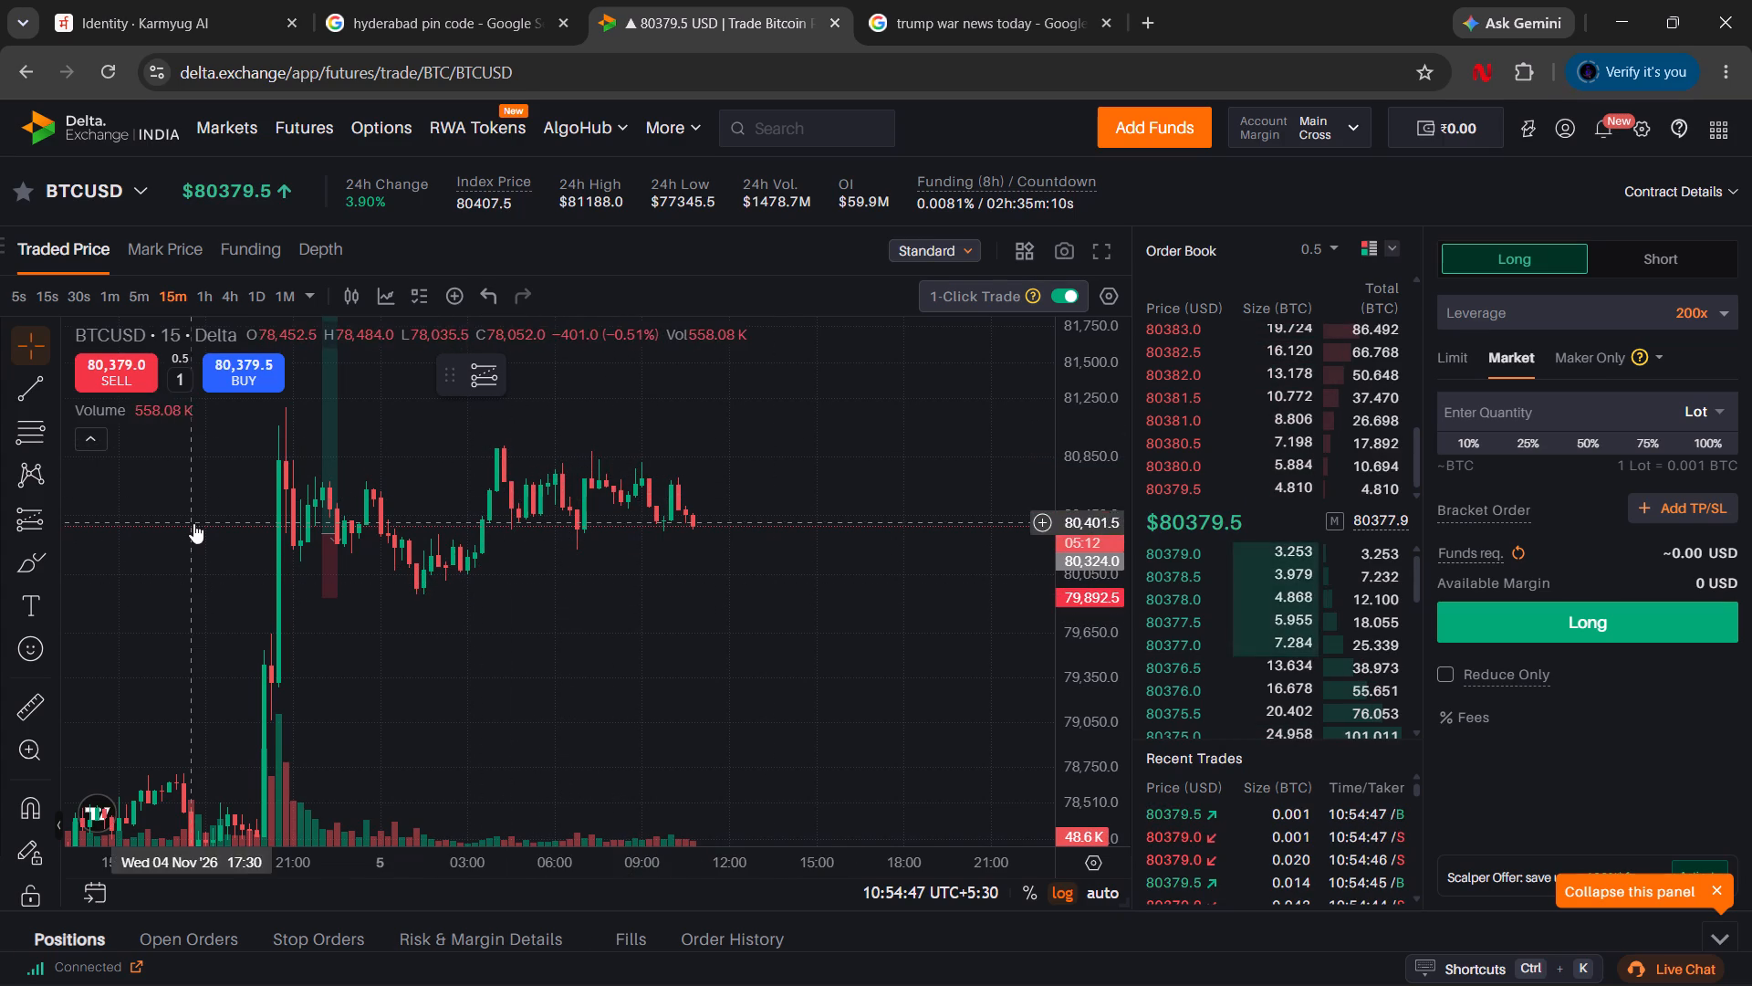
Draw a rising trend line under the BTCUSD 15m lows, from about 79,829 at 00:30 to about 80,675 at 15:15.
left_click(34, 393)
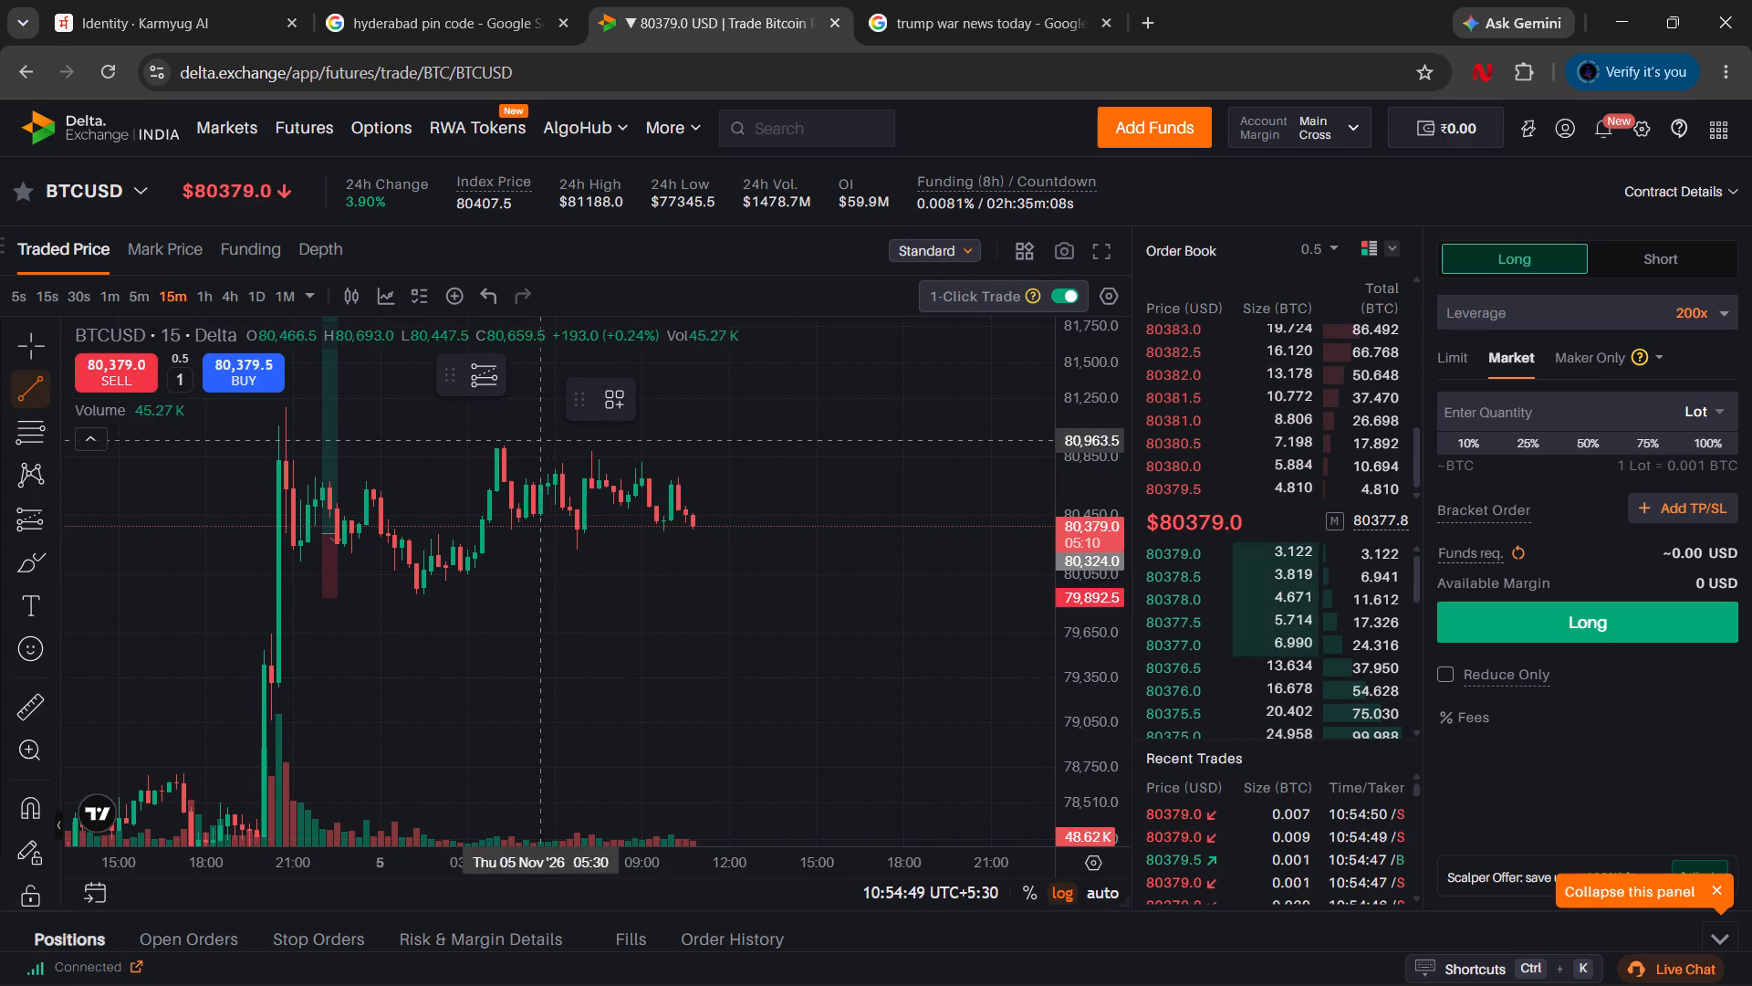
left_click(197, 291)
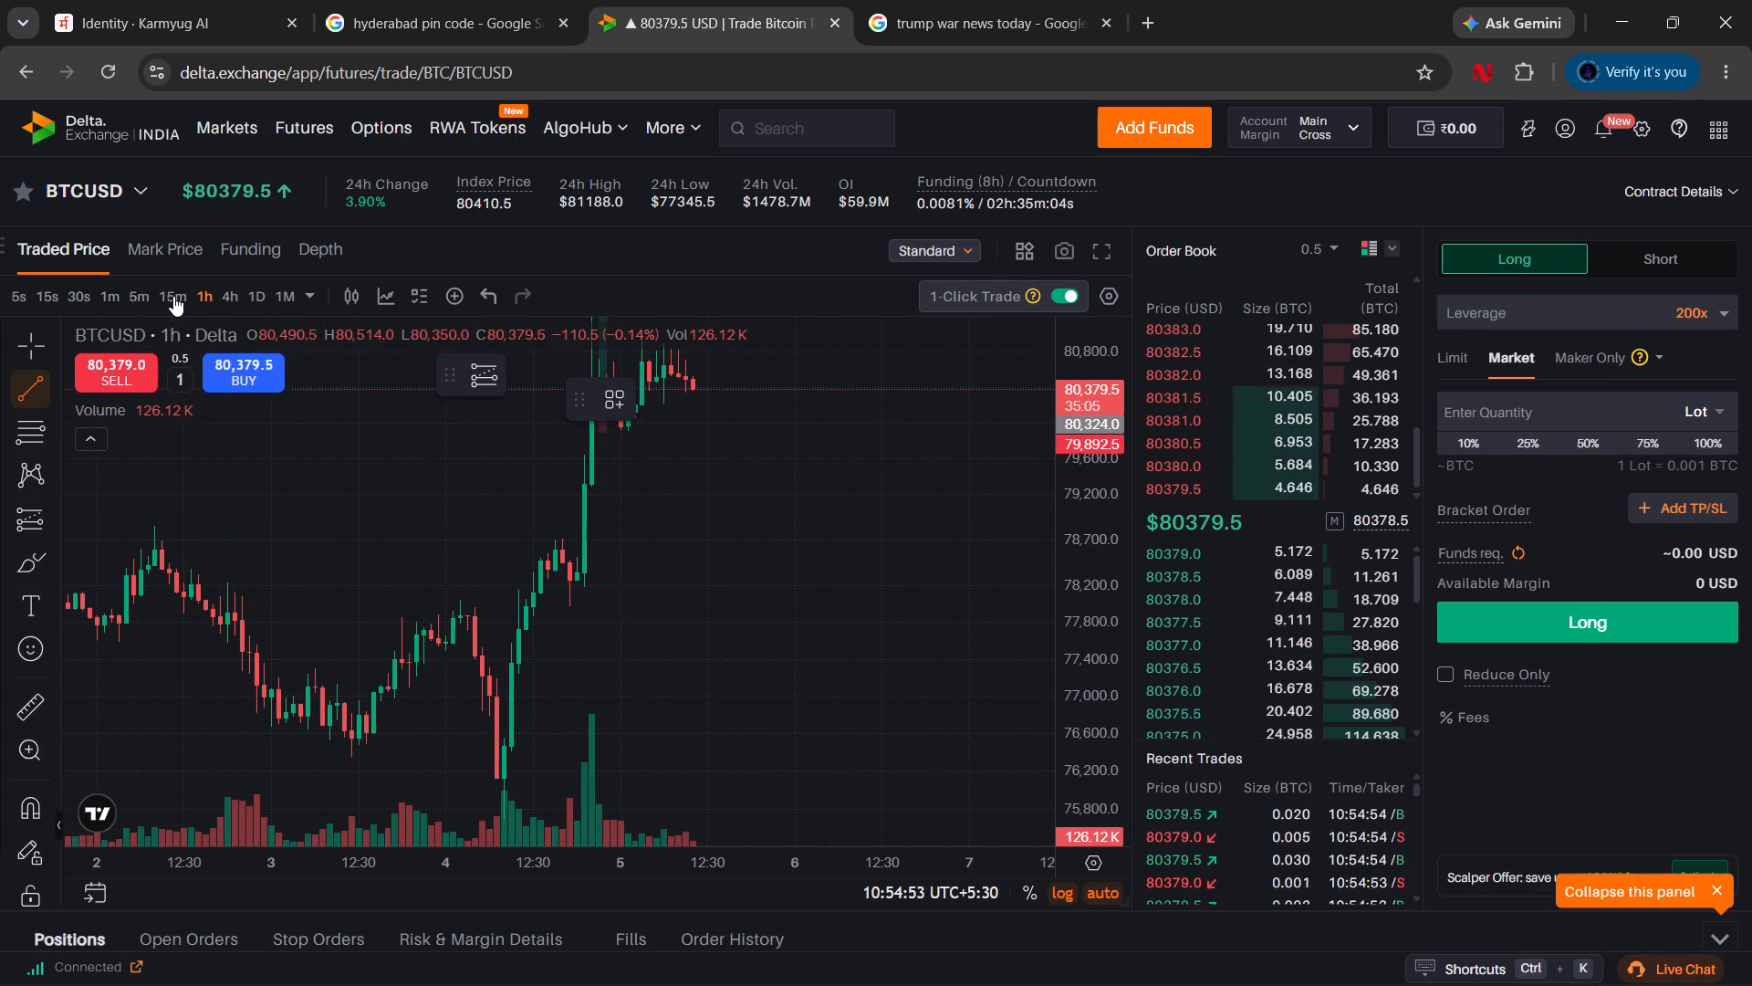
left_click(173, 296)
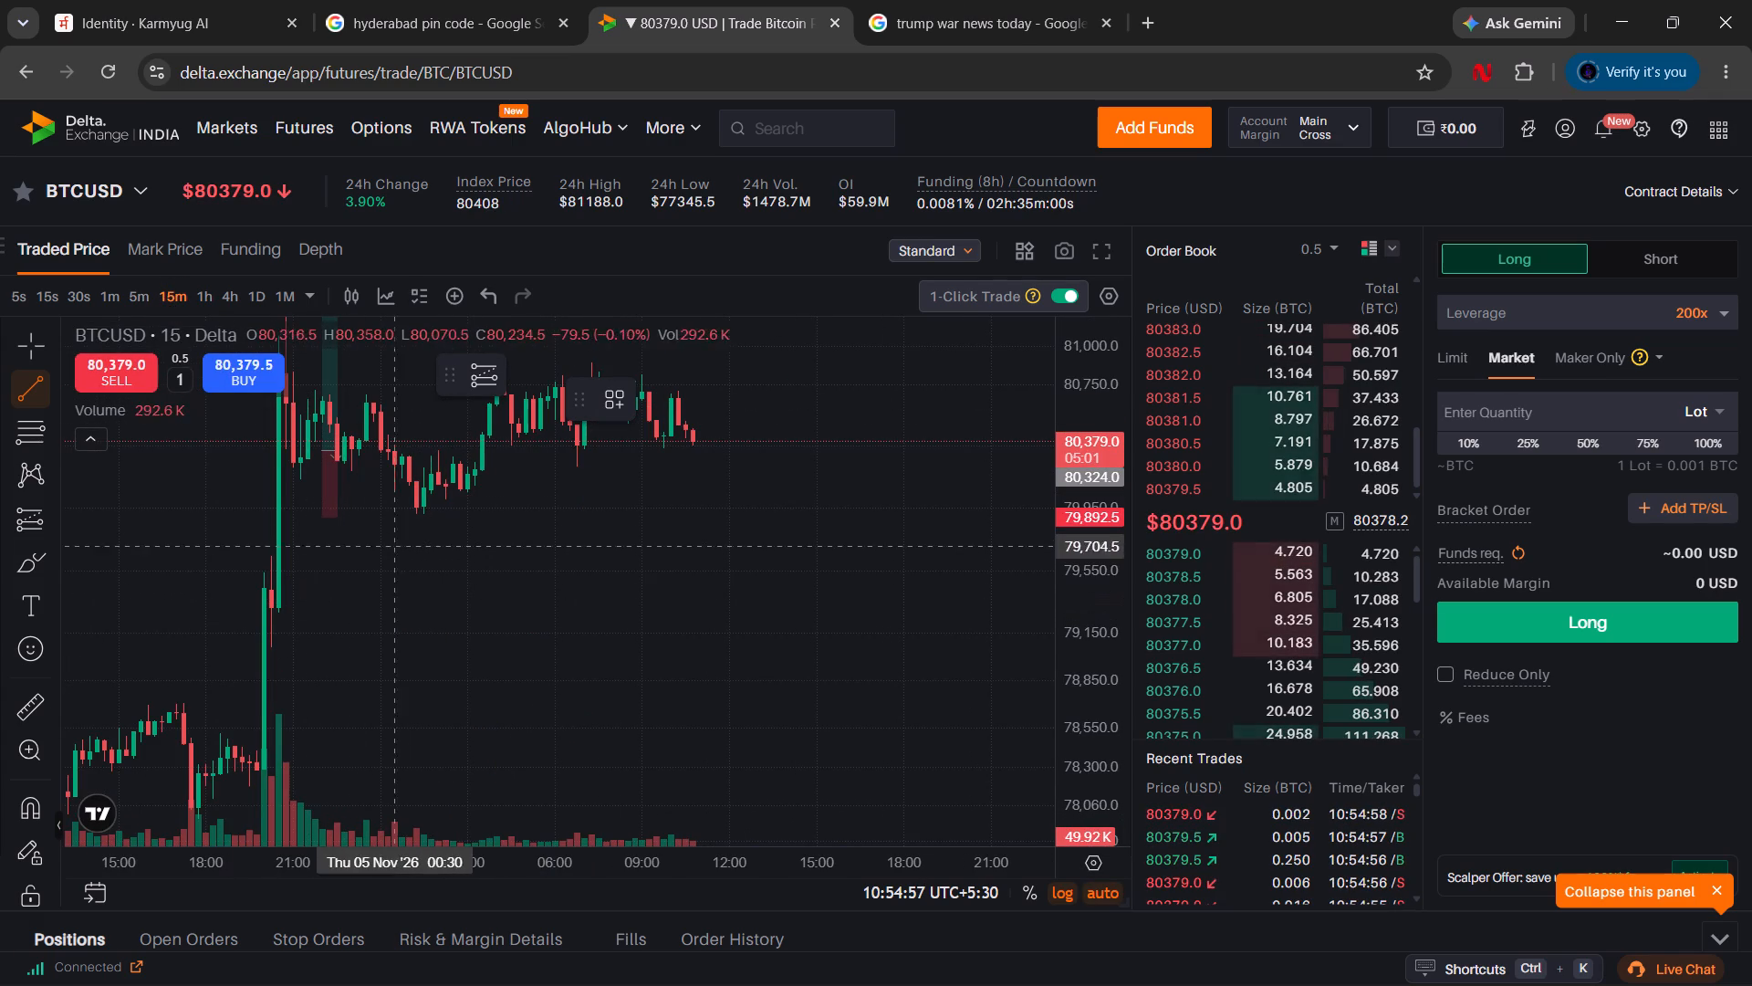
left_click_drag(398, 527, 796, 397)
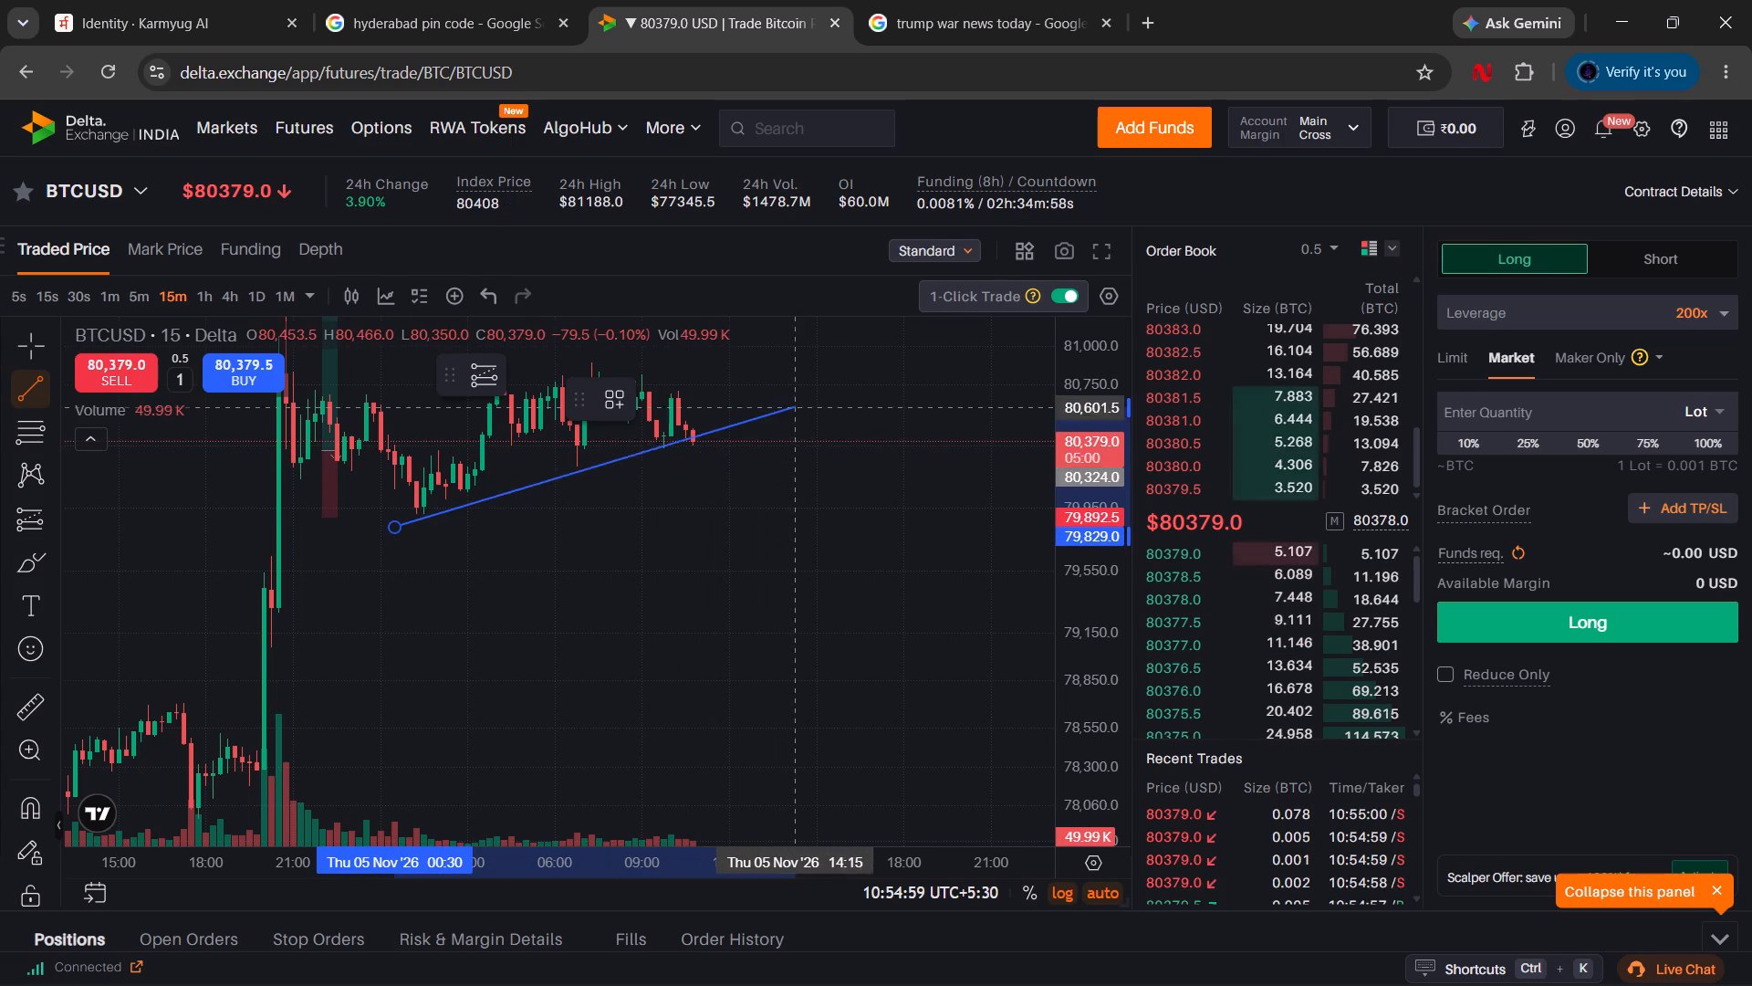
left_click_drag(796, 397, 829, 397)
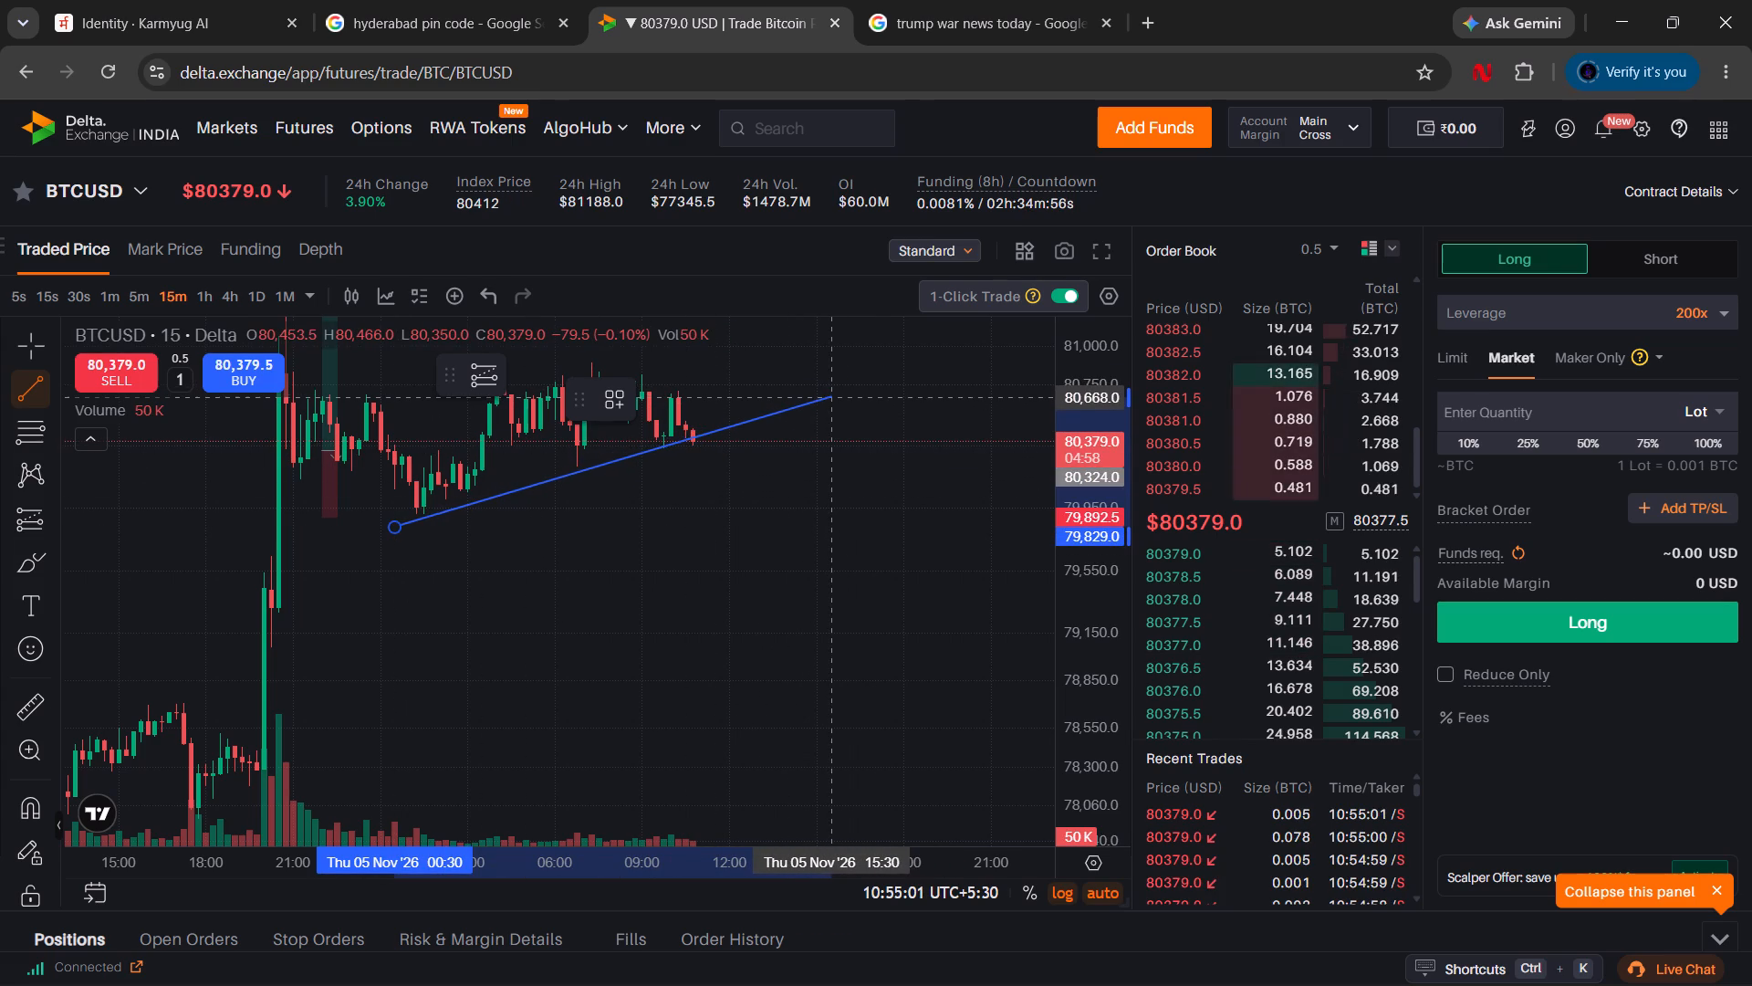
left_click_drag(829, 397, 826, 396)
left_click(826, 396)
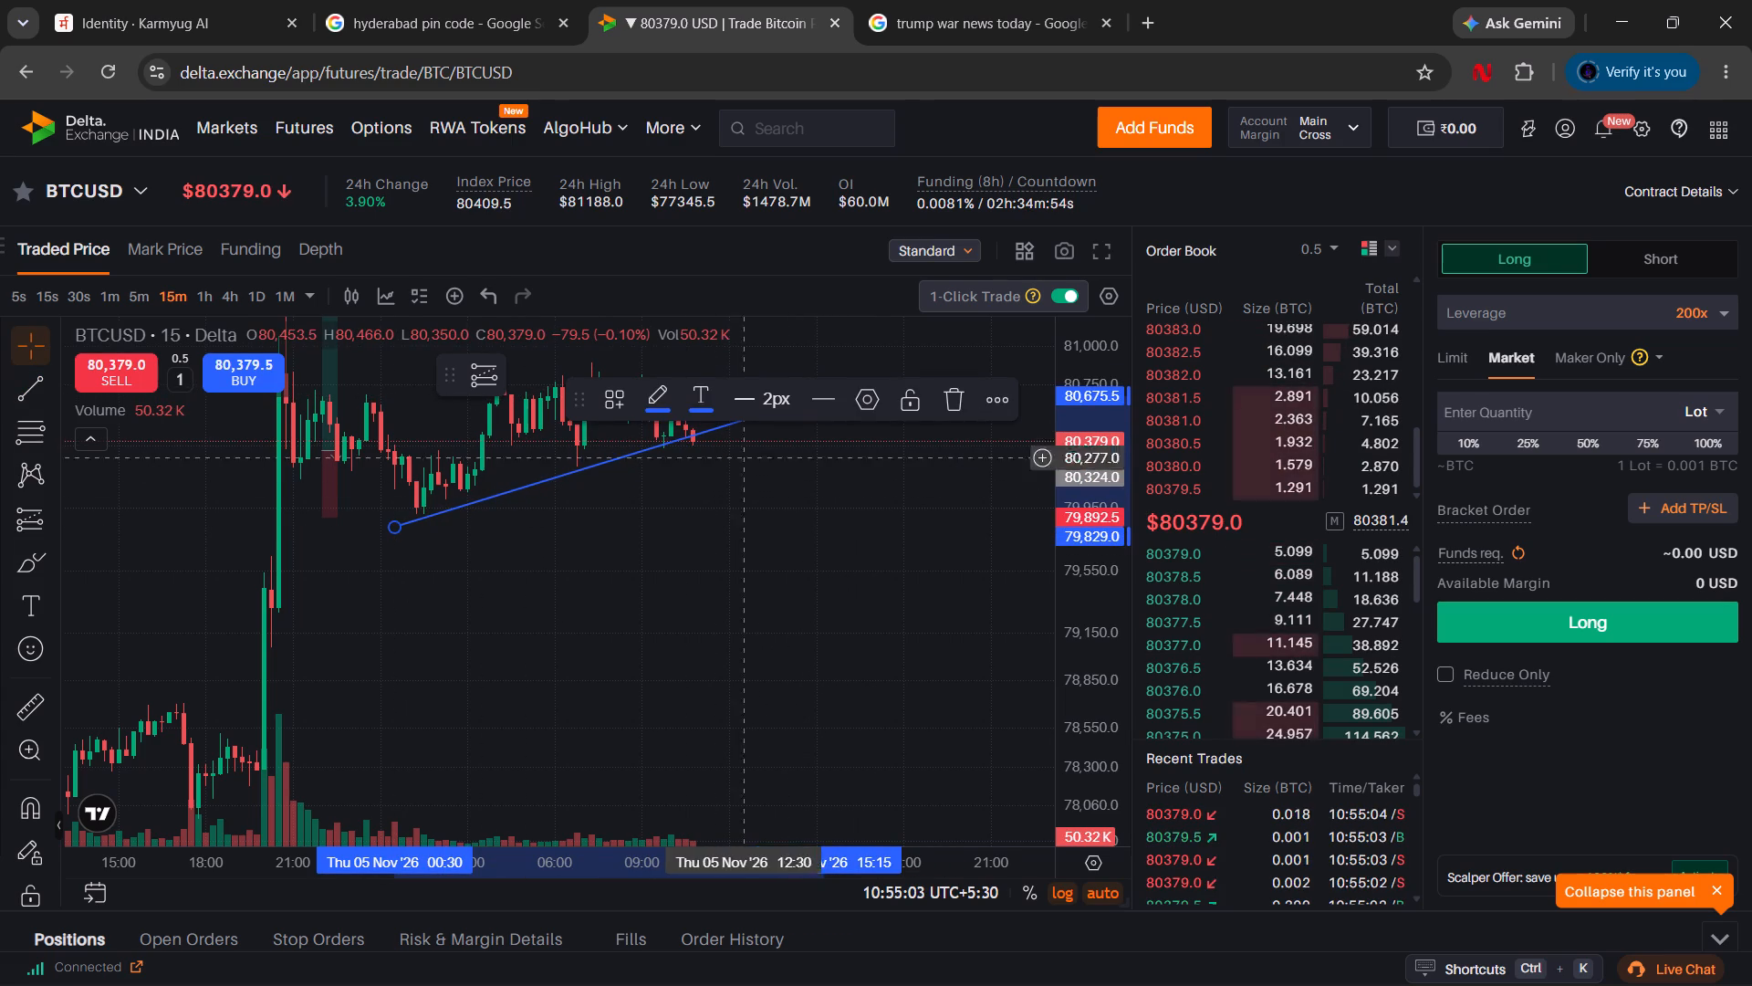
Draw a falling trend line over the BTCUSD highs, from about 81,020 at 02:30 to about 80,479 at 18:45.
scroll(641, 559, "up", 1)
left_click_drag(537, 534, 574, 648)
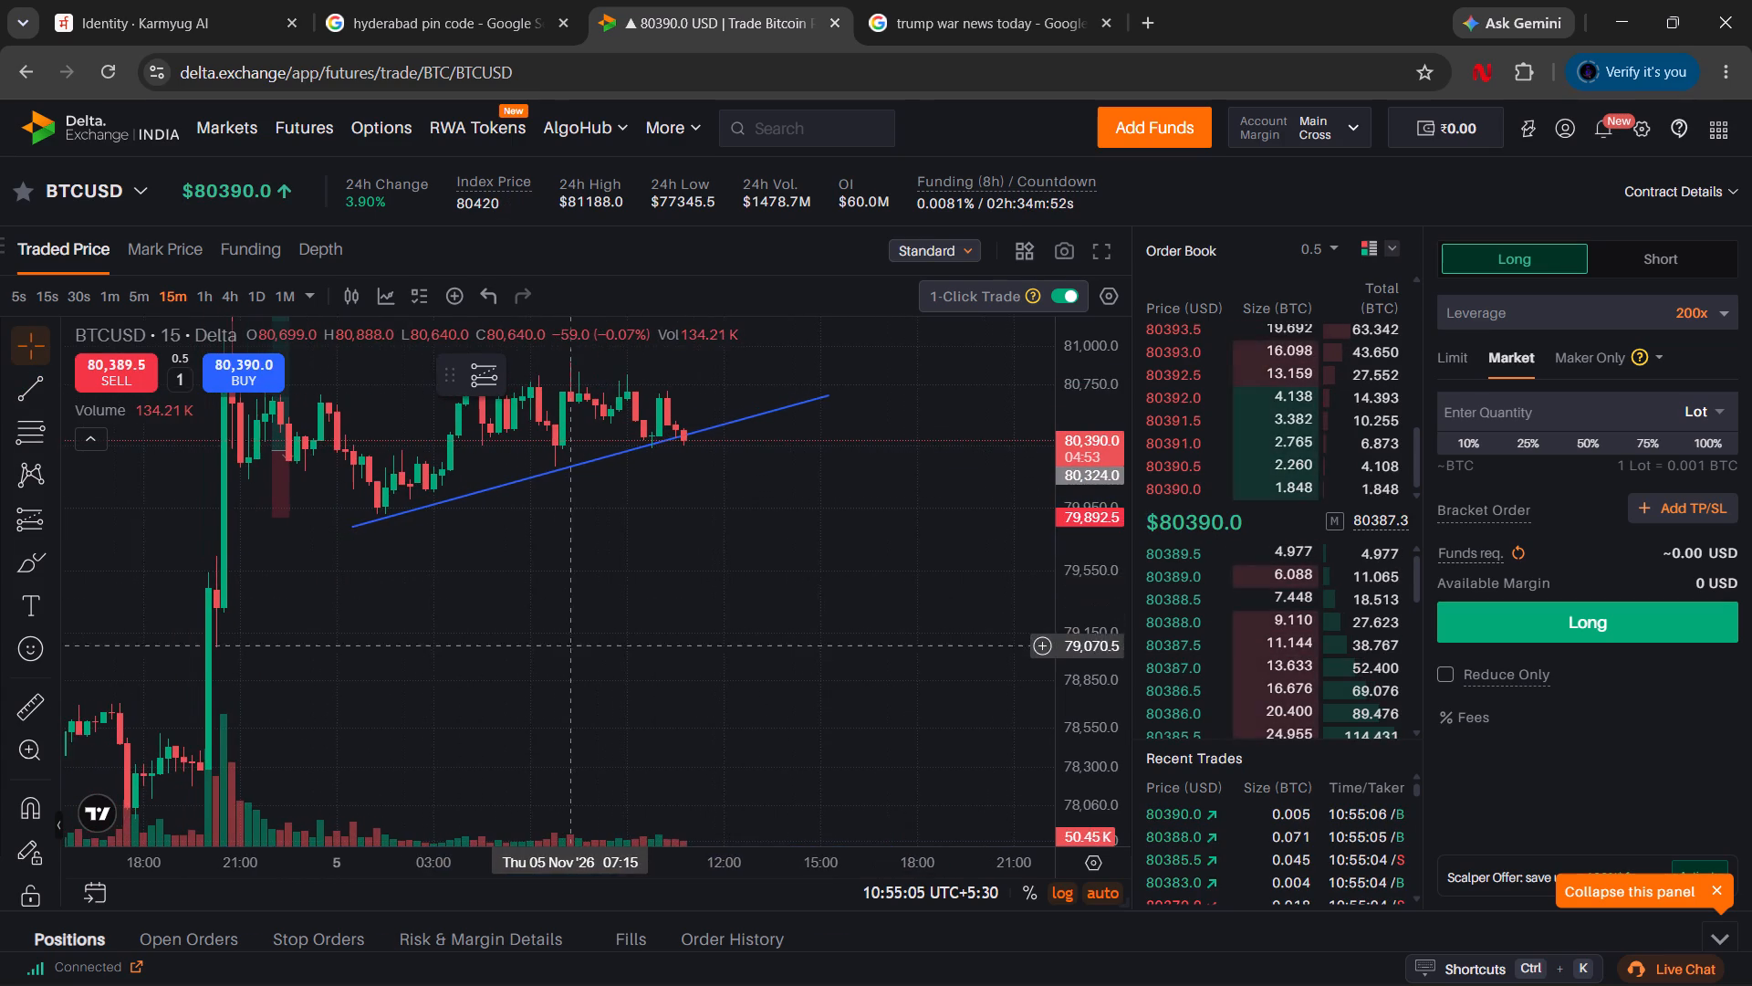
left_click_drag(574, 648, 575, 653)
left_click_drag(1095, 400, 1094, 468)
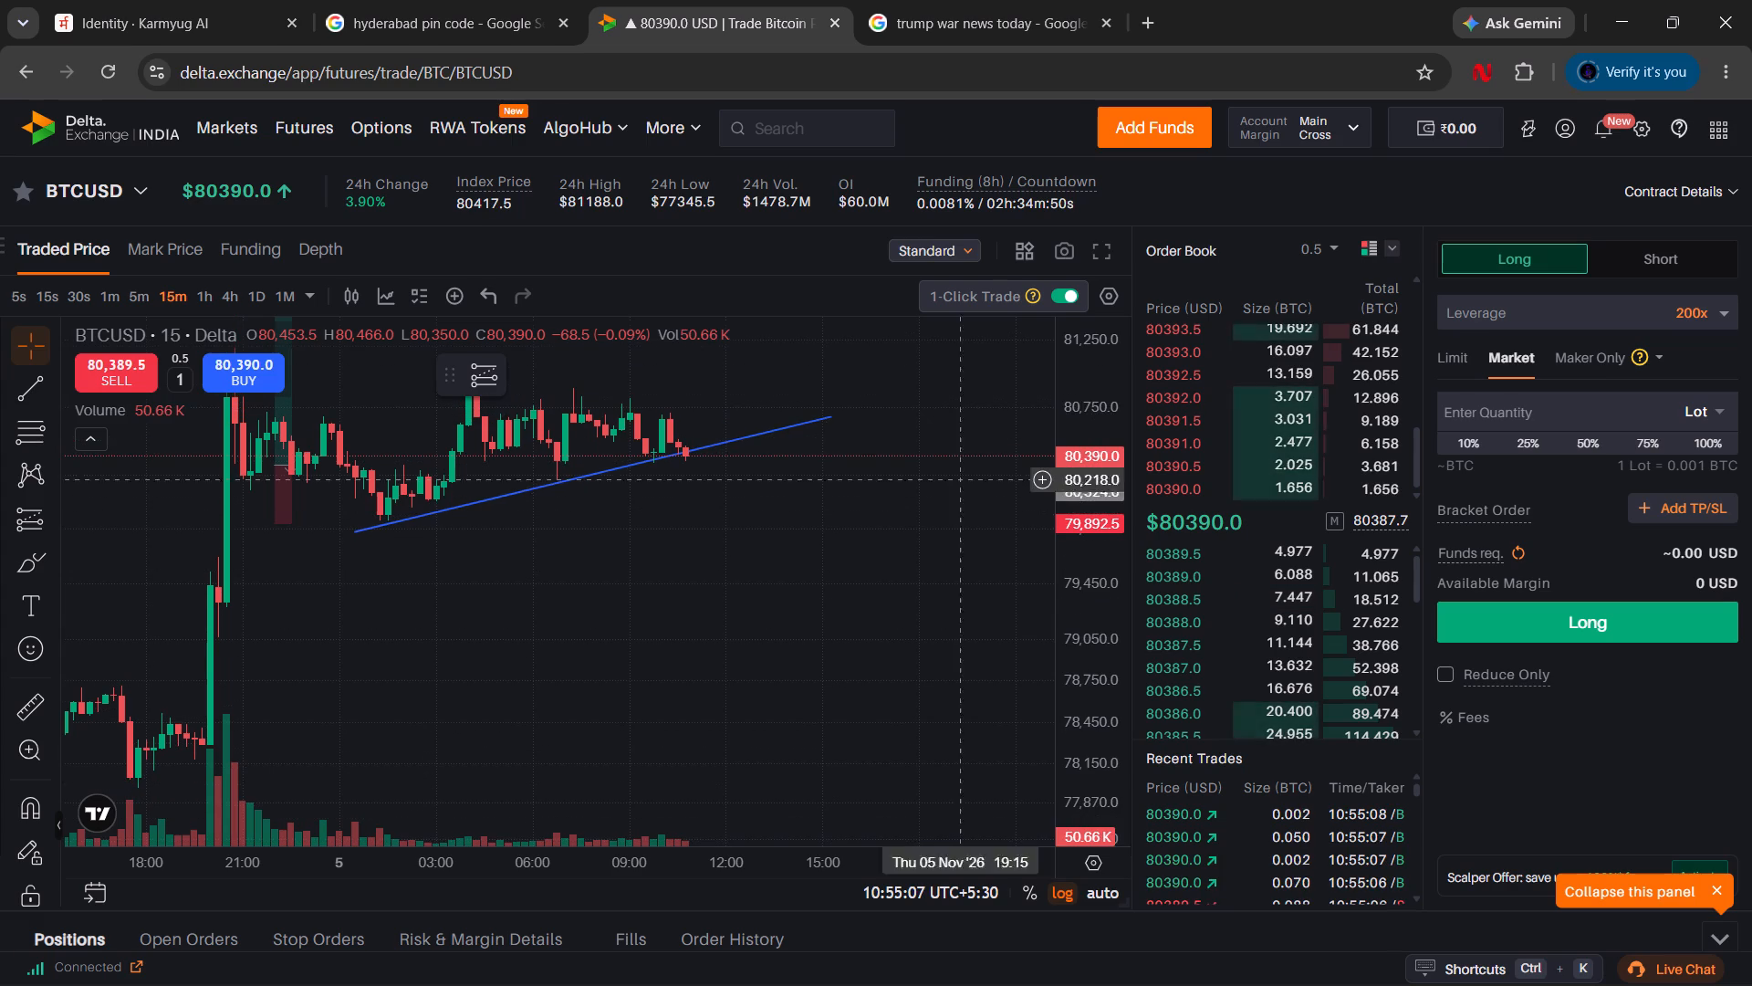
left_click_drag(802, 512, 882, 672)
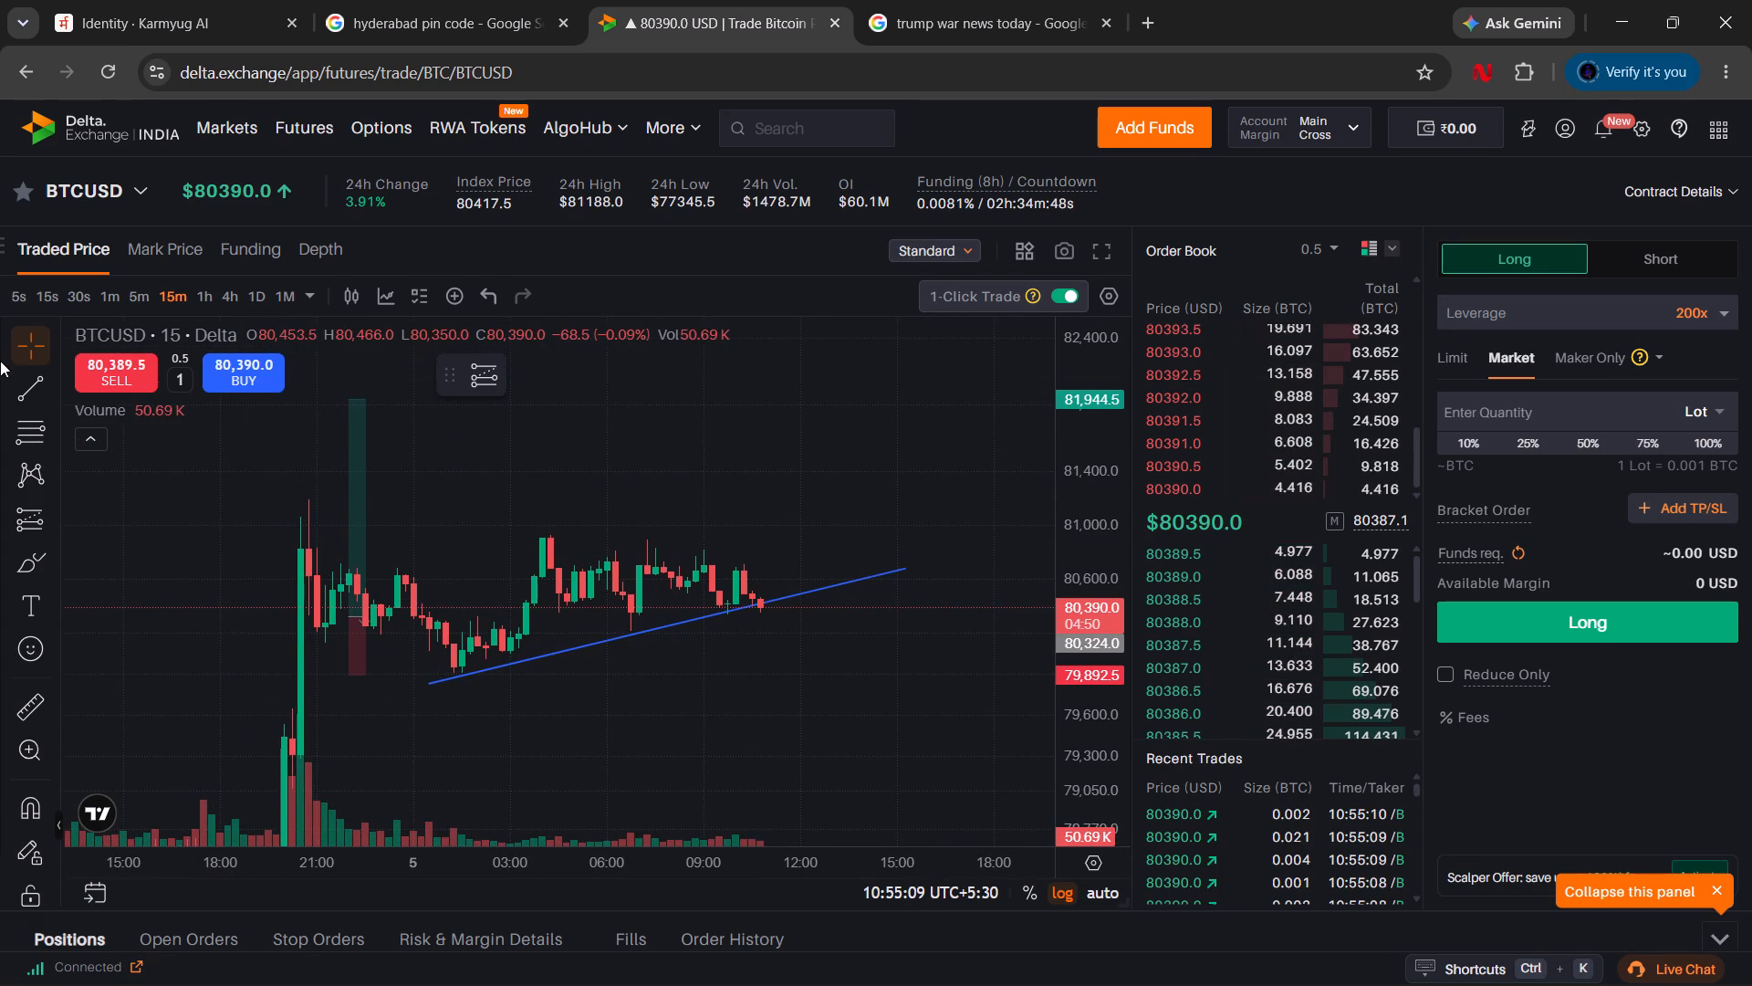
left_click(36, 375)
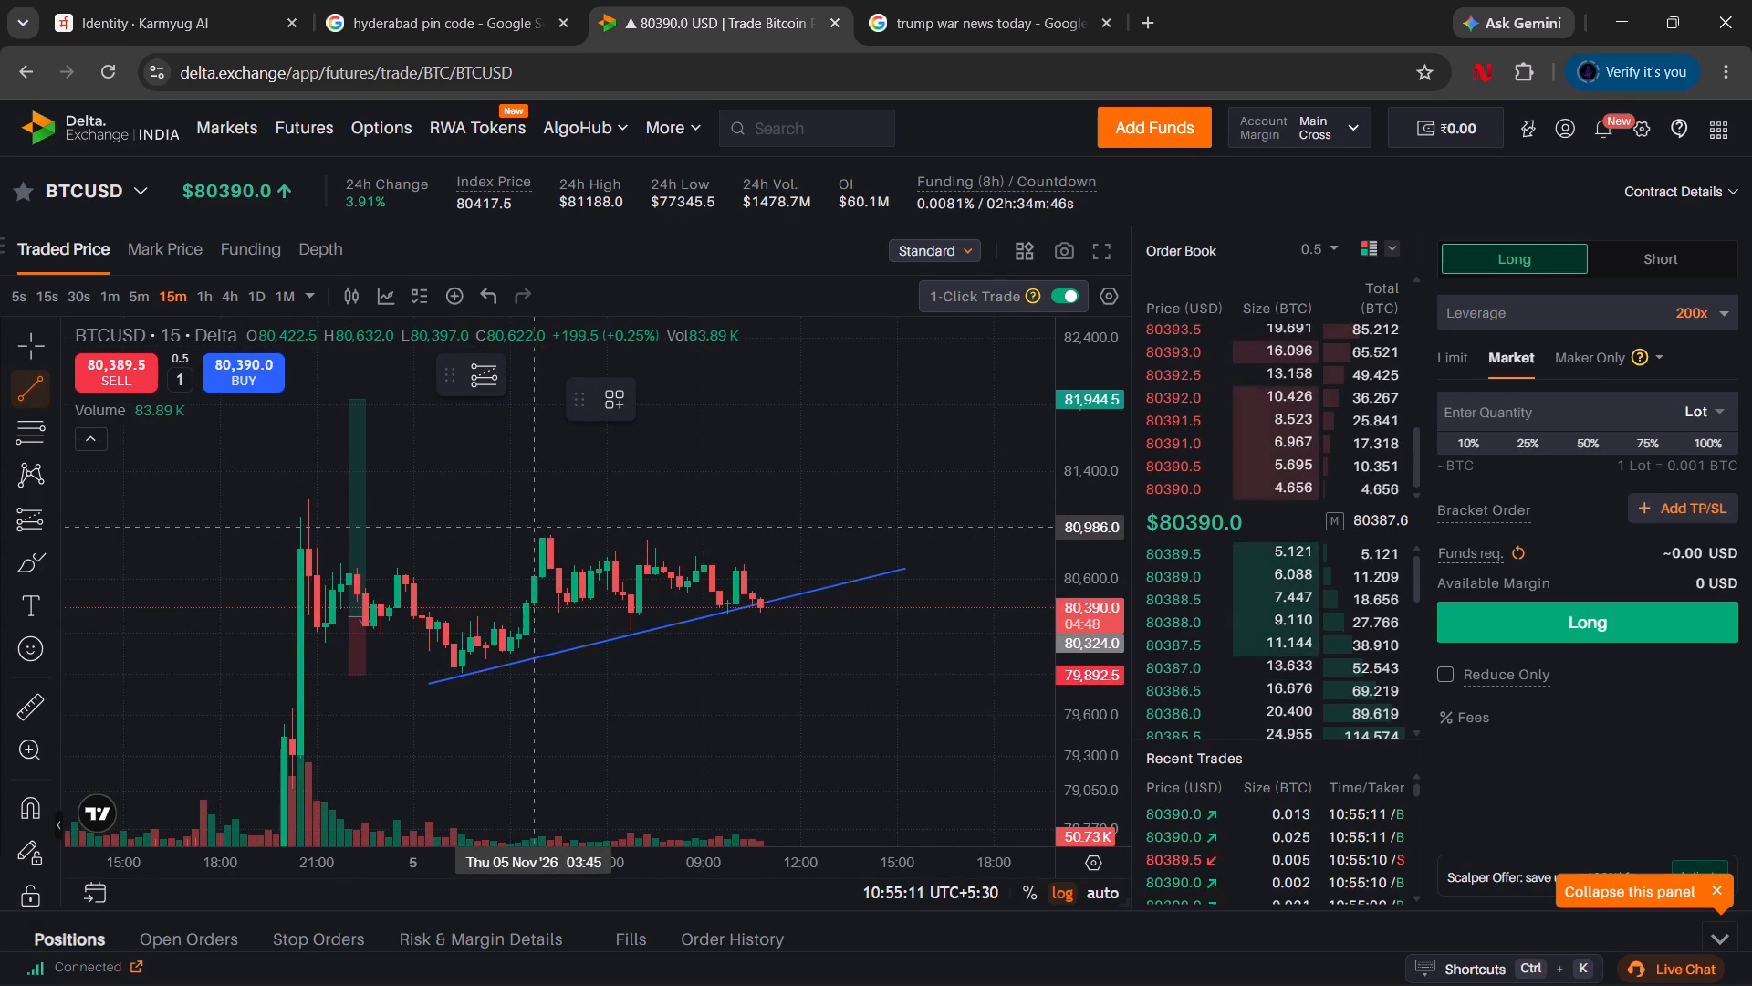
left_click_drag(527, 527, 862, 568)
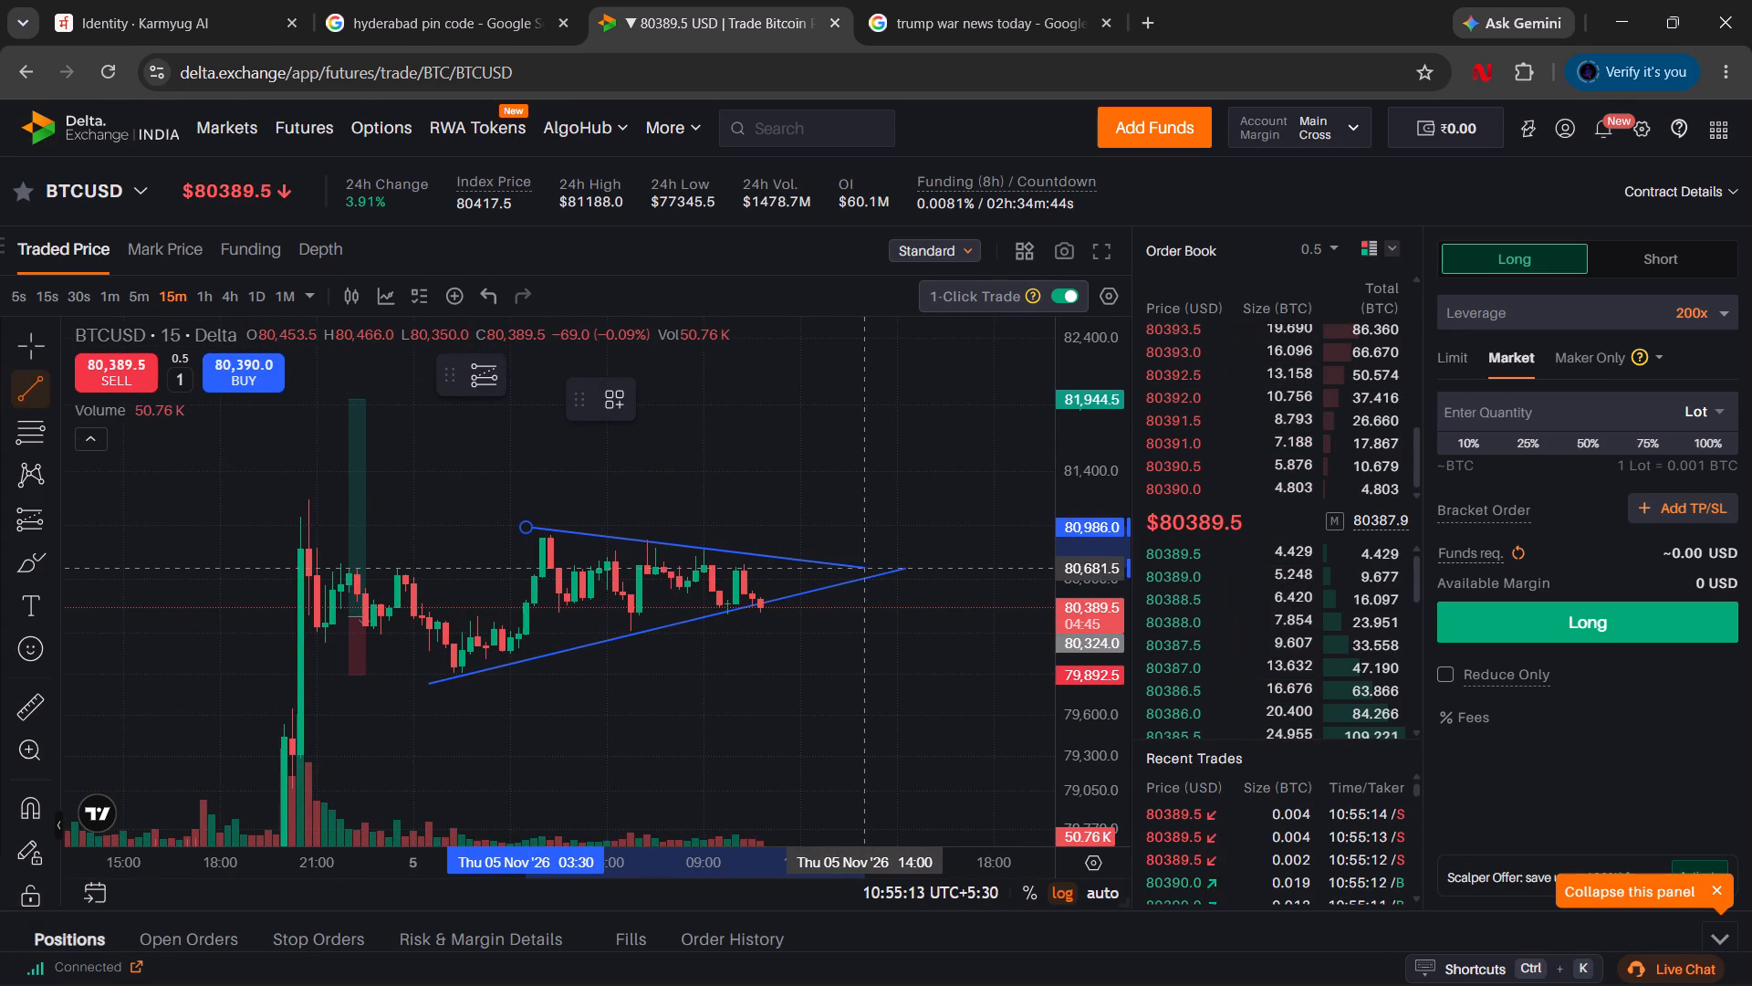
left_click_drag(862, 568, 876, 578)
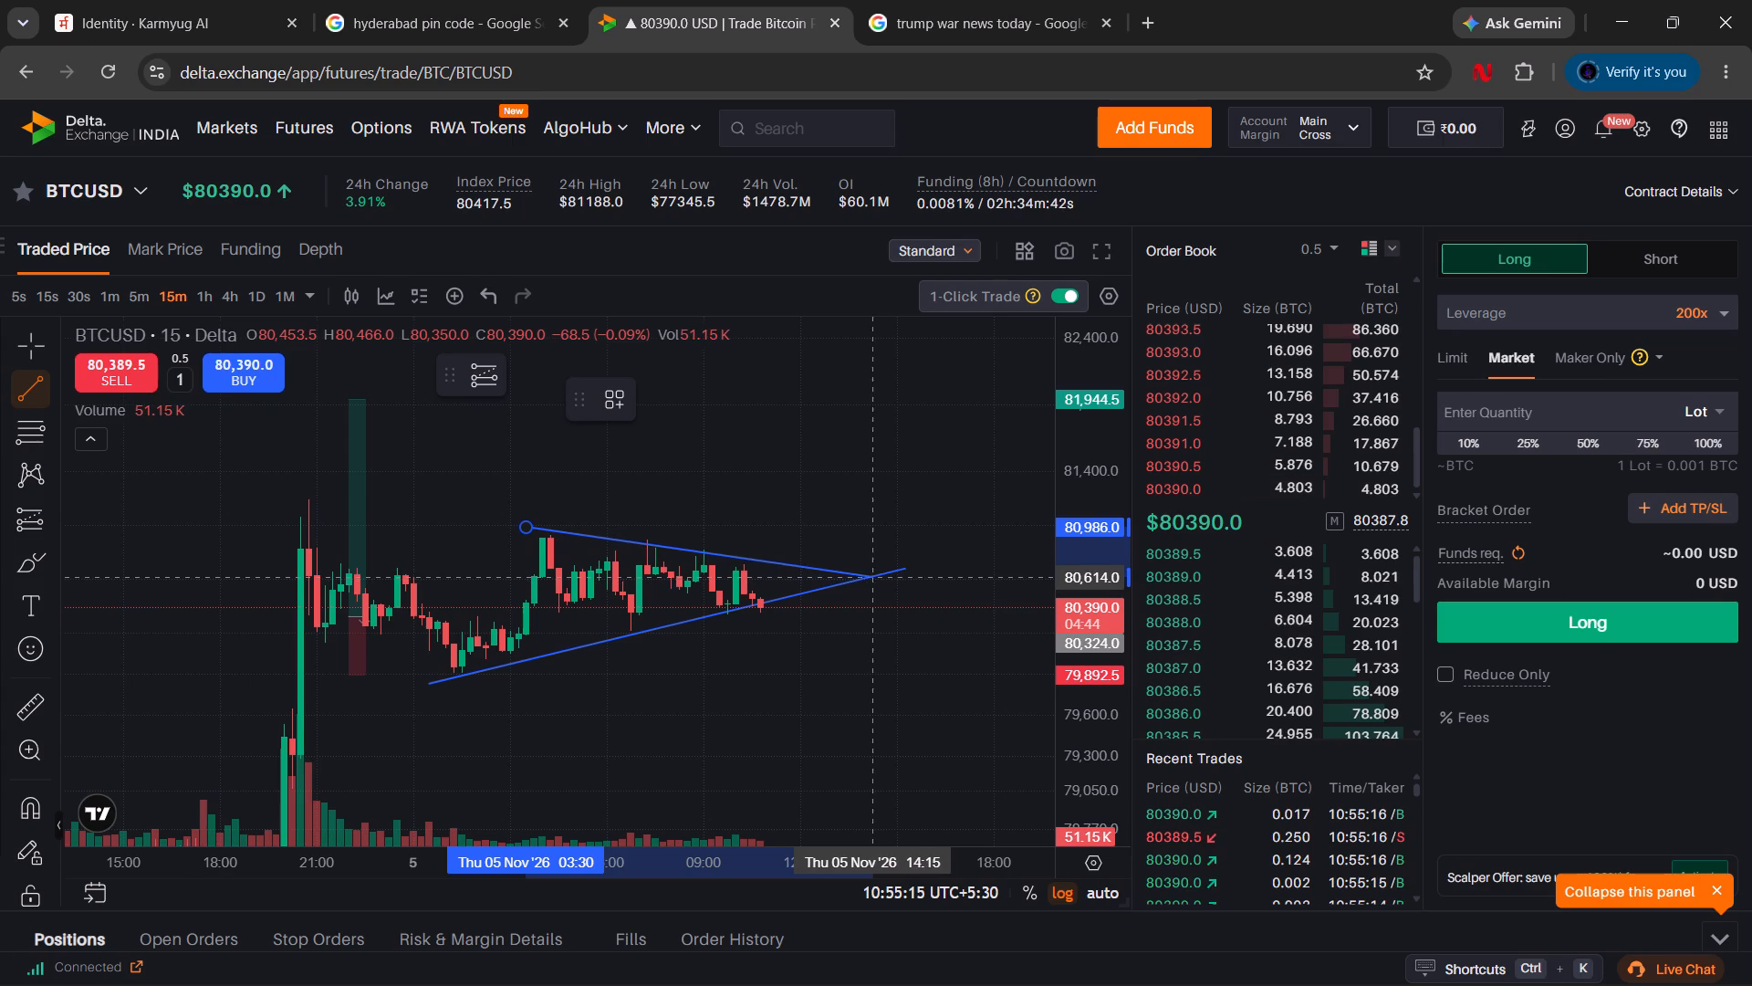
left_click_drag(876, 578, 1020, 596)
left_click(1020, 596)
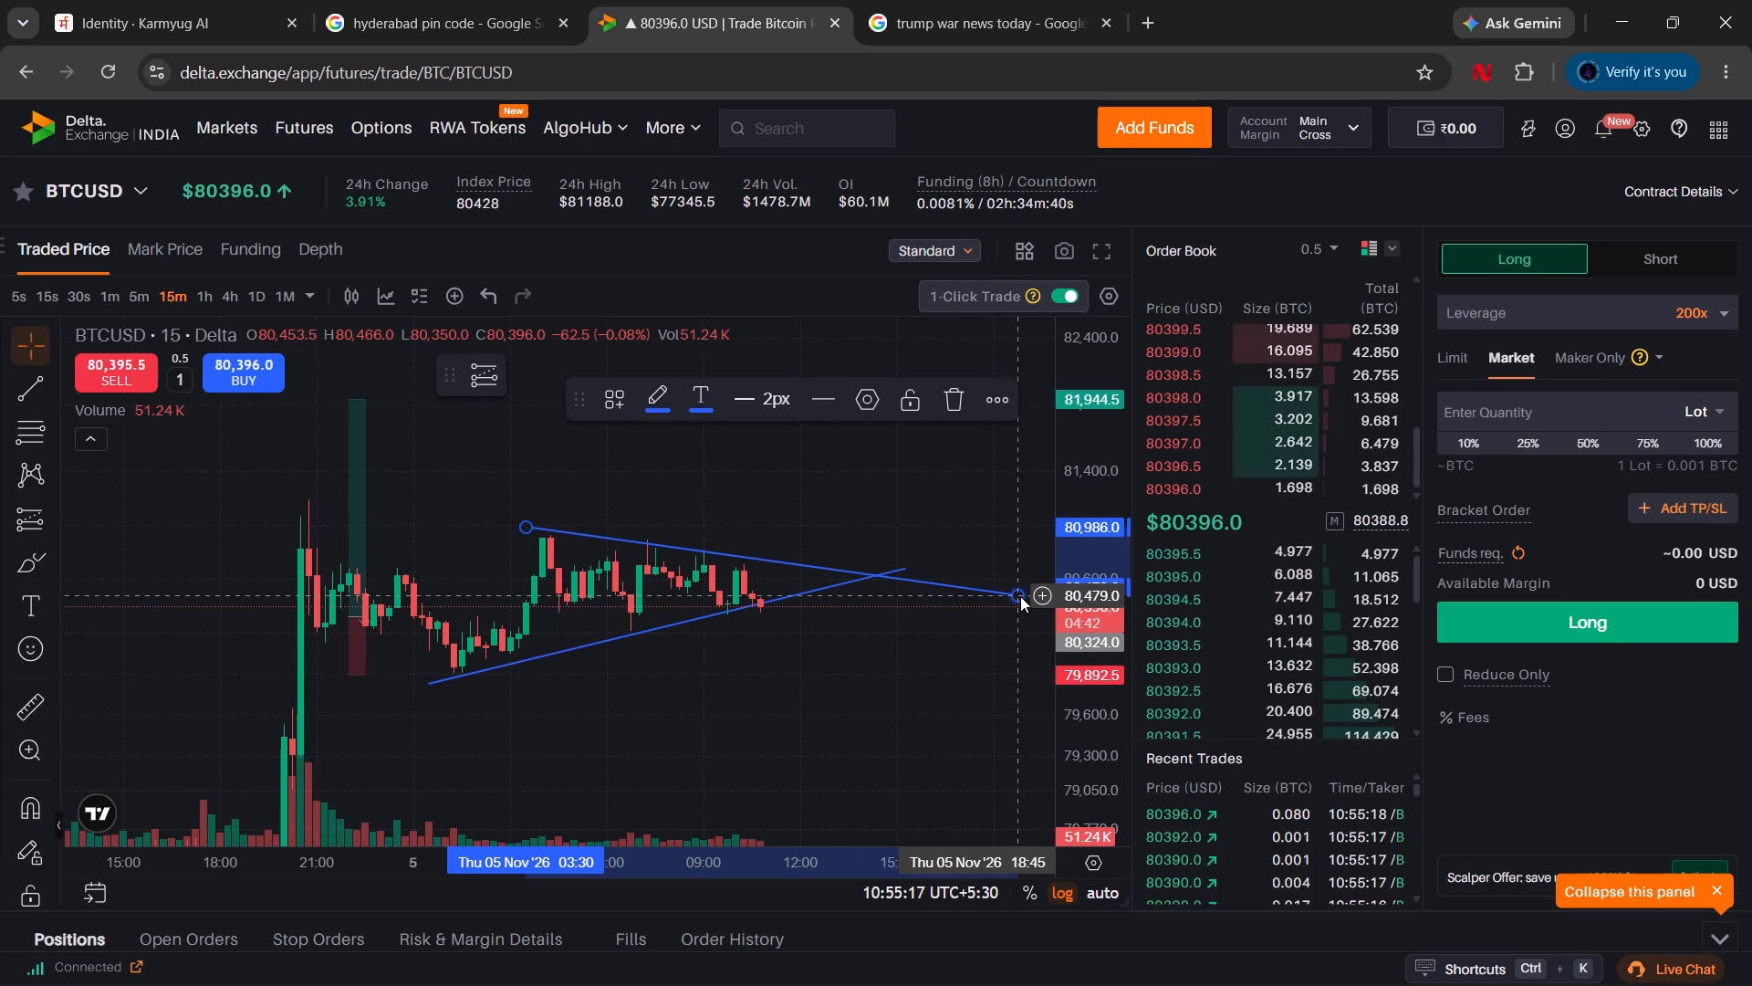
left_click_drag(521, 529, 498, 523)
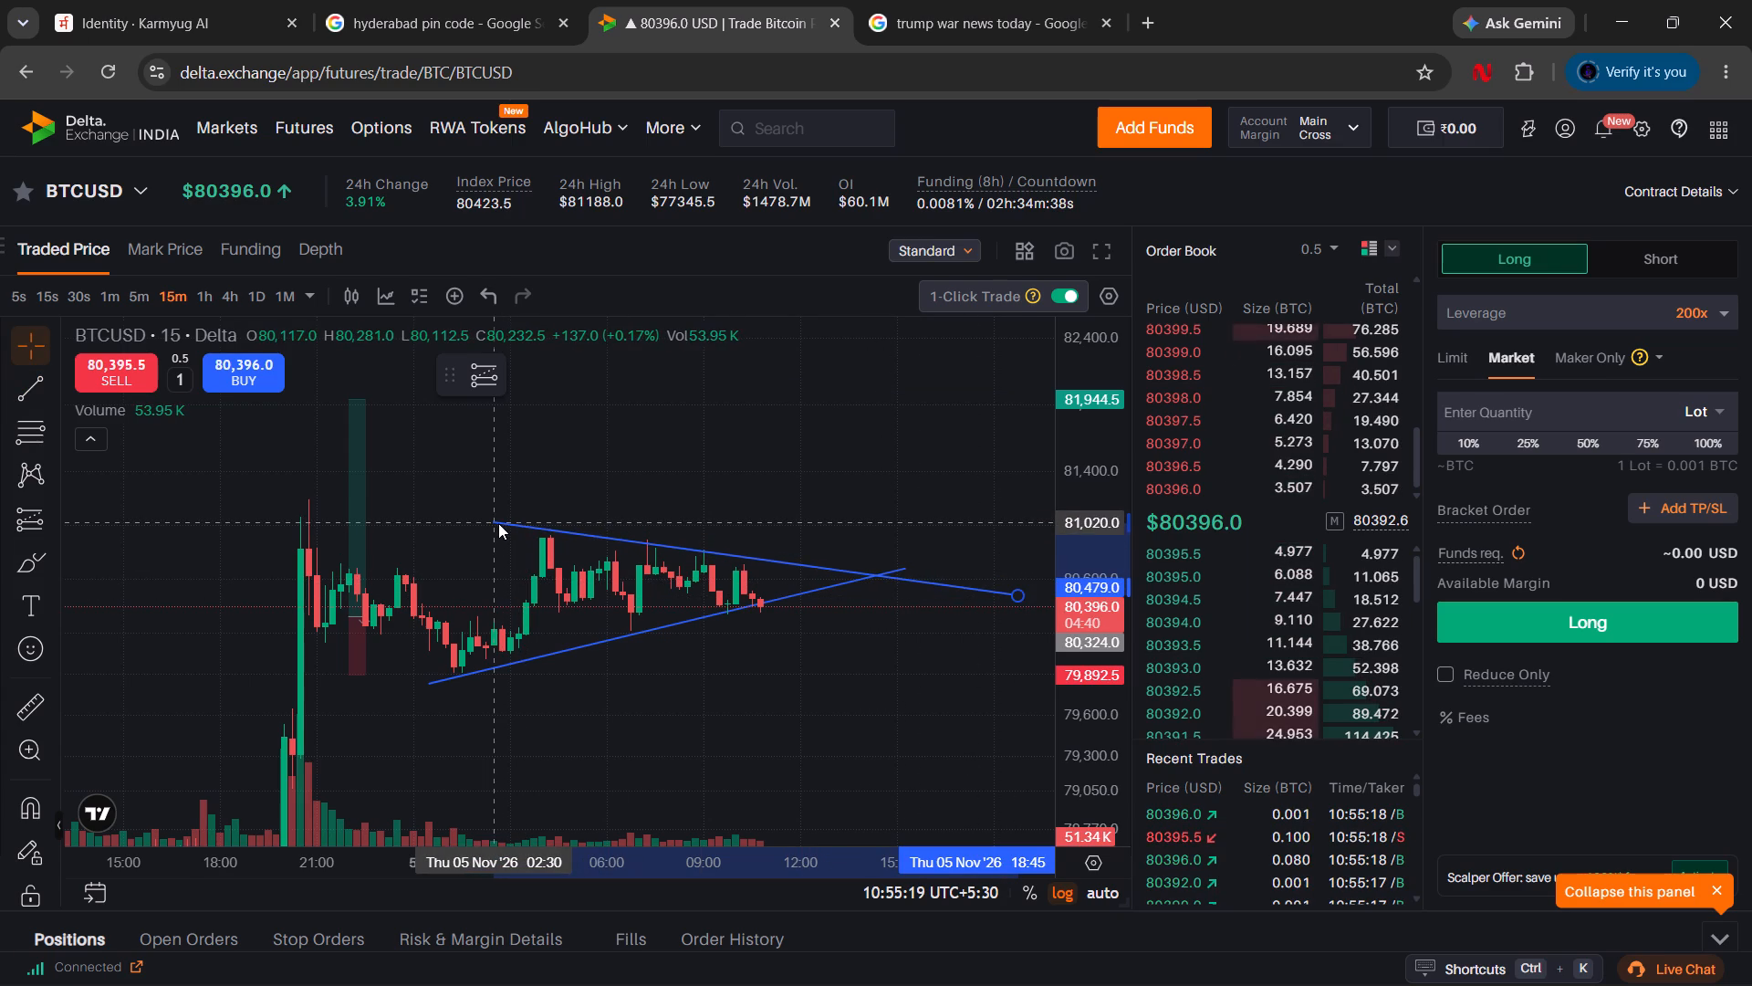
left_click_drag(498, 523, 496, 522)
left_click(775, 467)
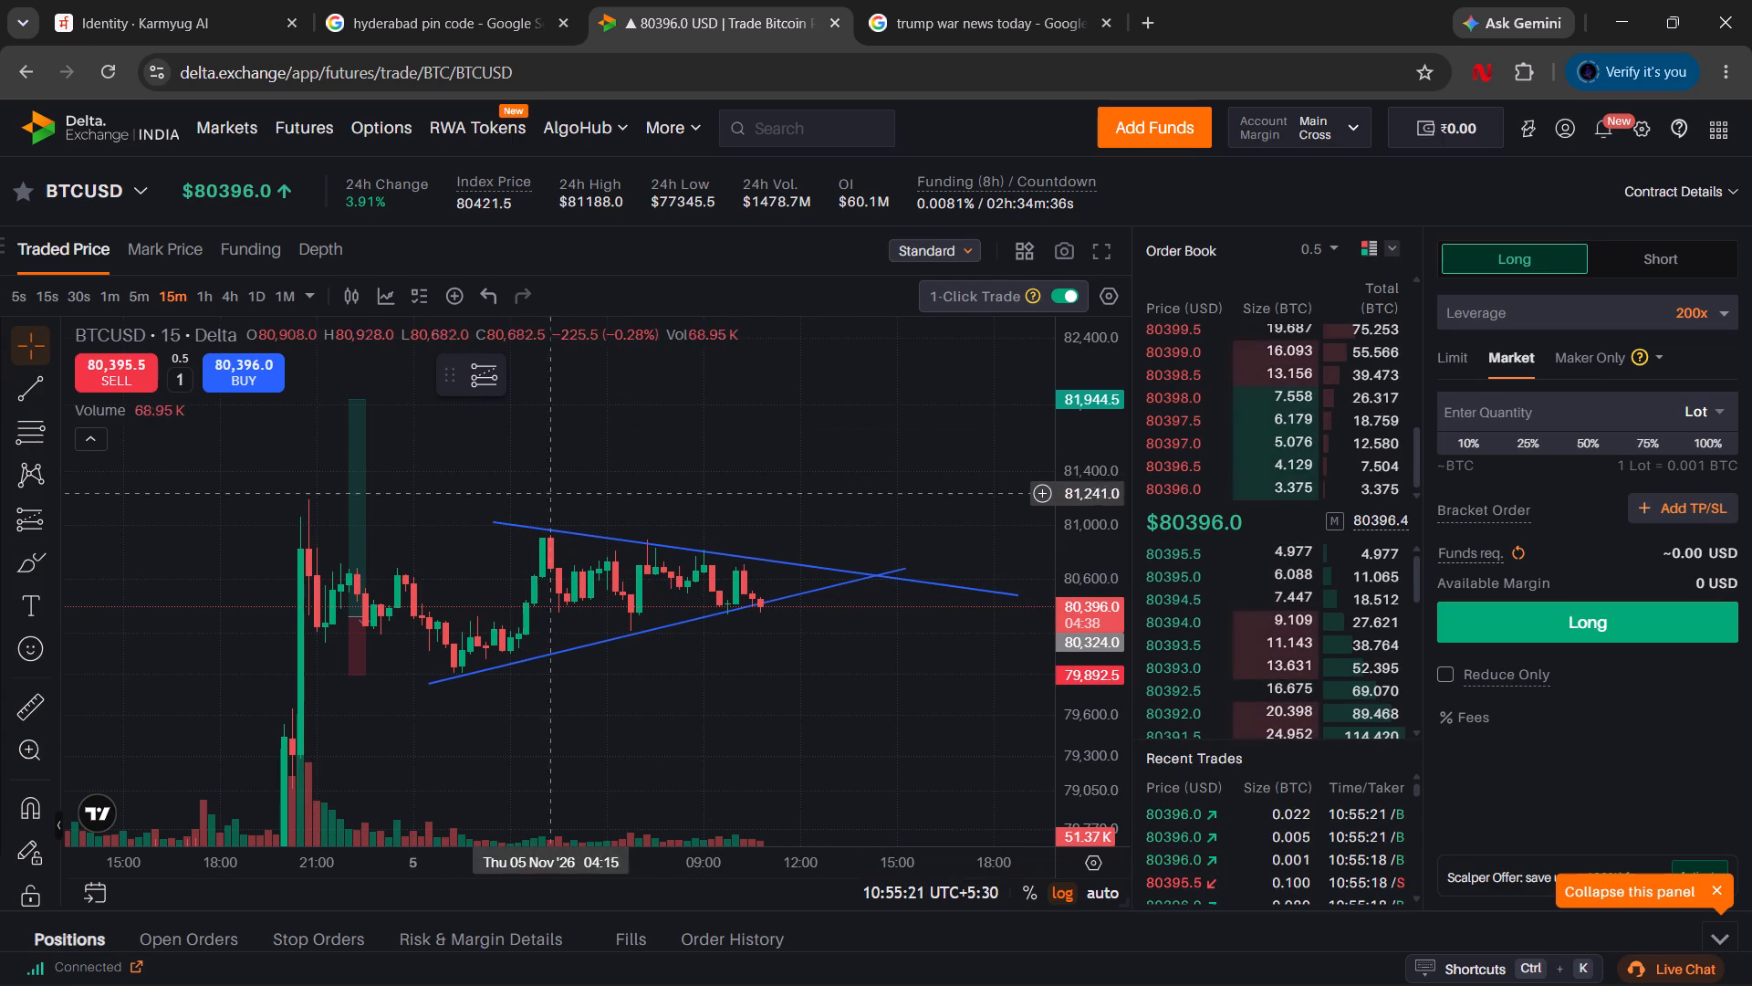
Move the end point of the rising BTCUSD trend line to about 80,663.5 at 15:30.
scroll(766, 707, "down", 1)
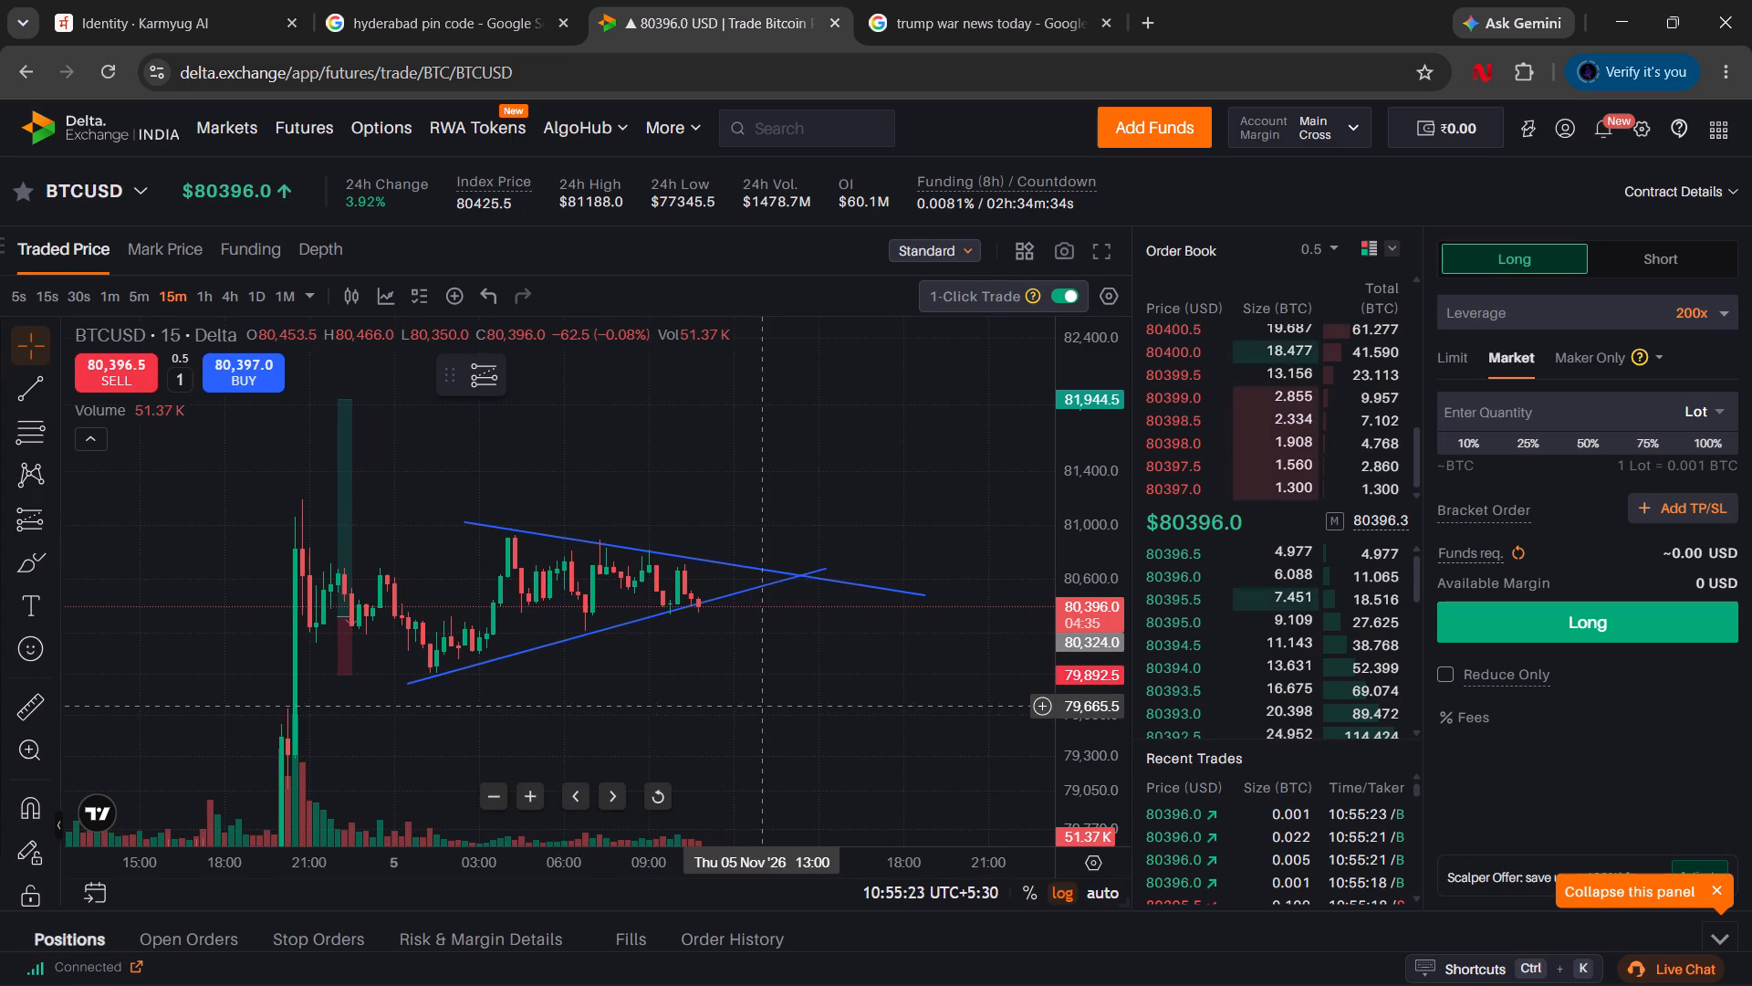
left_click_drag(1091, 541, 1137, 380)
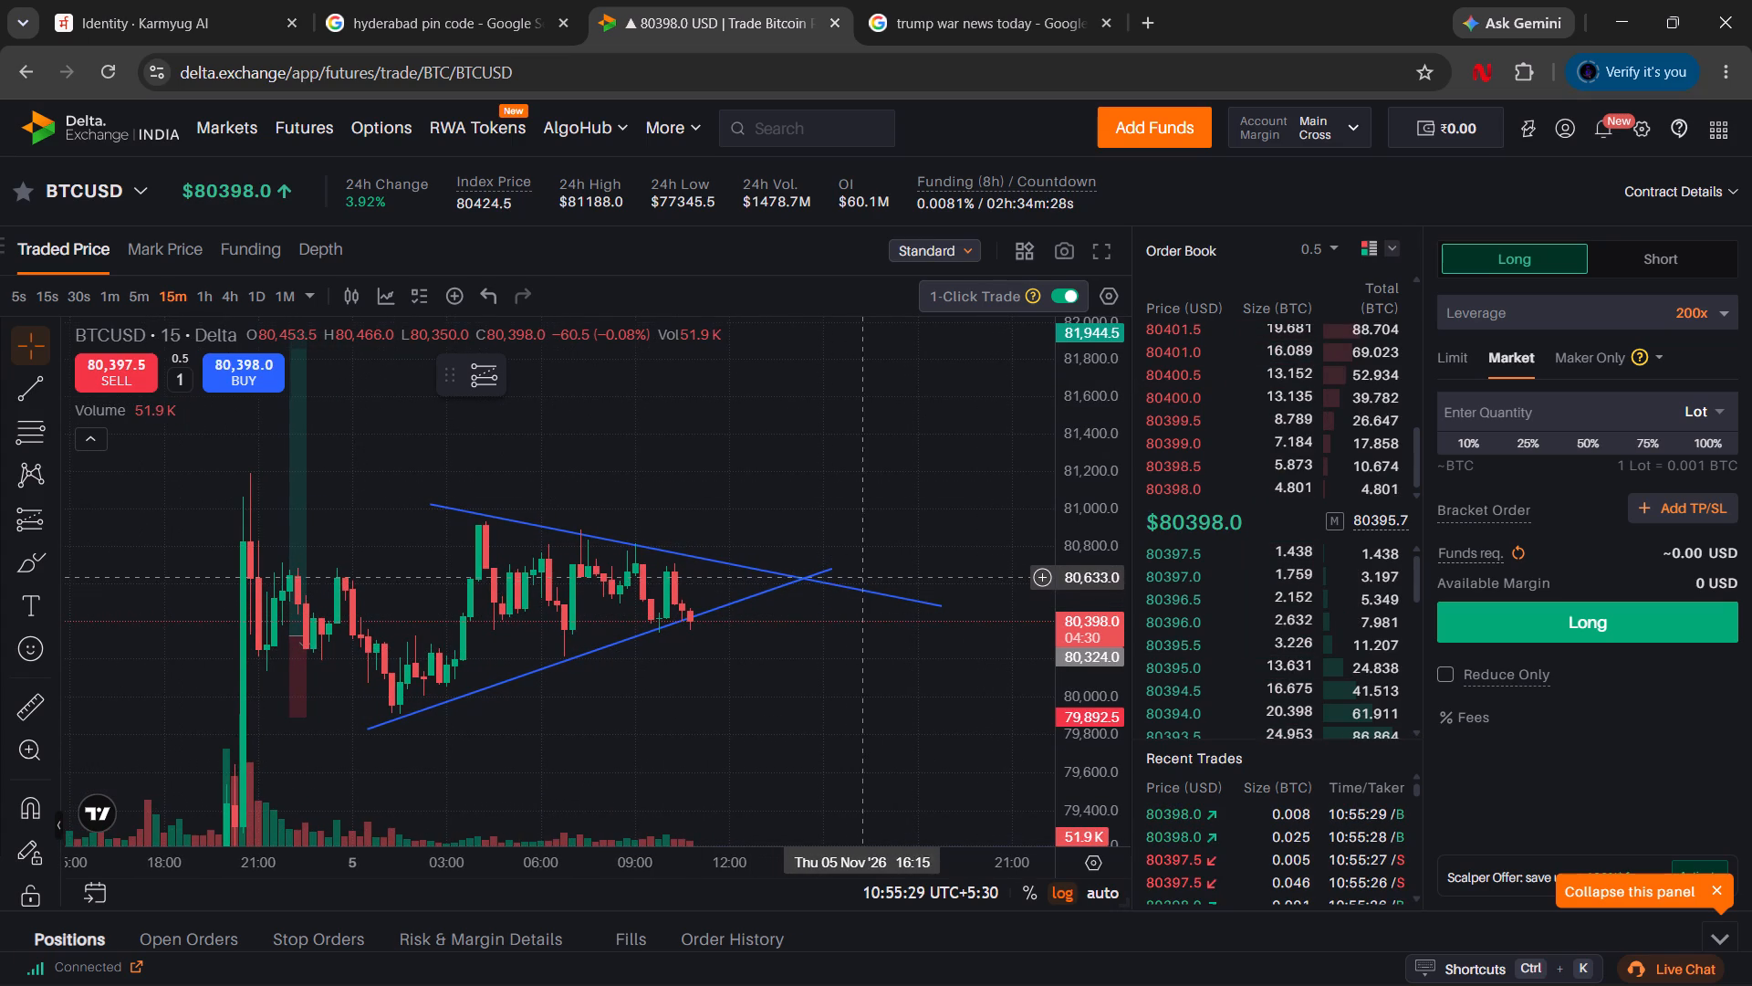
left_click(840, 570)
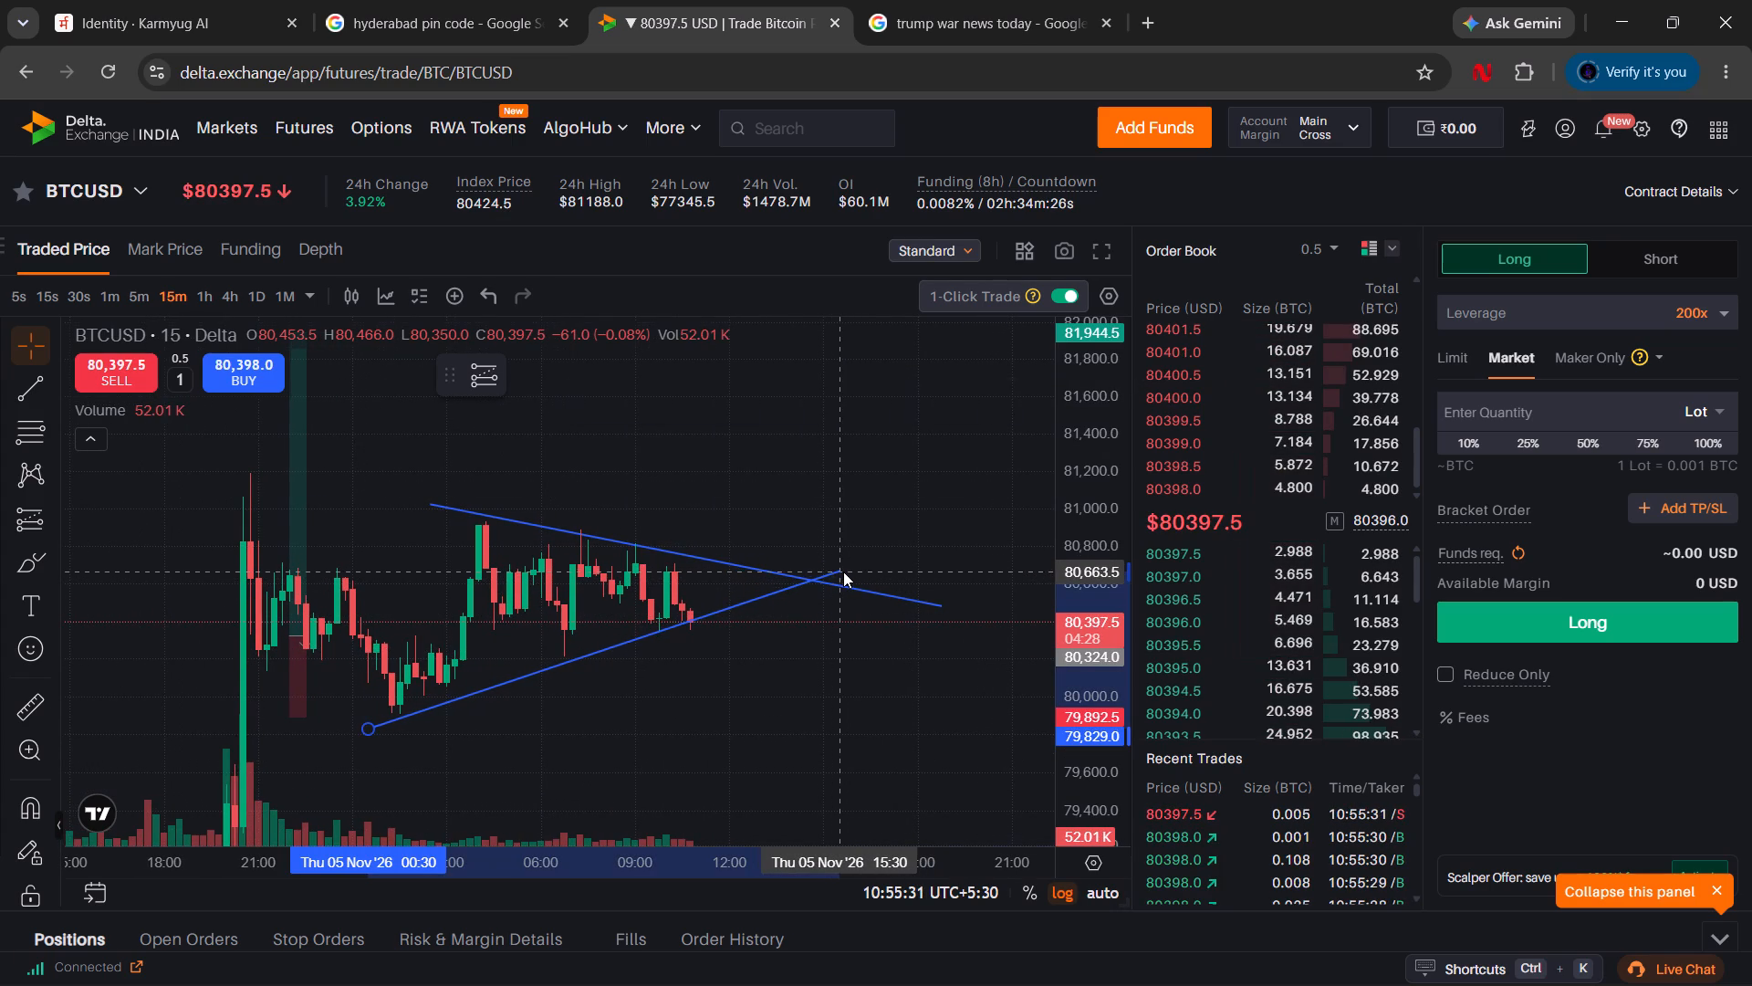
left_click(762, 652)
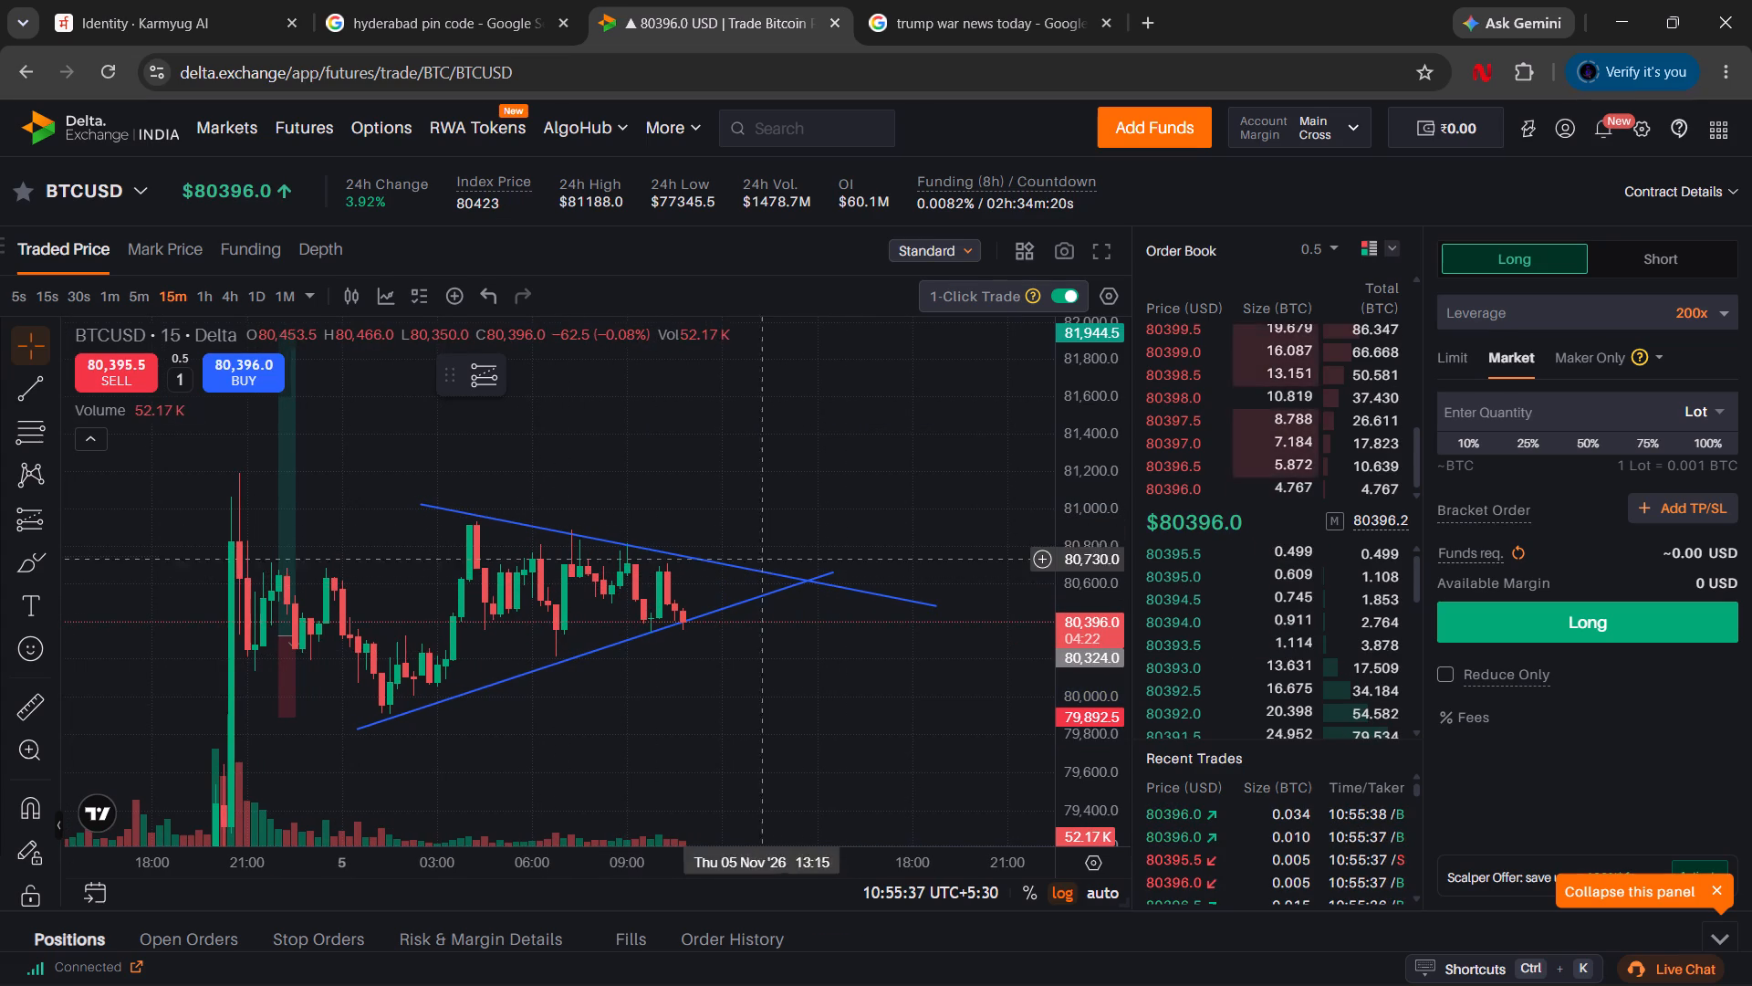
Draw a steeper falling trend line from about 80,809.5 at 09:00, crossing the rising trend line past the latest candle.
left_click(25, 365)
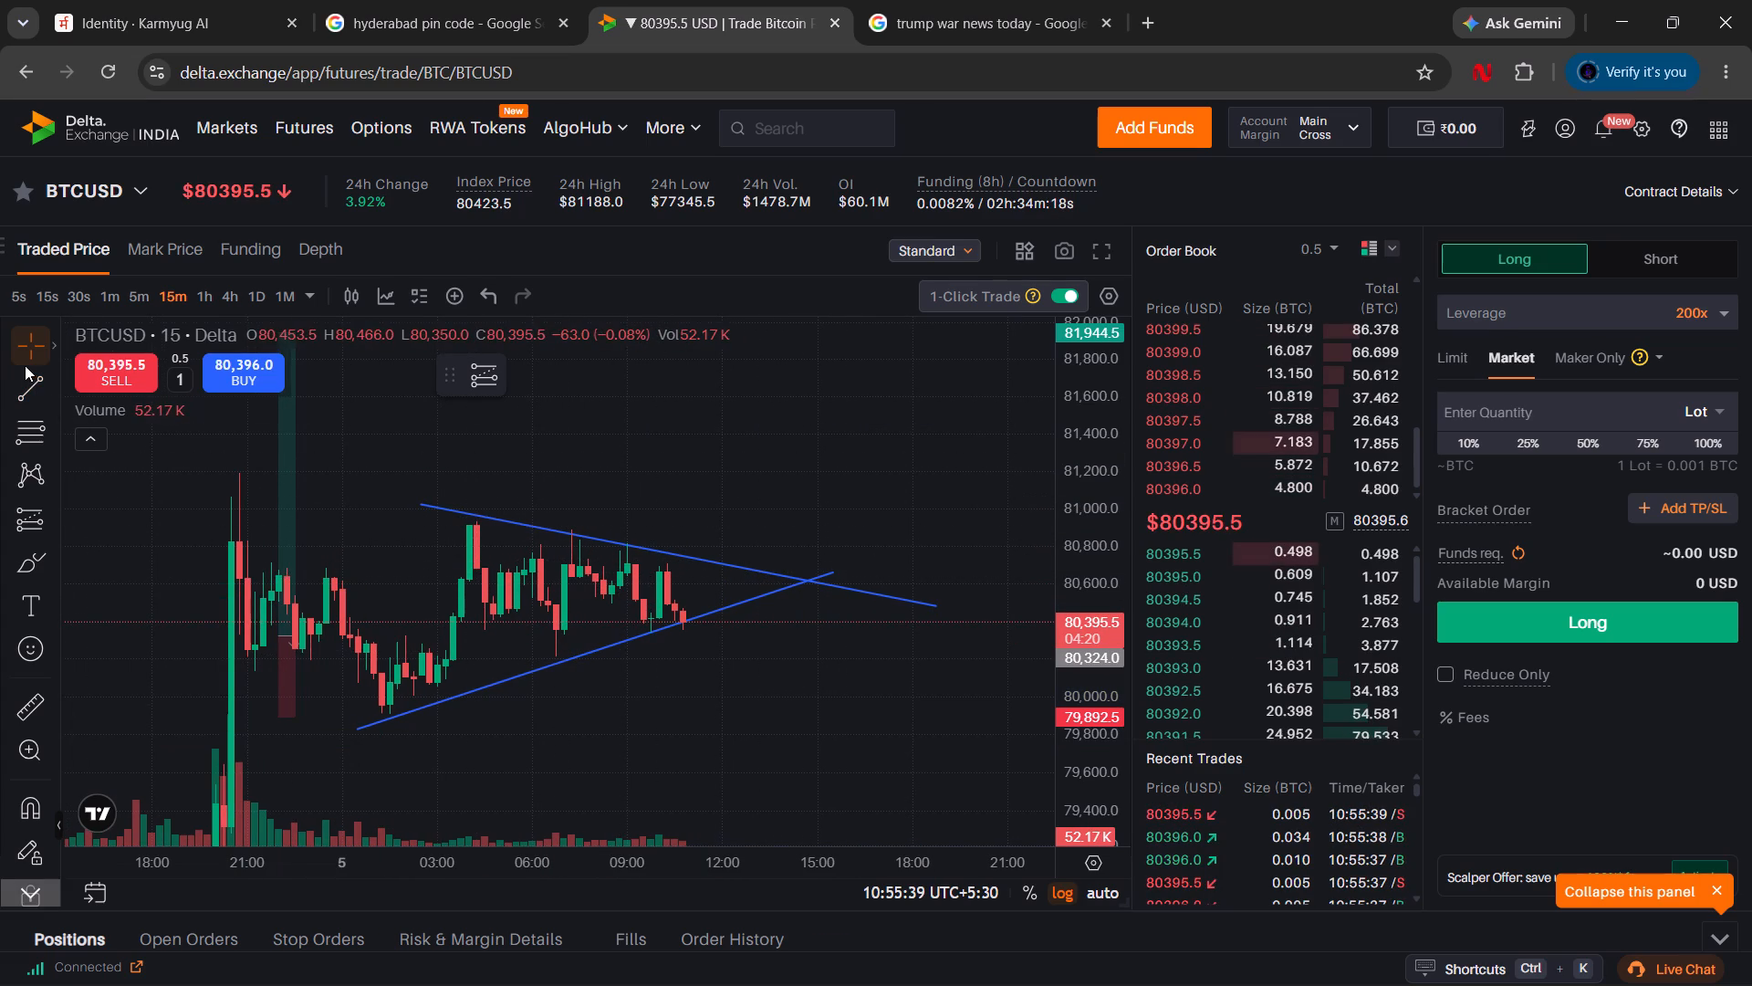
left_click(27, 381)
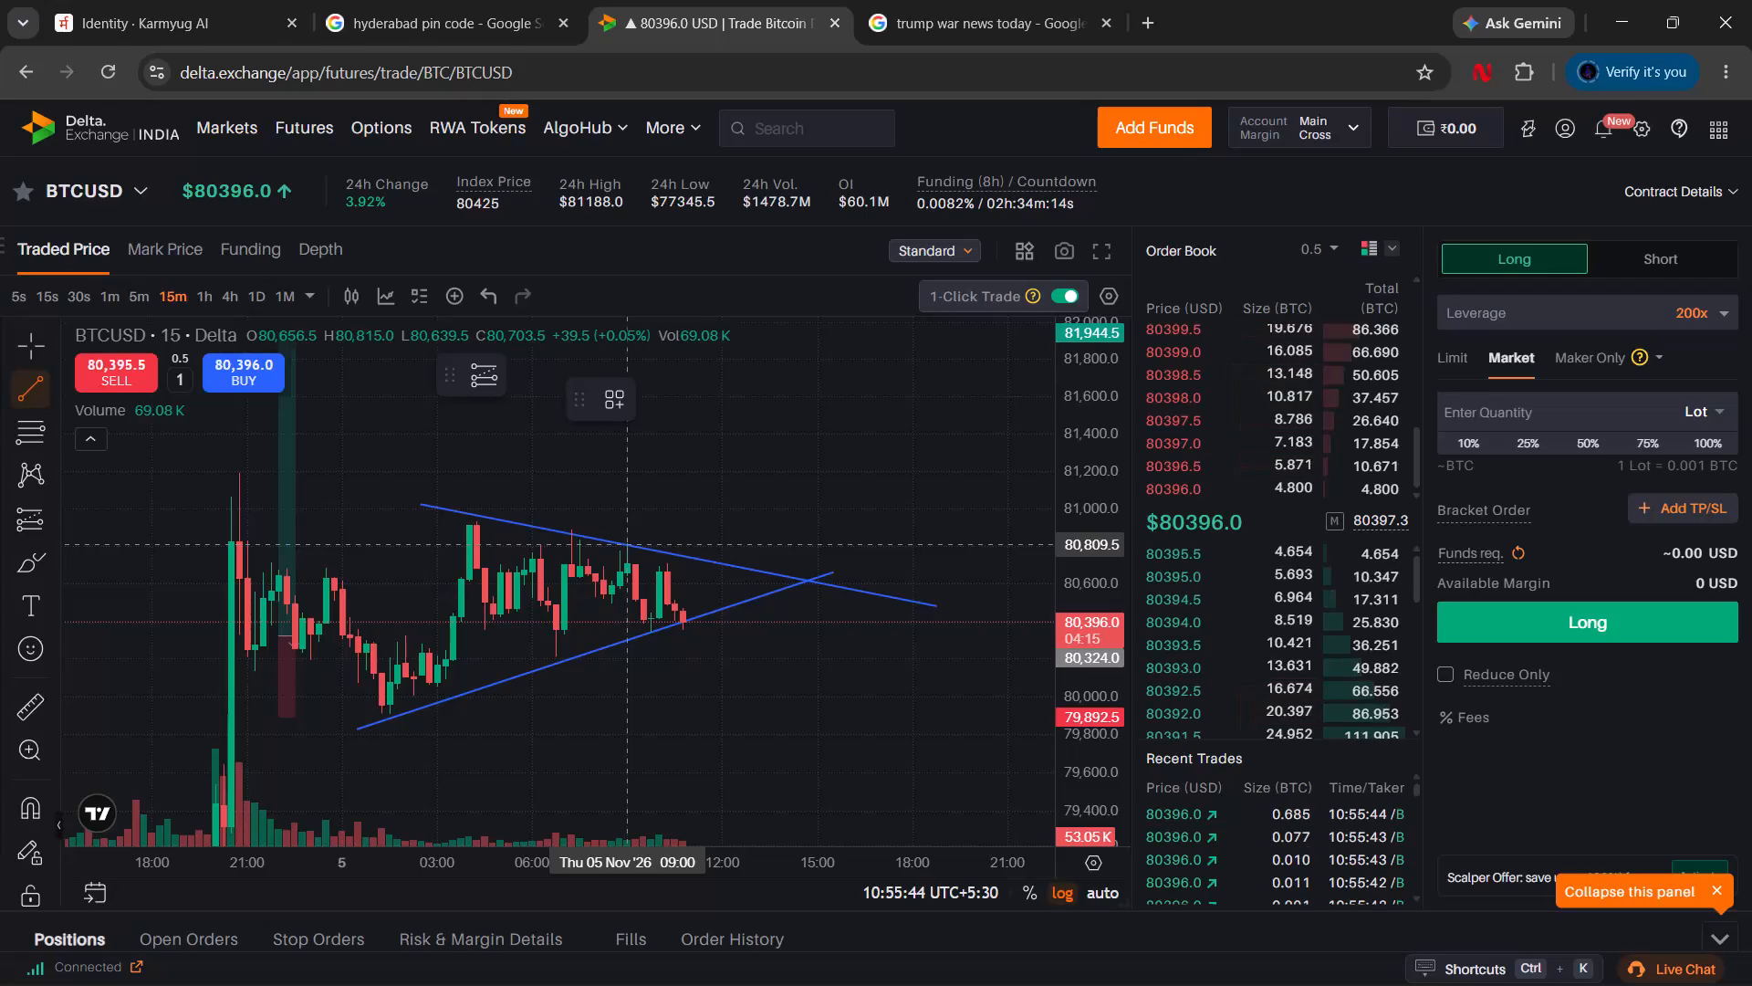
left_click(629, 544)
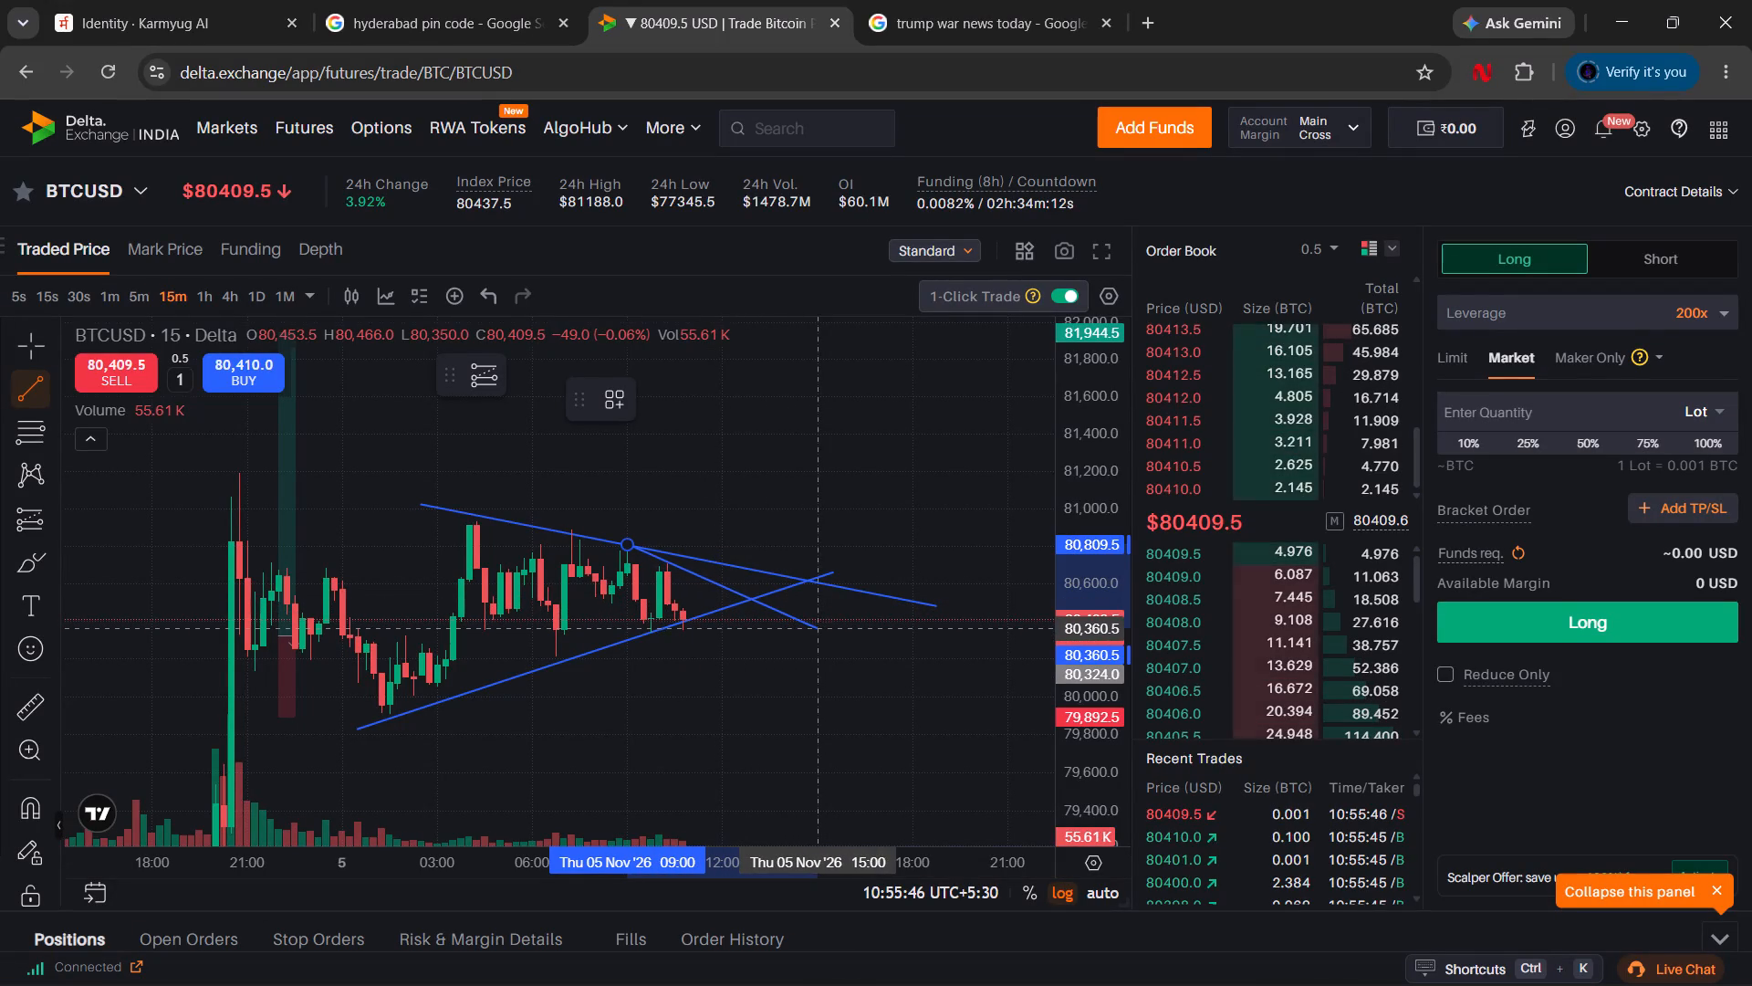
left_click(823, 634)
left_click(677, 729)
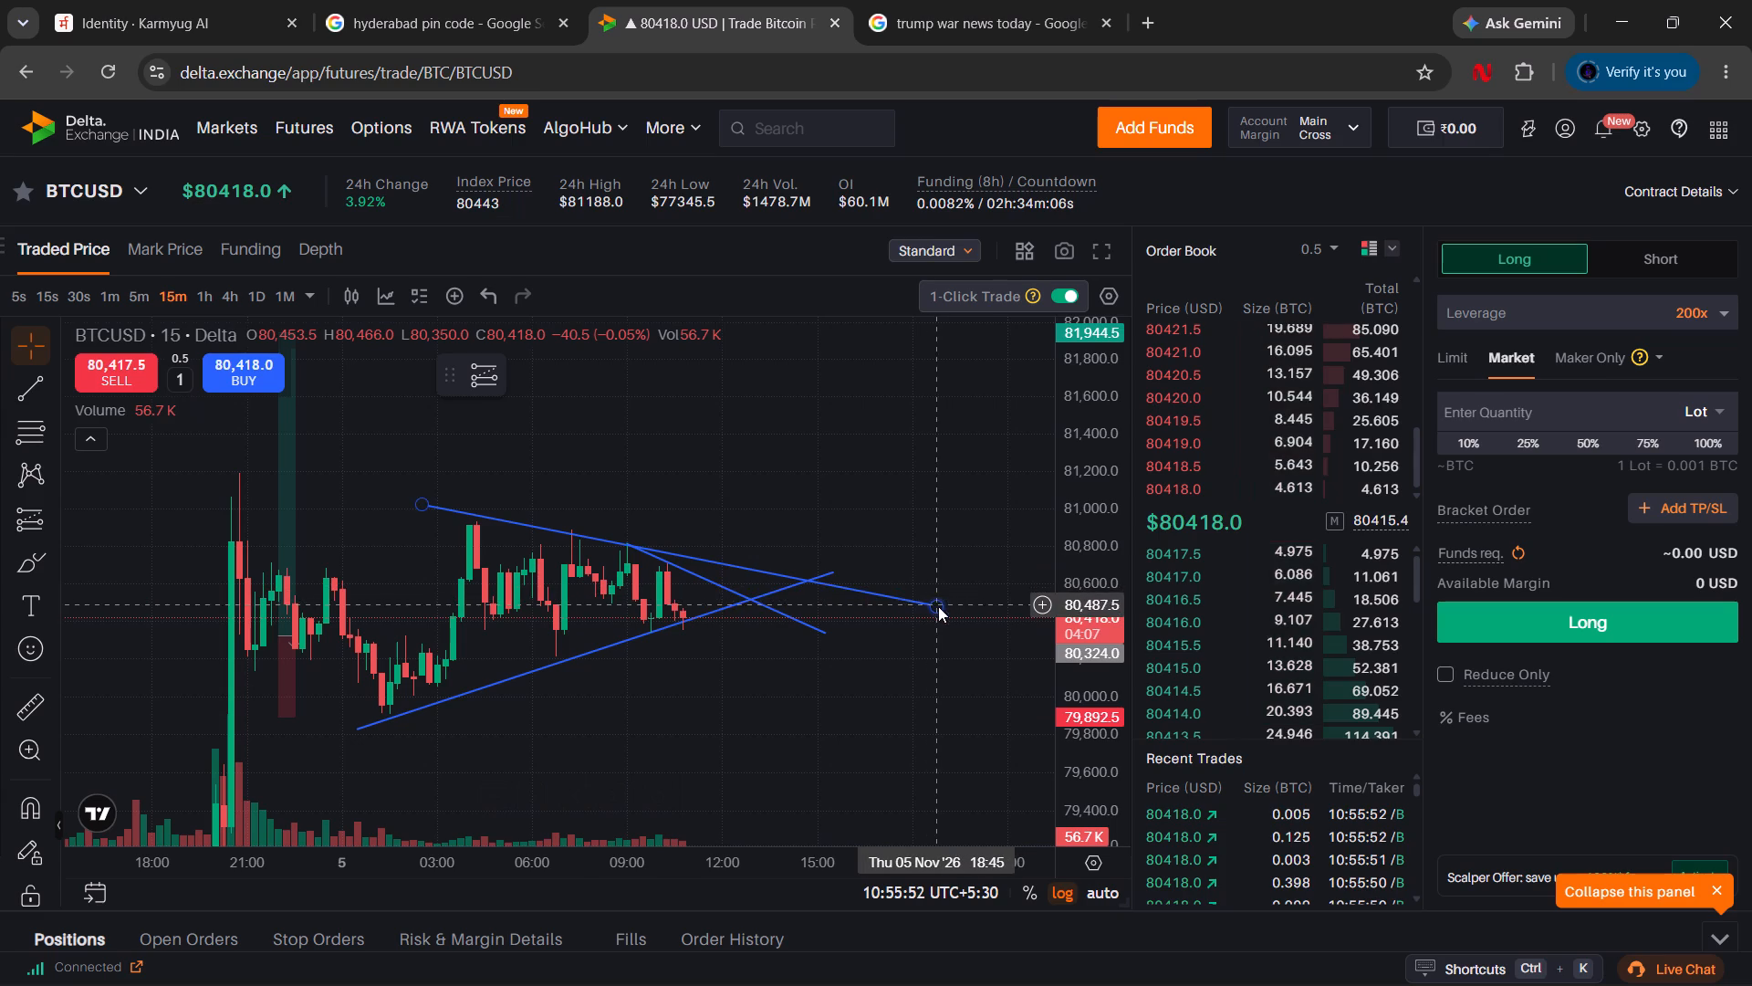
Move the end point of the longer falling trend line to about 80,493.5 at 19:00.
left_click_drag(938, 607, 945, 603)
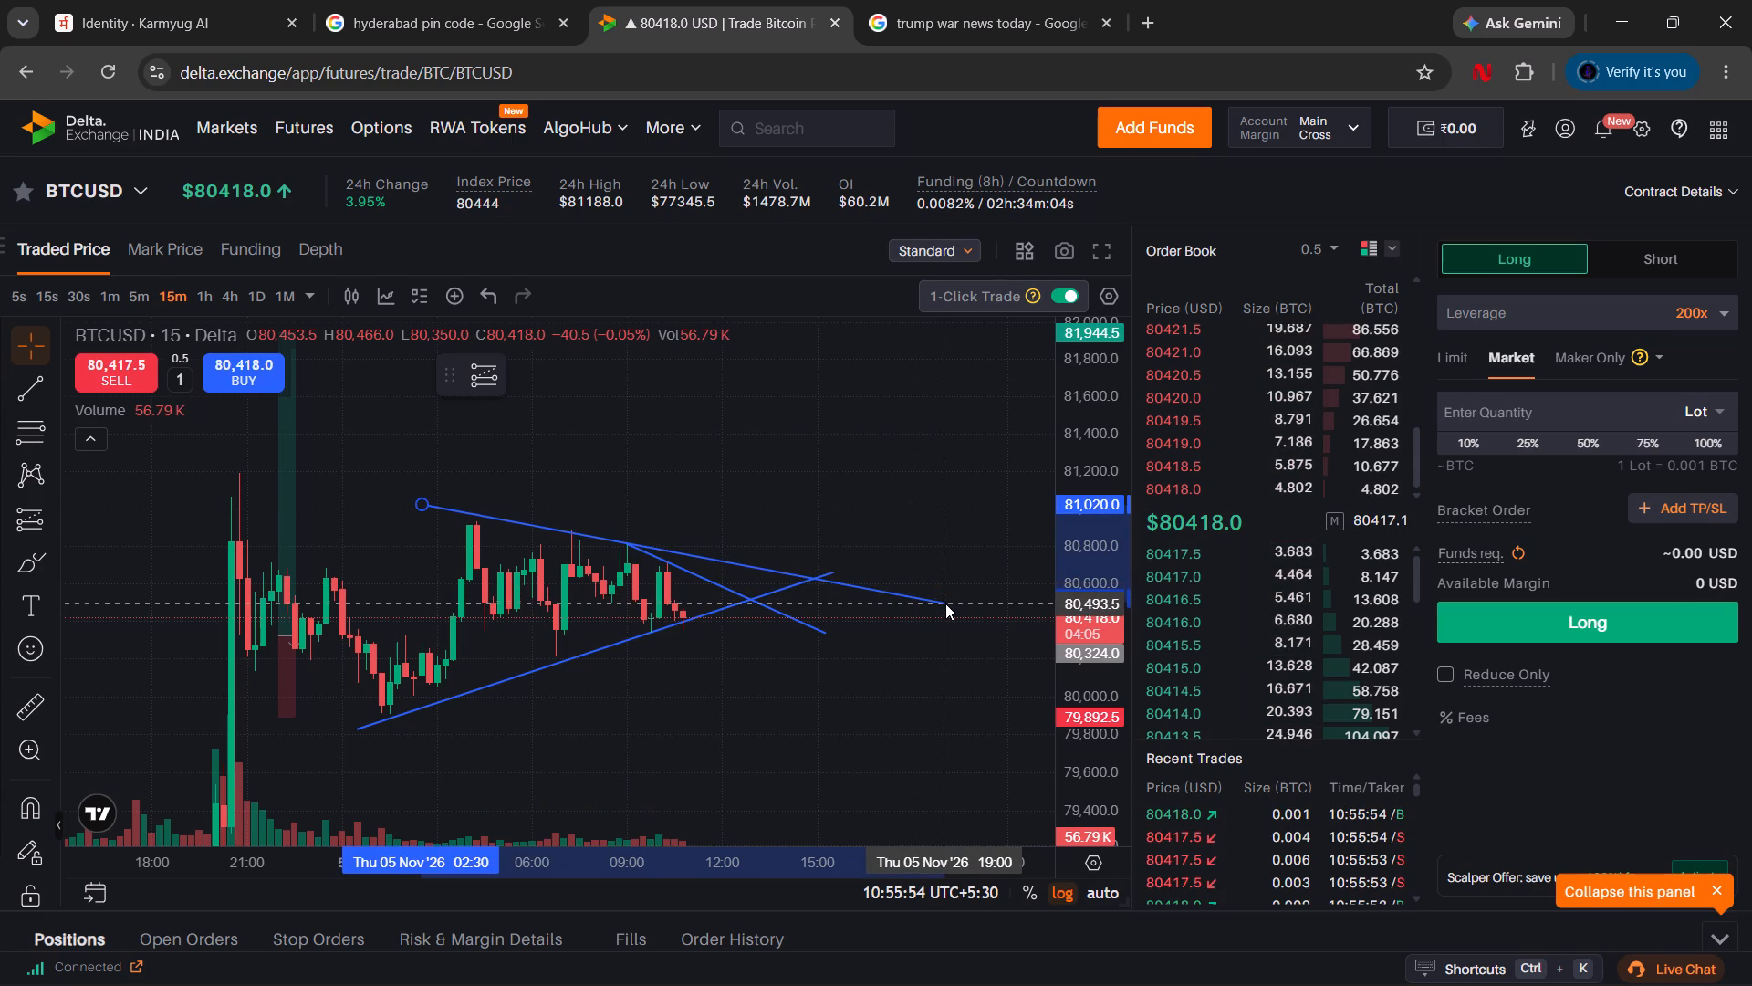
Fix the end point of the longer falling BTCUSD trend line at about 80,493.5 at 19:00 and deselect the line.
left_click_drag(945, 603, 946, 603)
left_click(946, 603)
left_click(910, 631)
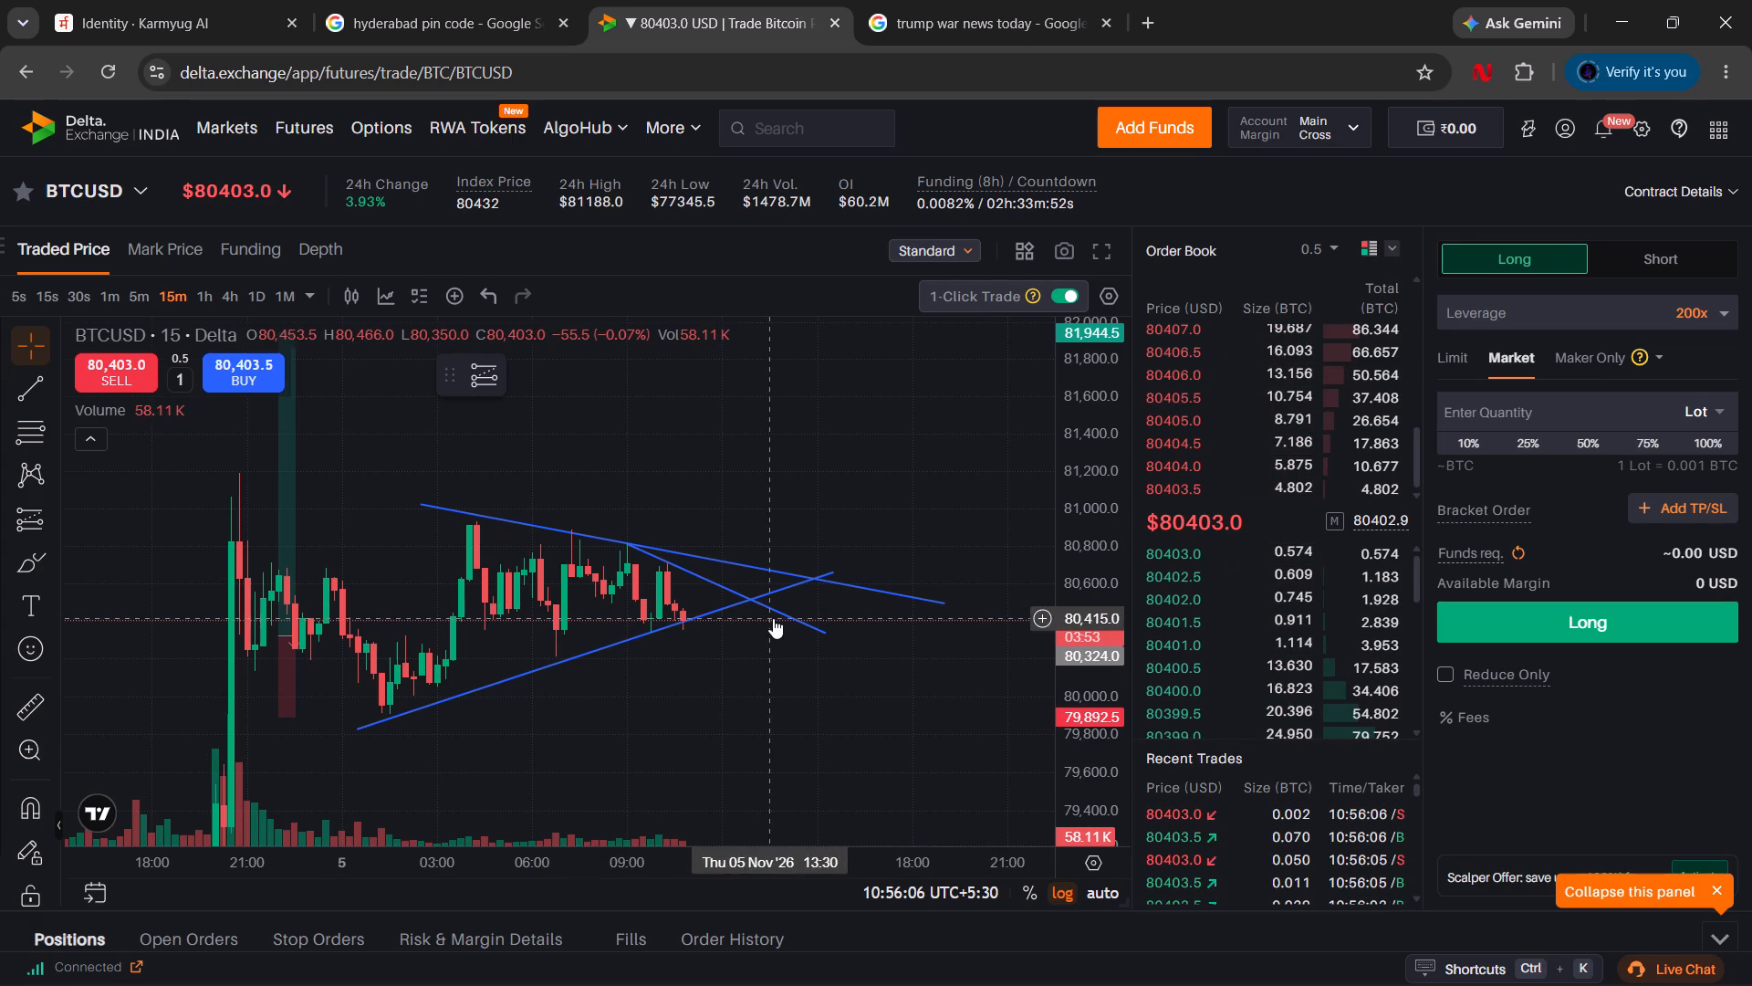
Switch the BTCUSD chart to 5-minute candles and examine the latest price action inside the trend-line triangle.
left_click_drag(1103, 454, 1149, 307)
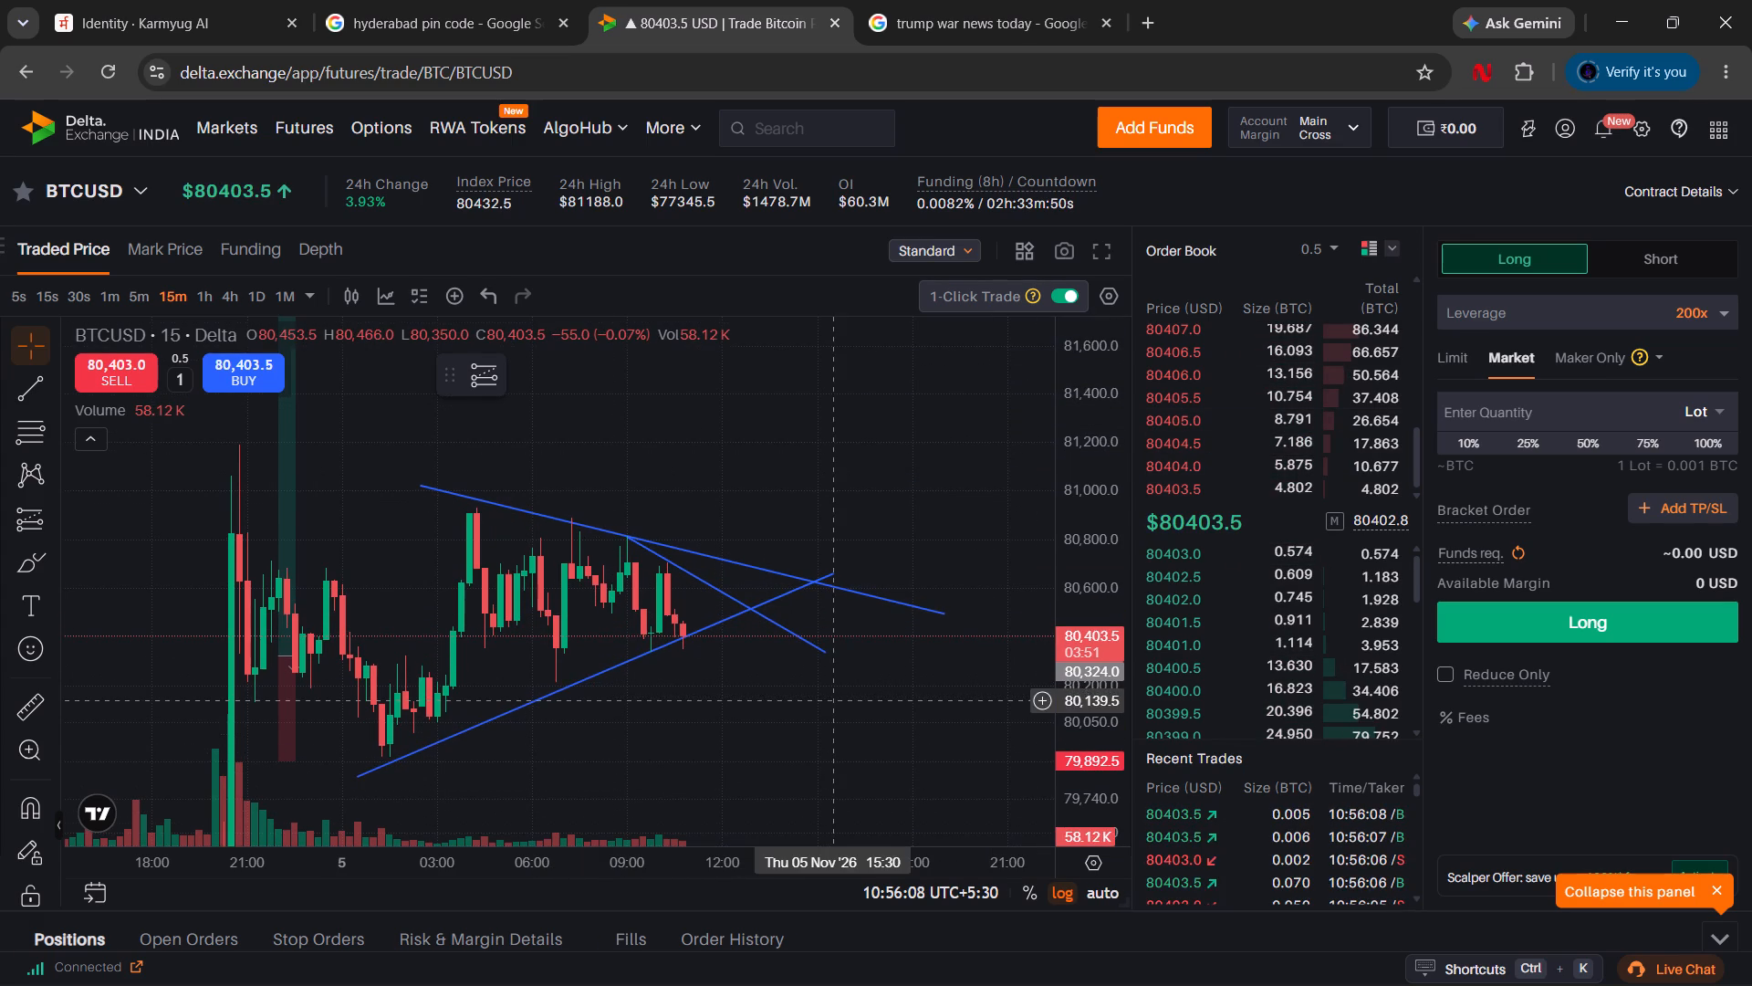
left_click_drag(829, 701, 876, 583)
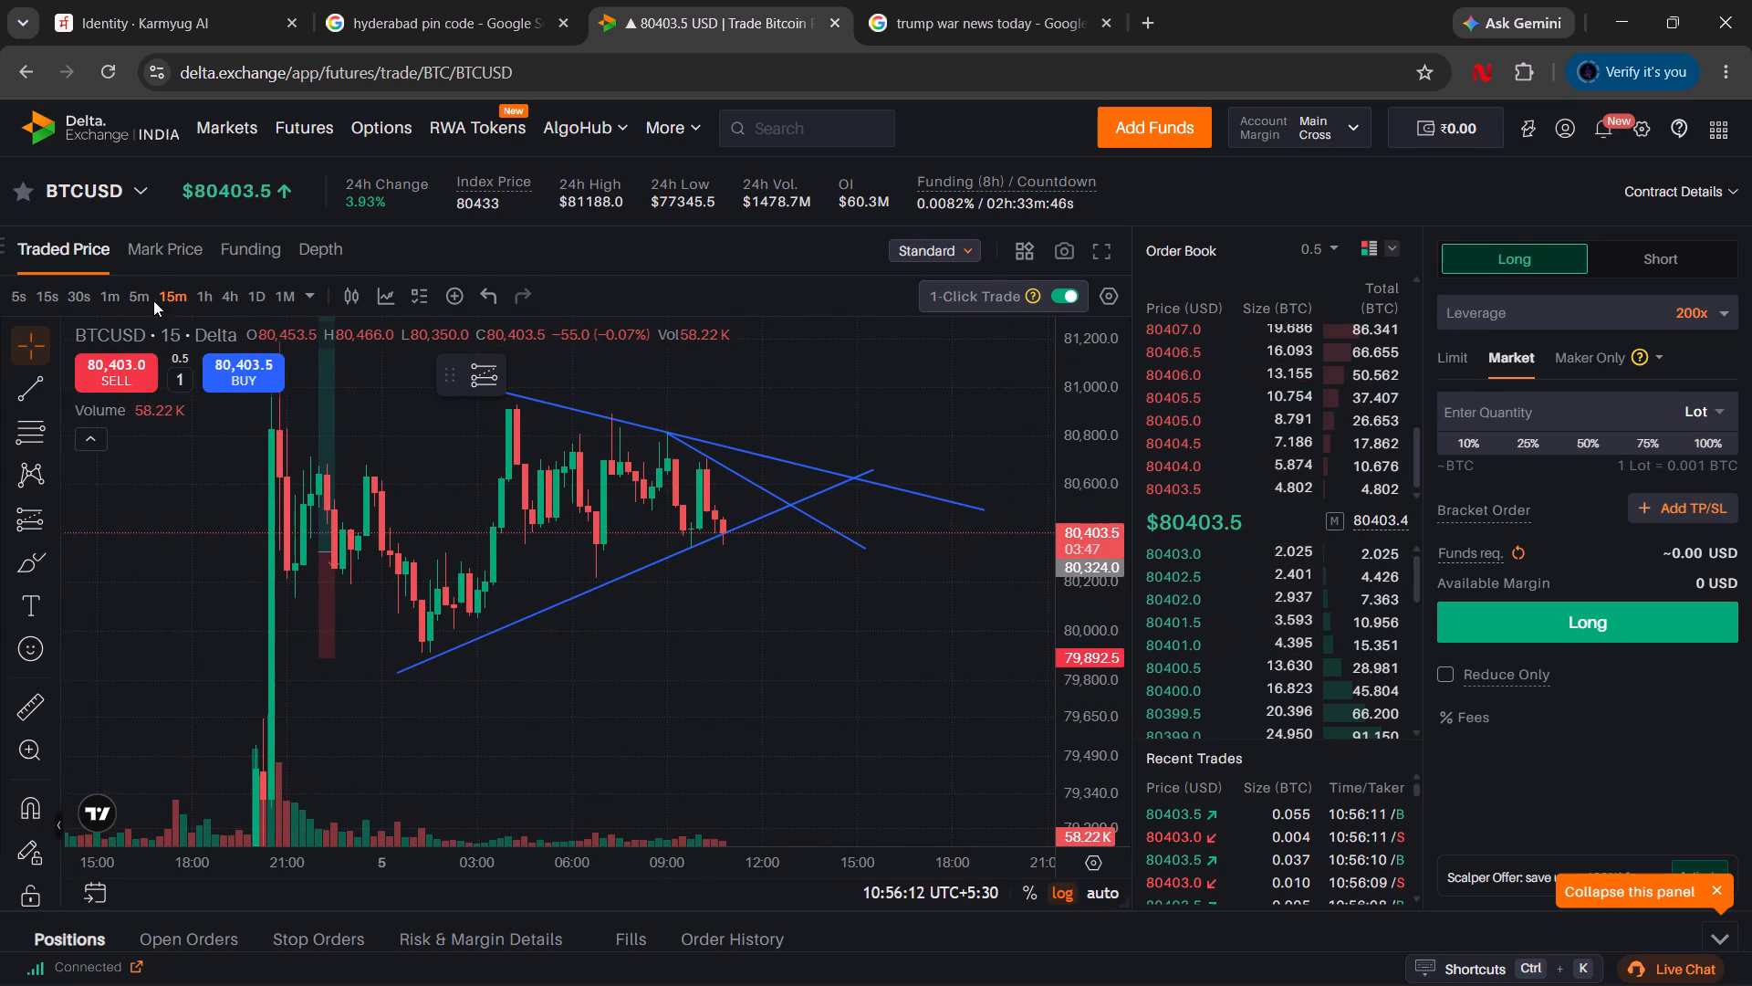
double_click(130, 305)
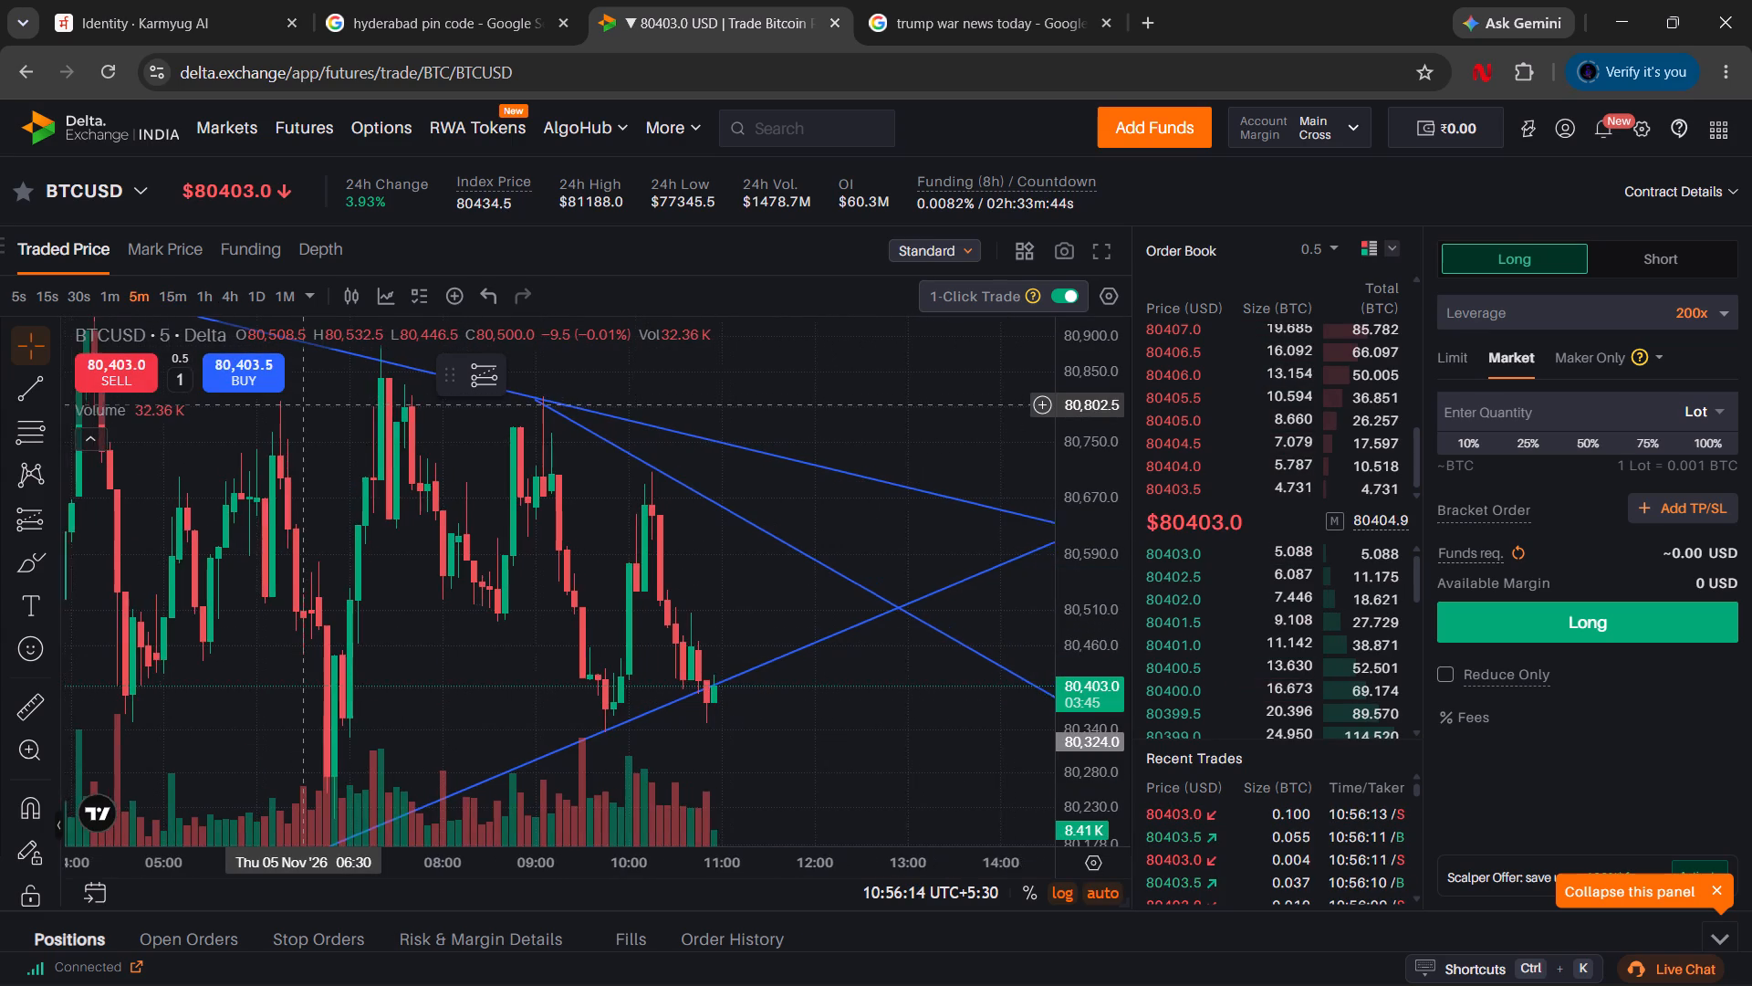
left_click_drag(1153, 421, 1140, 420)
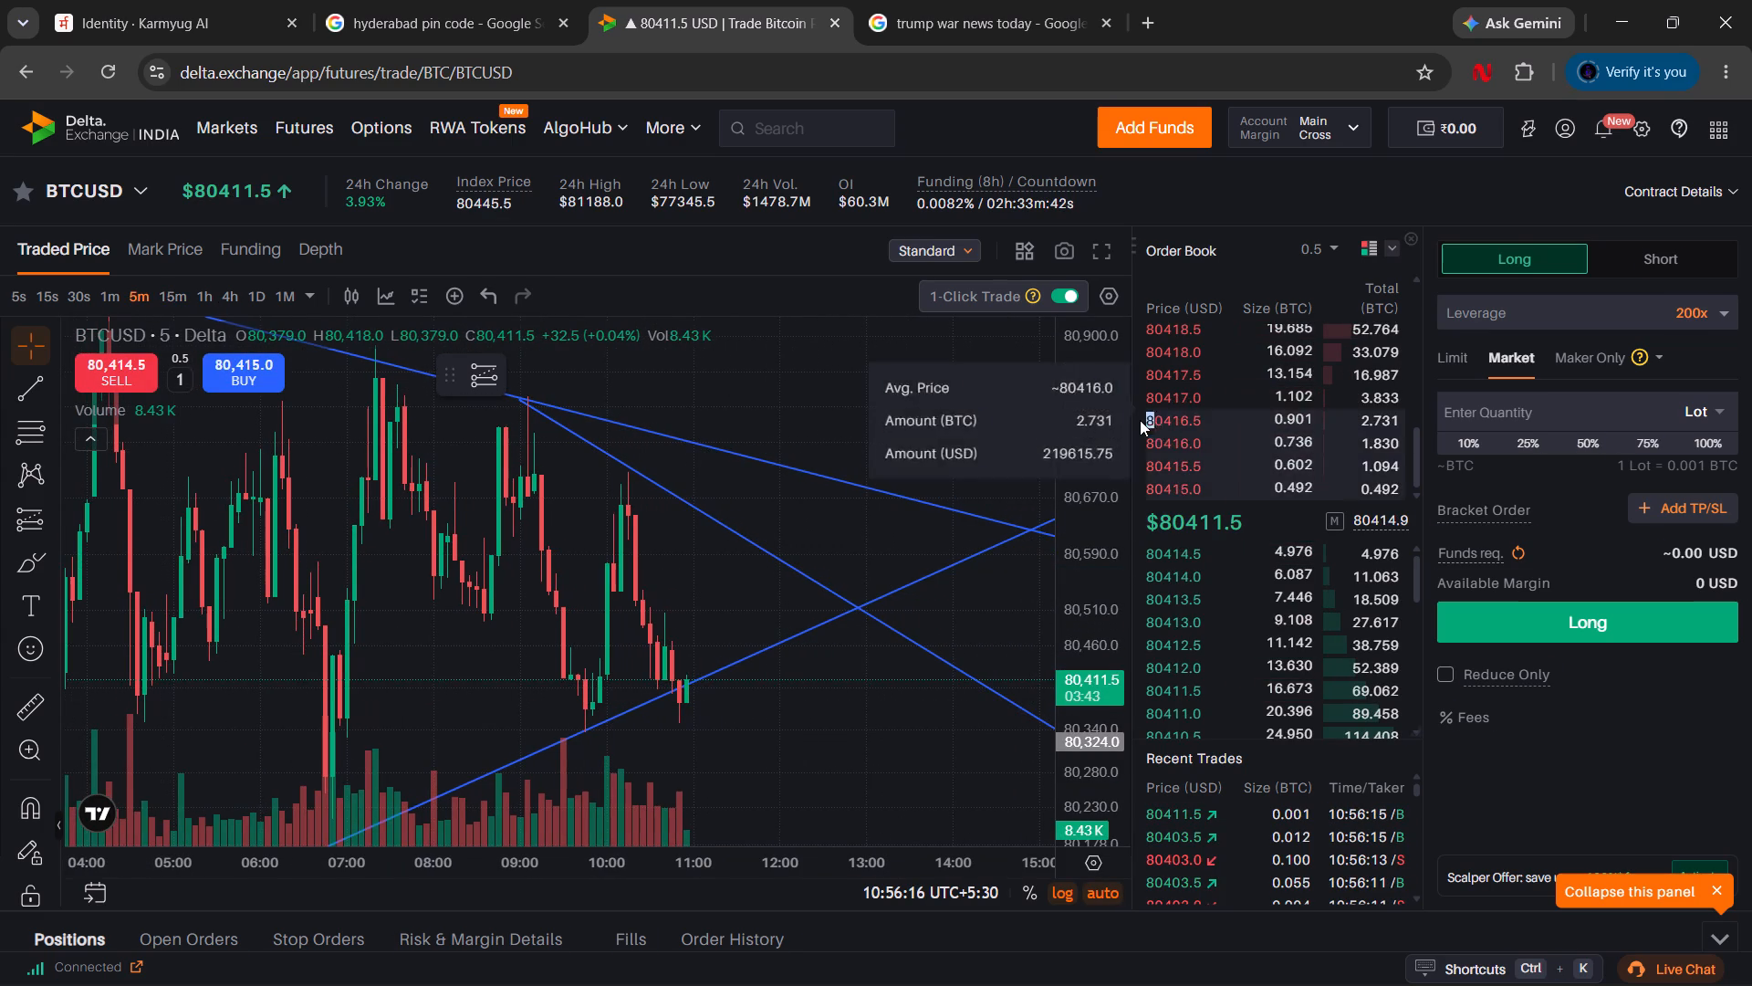
left_click_drag(1140, 420, 1096, 437)
left_click_drag(1096, 437, 1094, 693)
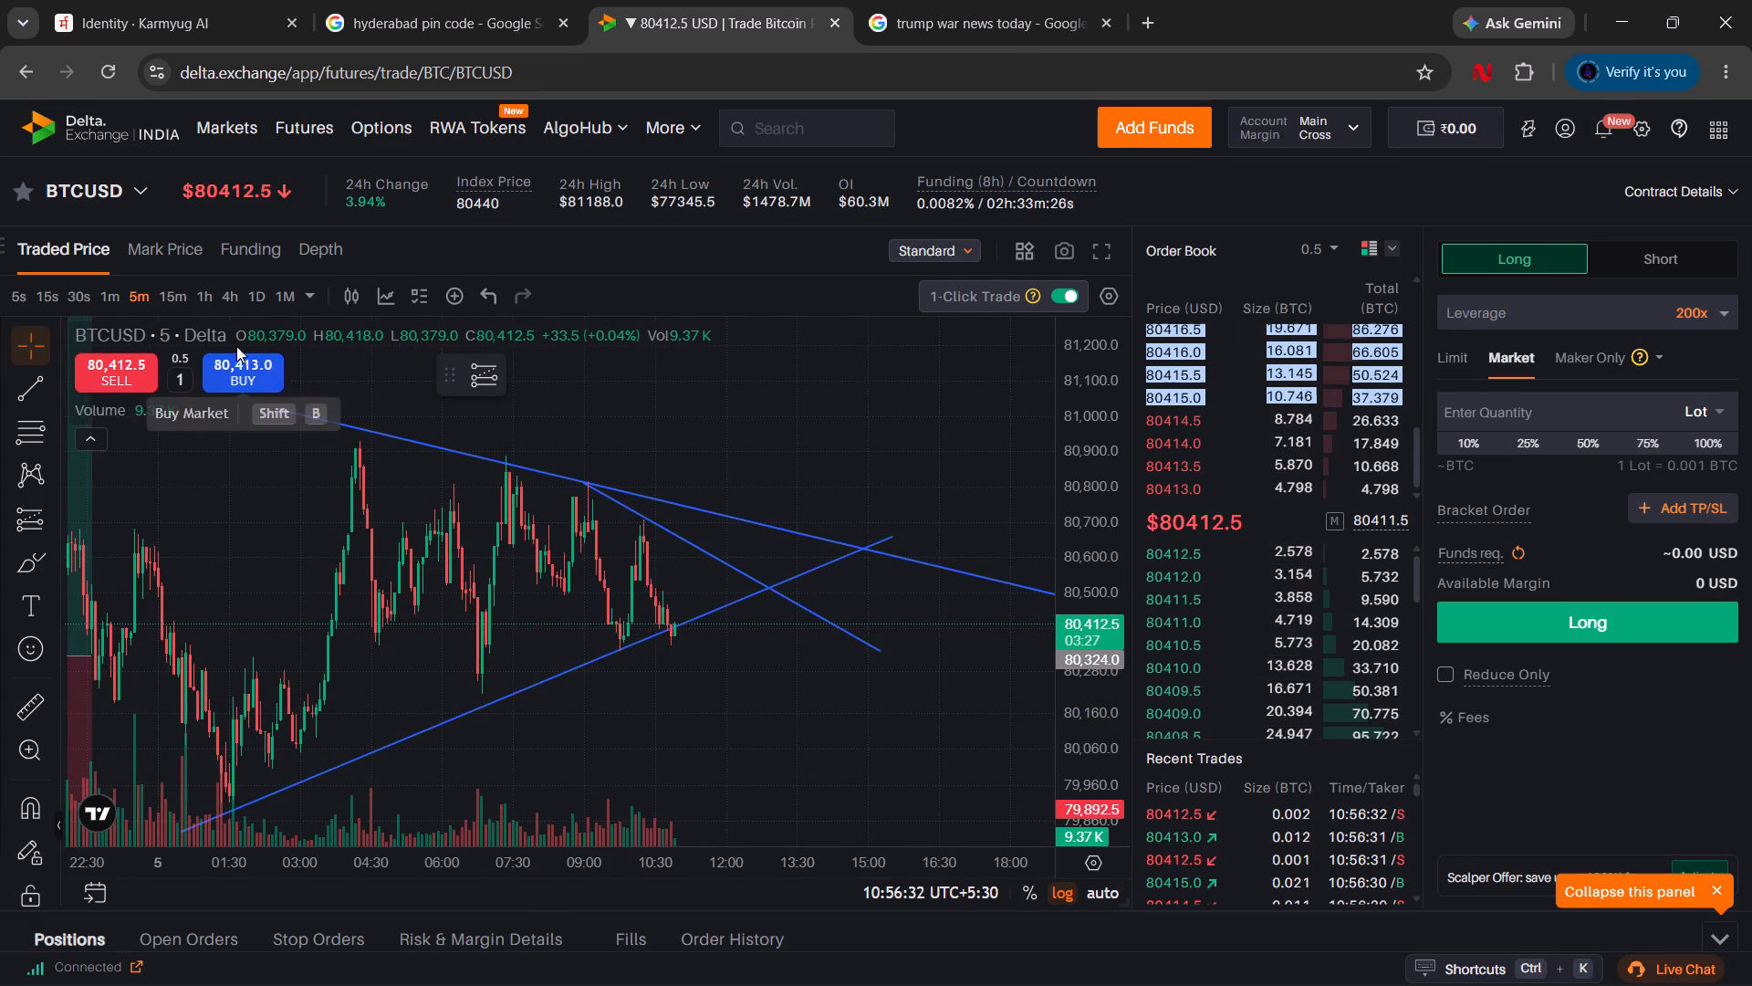
Open the ETHUSD perpetual futures chart.
left_click(133, 195)
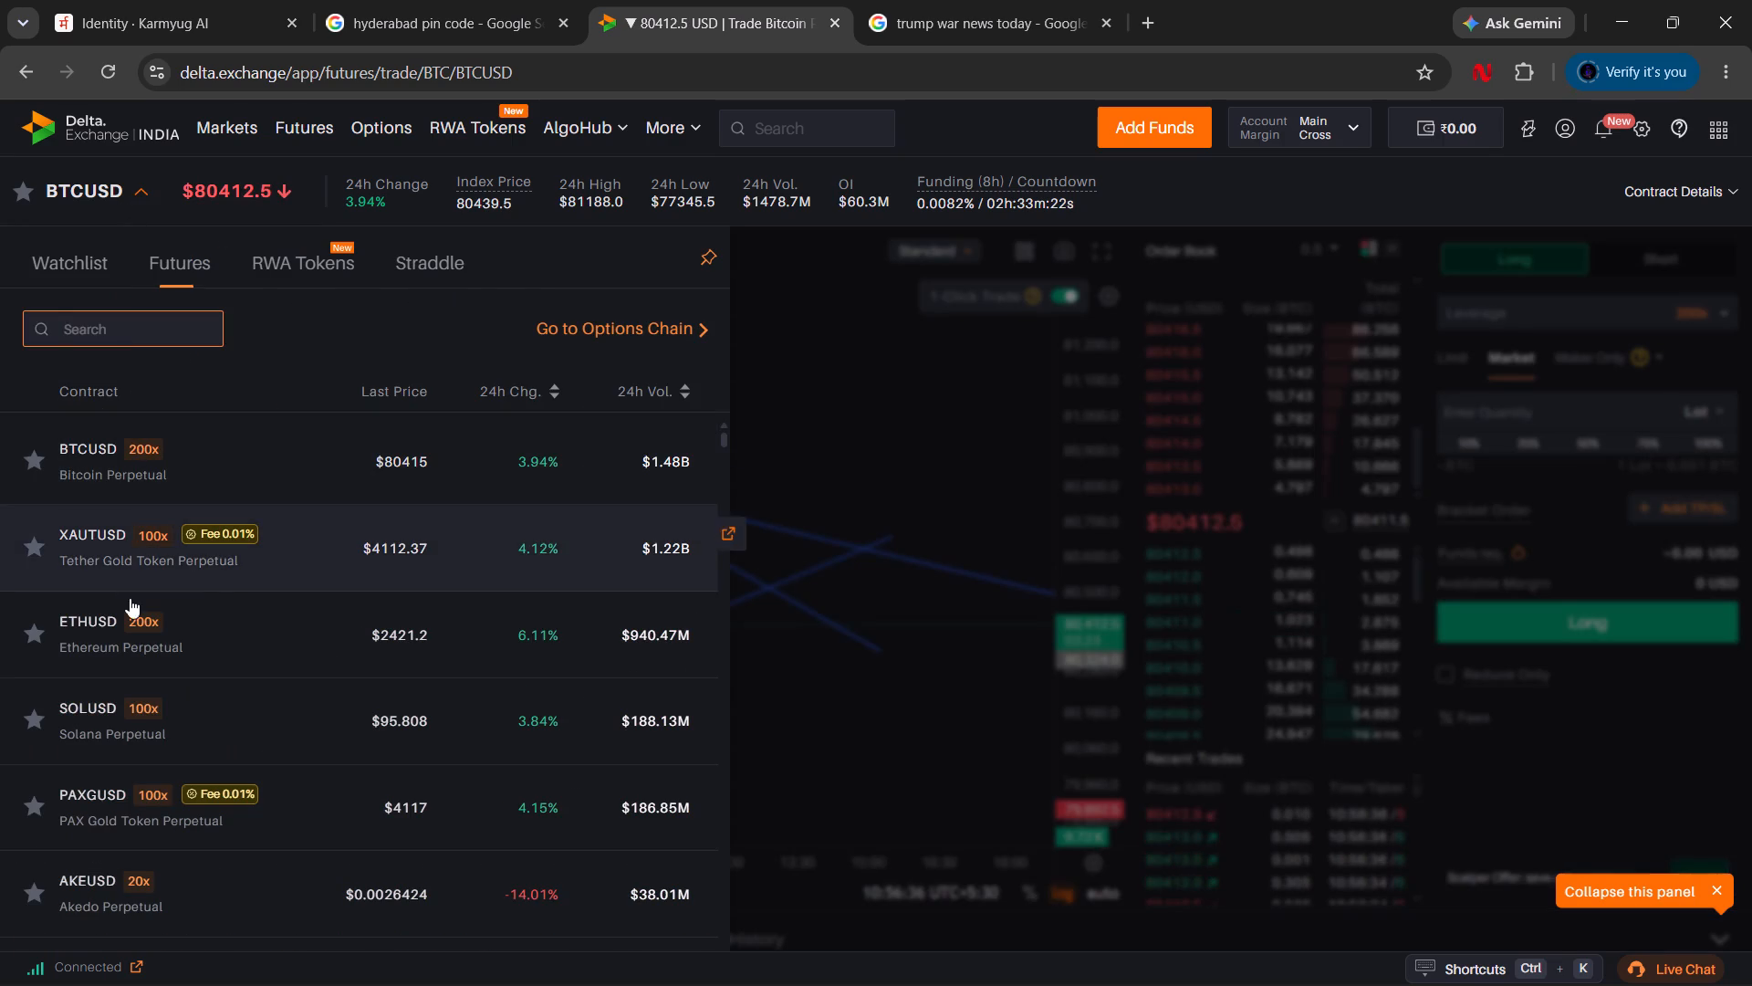
left_click(135, 617)
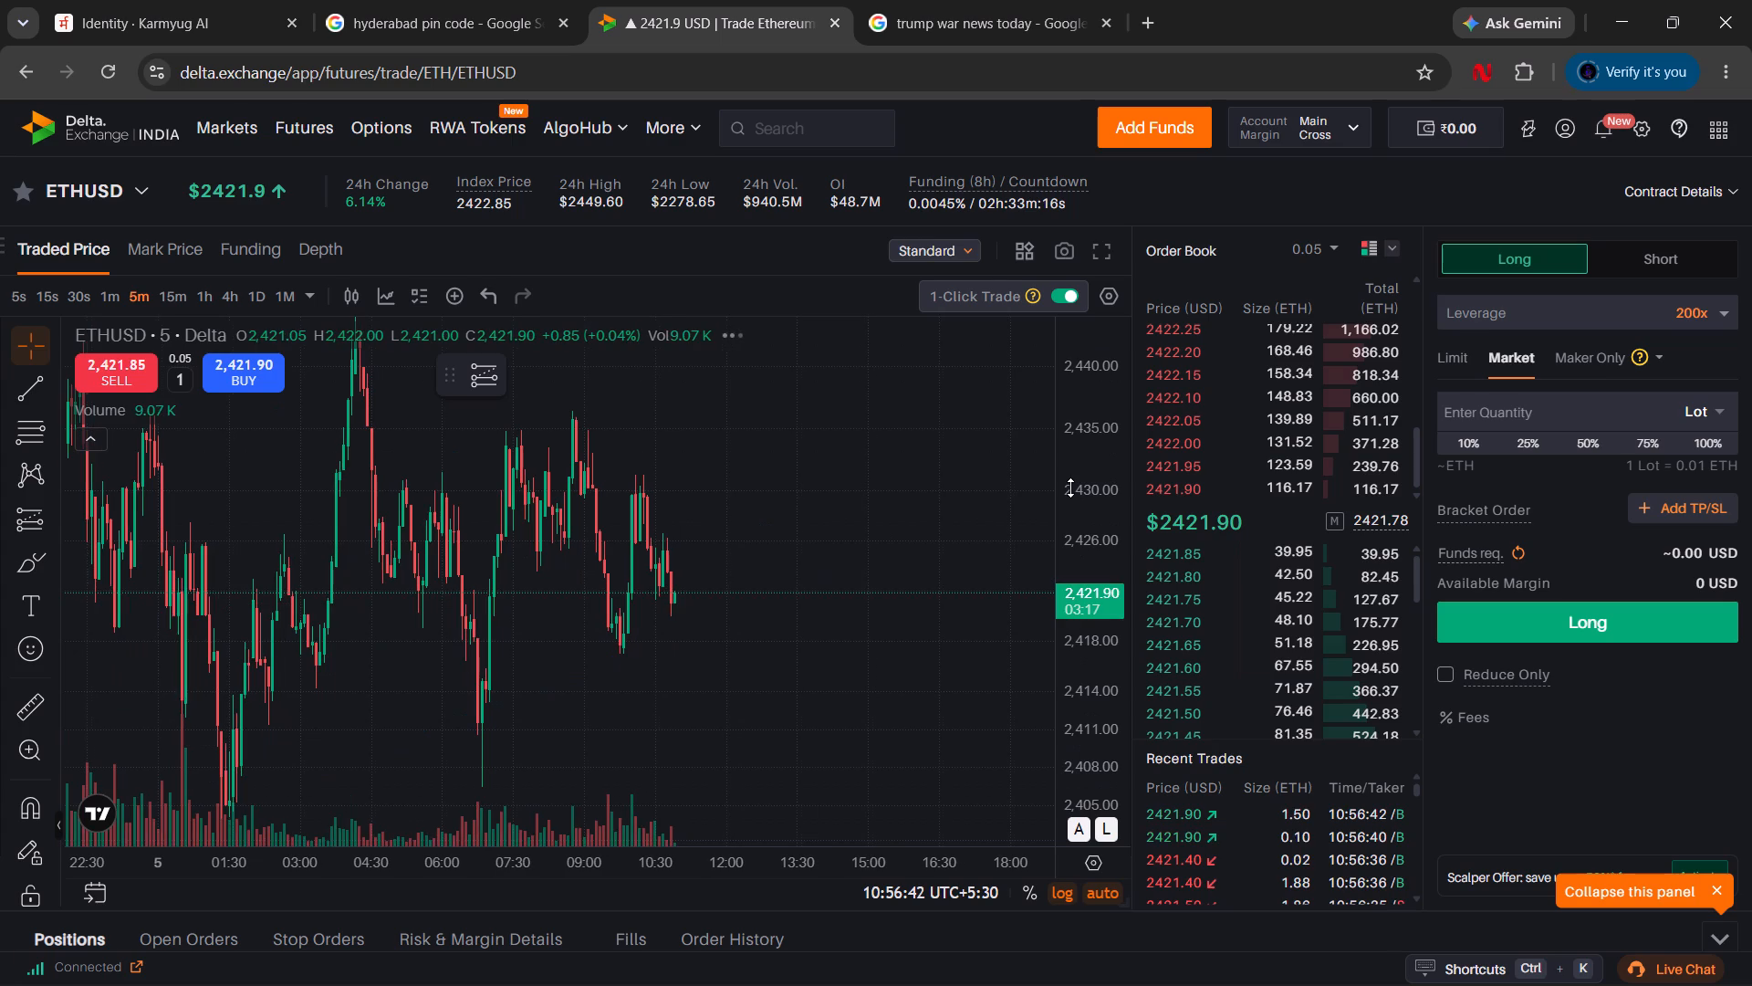
Draw a Fibonacci retracement on ETHUSD from about 2,436.75 at 08:40 down to about 2,416.50 at 12:35.
left_click_drag(1090, 502, 1069, 724)
left_click_drag(733, 654, 904, 596)
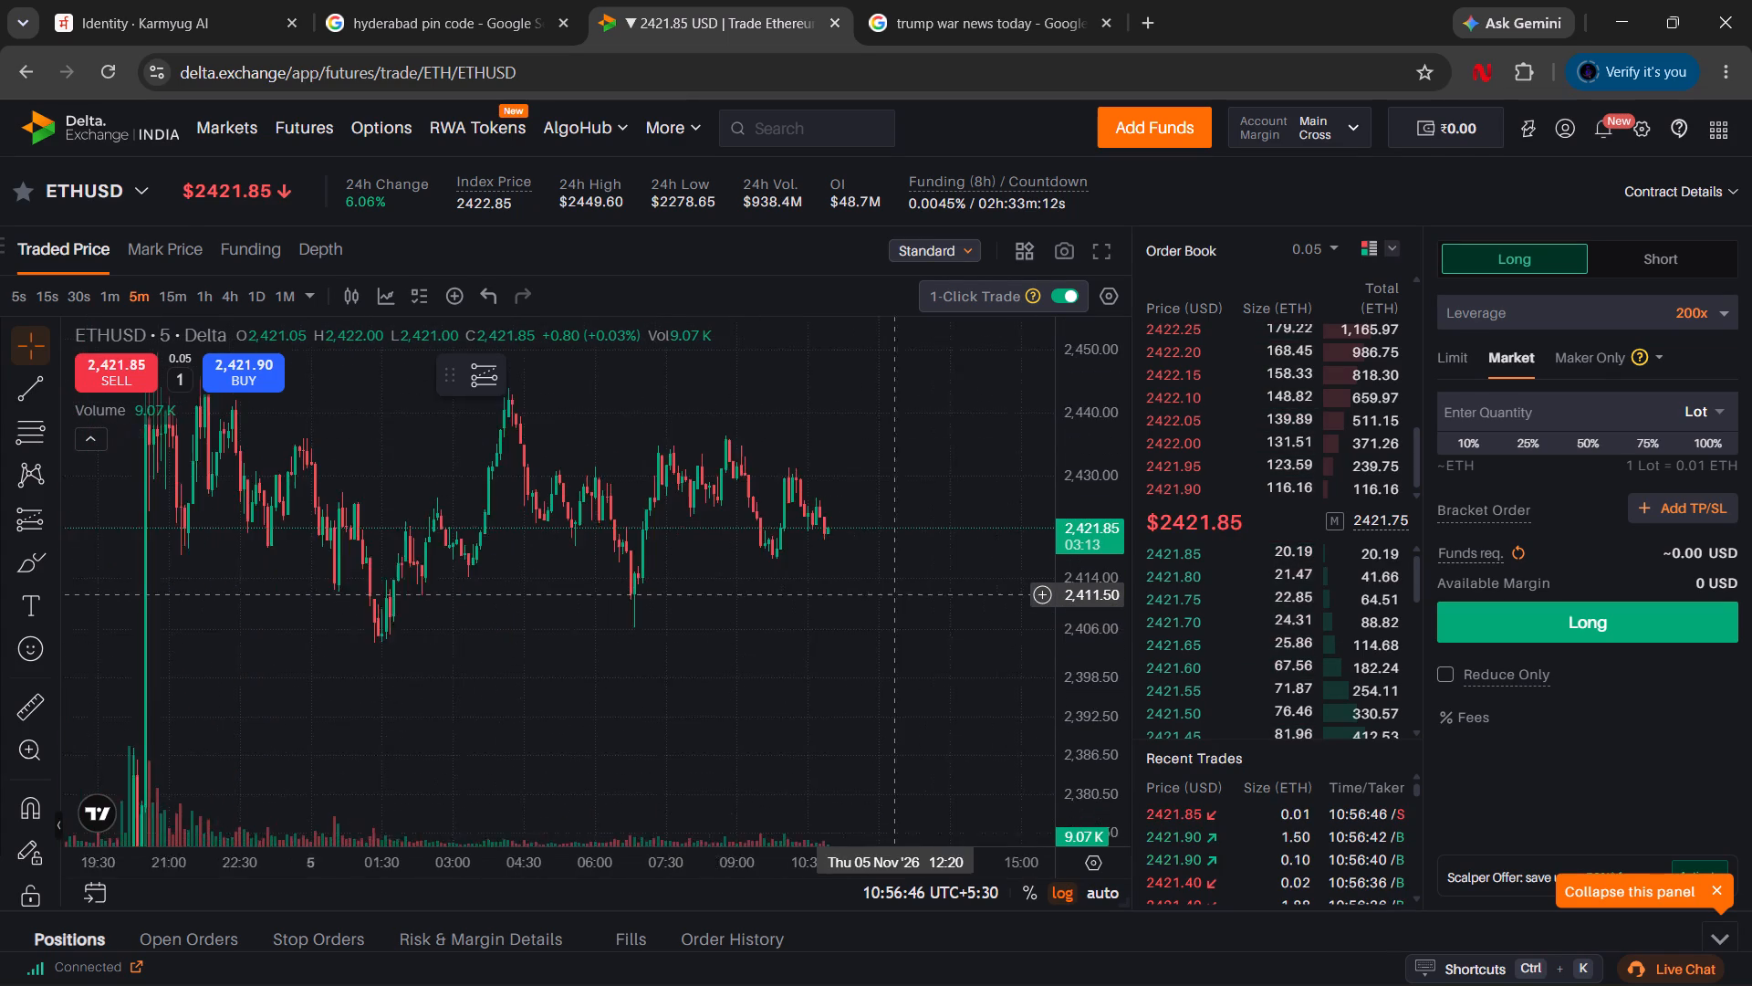
left_click_drag(904, 596, 875, 661)
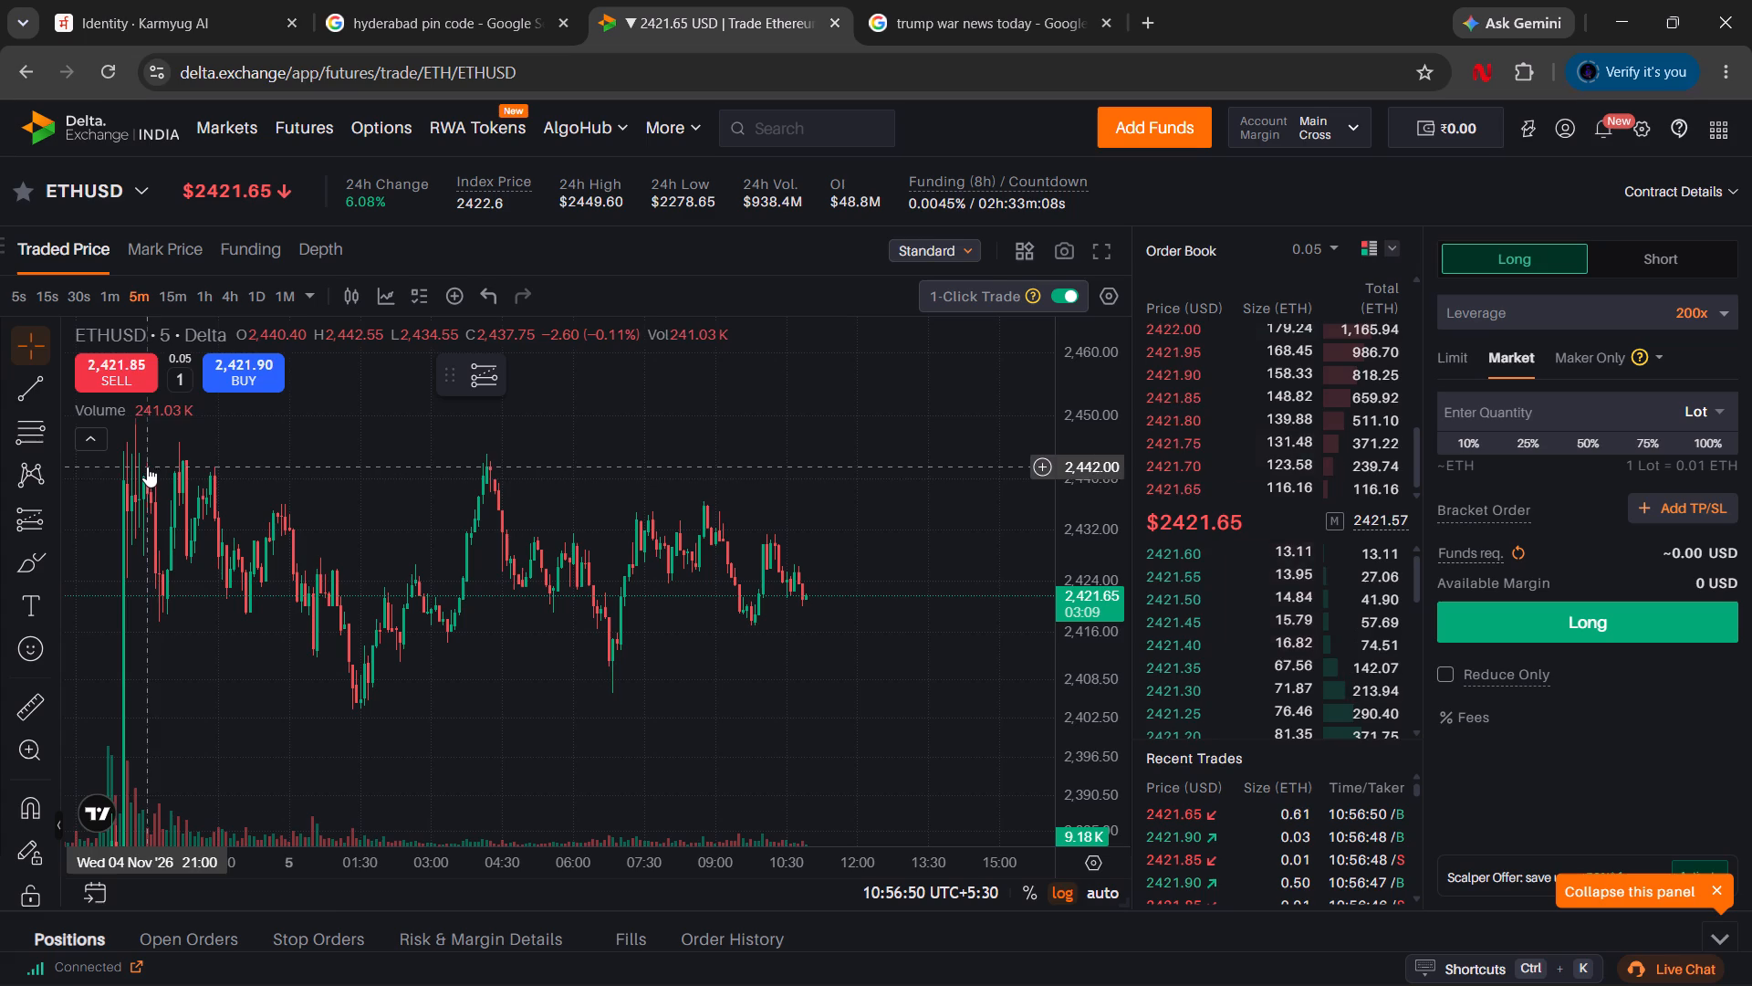
left_click(7, 430)
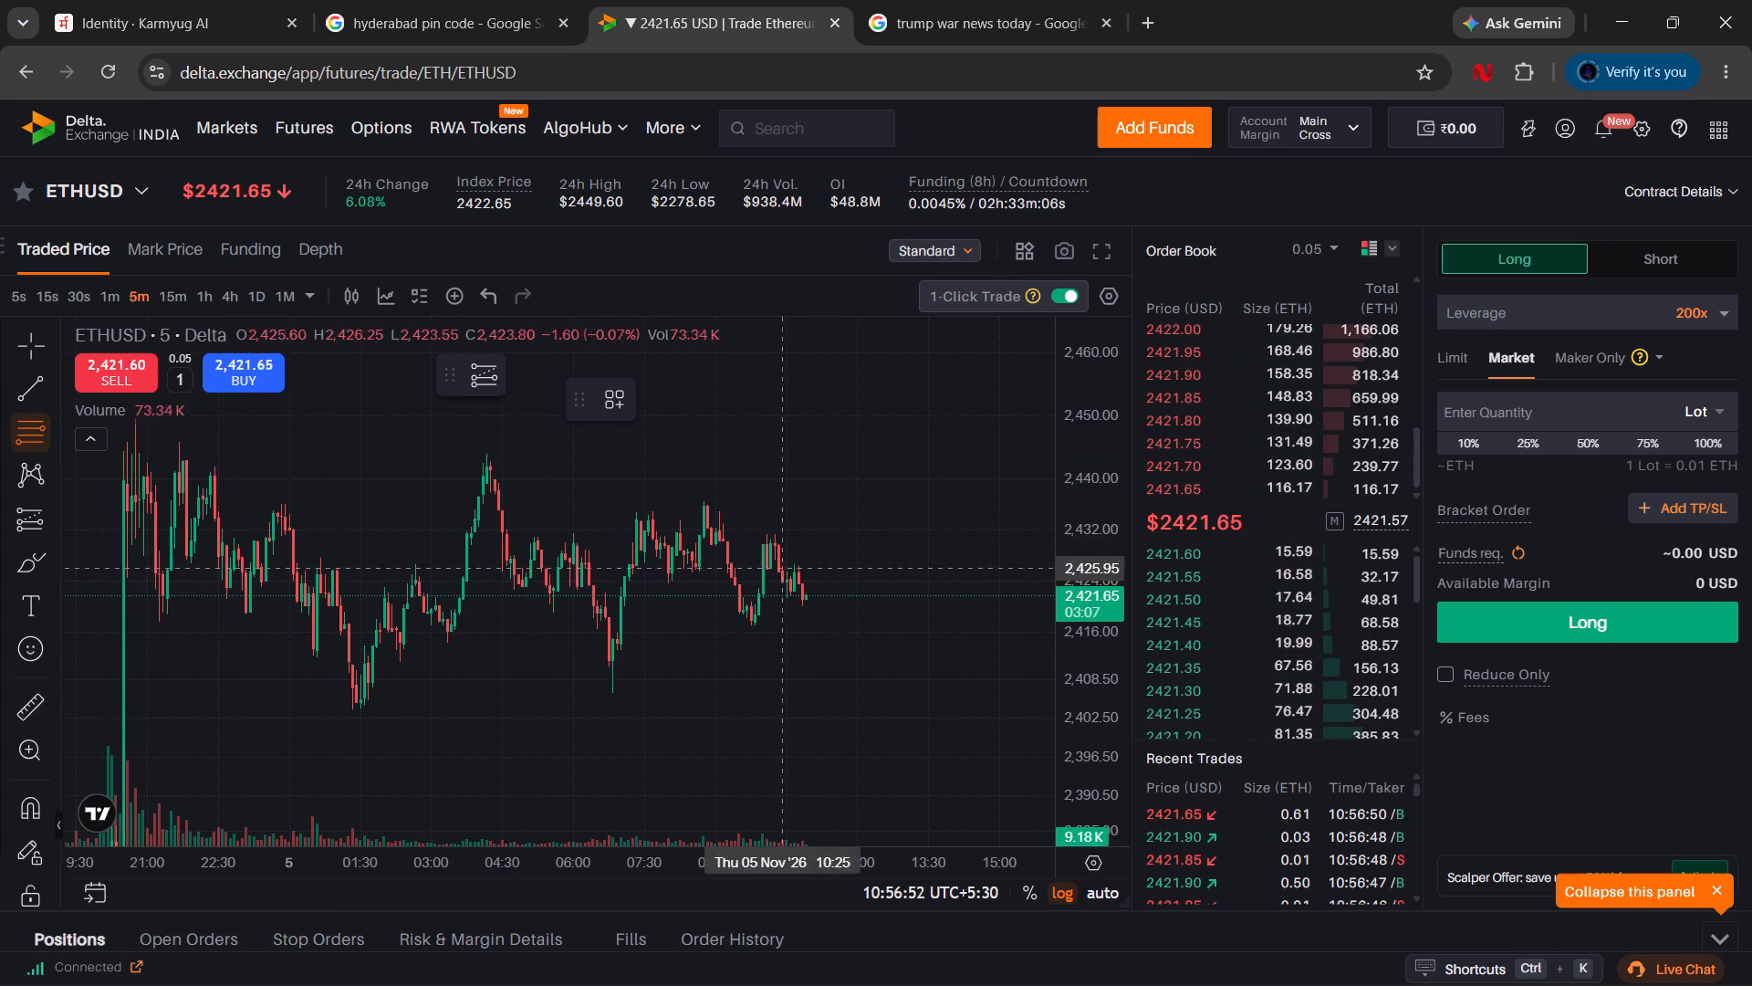
left_click_drag(702, 500, 817, 622)
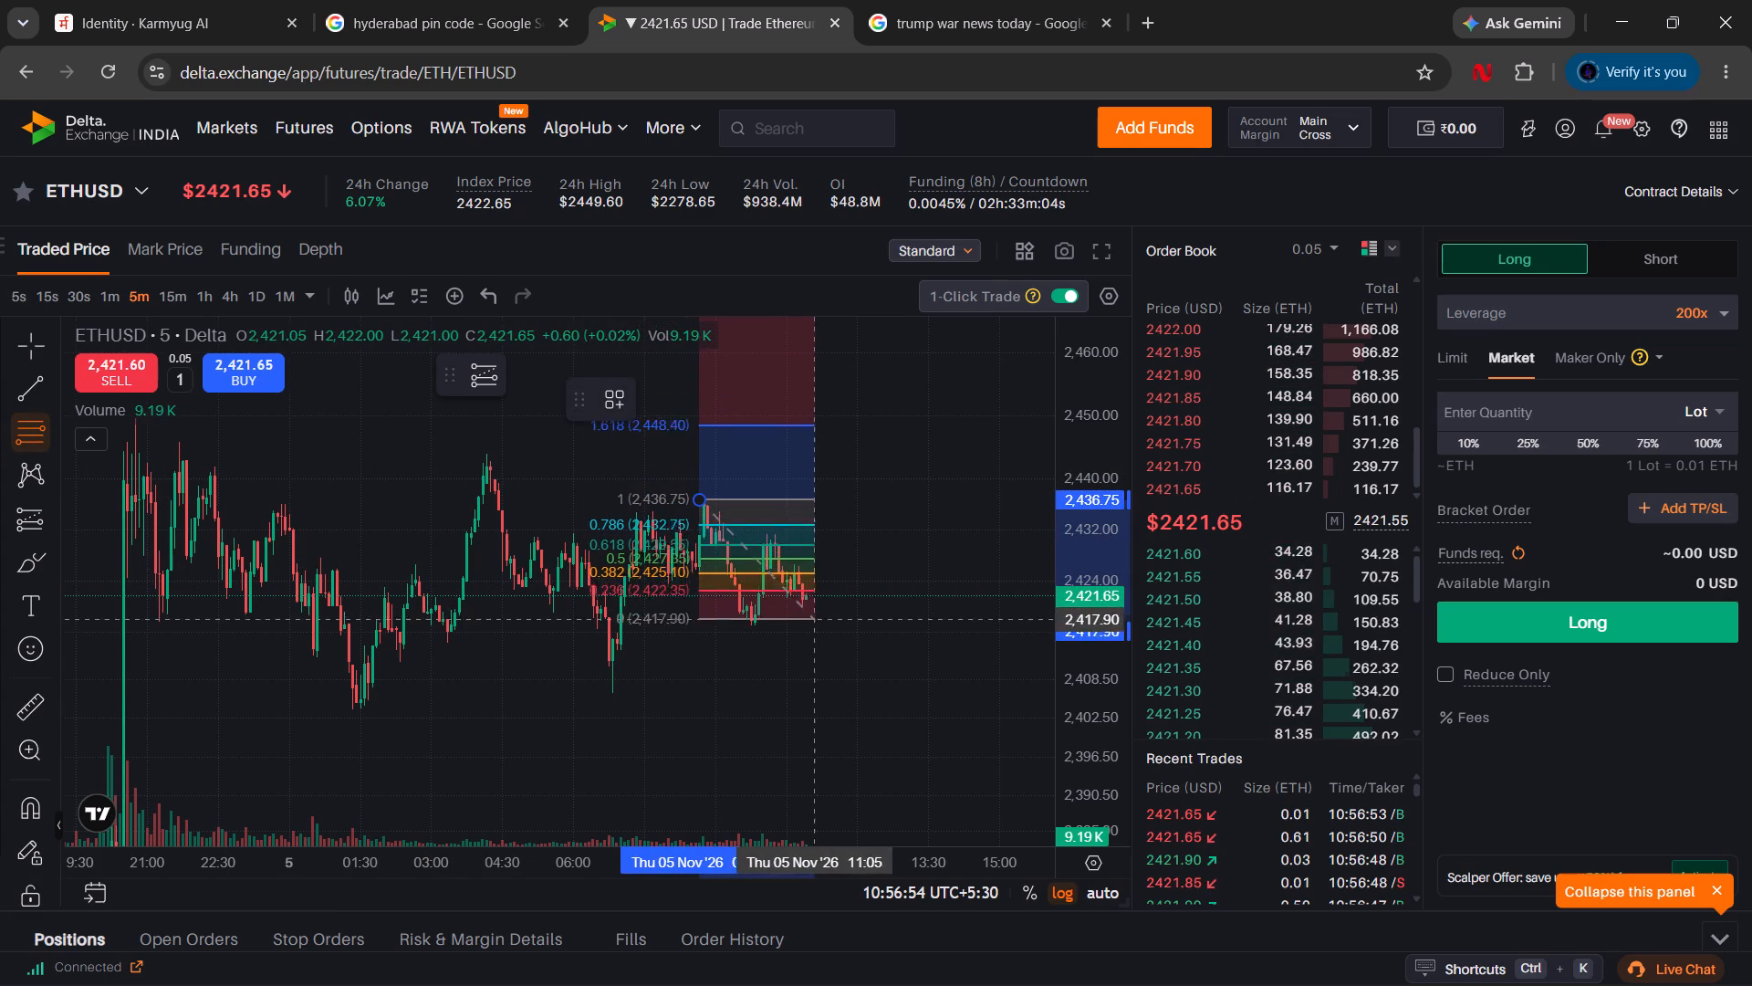
left_click_drag(817, 622, 995, 619)
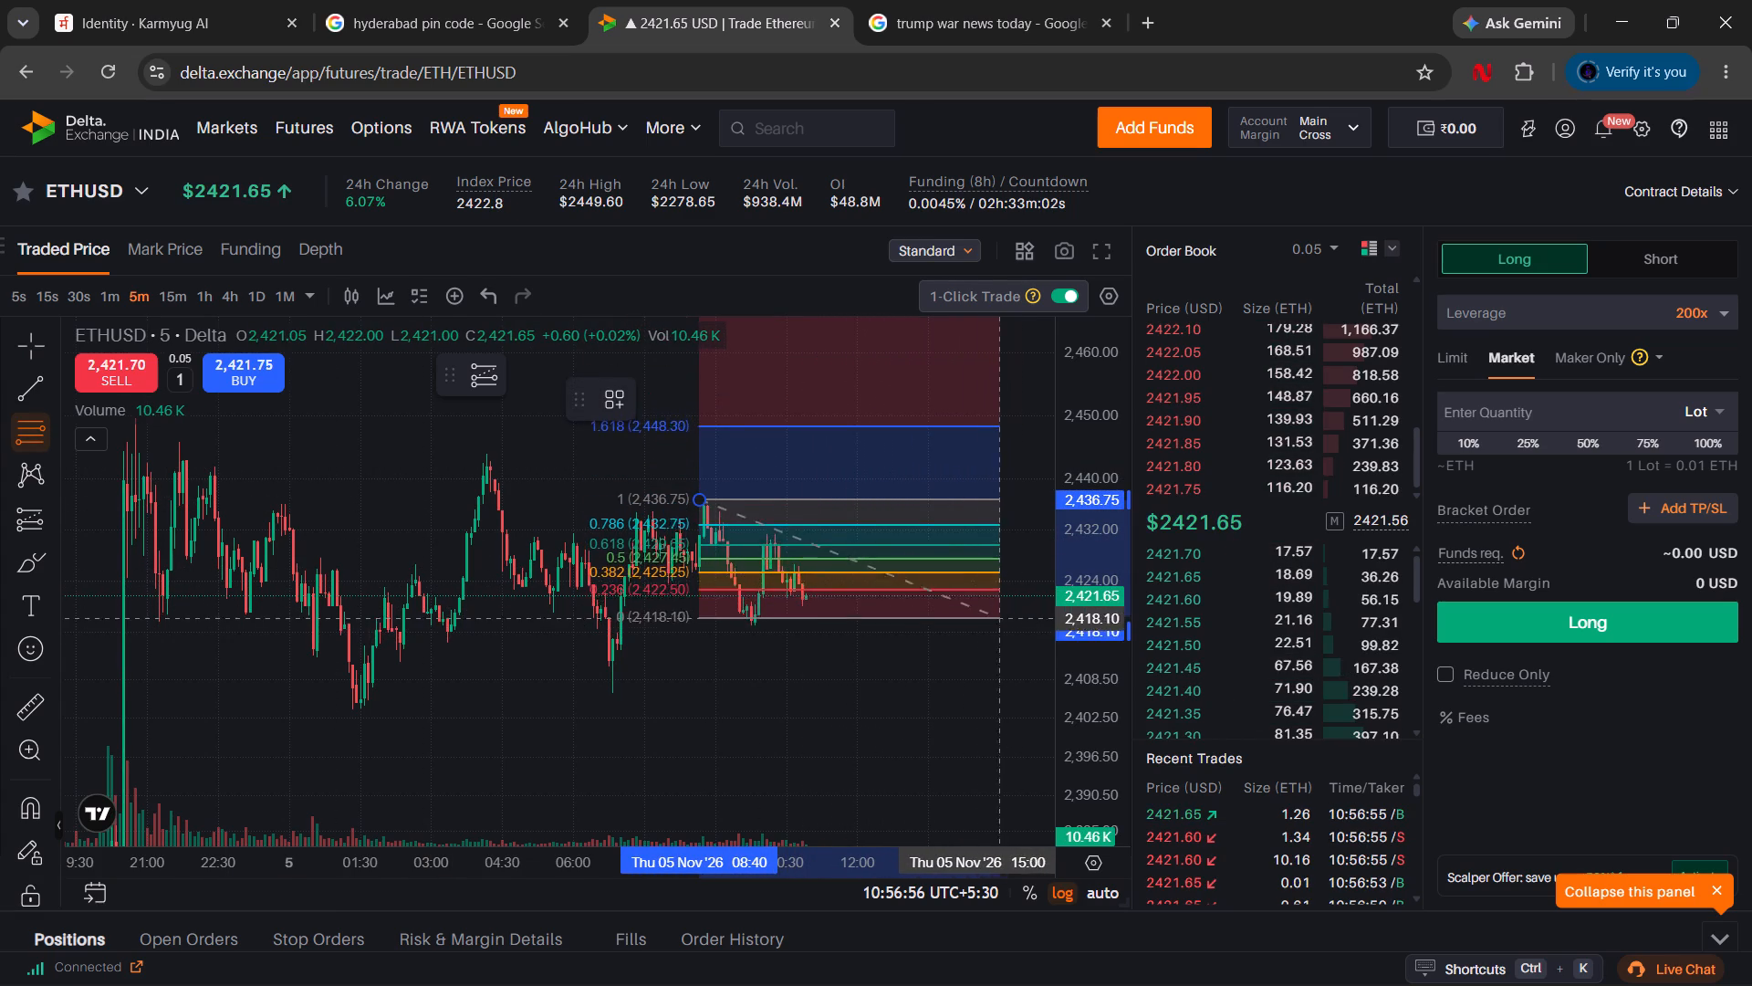
left_click_drag(995, 619, 899, 628)
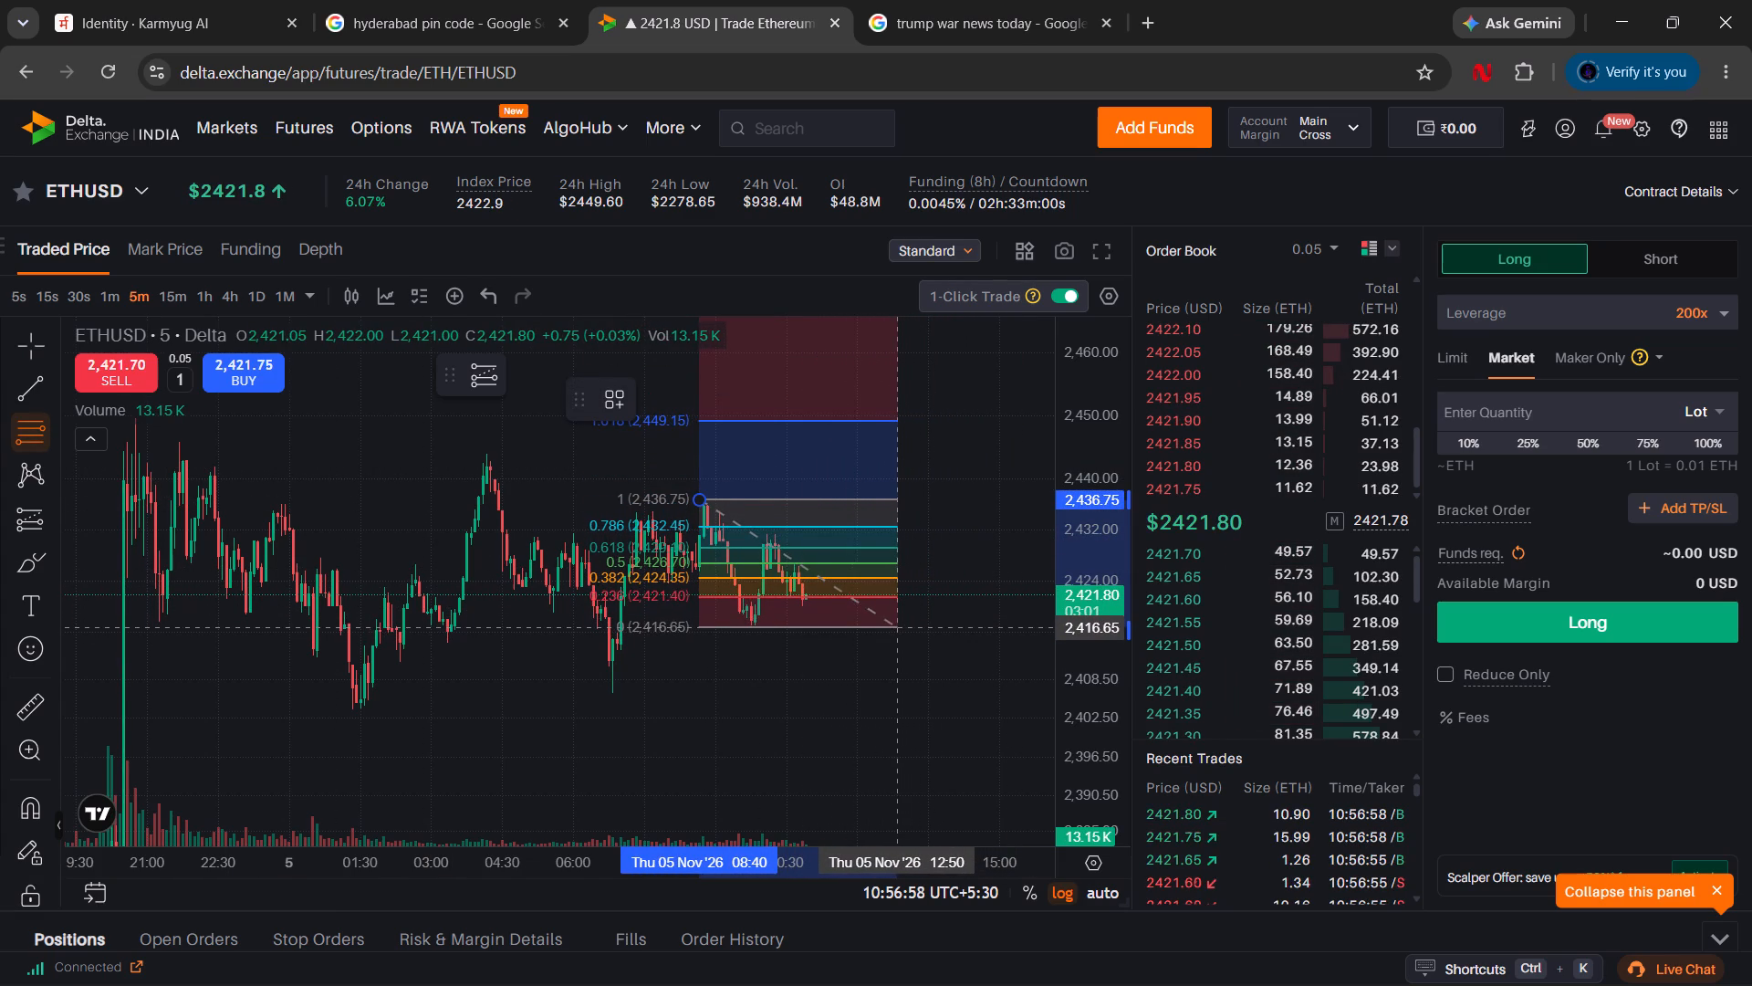
left_click_drag(899, 628, 884, 628)
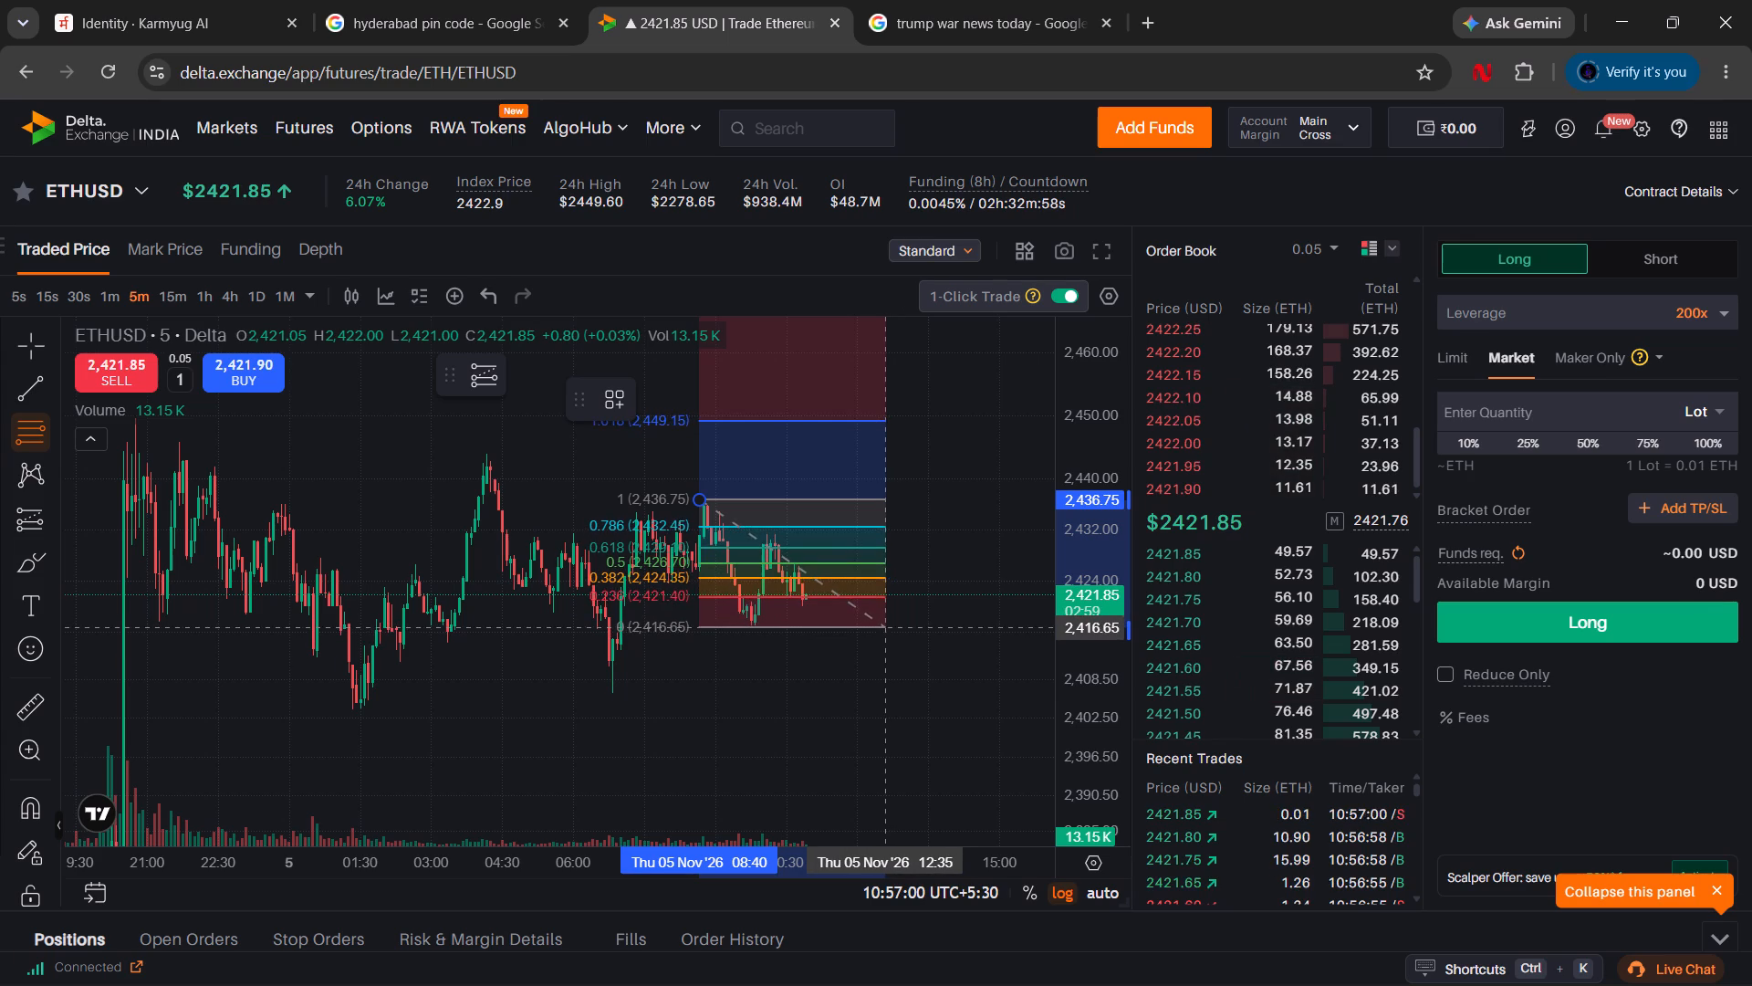
left_click_drag(884, 628, 884, 629)
left_click(884, 629)
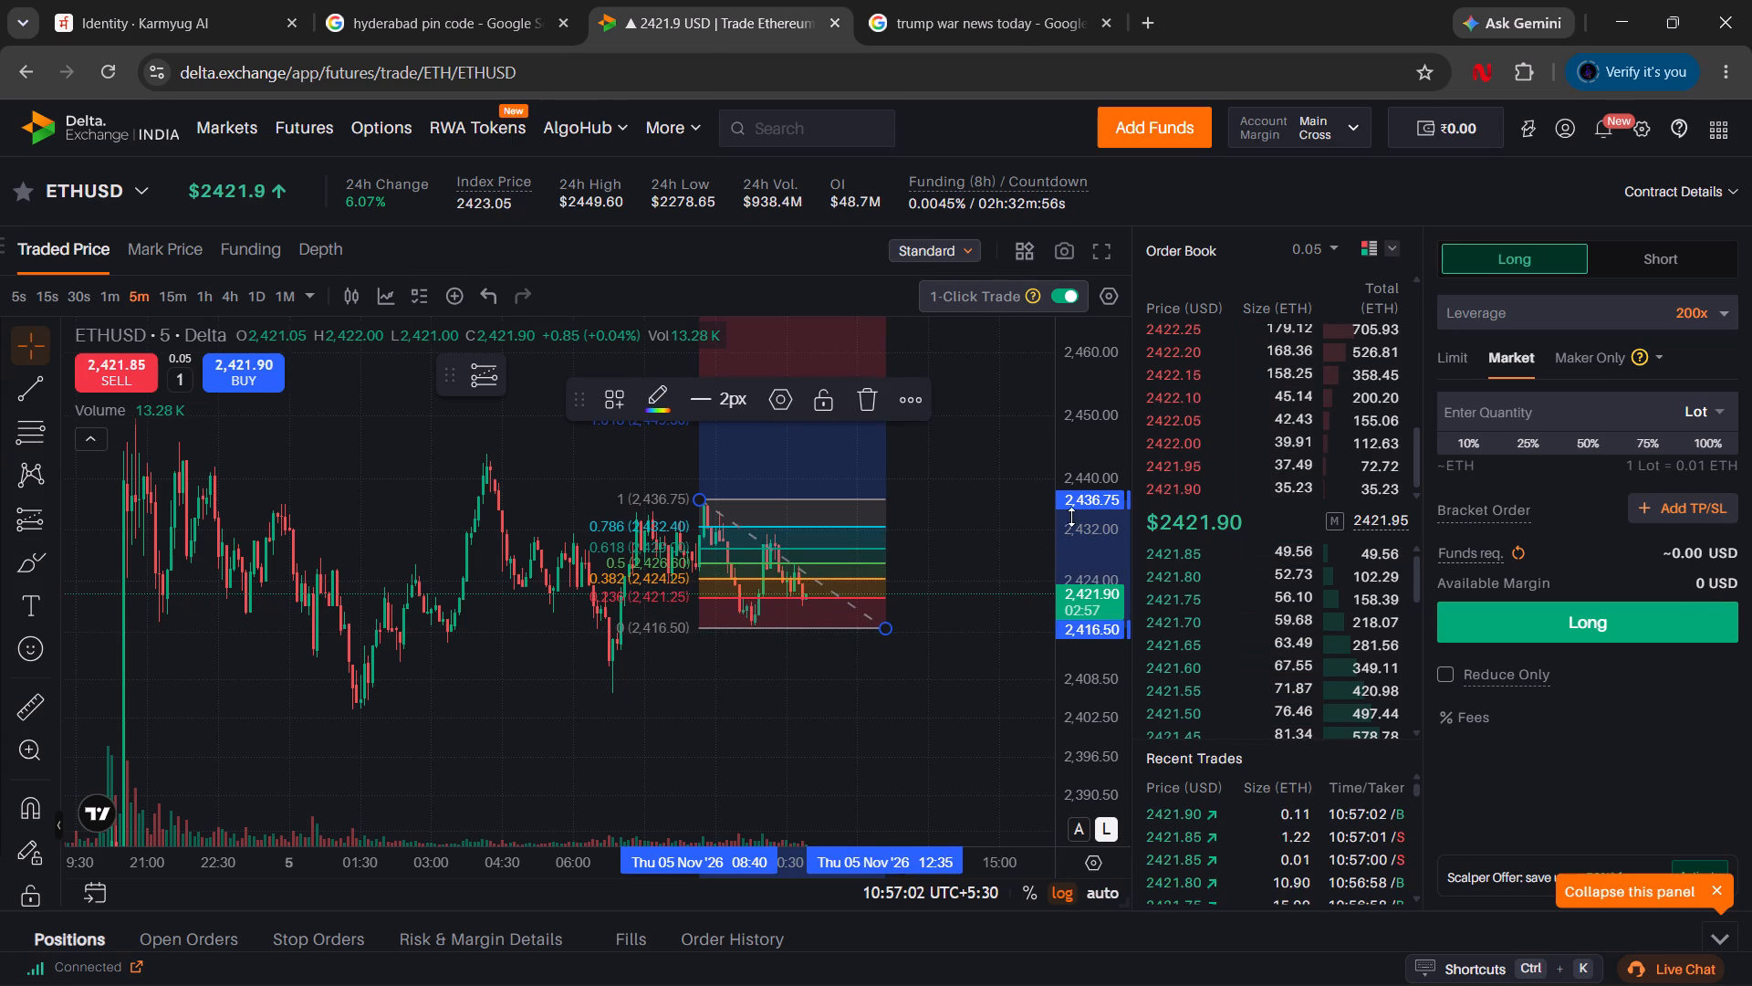
Examine the ETHUSD Fibonacci levels against the earlier 5-minute price action.
left_click_drag(1090, 458, 1088, 348)
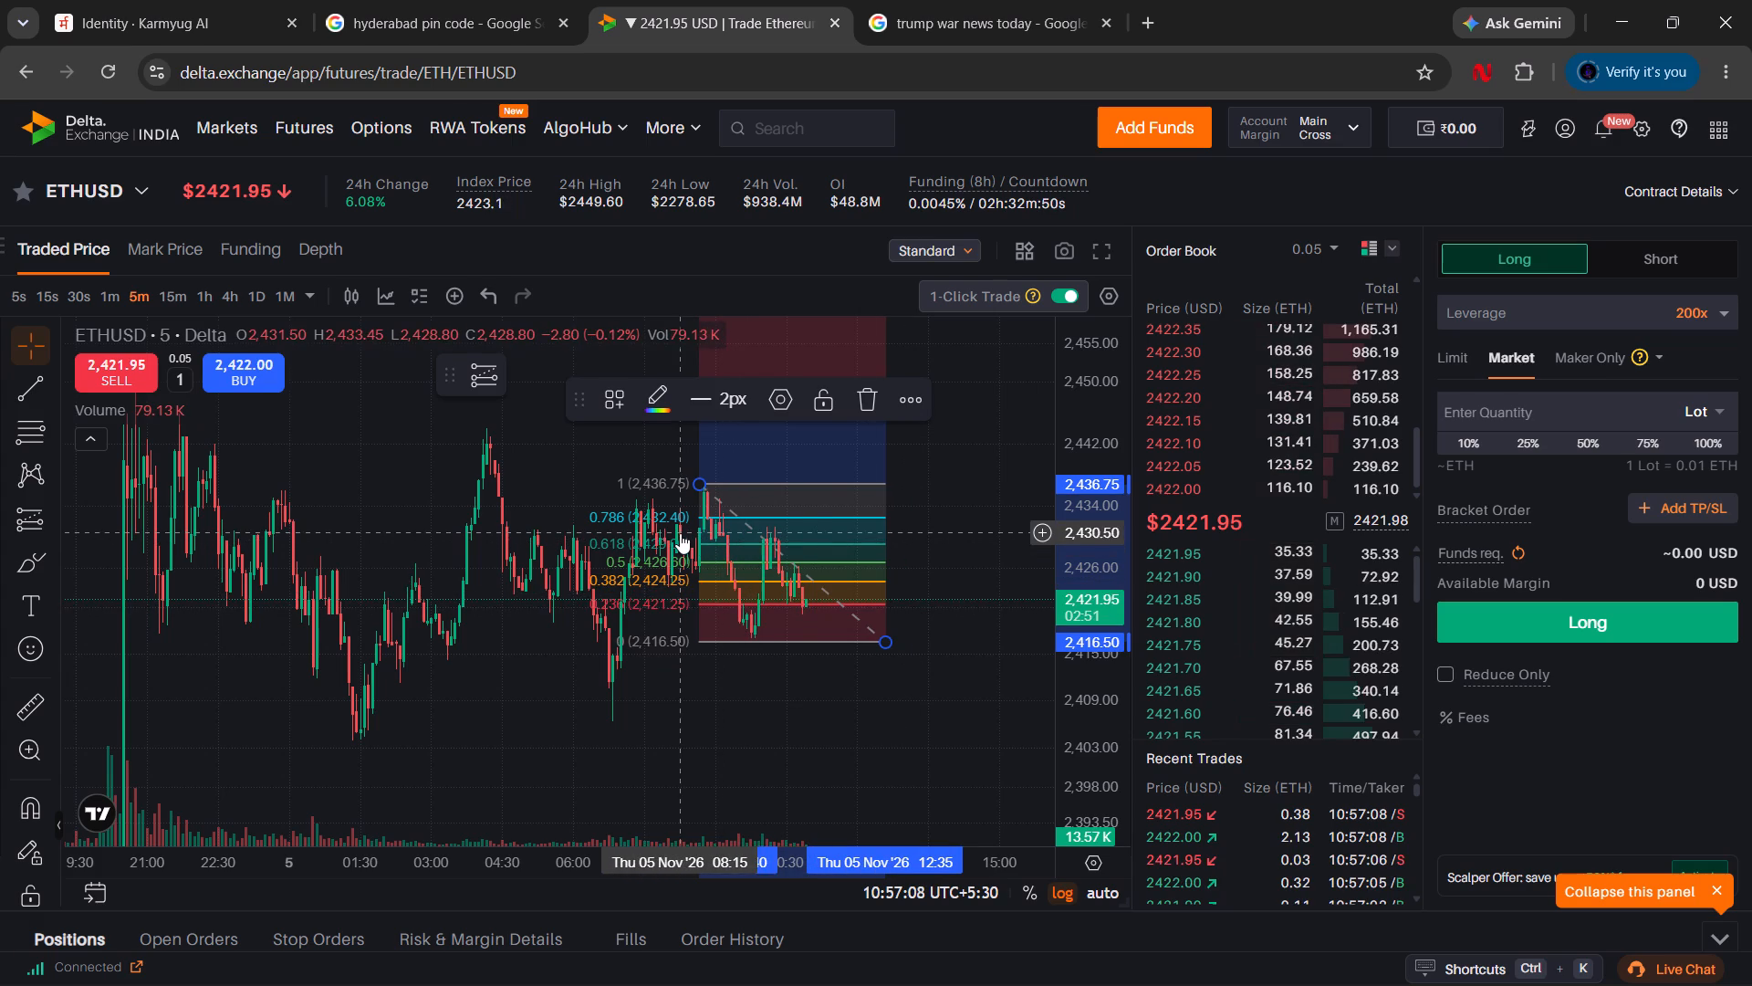
left_click_drag(443, 541, 894, 535)
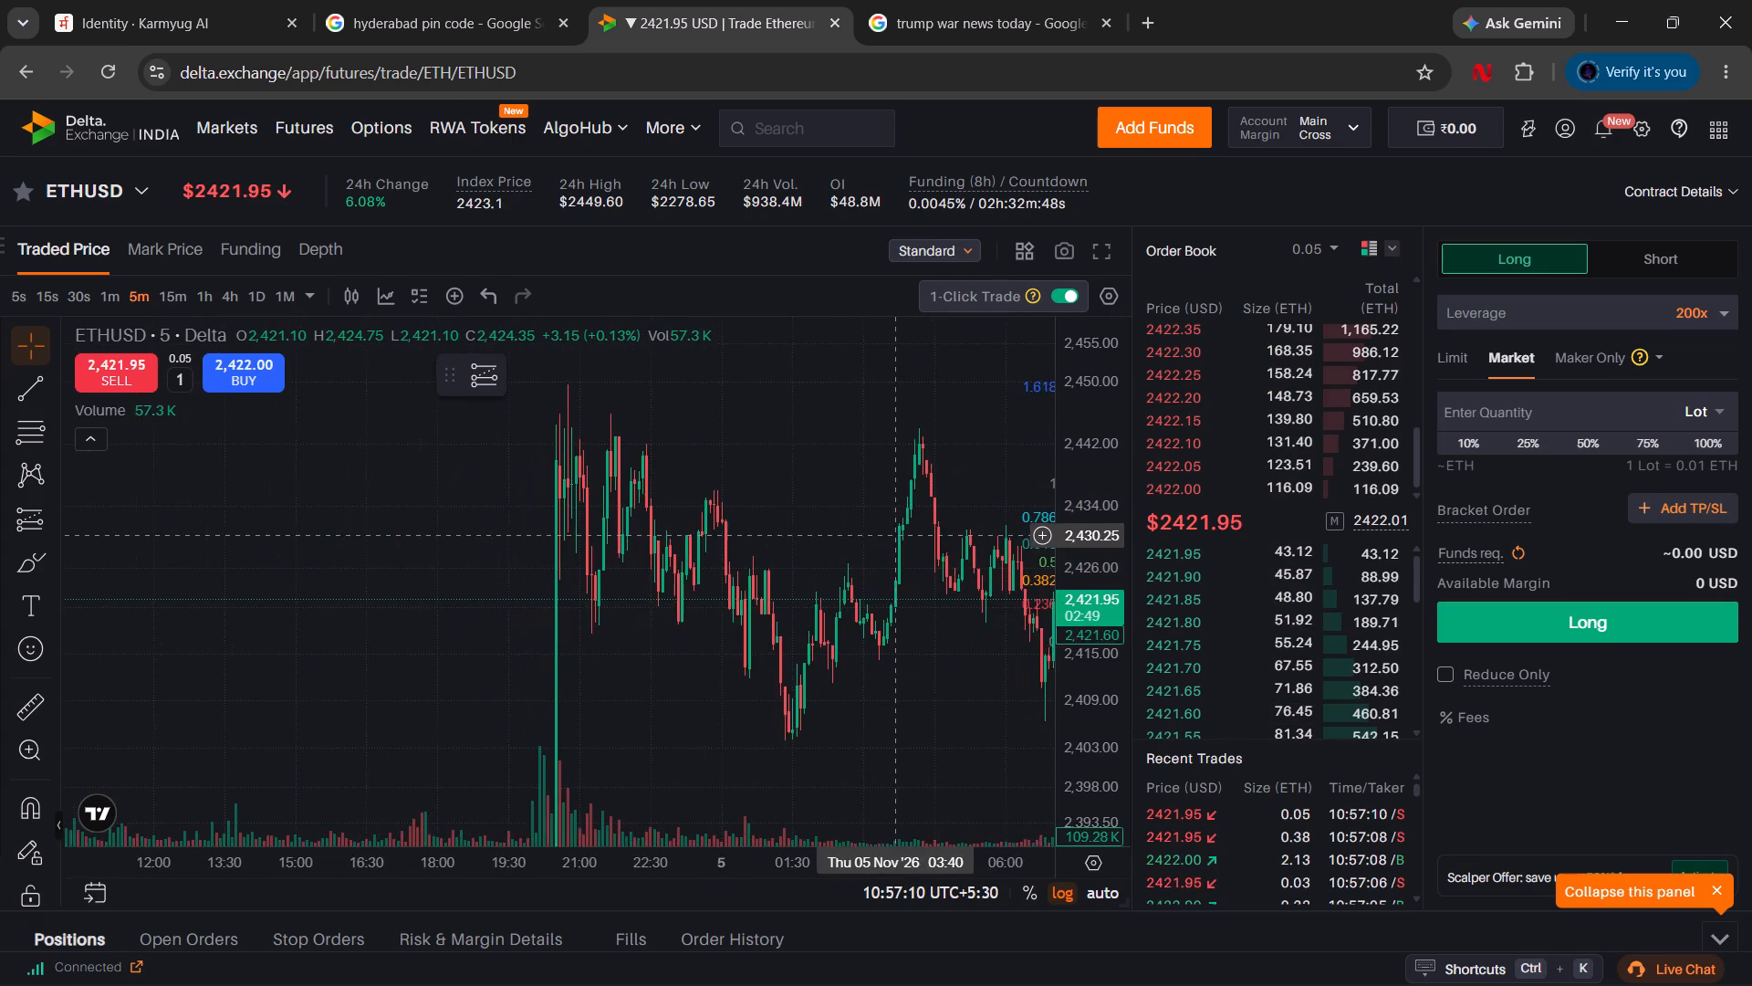
left_click_drag(894, 535, 881, 535)
left_click_drag(405, 540, 864, 524)
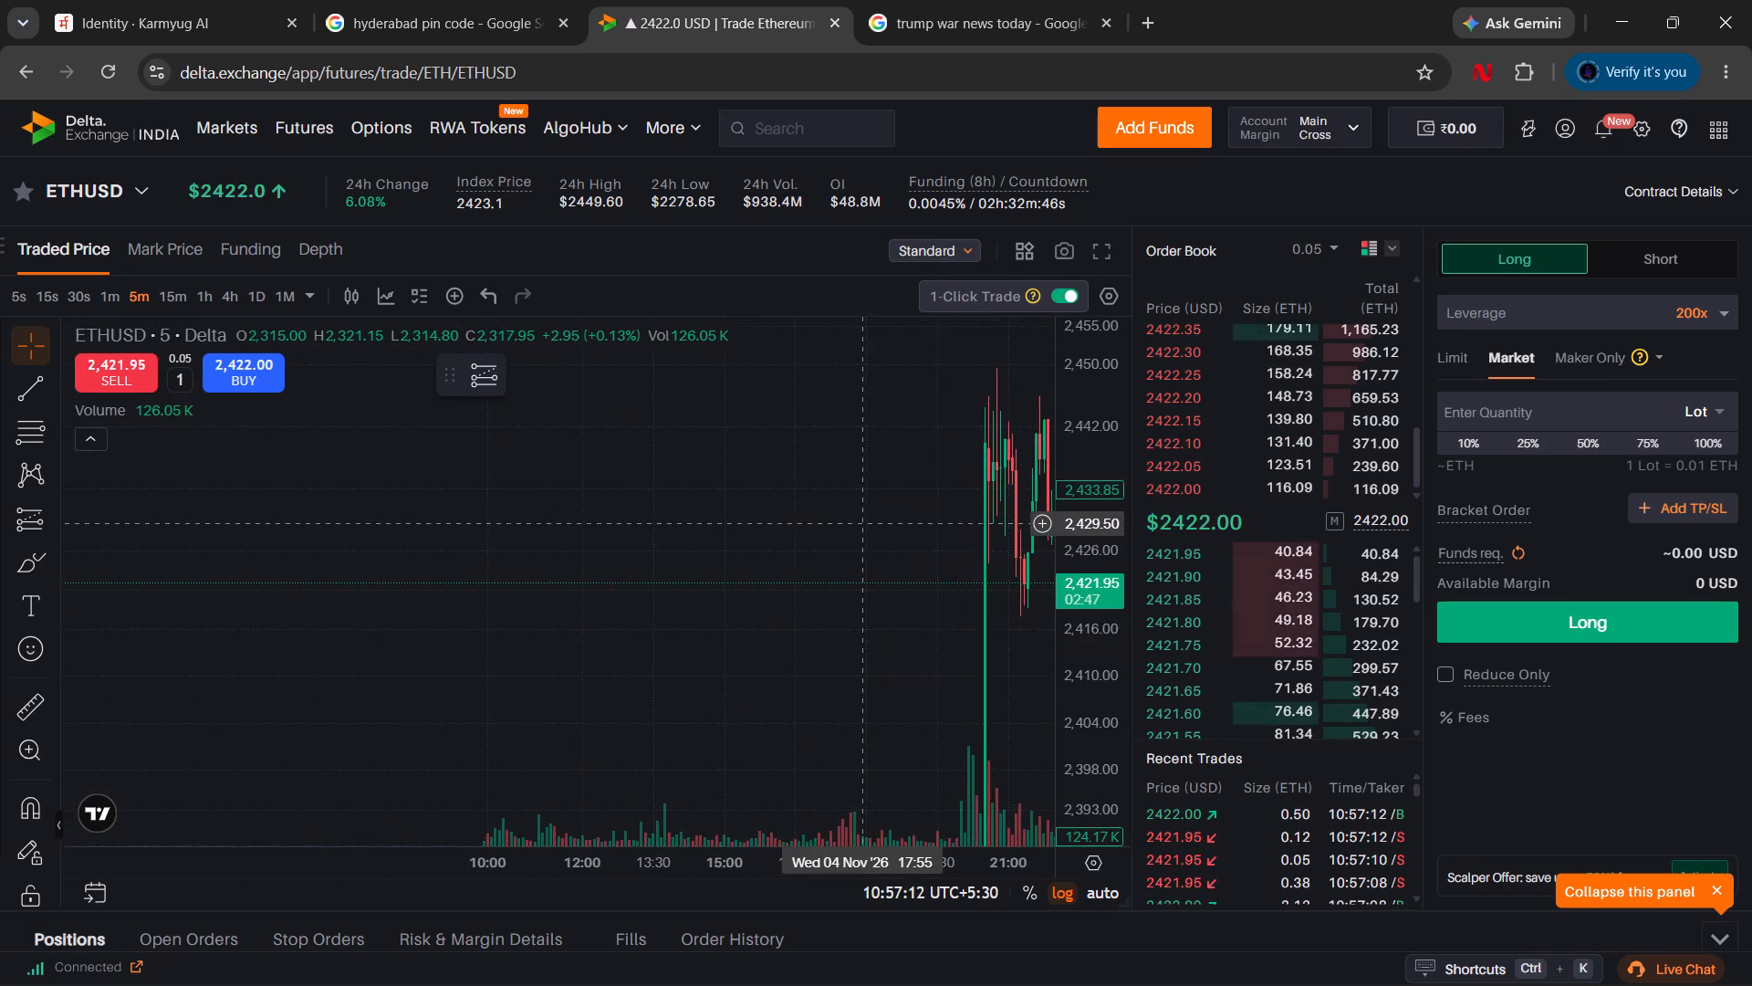
left_click_drag(864, 524, 131, 558)
left_click_drag(446, 547, 120, 546)
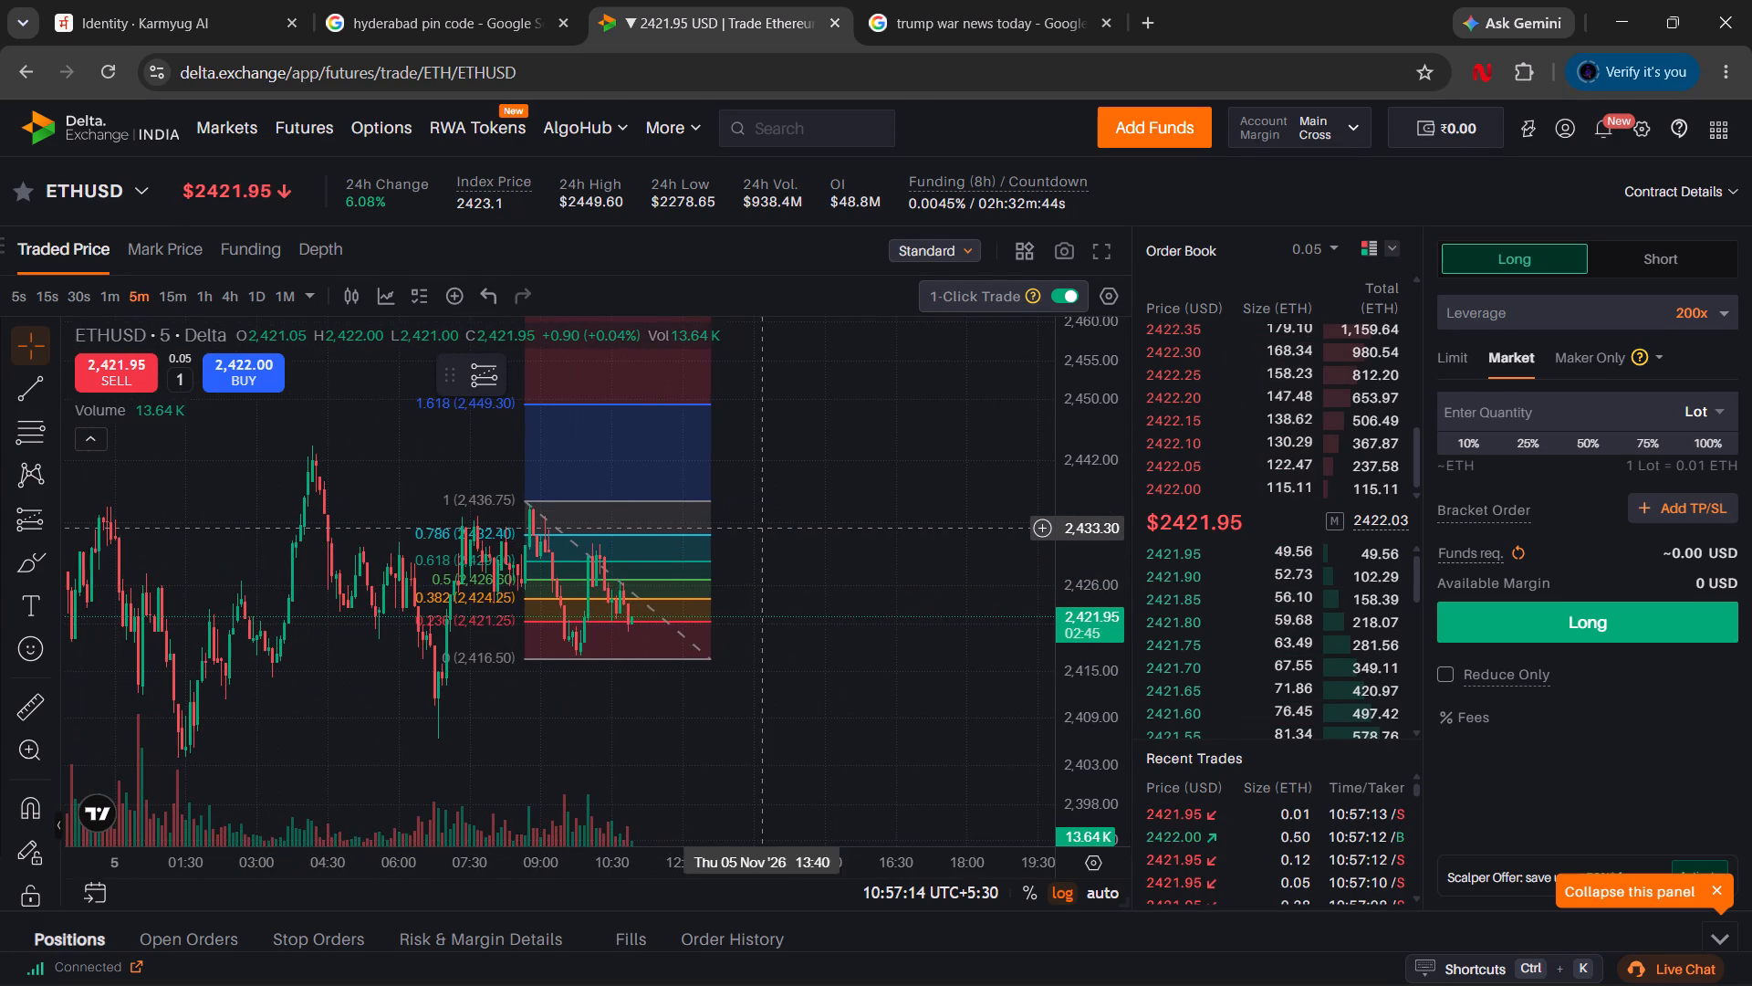
left_click(683, 538)
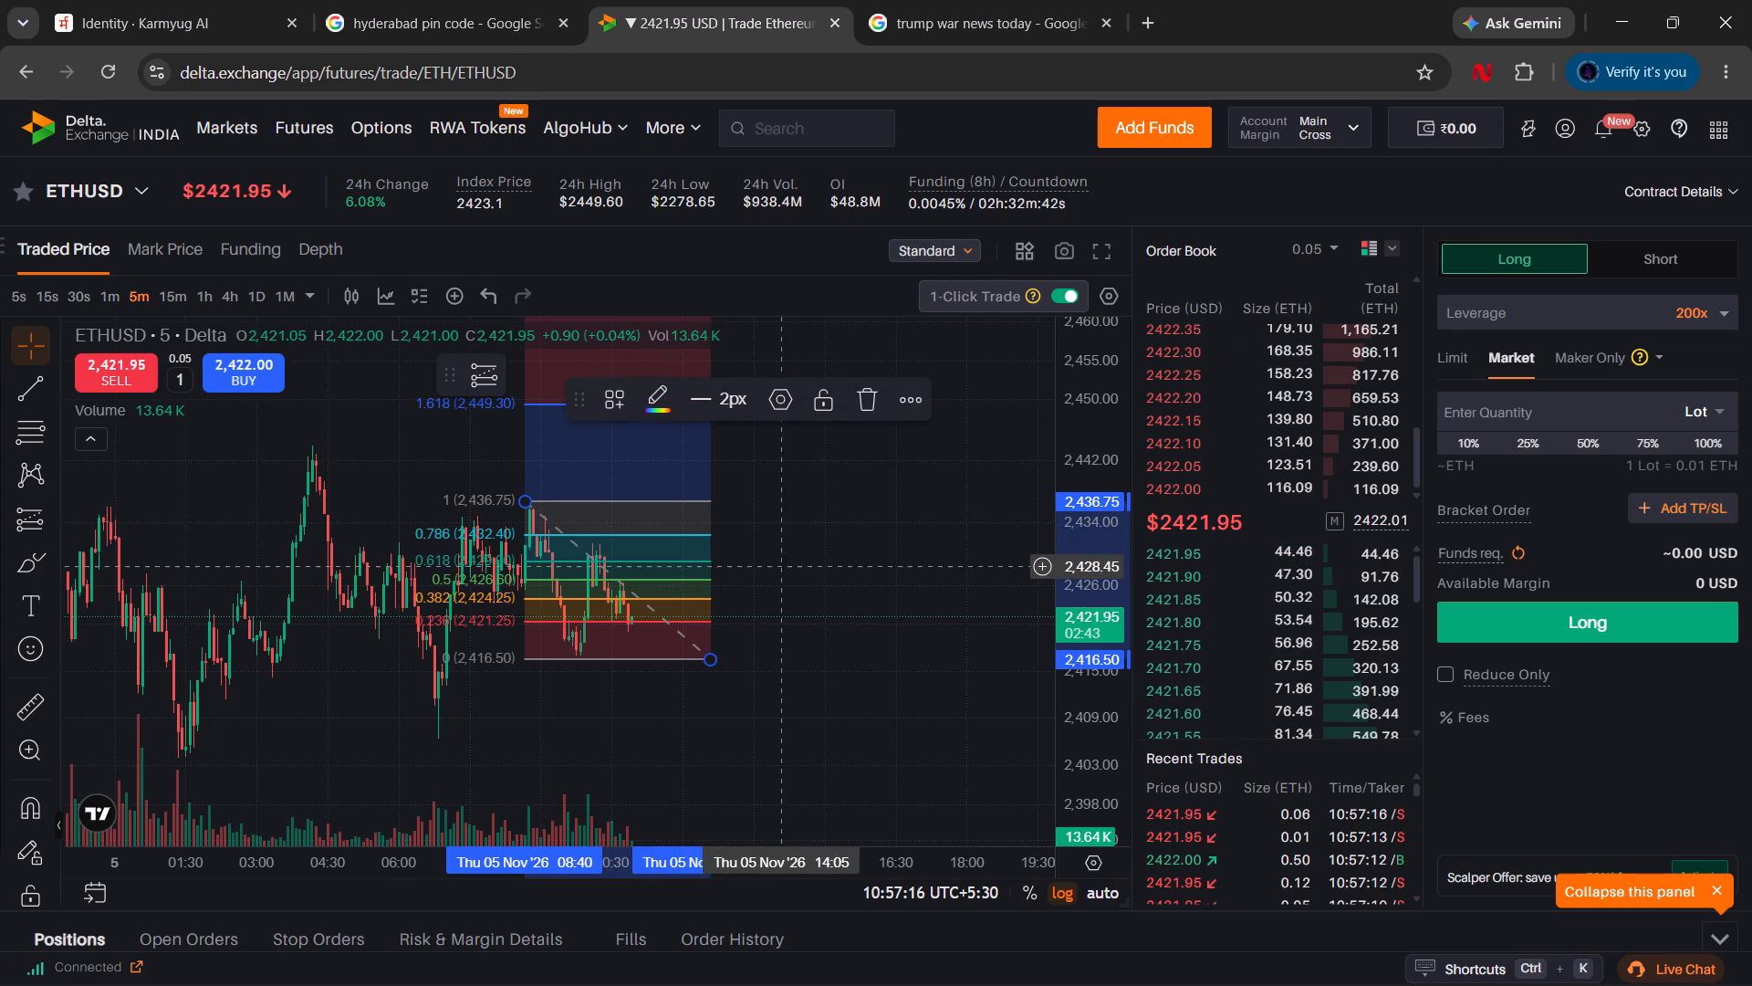
left_click(706, 552)
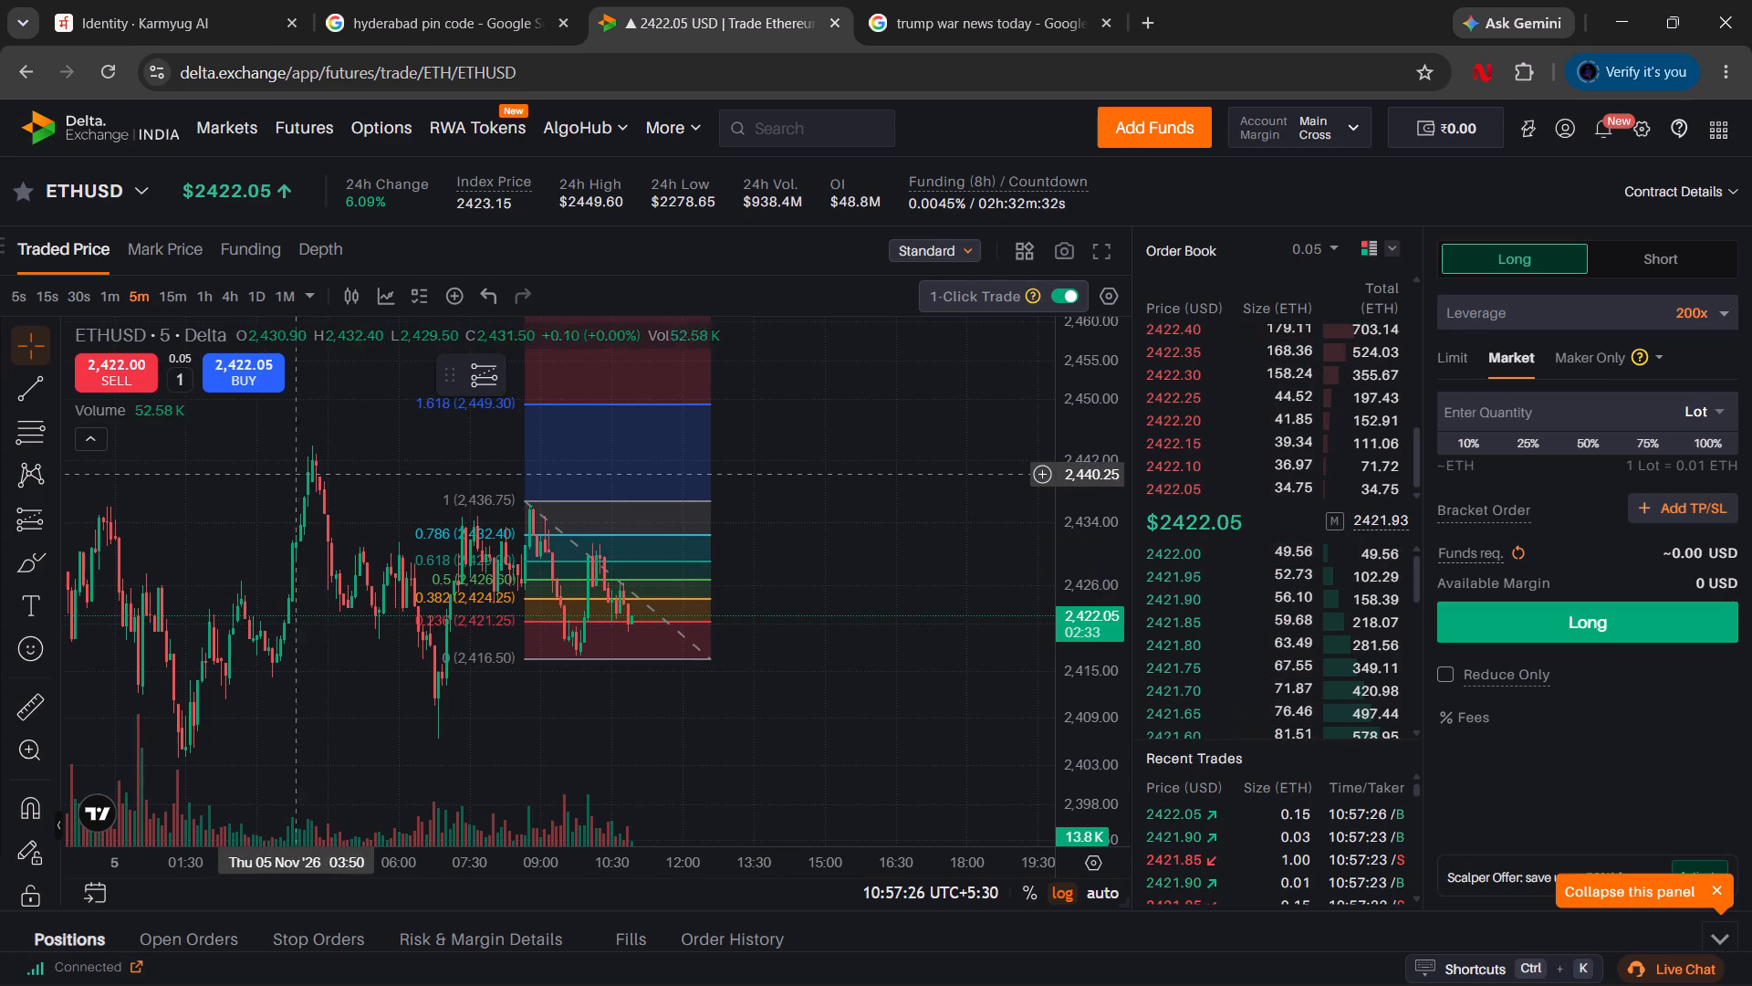
Switch the ETHUSD chart to 15-minute candles and examine the Fibonacci levels around the latest price.
left_click(174, 303)
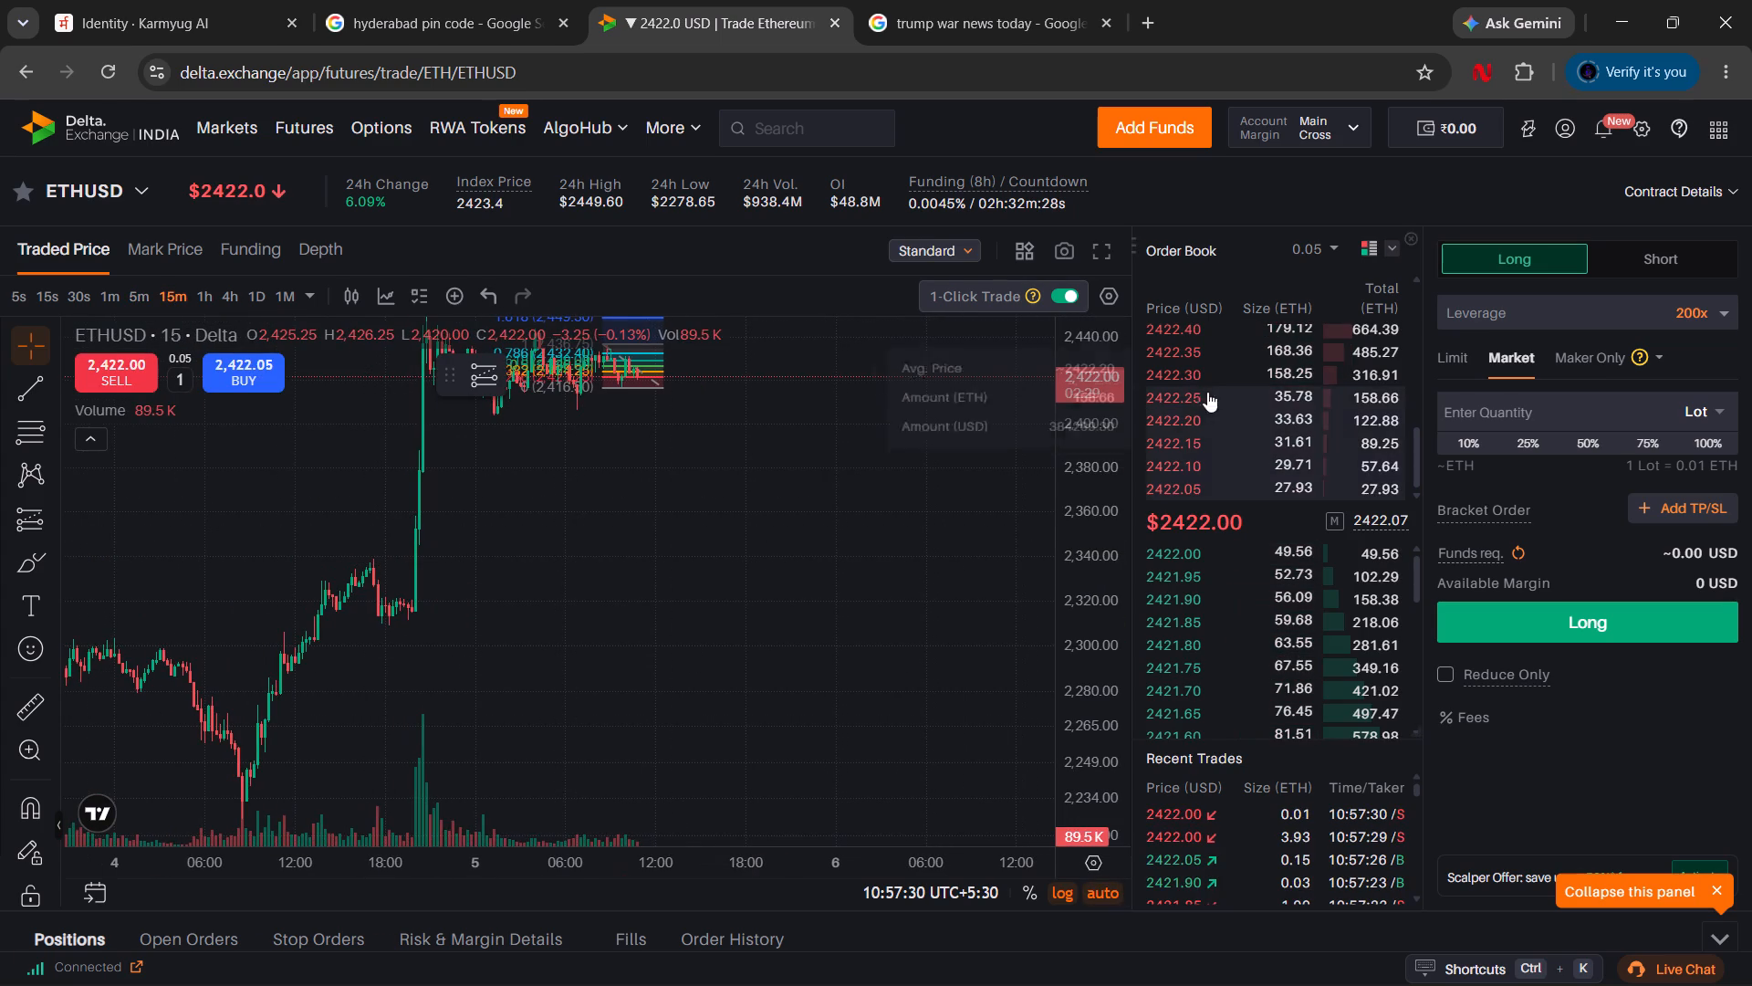
left_click_drag(1093, 478, 1105, 267)
left_click_drag(885, 530, 870, 687)
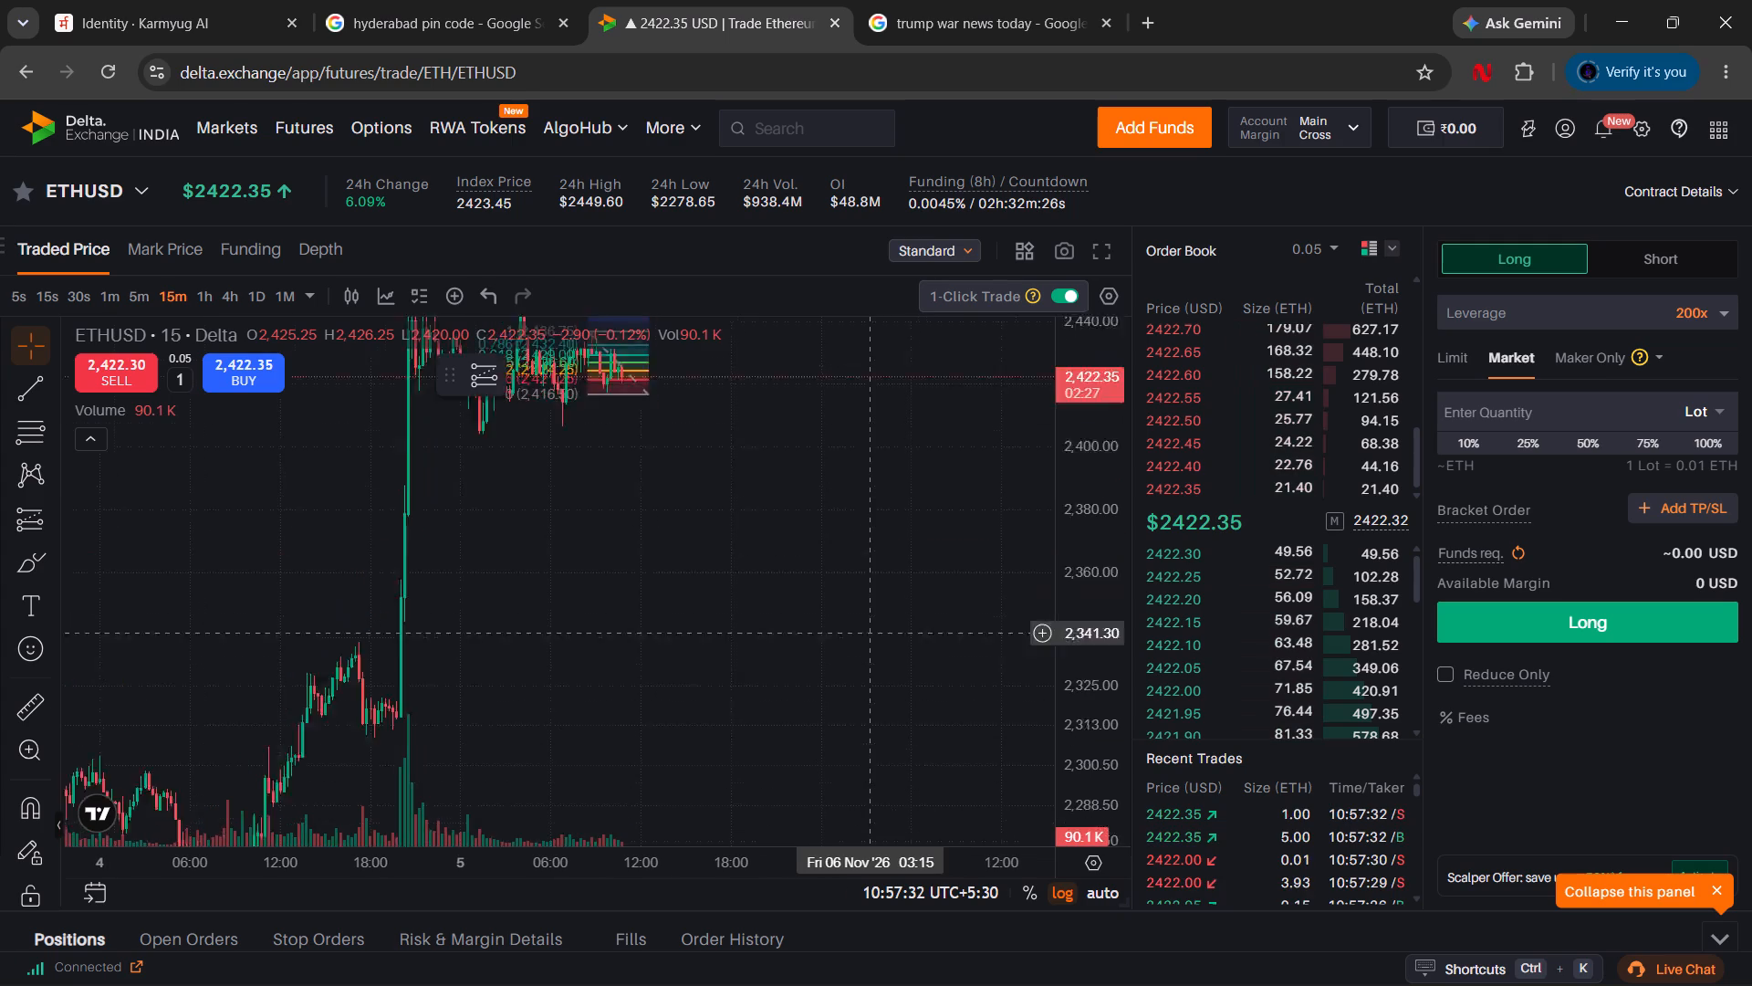
left_click_drag(870, 687, 888, 853)
left_click_drag(773, 858, 354, 831)
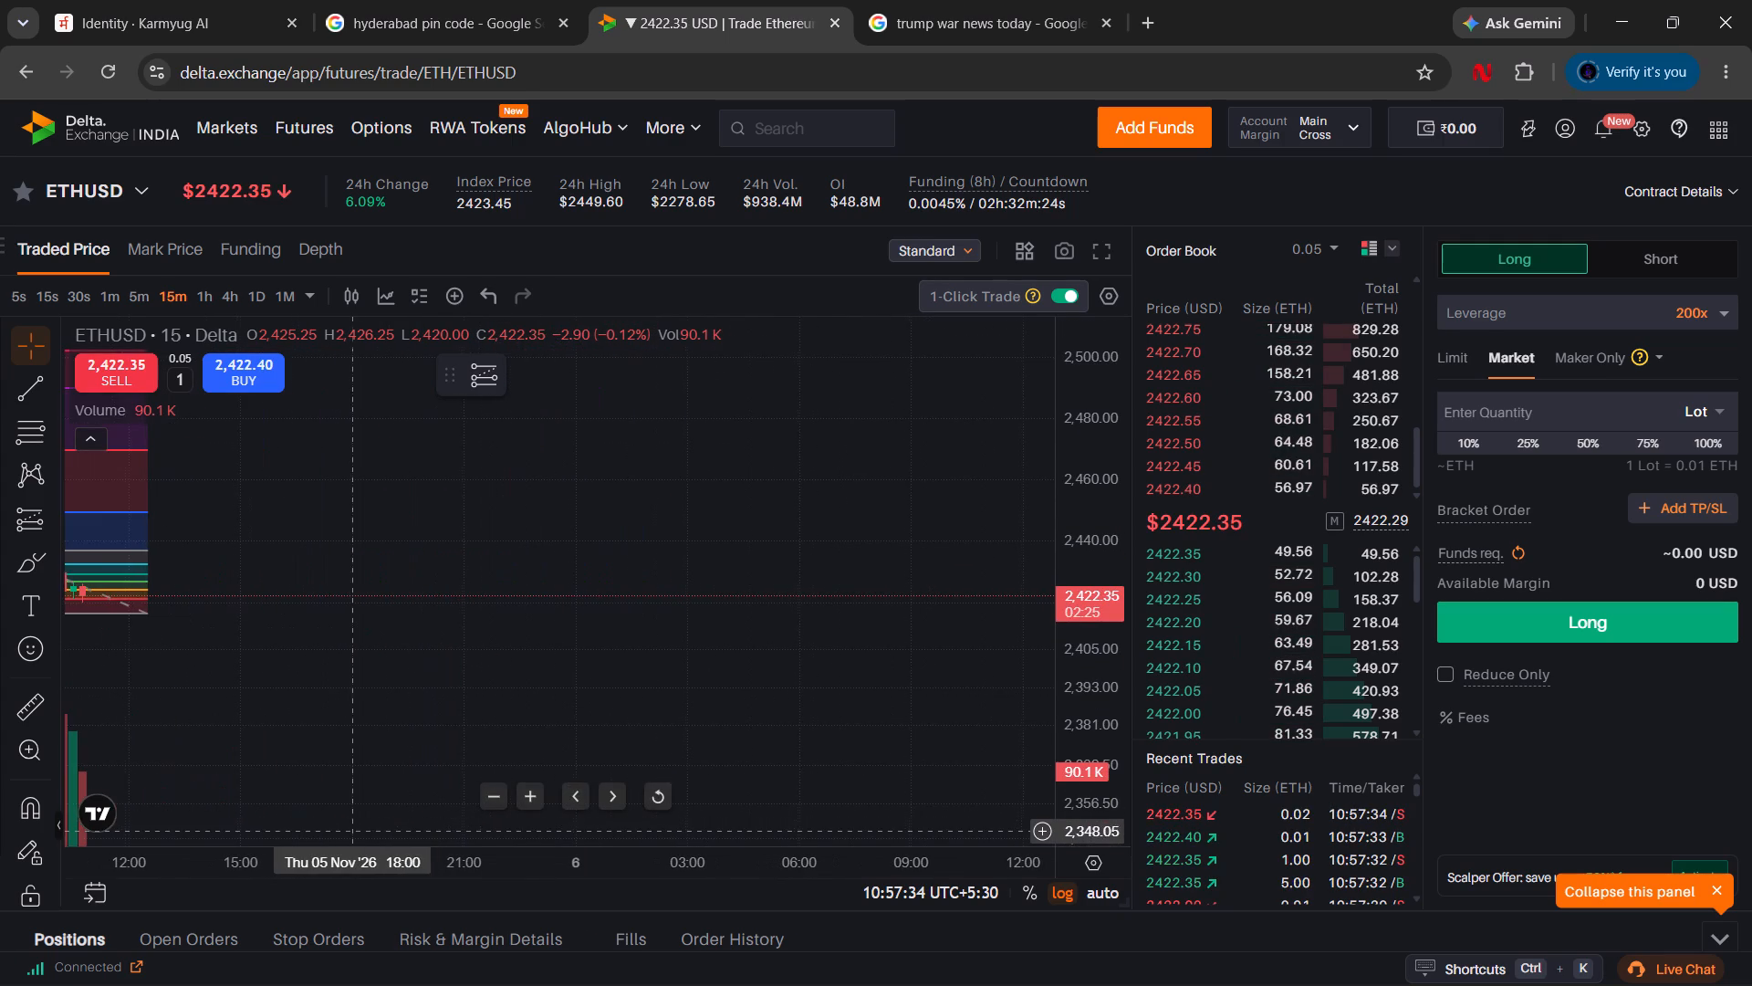
left_click_drag(330, 698, 895, 641)
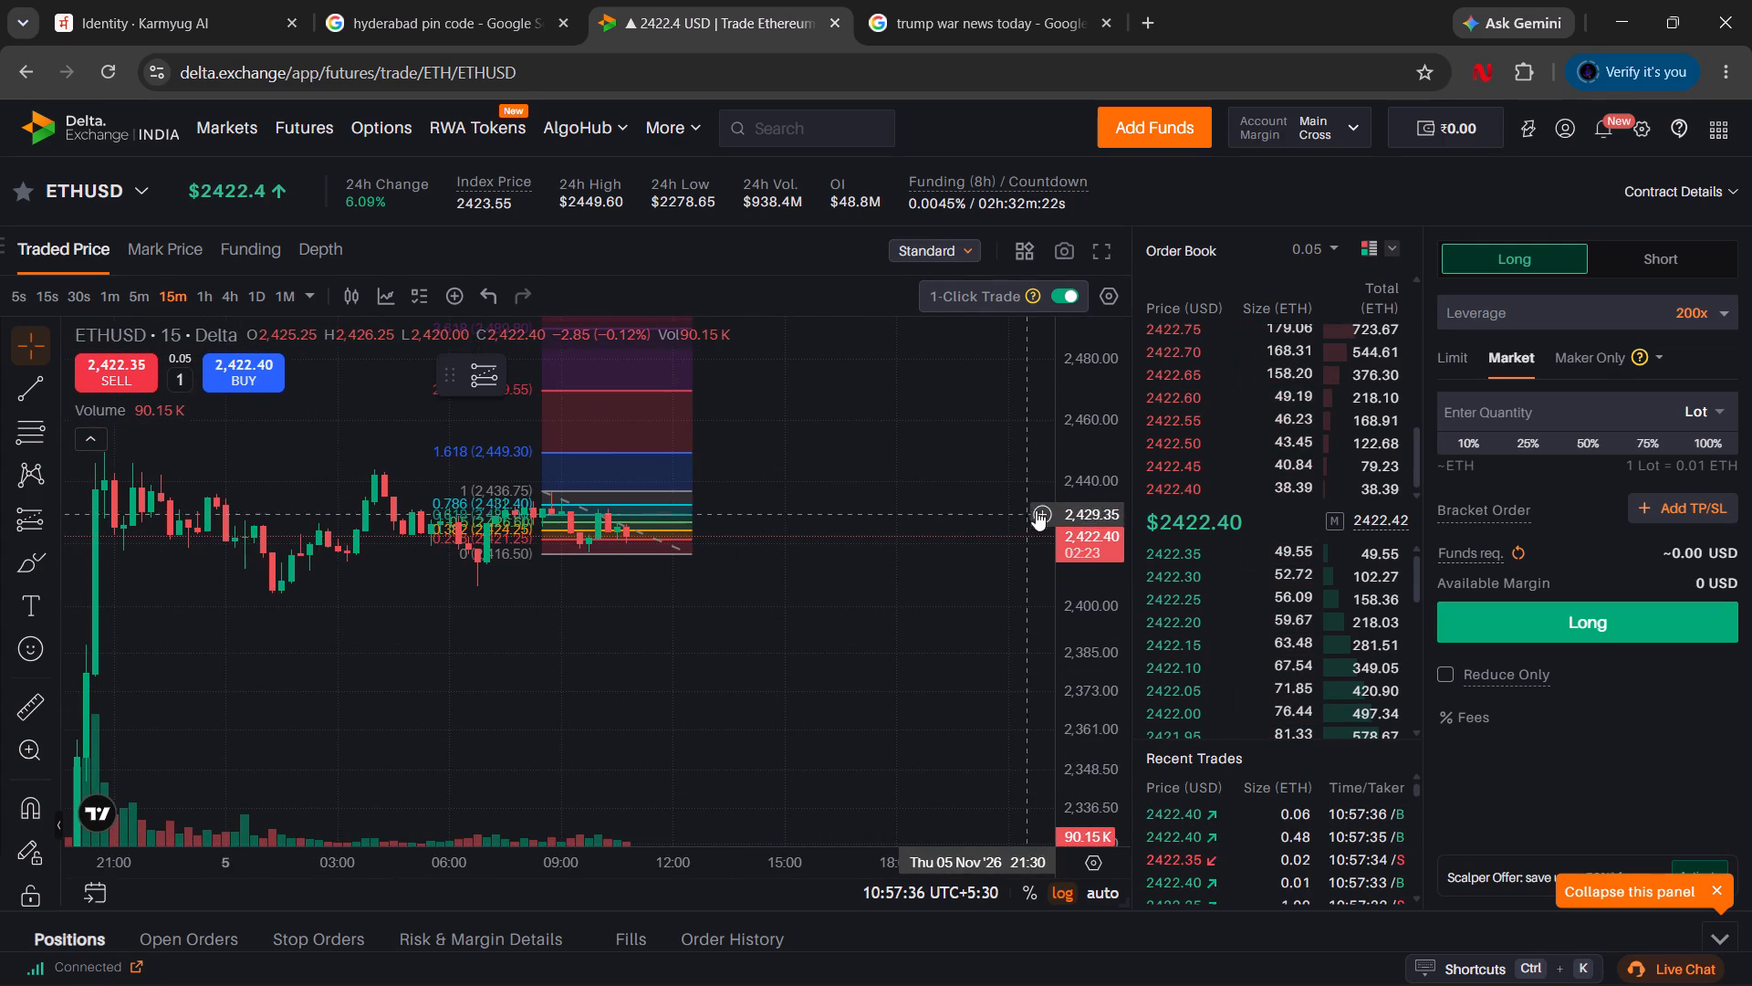
left_click_drag(1106, 484, 1083, 352)
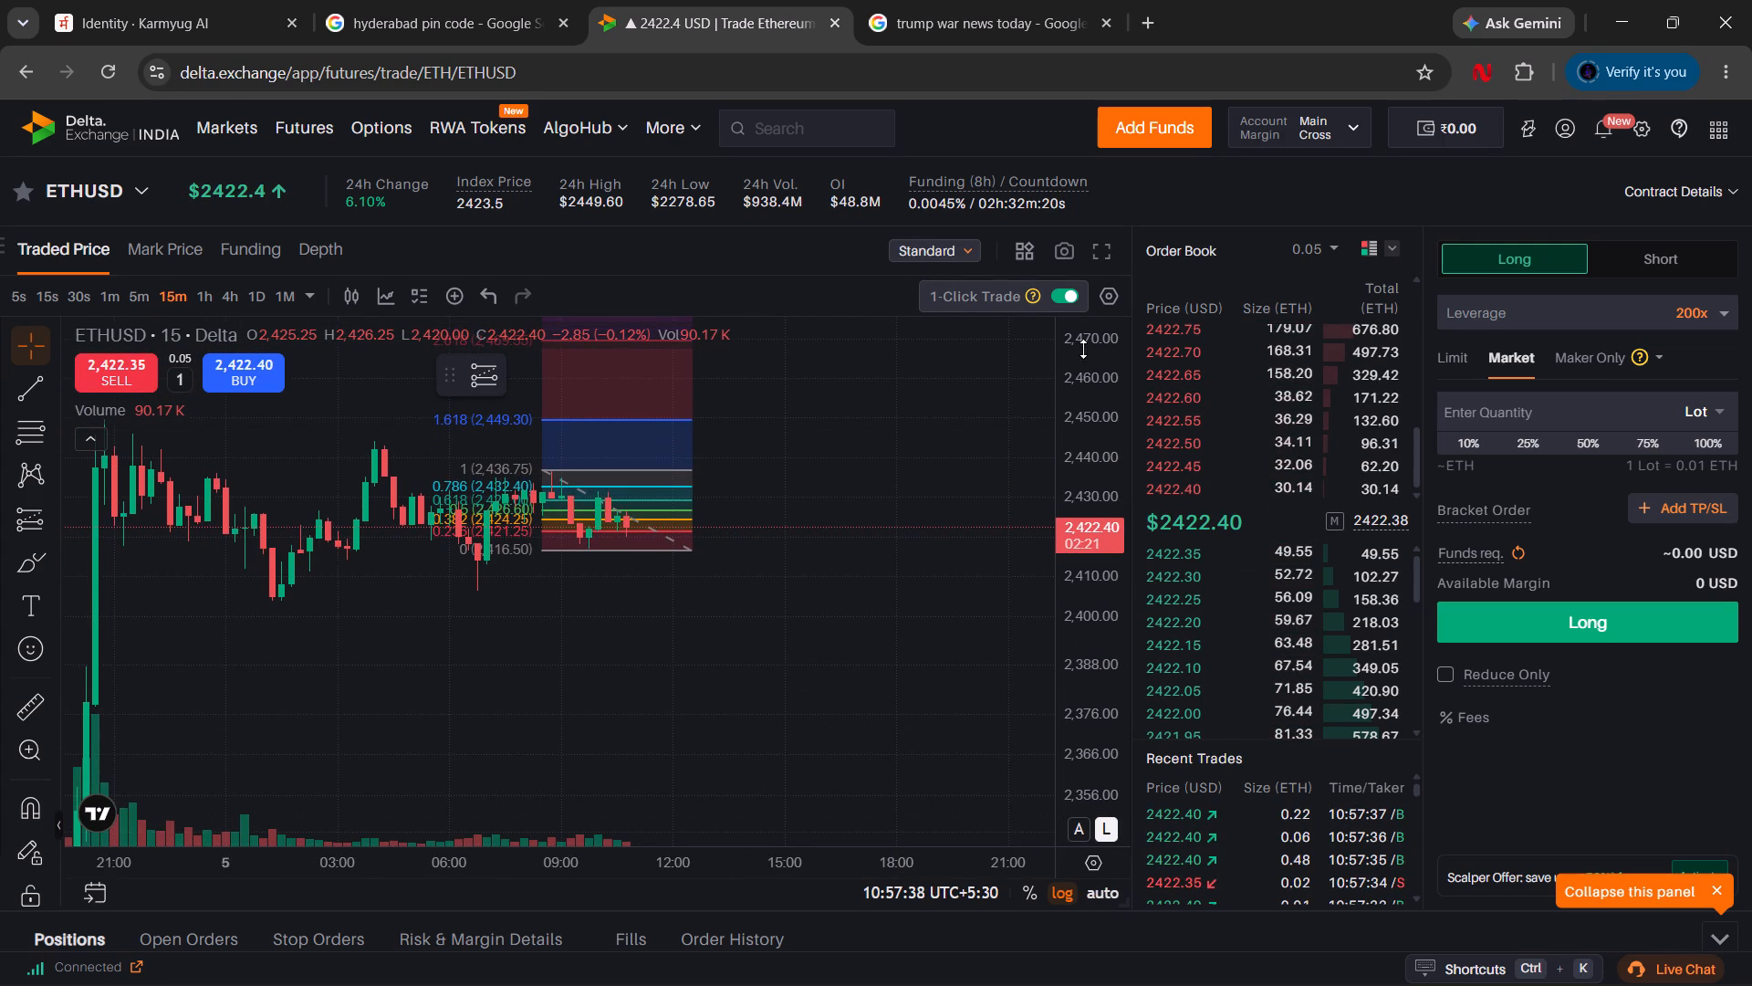
left_click_drag(1080, 475, 1076, 315)
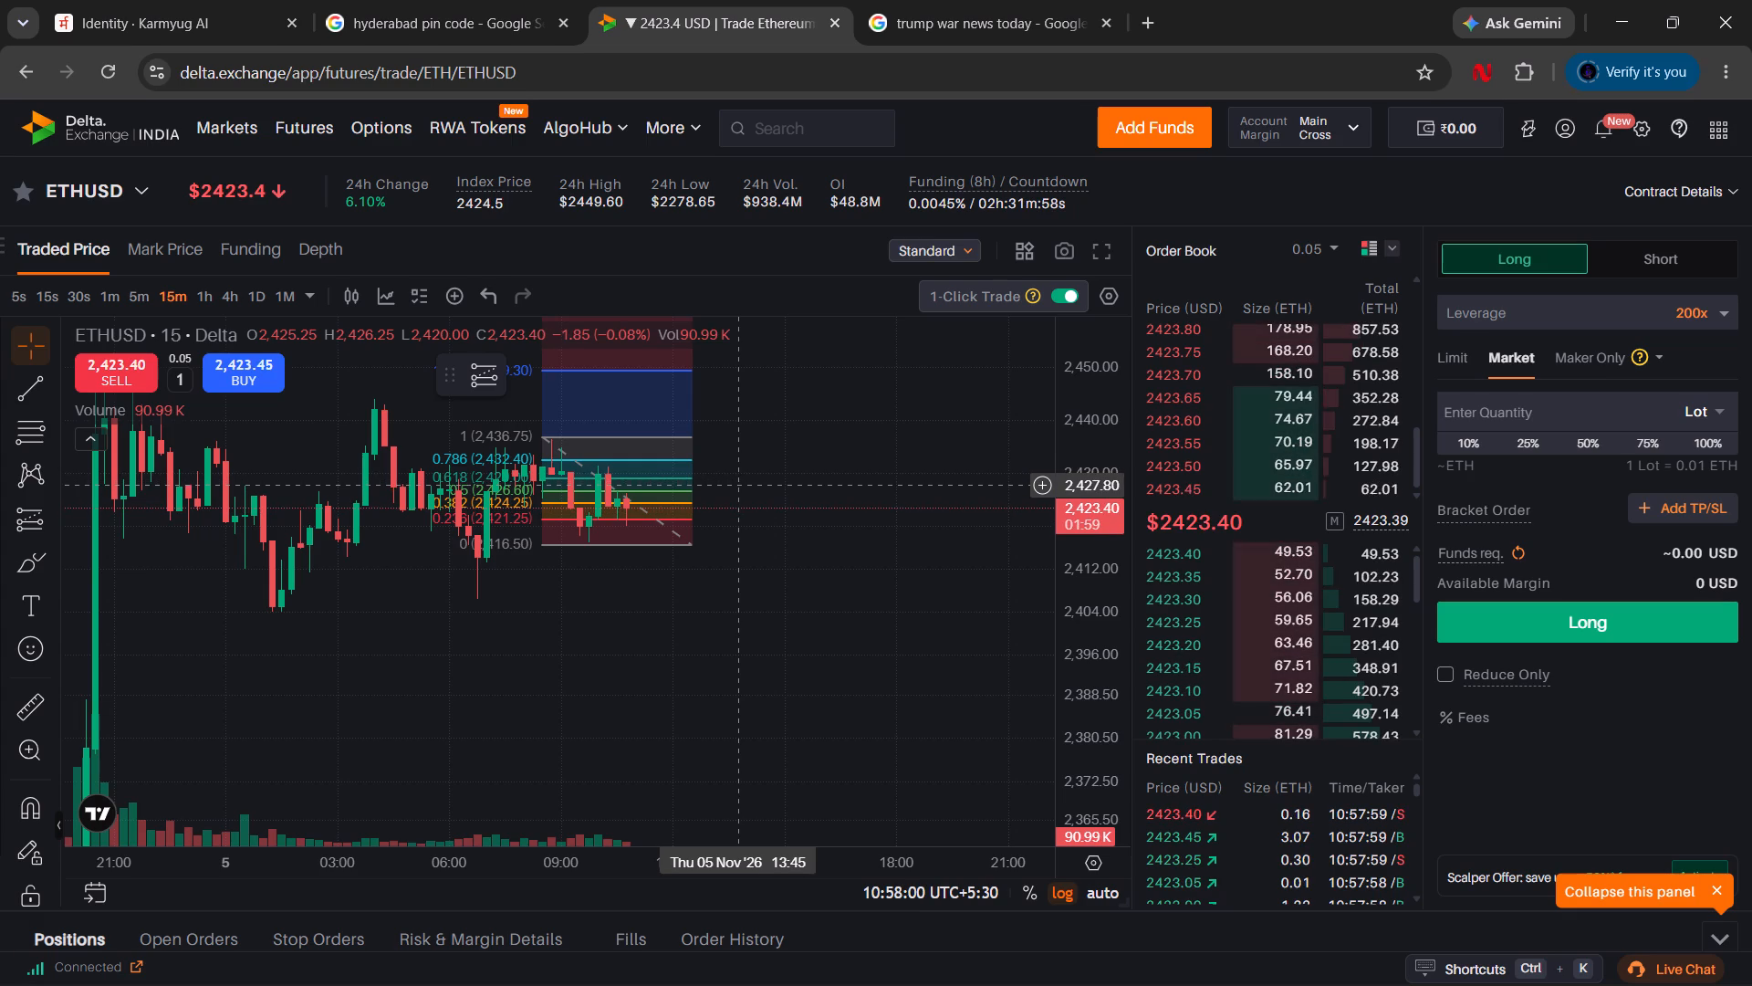
Return to the BTCUSD perpetual chart and review the trend-line triangle against the preceding rally on 15-minute candles.
left_click(148, 189)
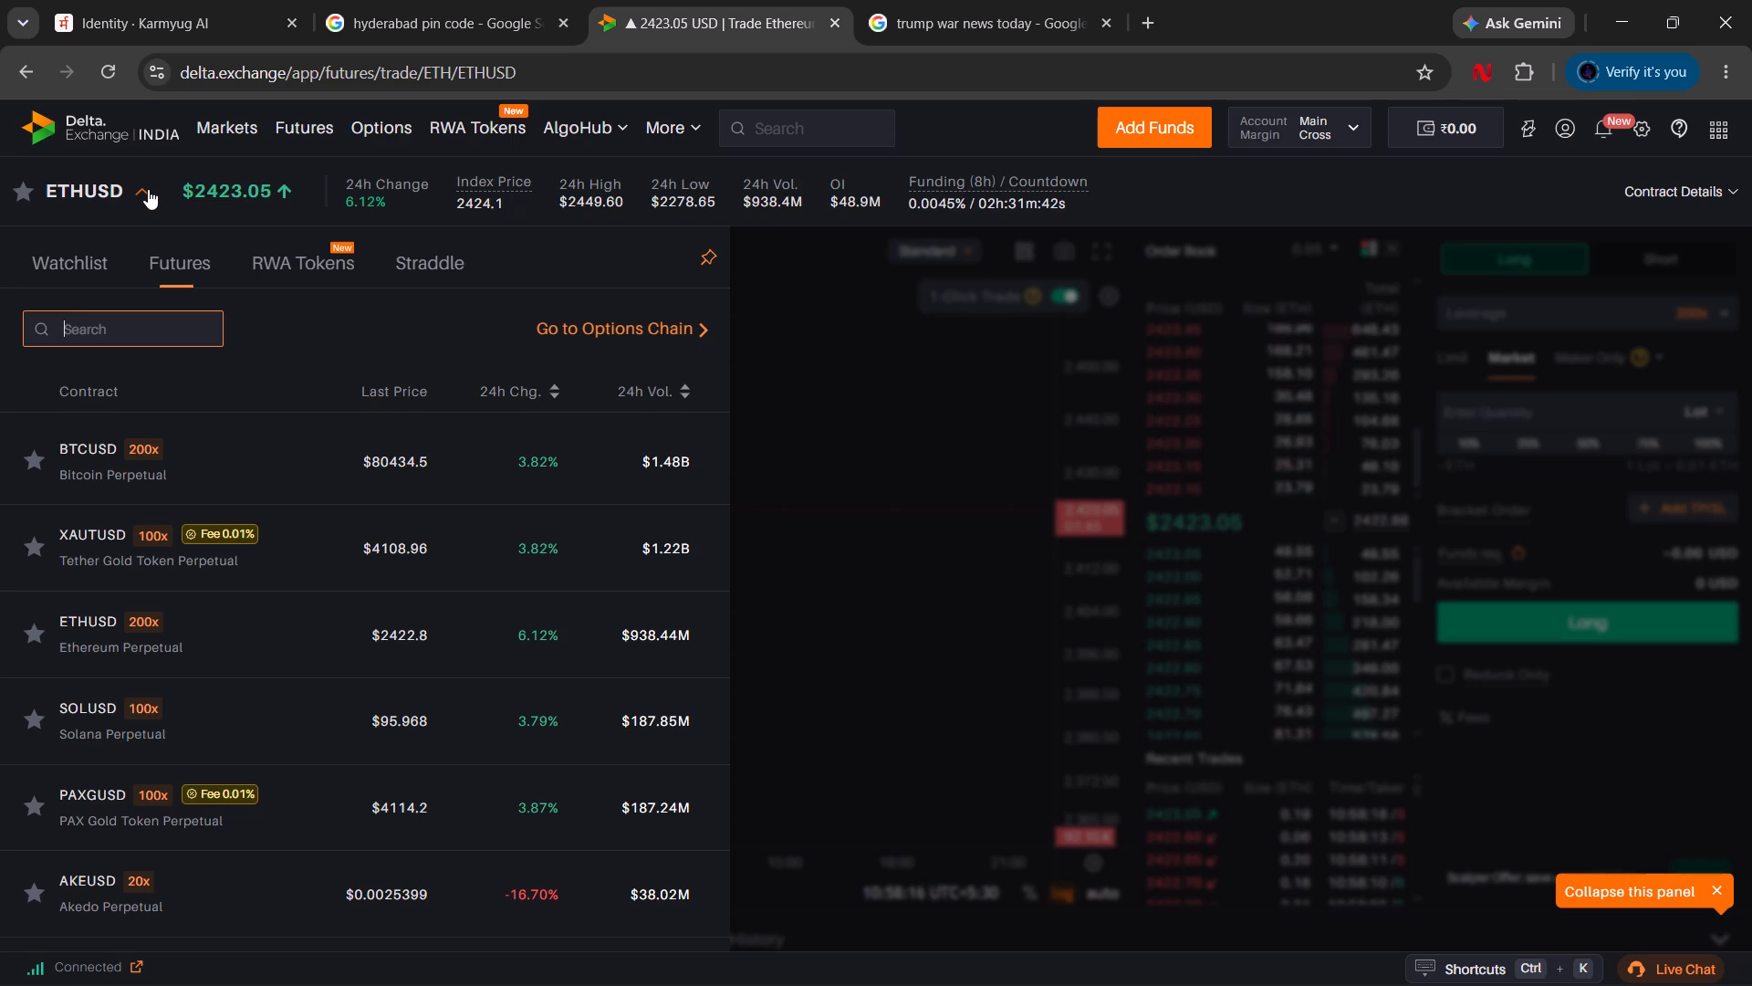
left_click(269, 435)
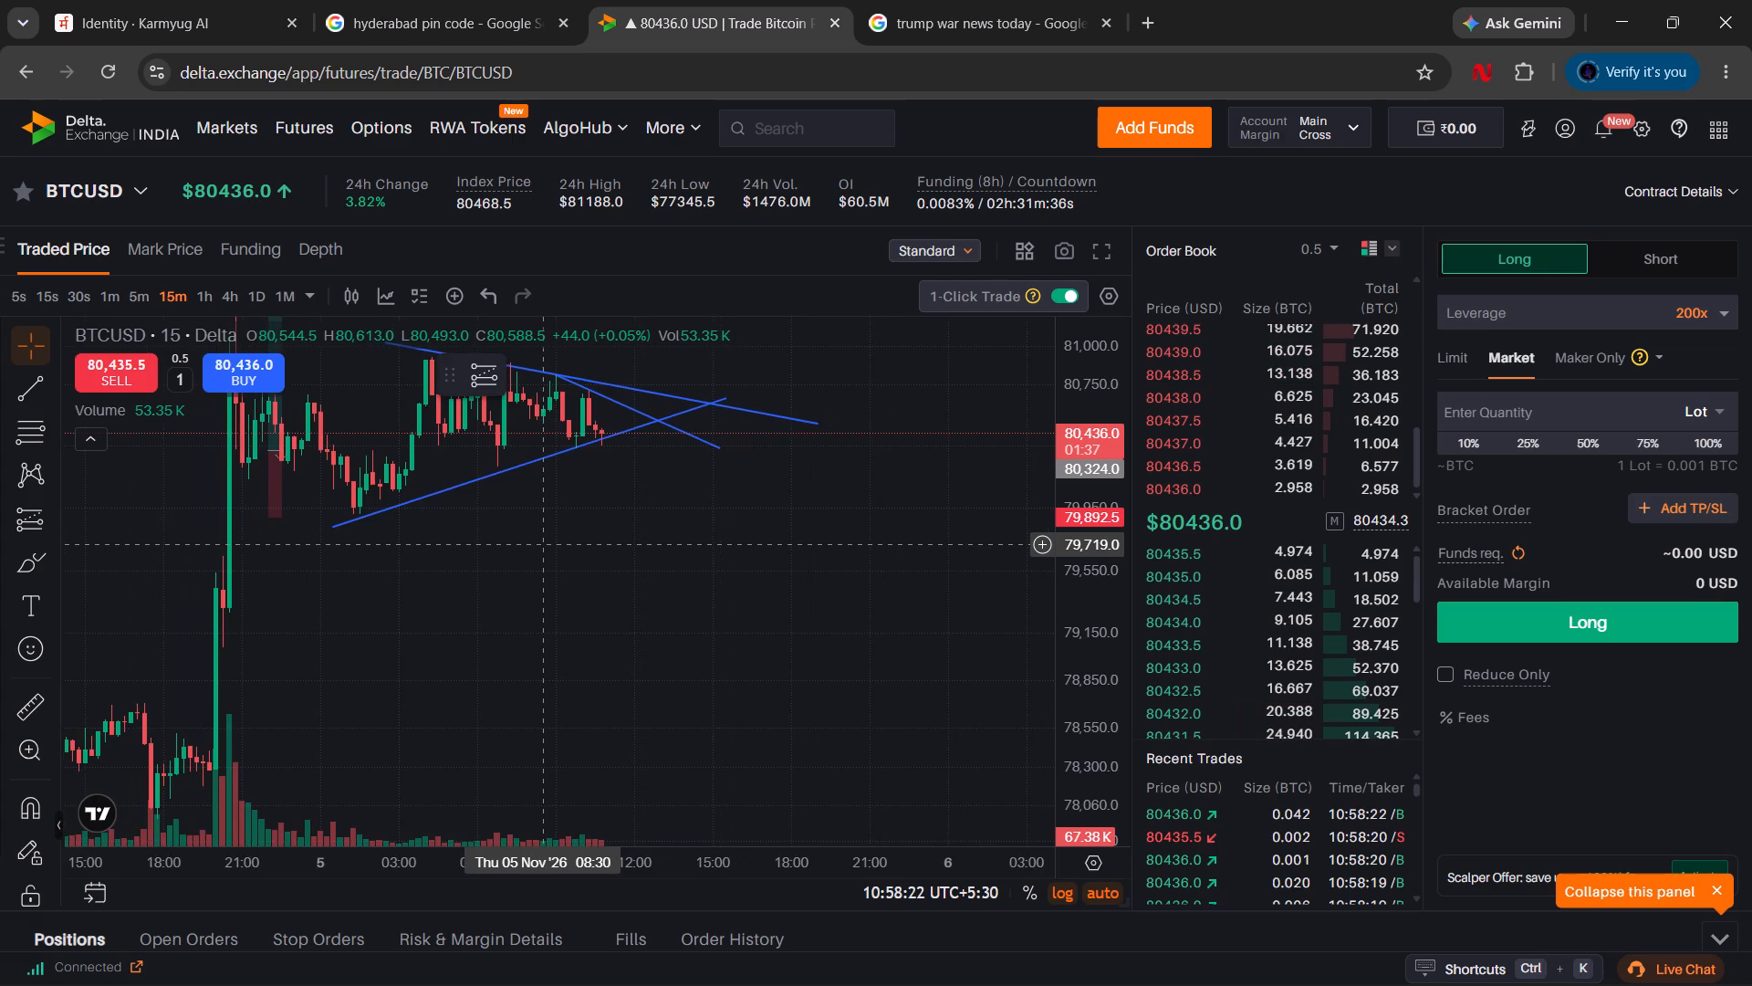
left_click_drag(543, 484, 584, 677)
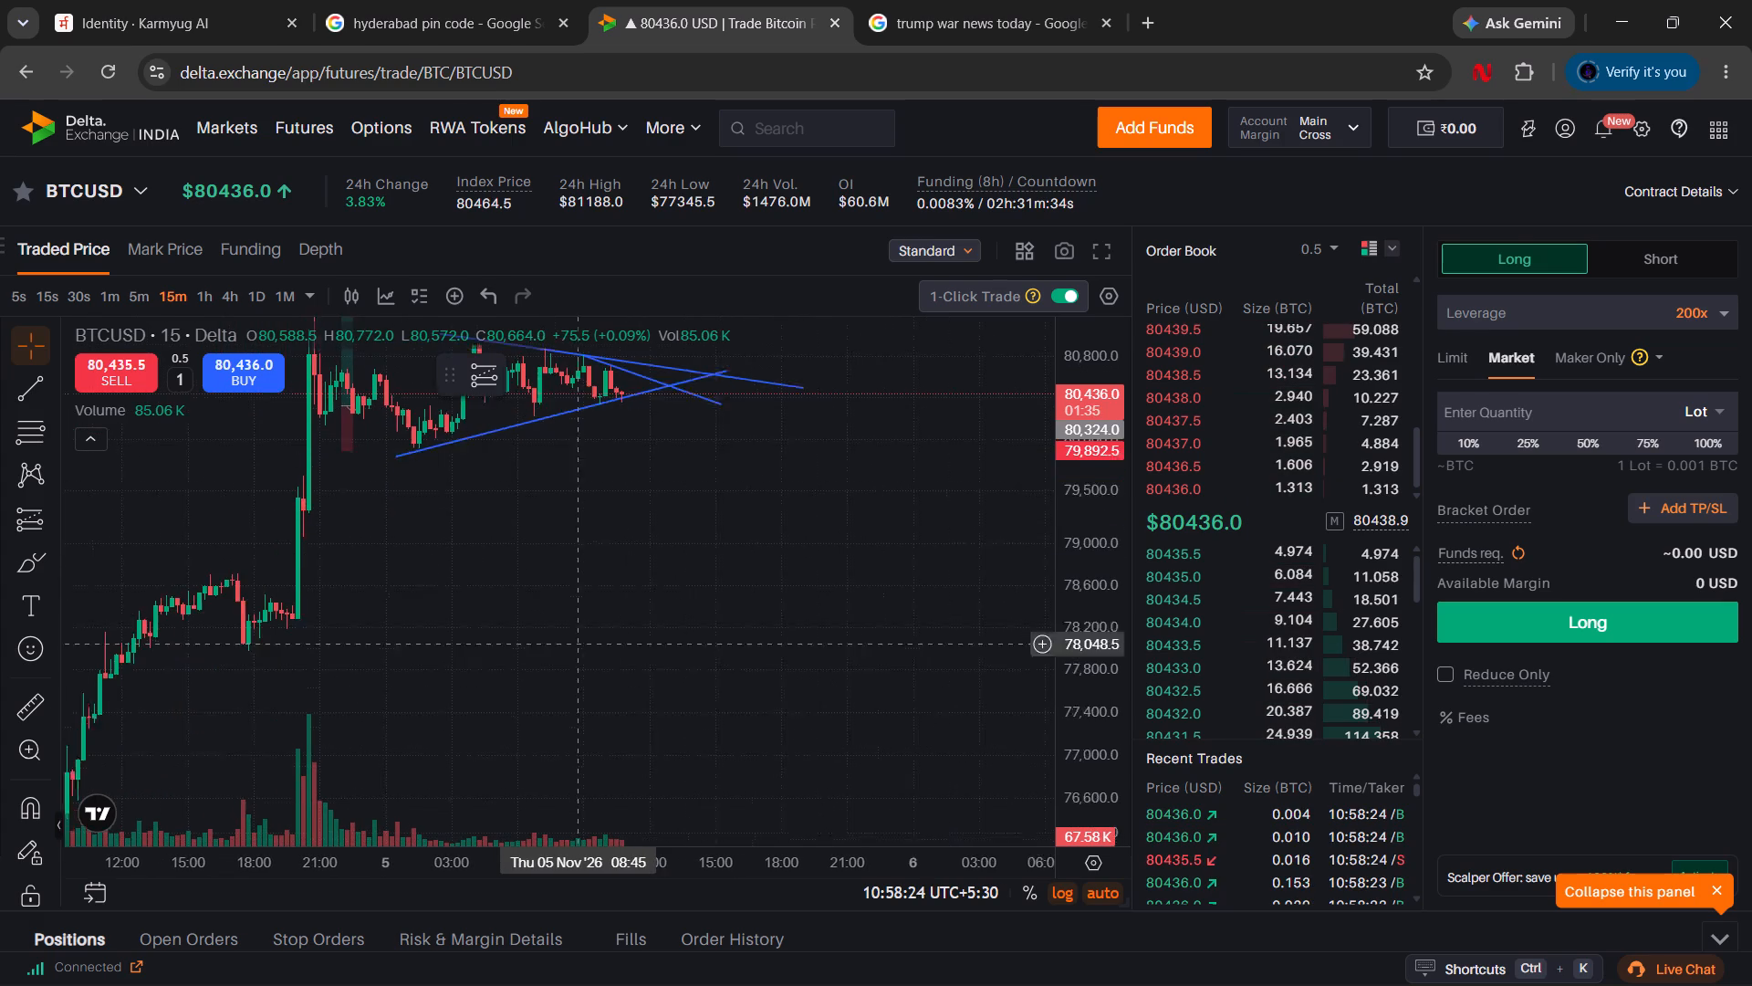
left_click_drag(584, 677, 606, 398)
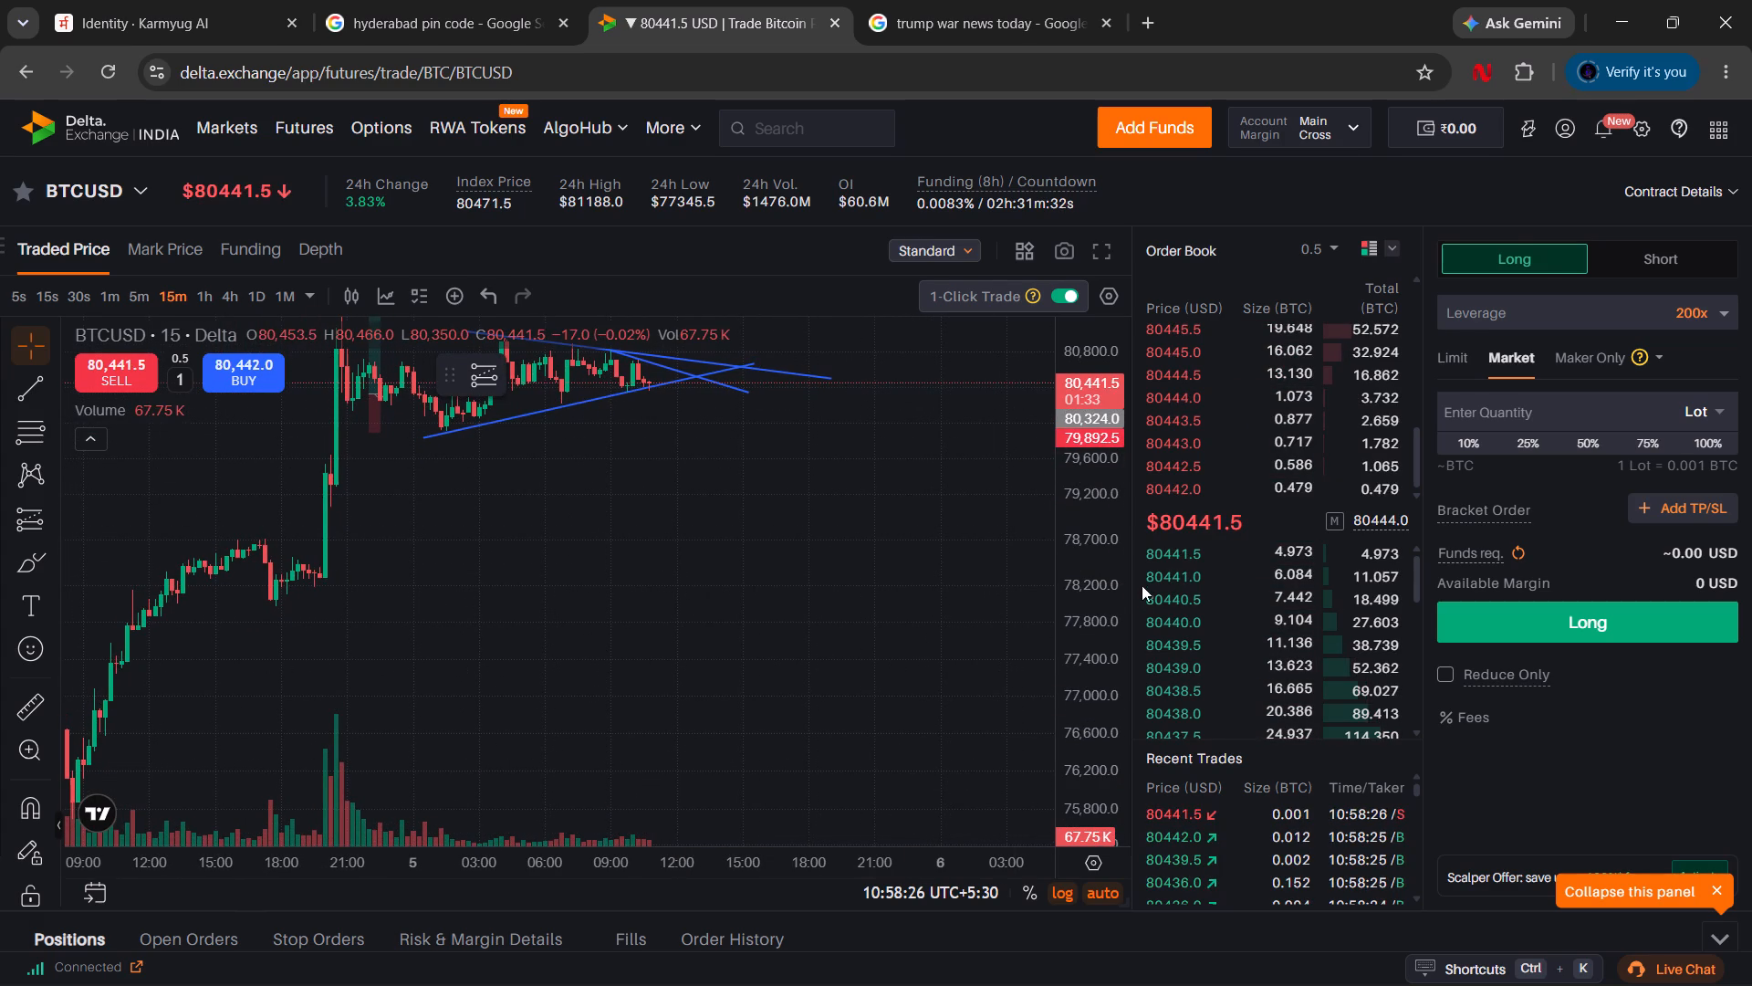
left_click_drag(1102, 561, 1101, 393)
left_click_drag(909, 489, 884, 809)
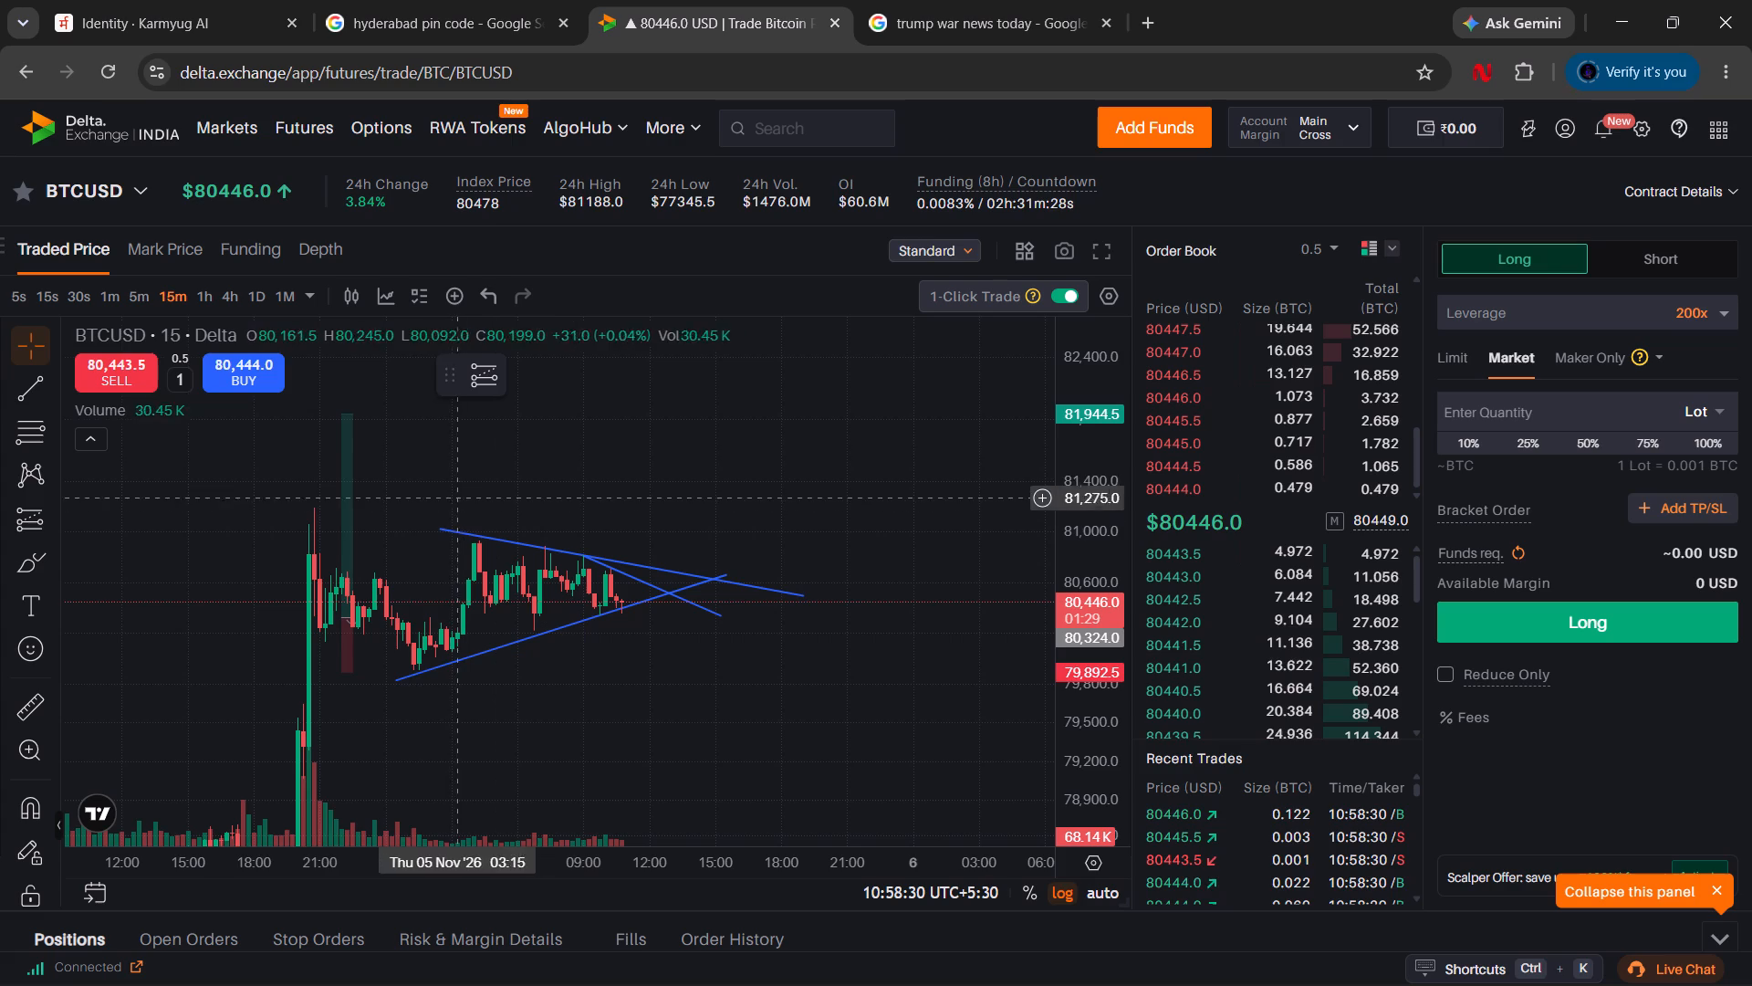
Open the XAUTUSD perpetual futures chart to view its marked price levels.
left_click(145, 185)
left_click(170, 542)
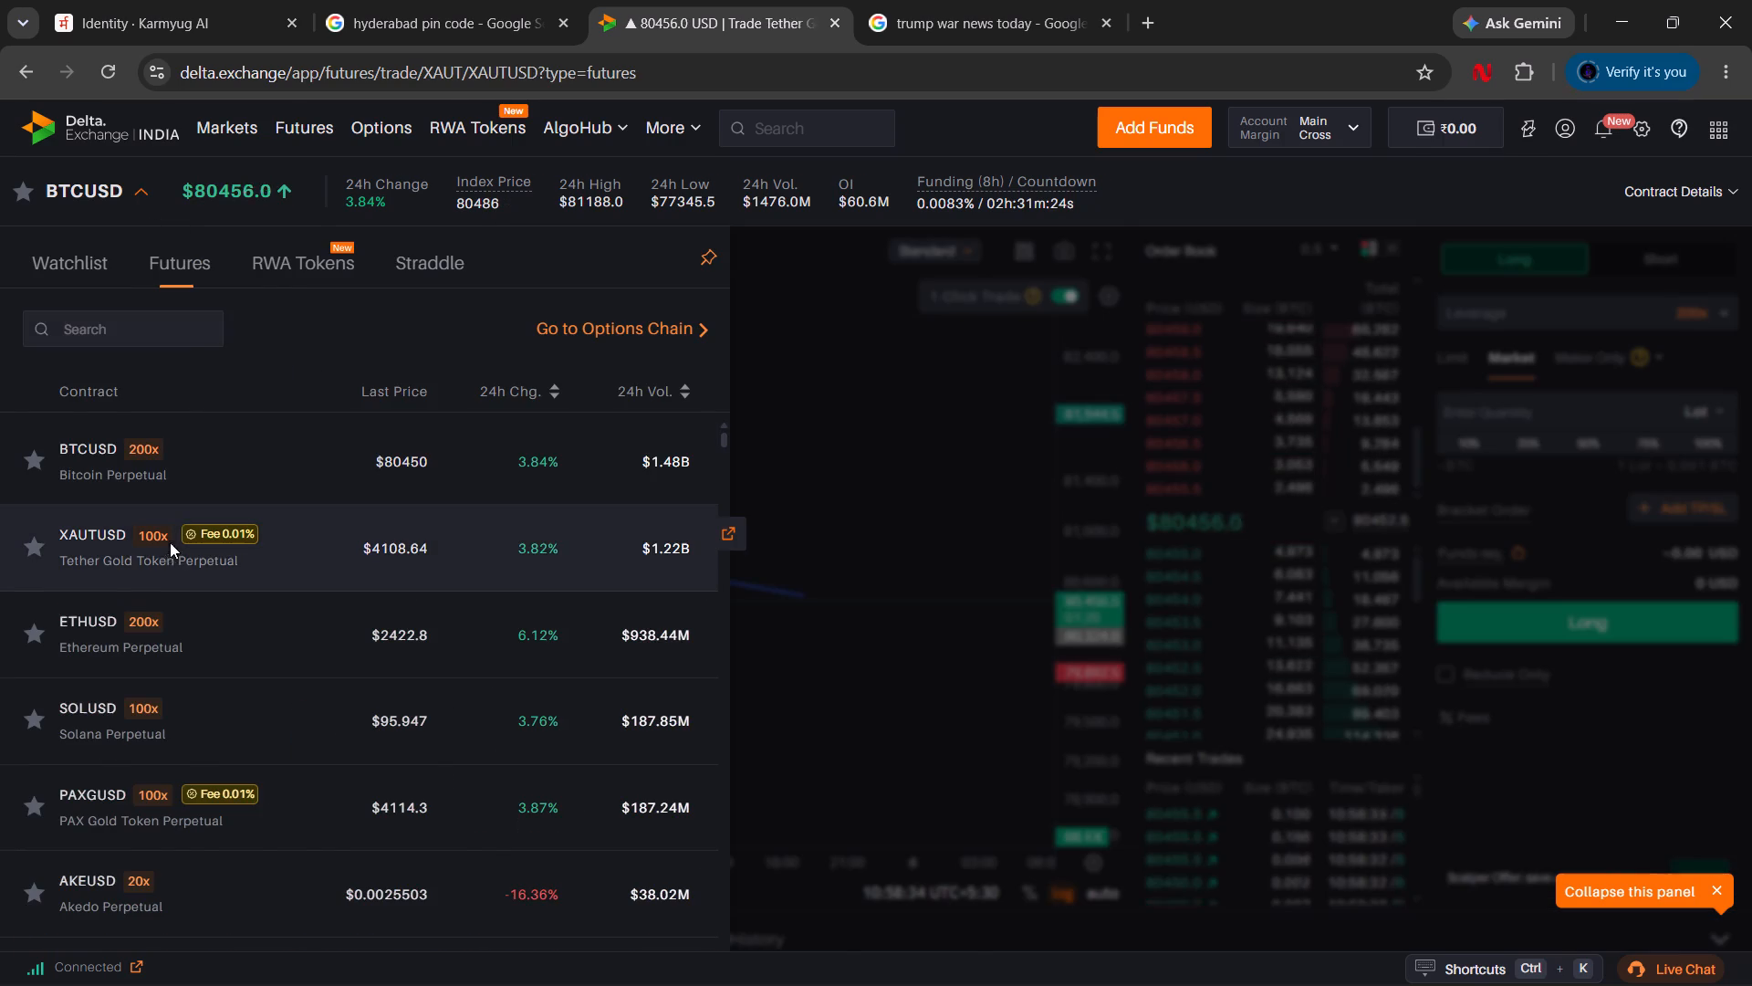
left_click_drag(1074, 520, 1145, 203)
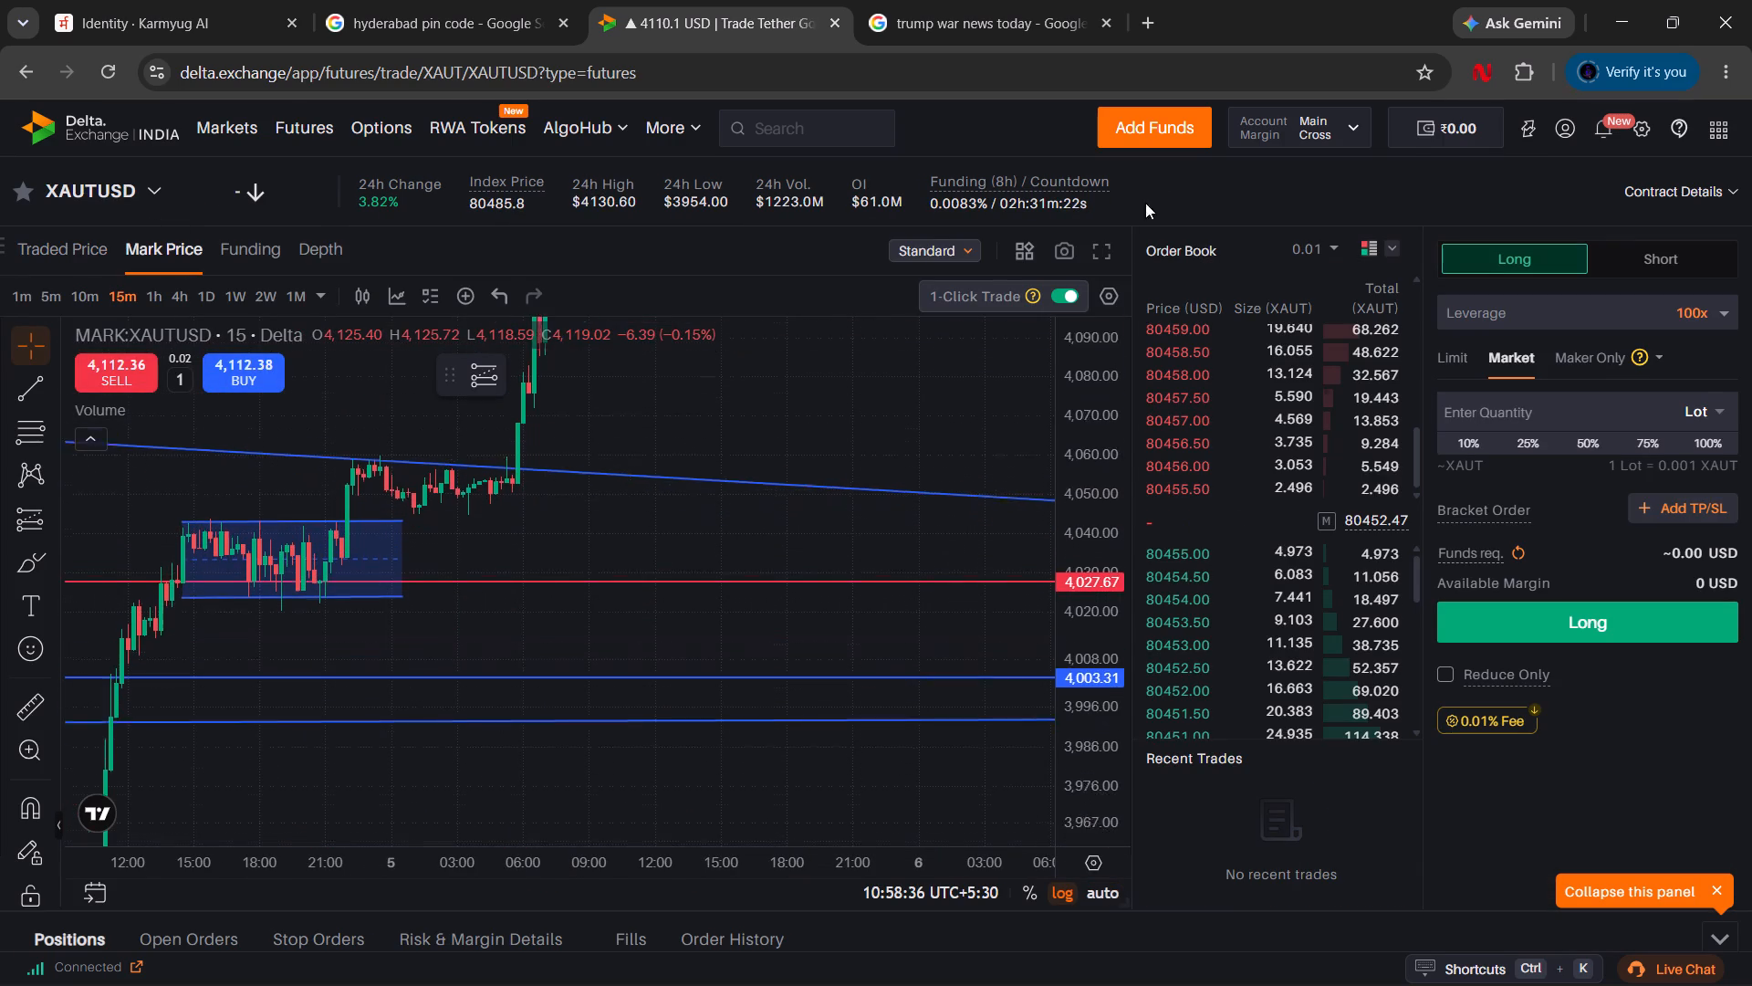
Examine the planned XAUTUSD short position and its channel lines against the latest 15-minute candles.
left_click_drag(1145, 203, 1173, 153)
left_click_drag(956, 419, 989, 800)
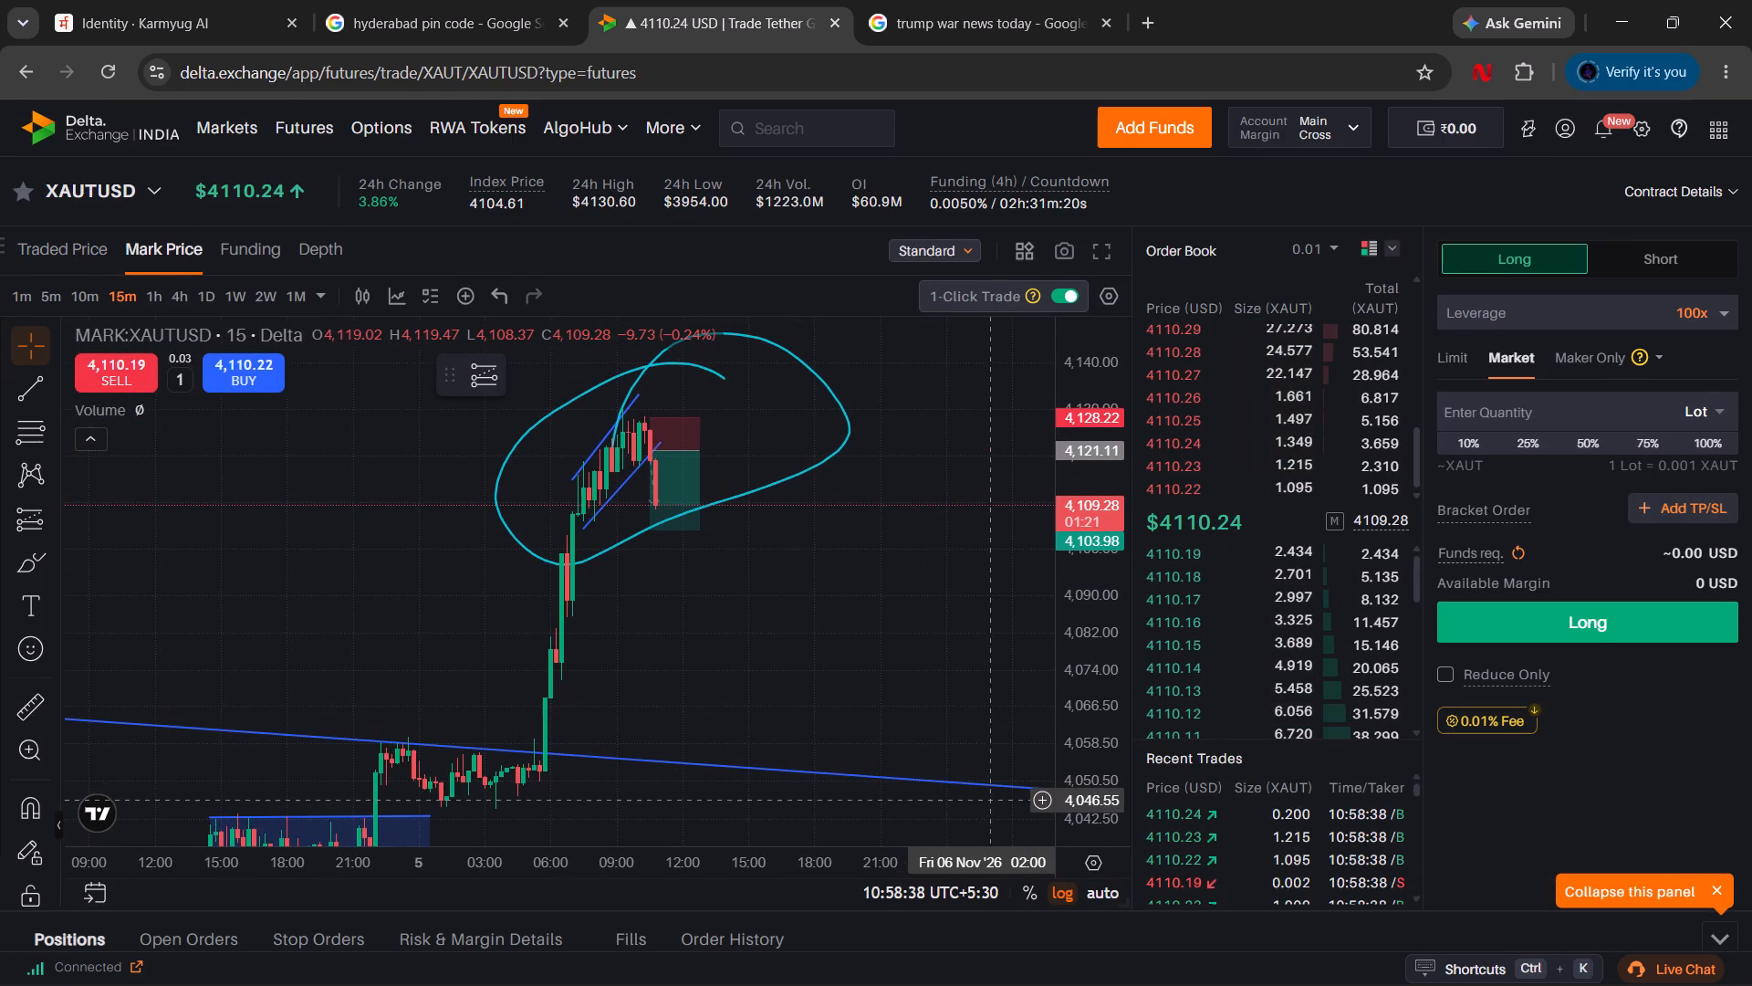
left_click_drag(812, 712, 819, 848)
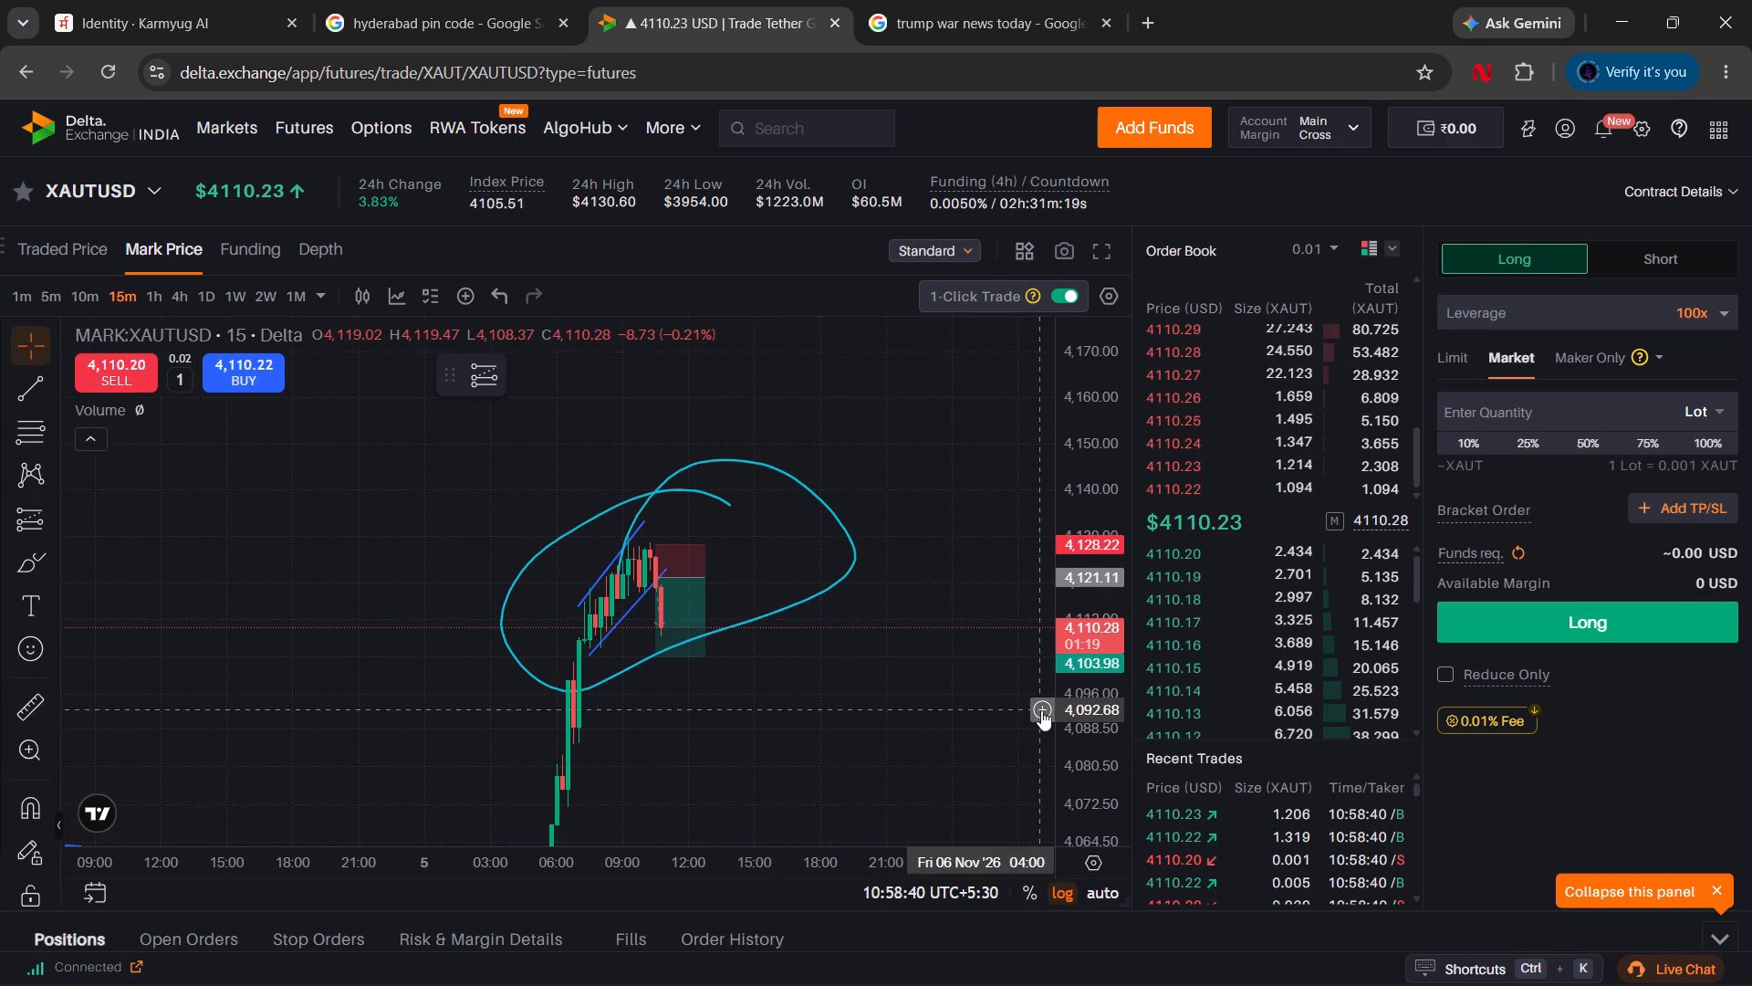
left_click_drag(1087, 699, 1063, 509)
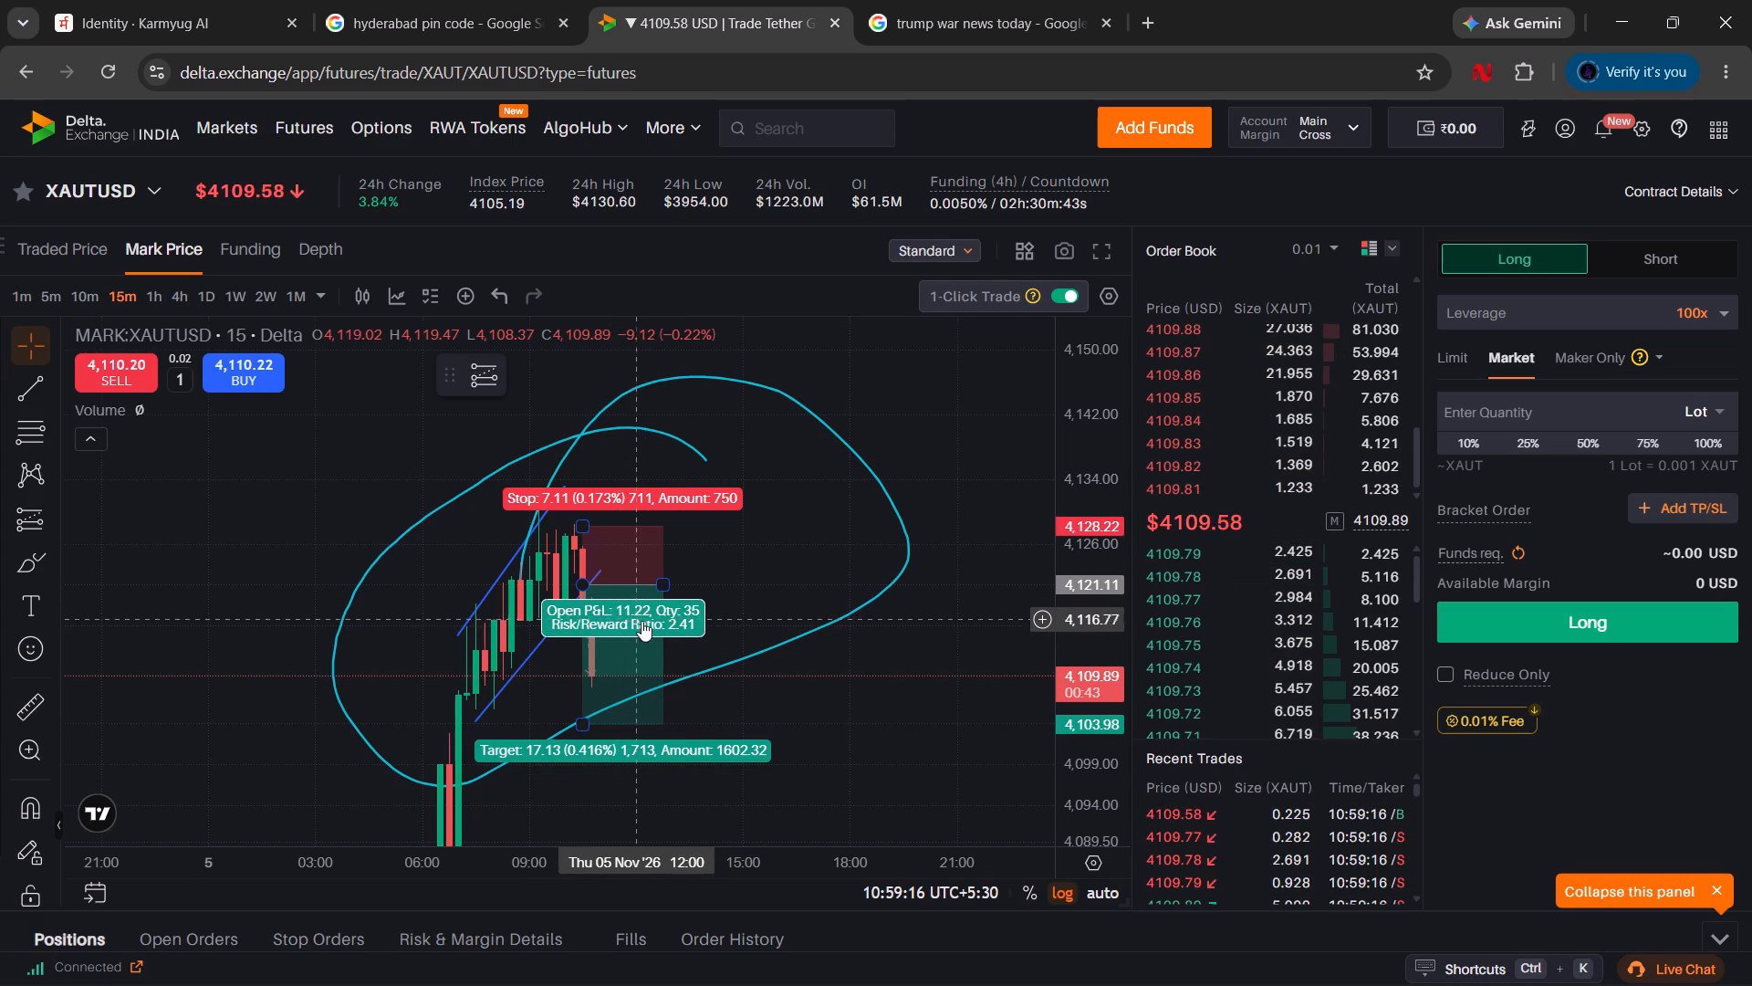
left_click(794, 562)
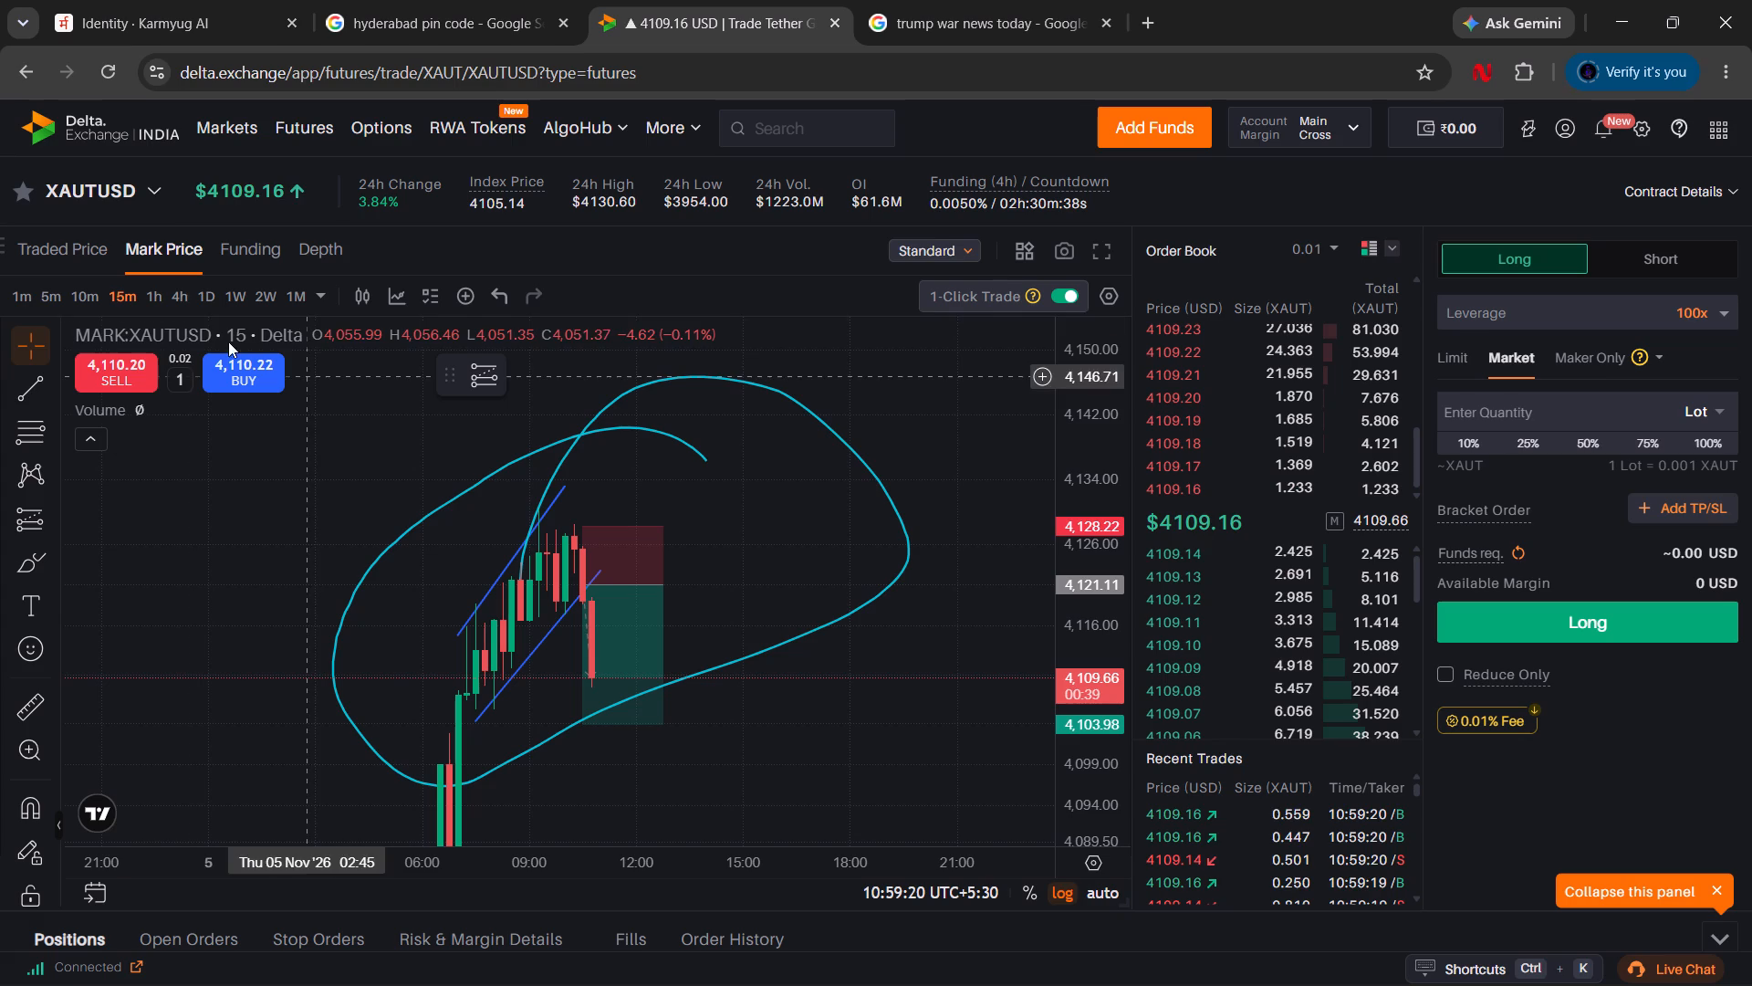
Browse the futures contracts and open the LINKUSD perpetual chart to view its recent 15-minute price action.
left_click(157, 191)
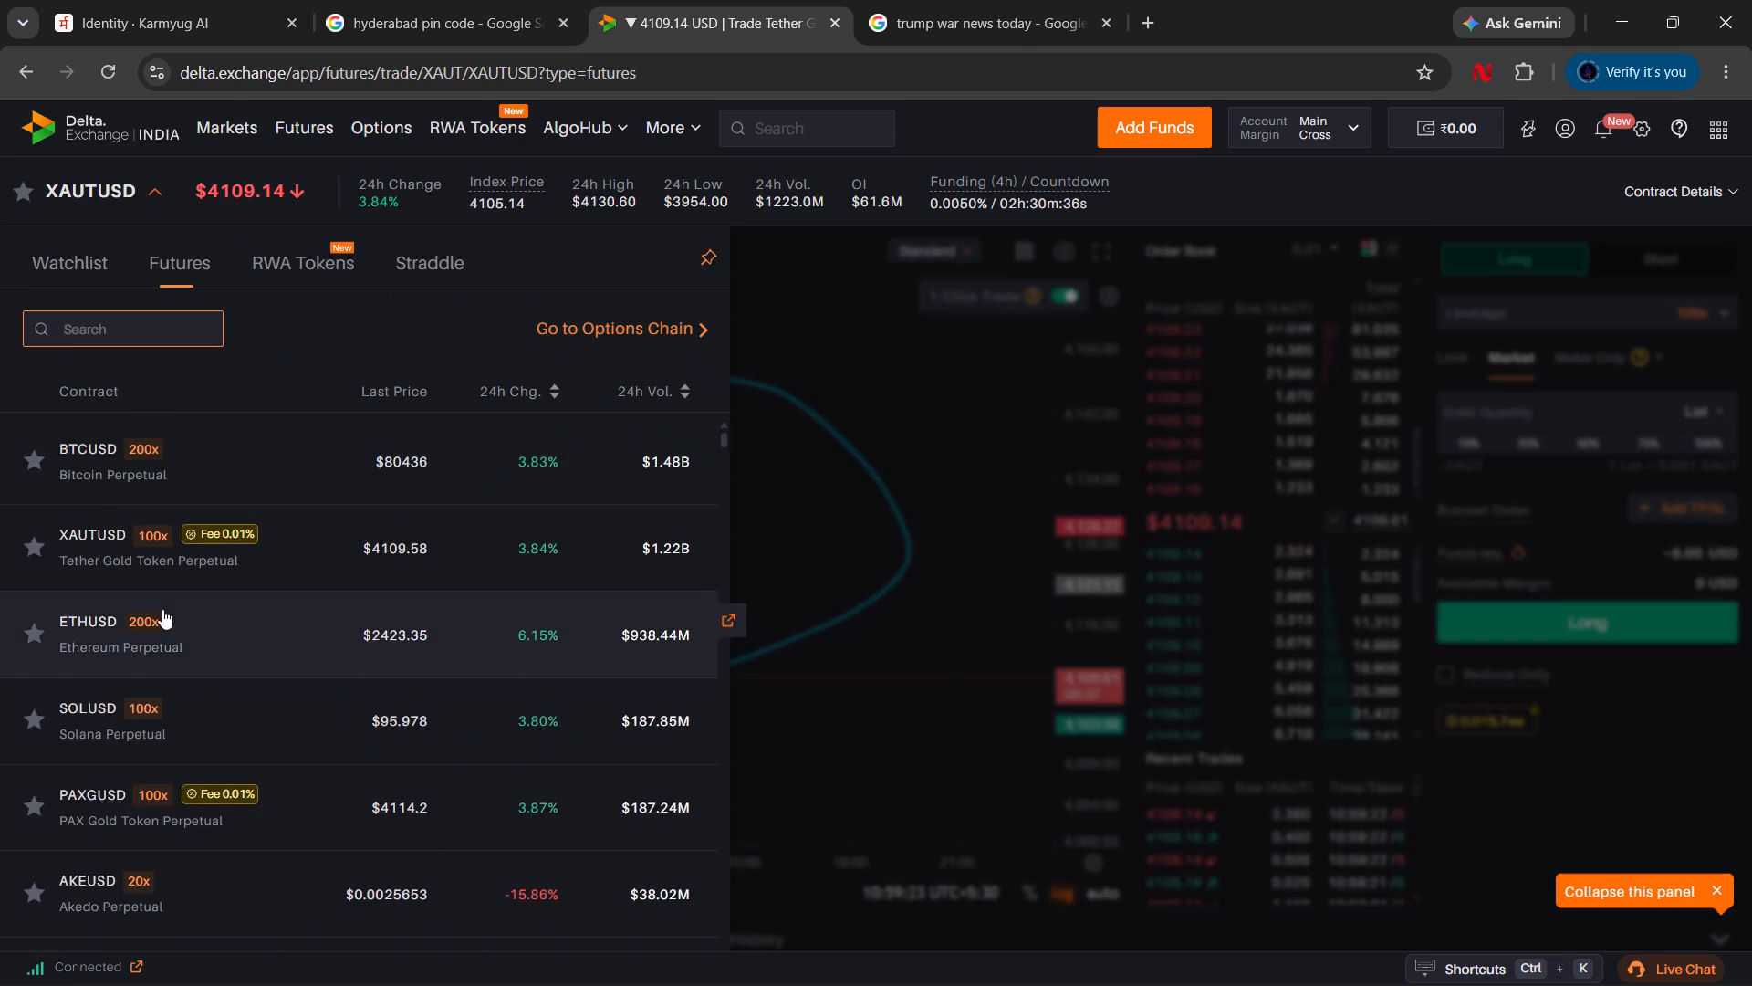
scroll(162, 609, "down", 5)
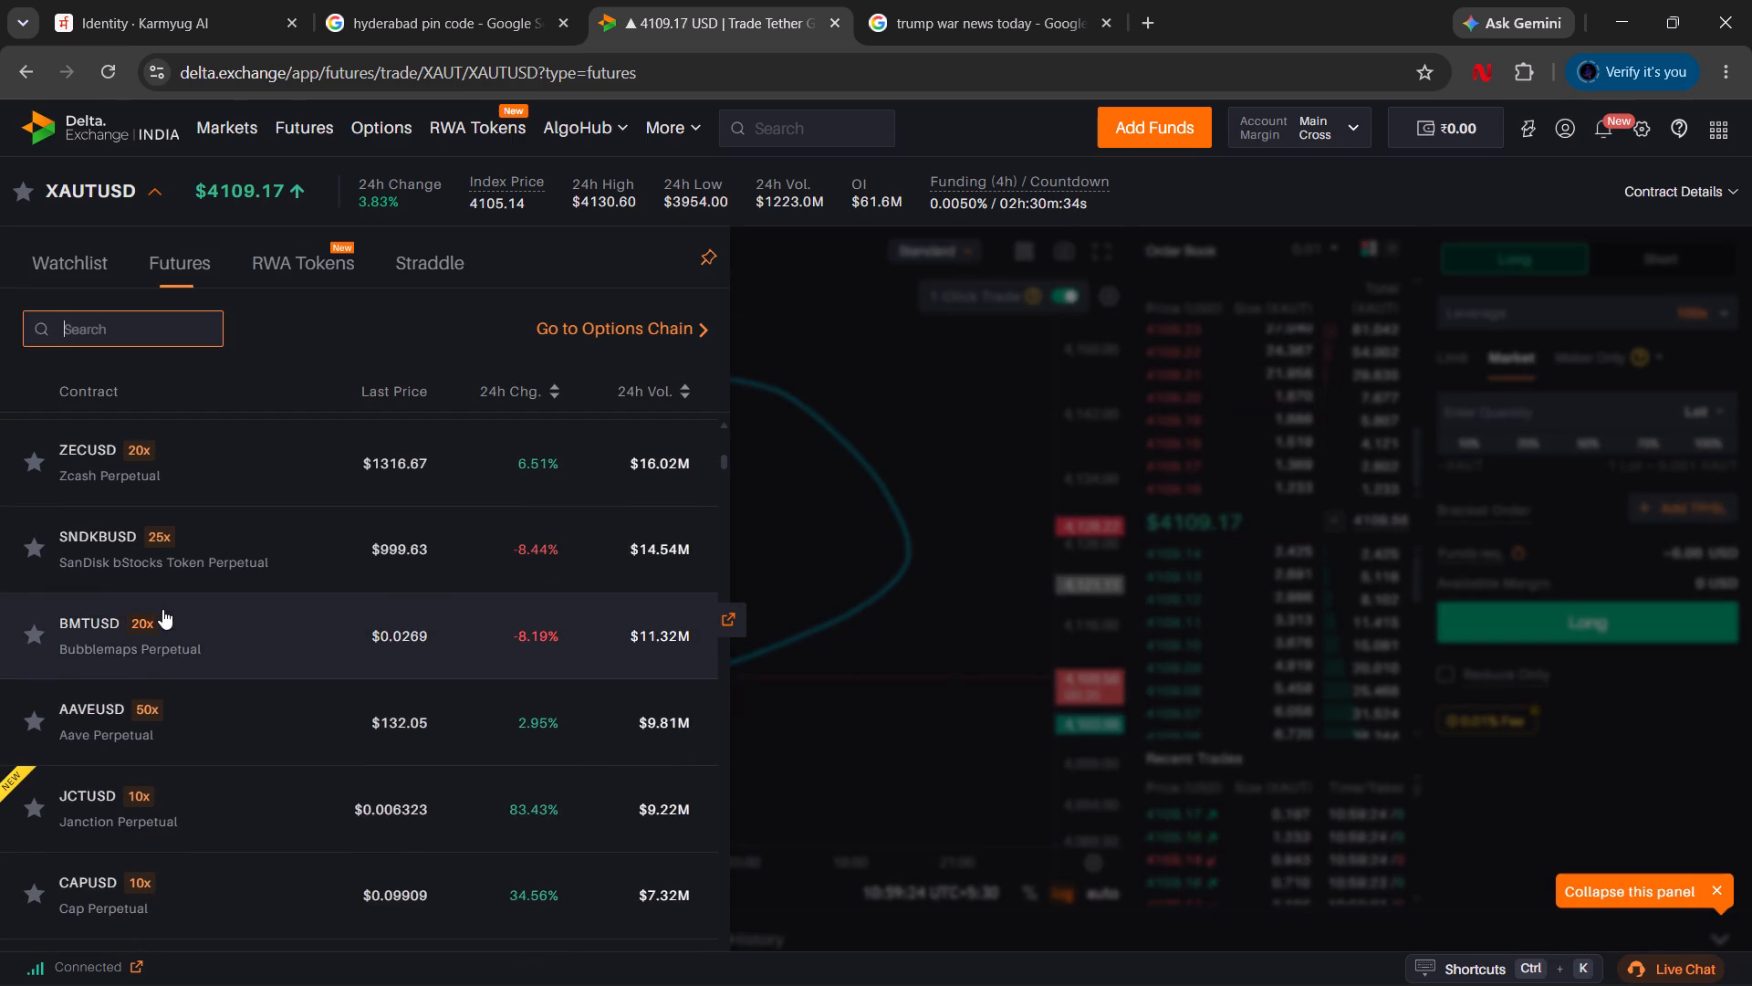
scroll(173, 728, "down", 1)
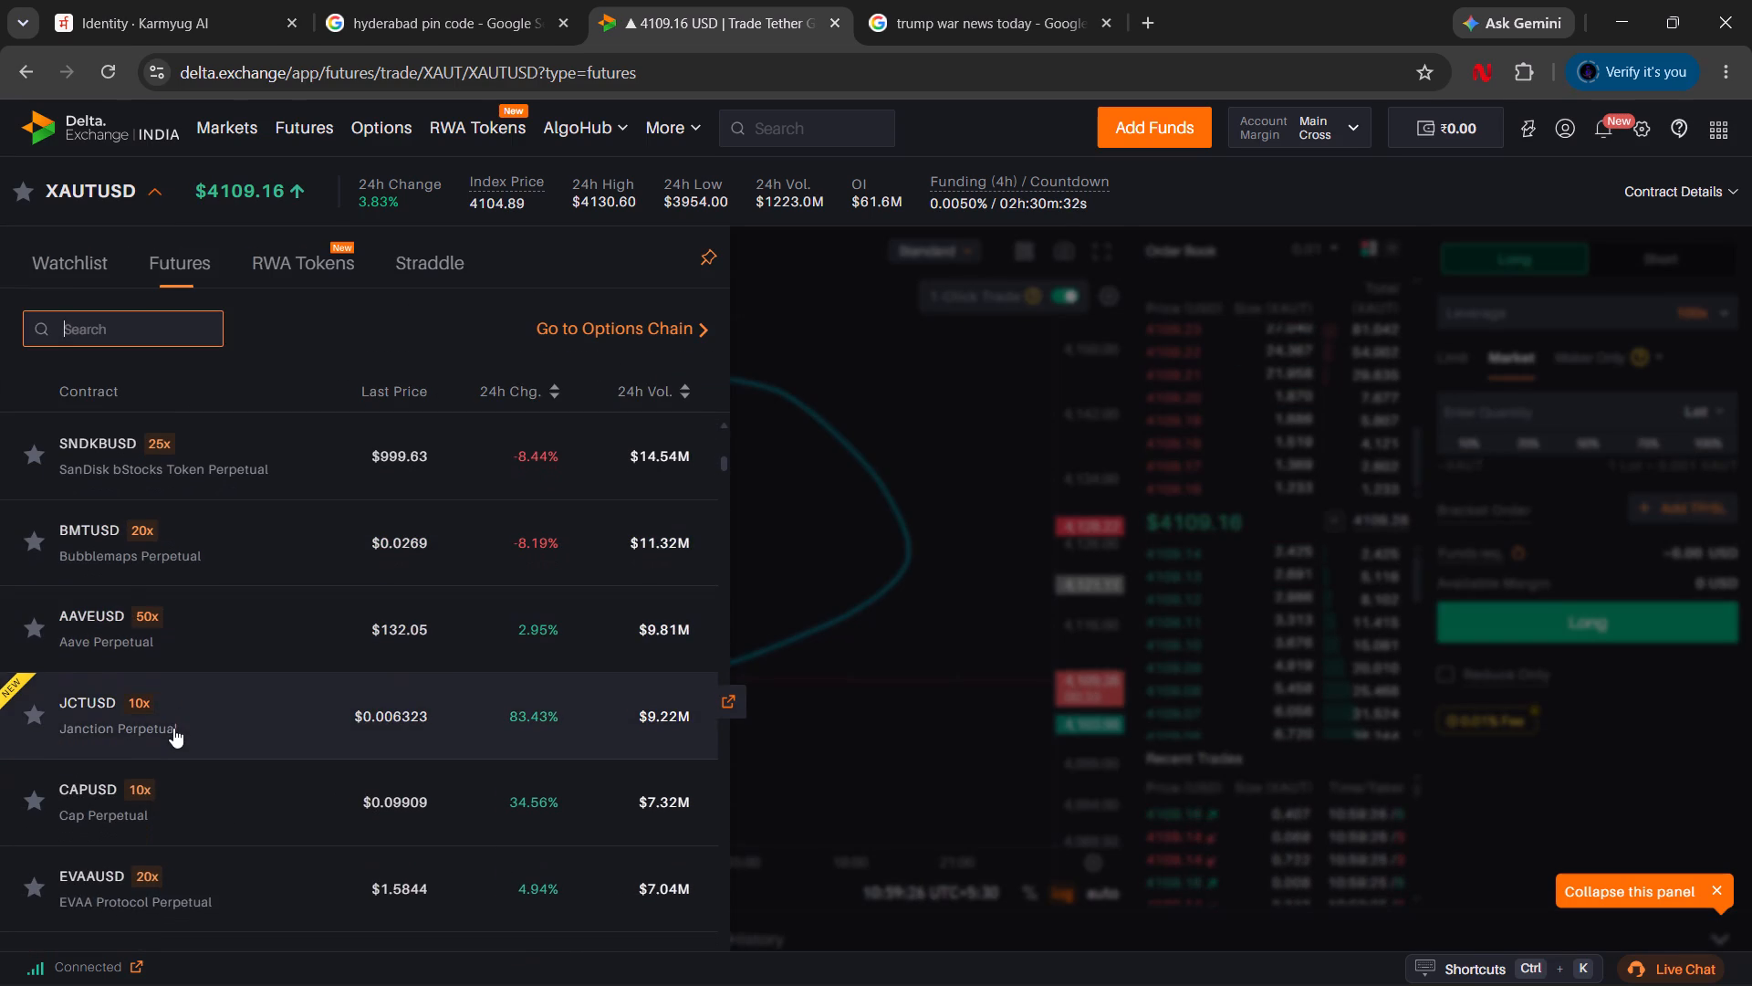
scroll(156, 791, "down", 2)
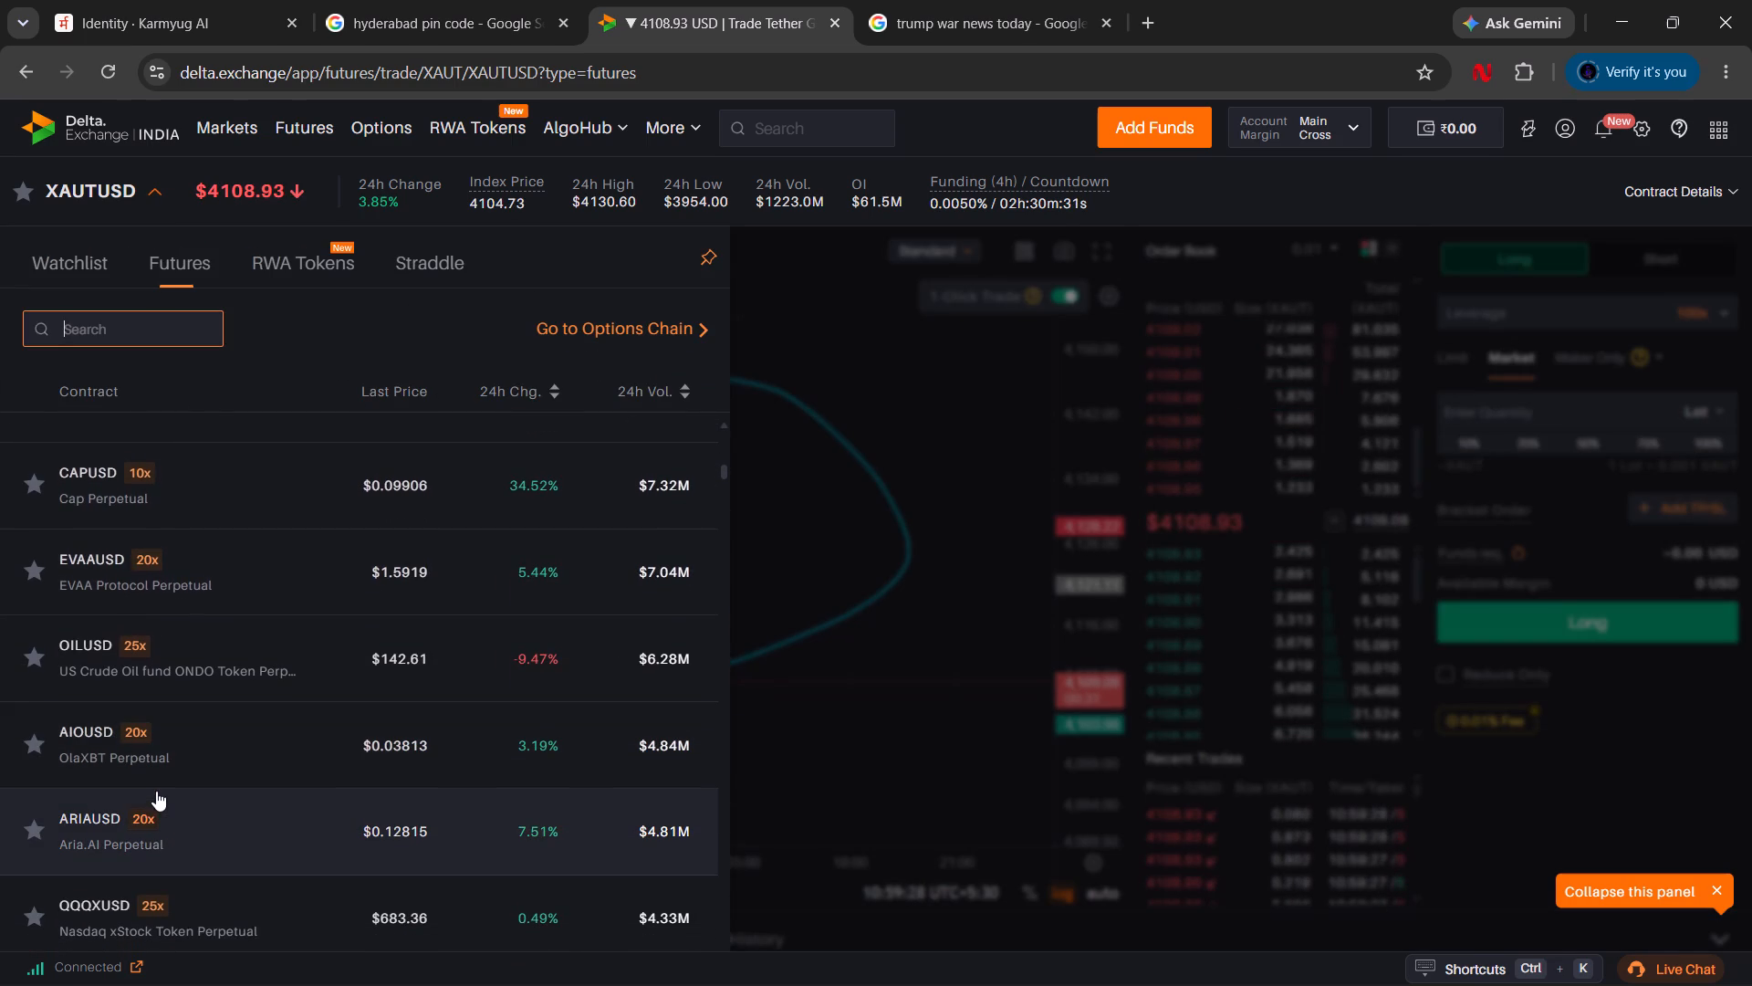
scroll(185, 825, "down", 2)
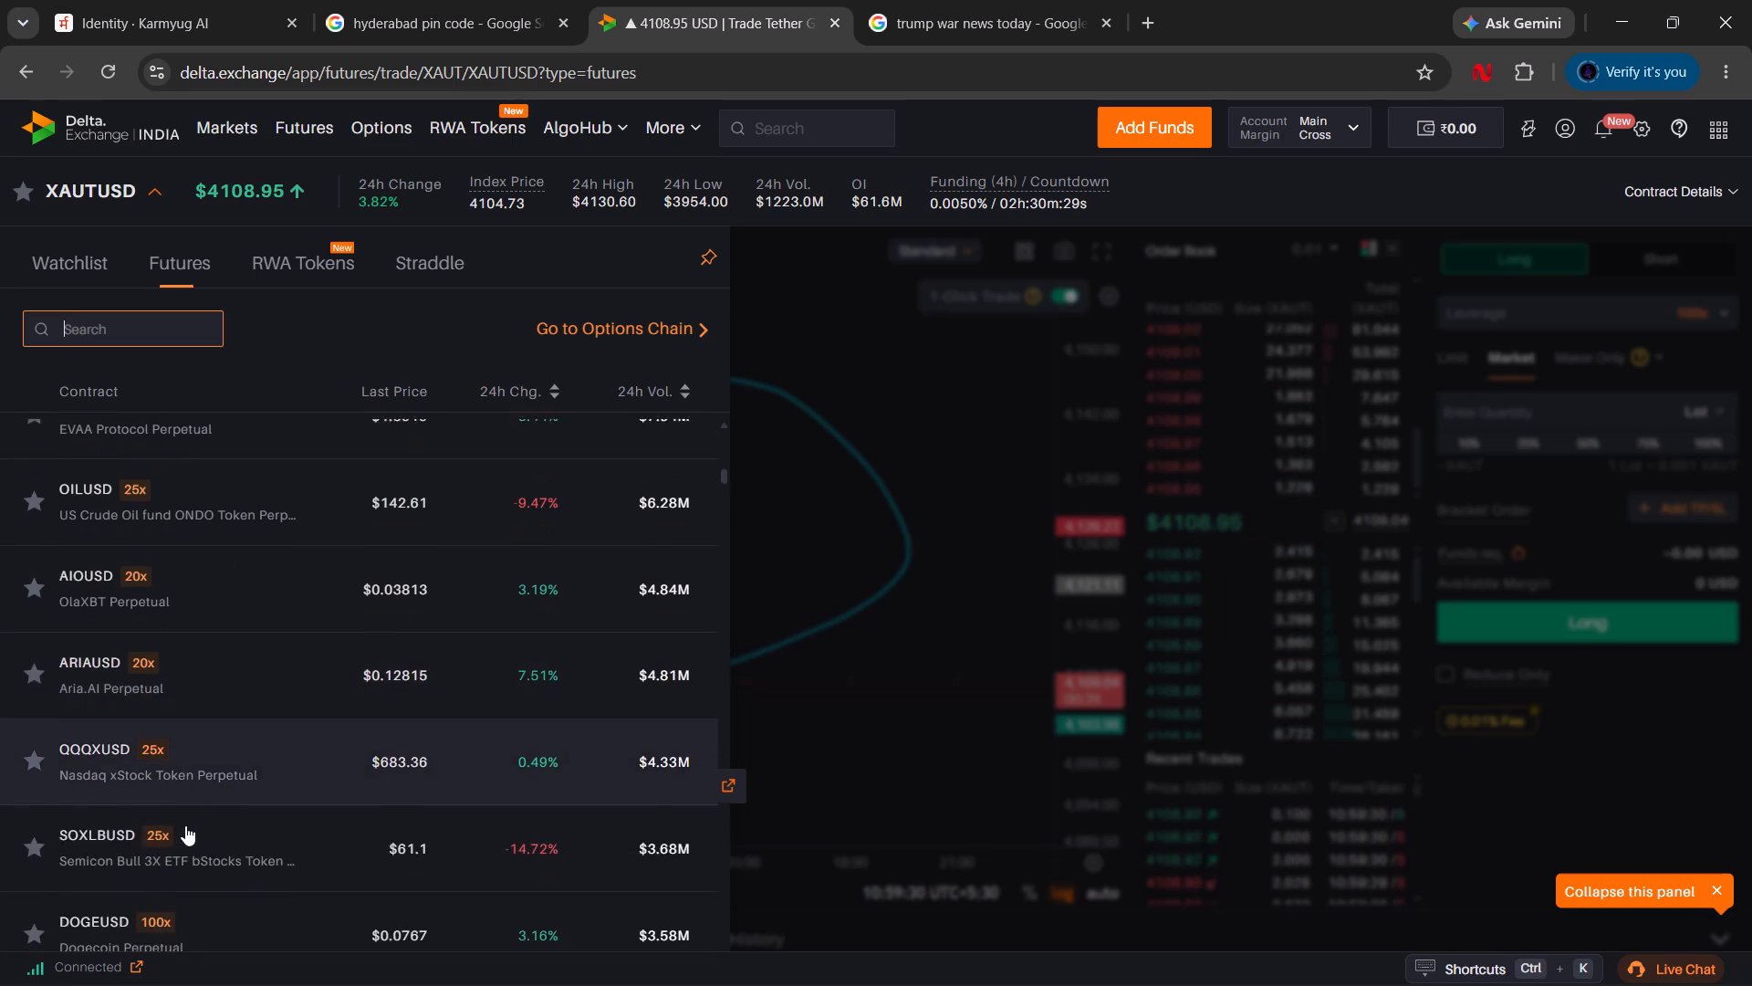
scroll(185, 825, "down", 4)
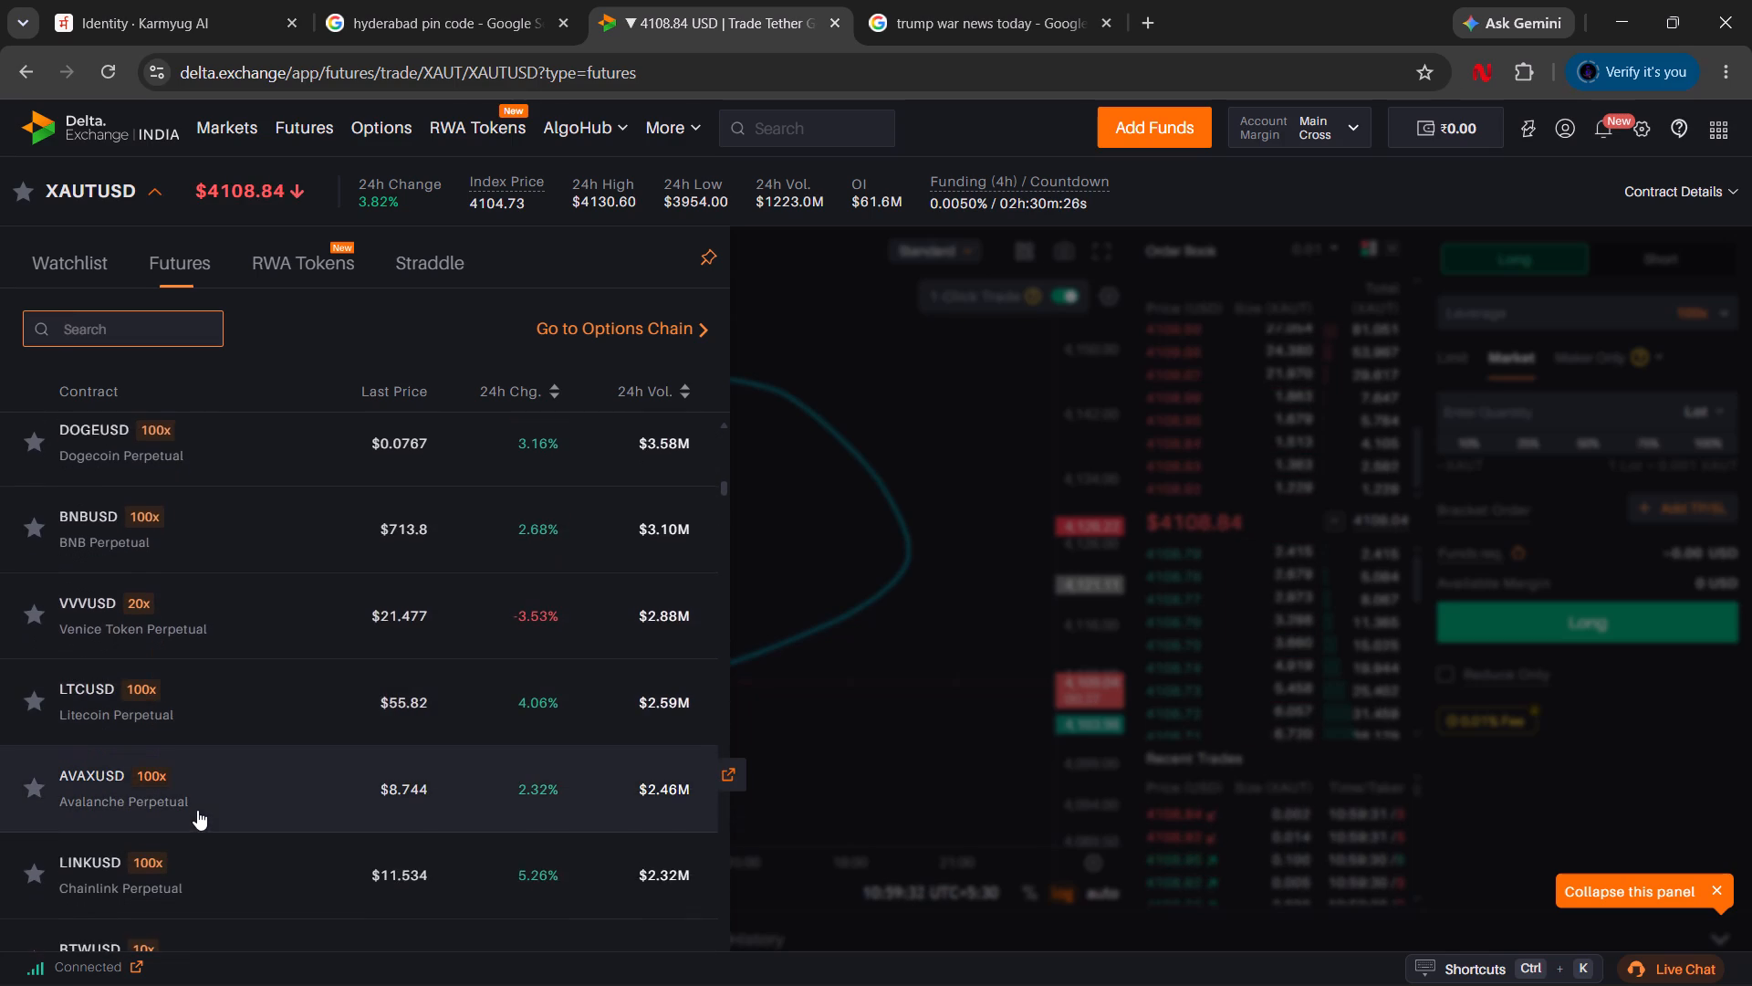
scroll(197, 810, "down", 2)
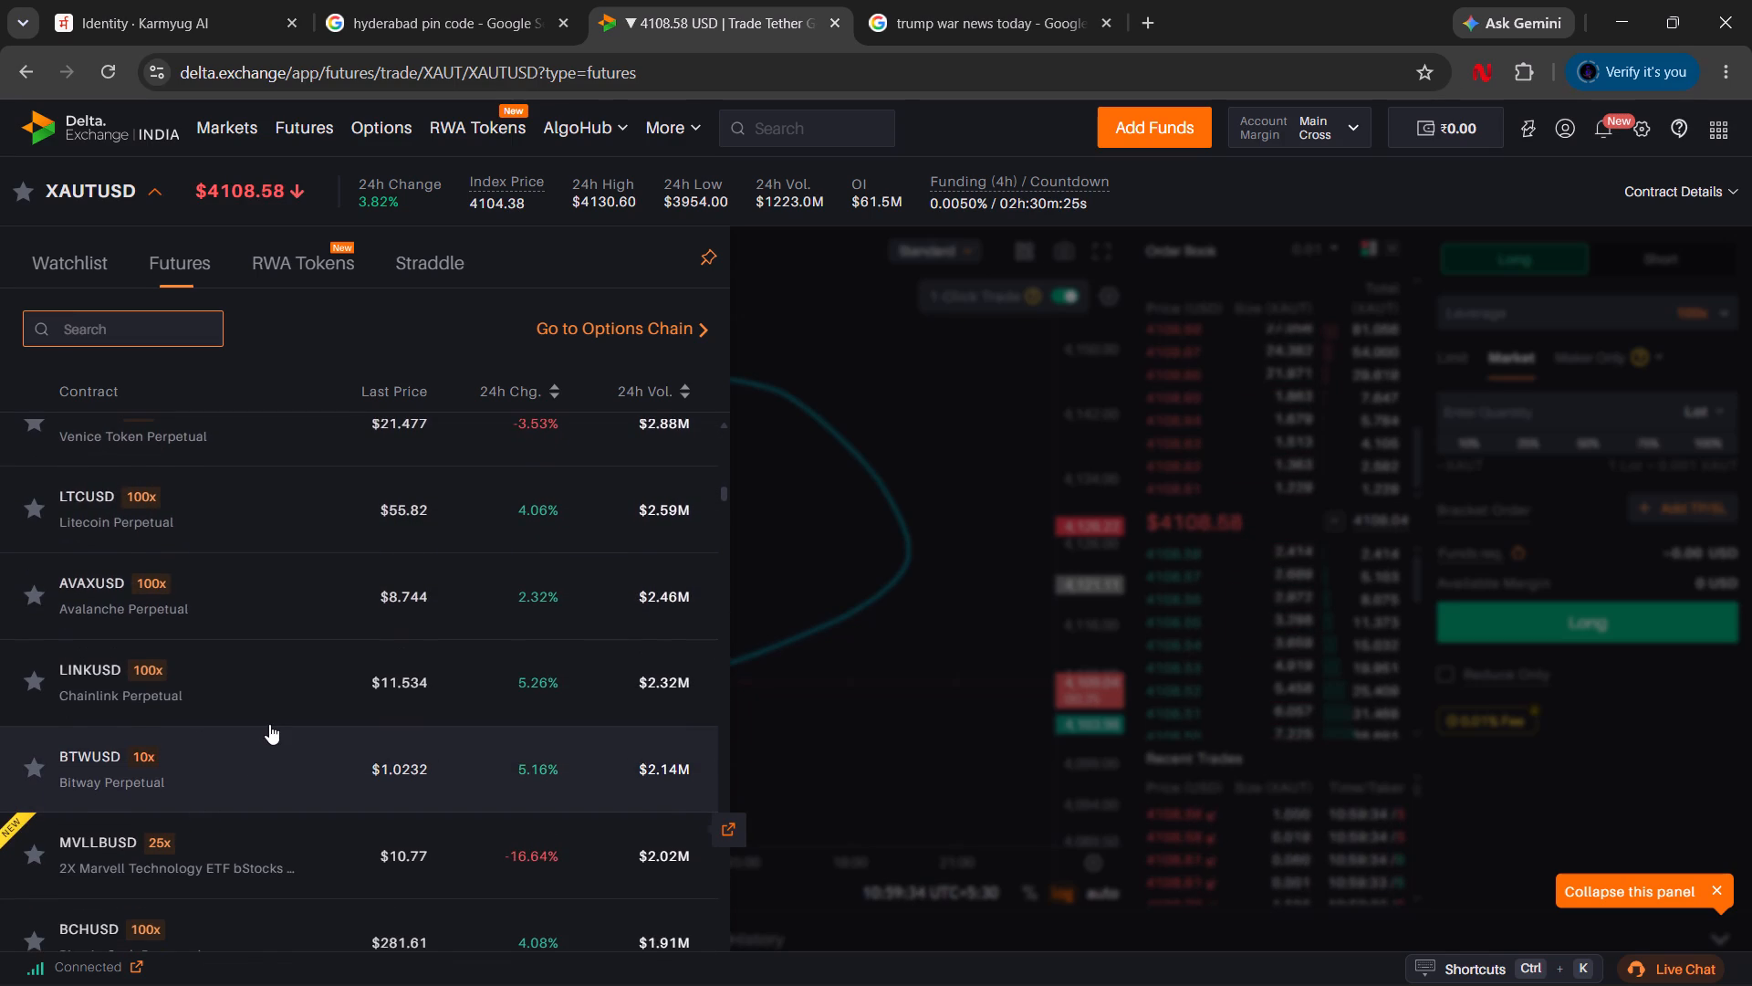
left_click(281, 687)
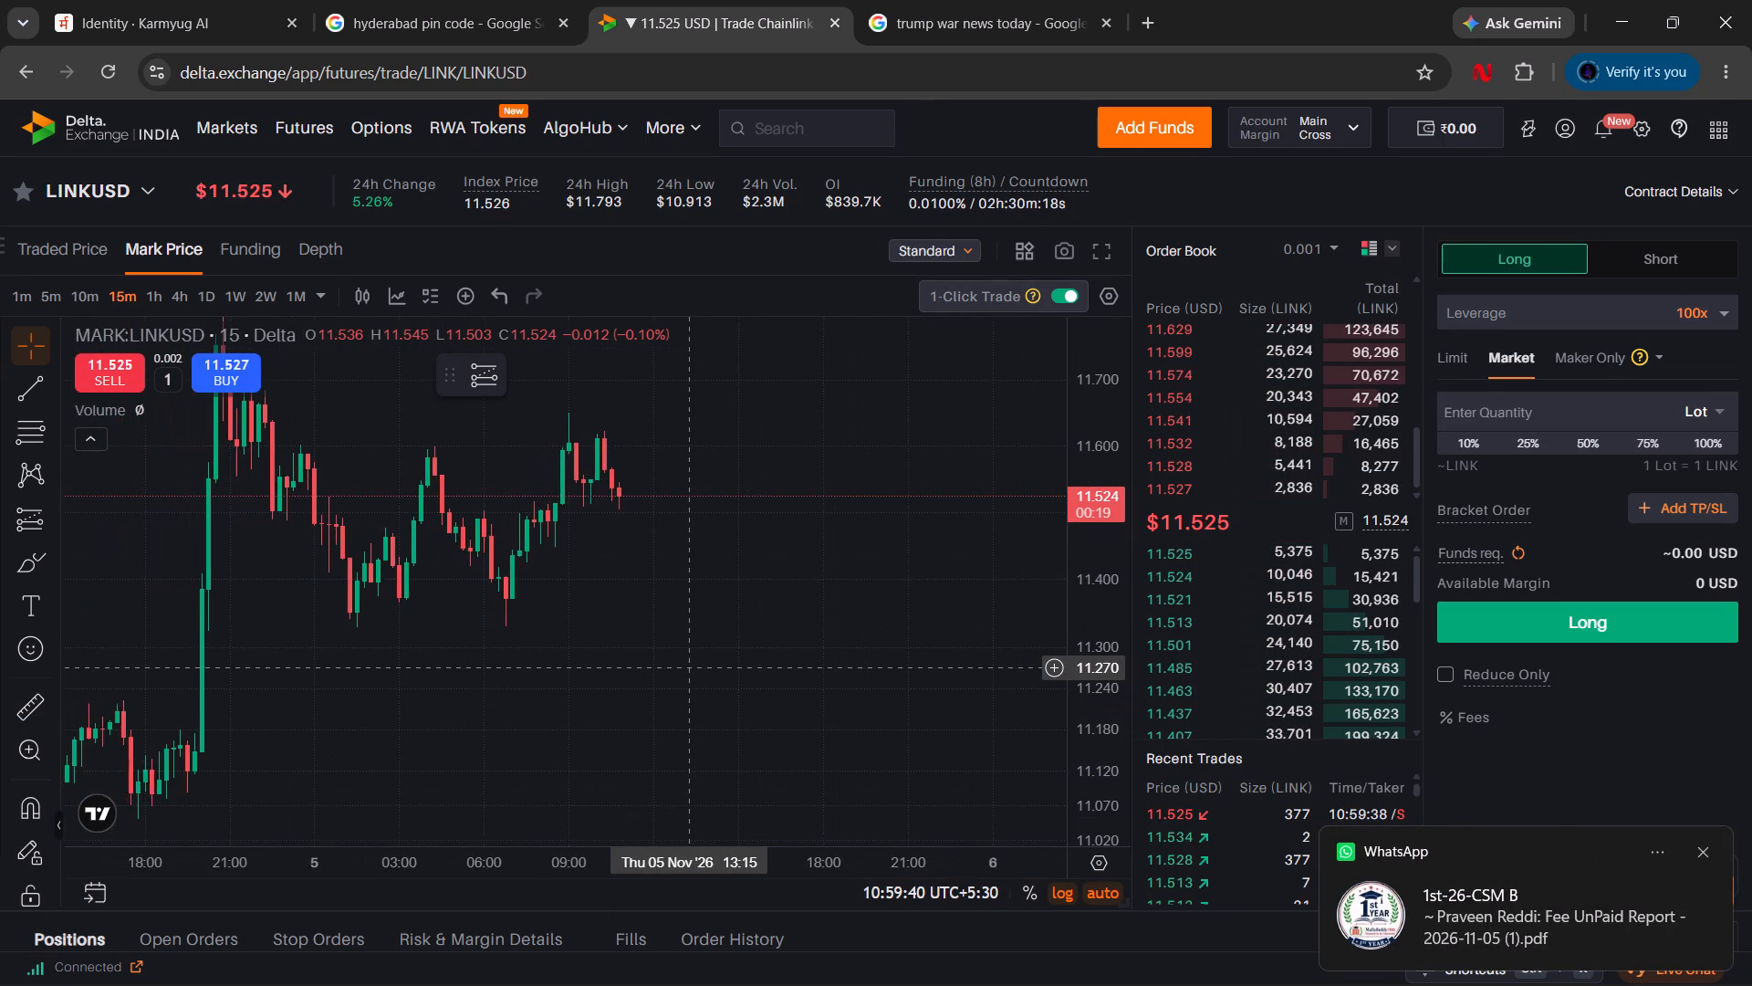
scroll(690, 667, "right", 1)
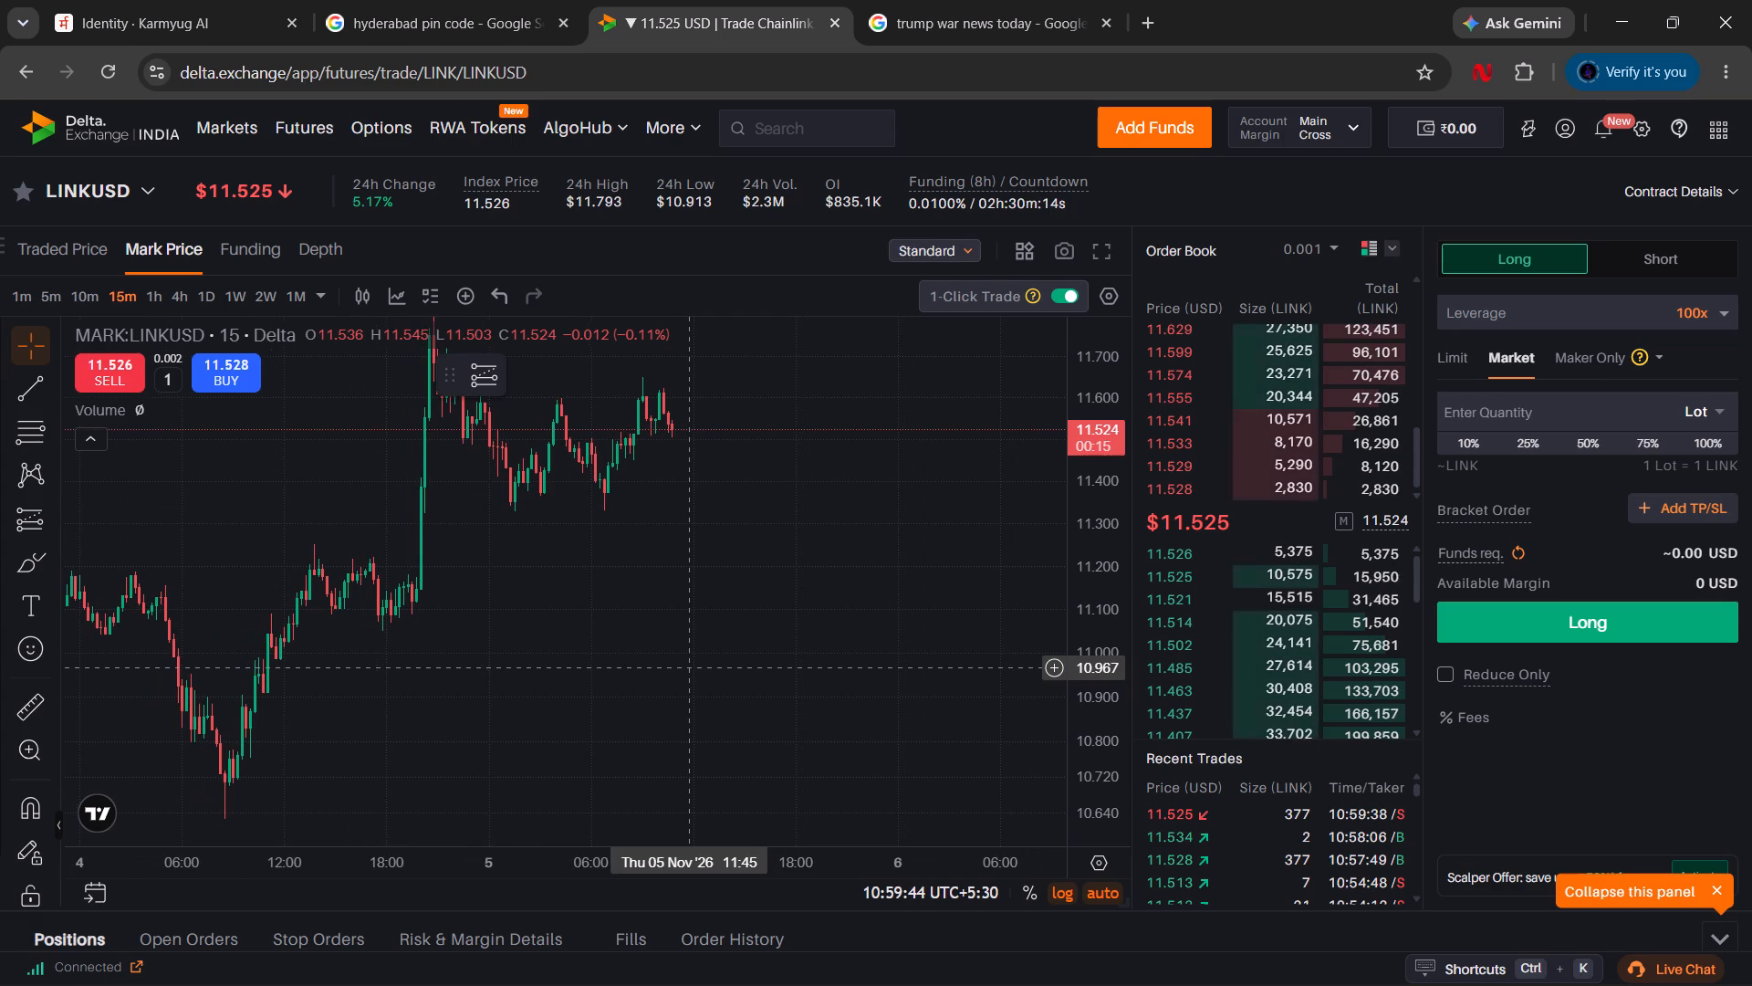
Browse the futures contracts again, enter "pe" as the search term, and open the PUMPUSD perpetual chart.
left_click(155, 209)
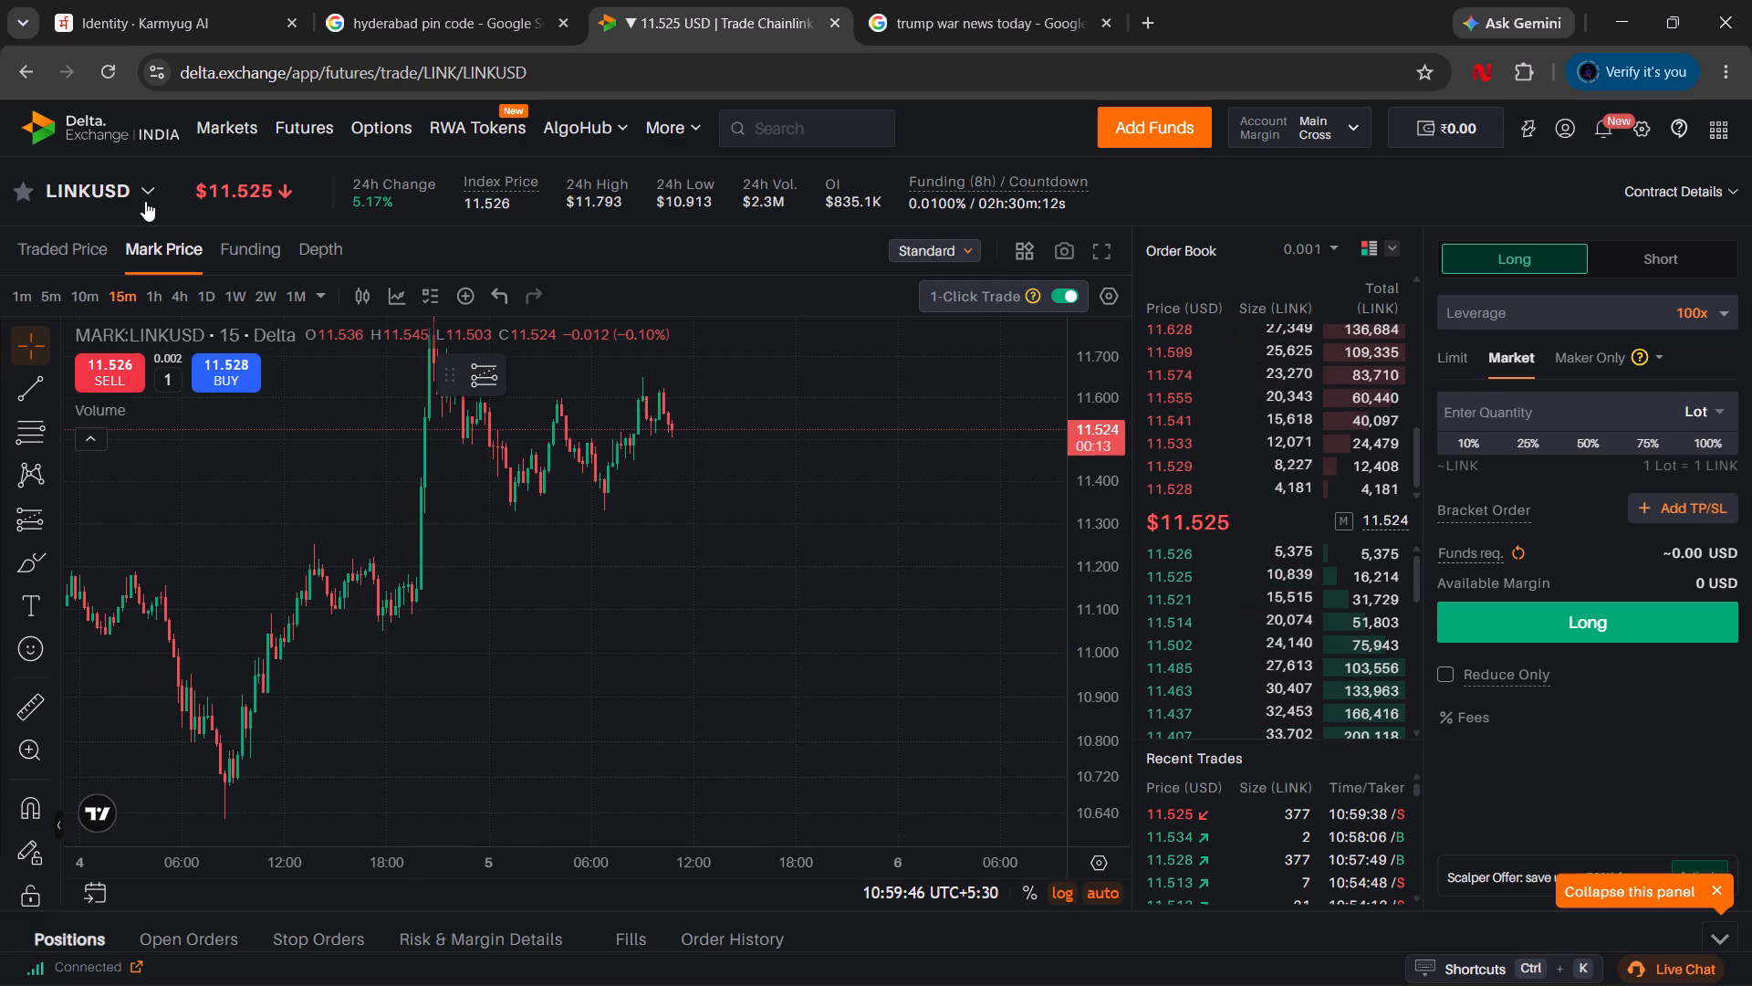
left_click(145, 201)
scroll(235, 690, "down", 20)
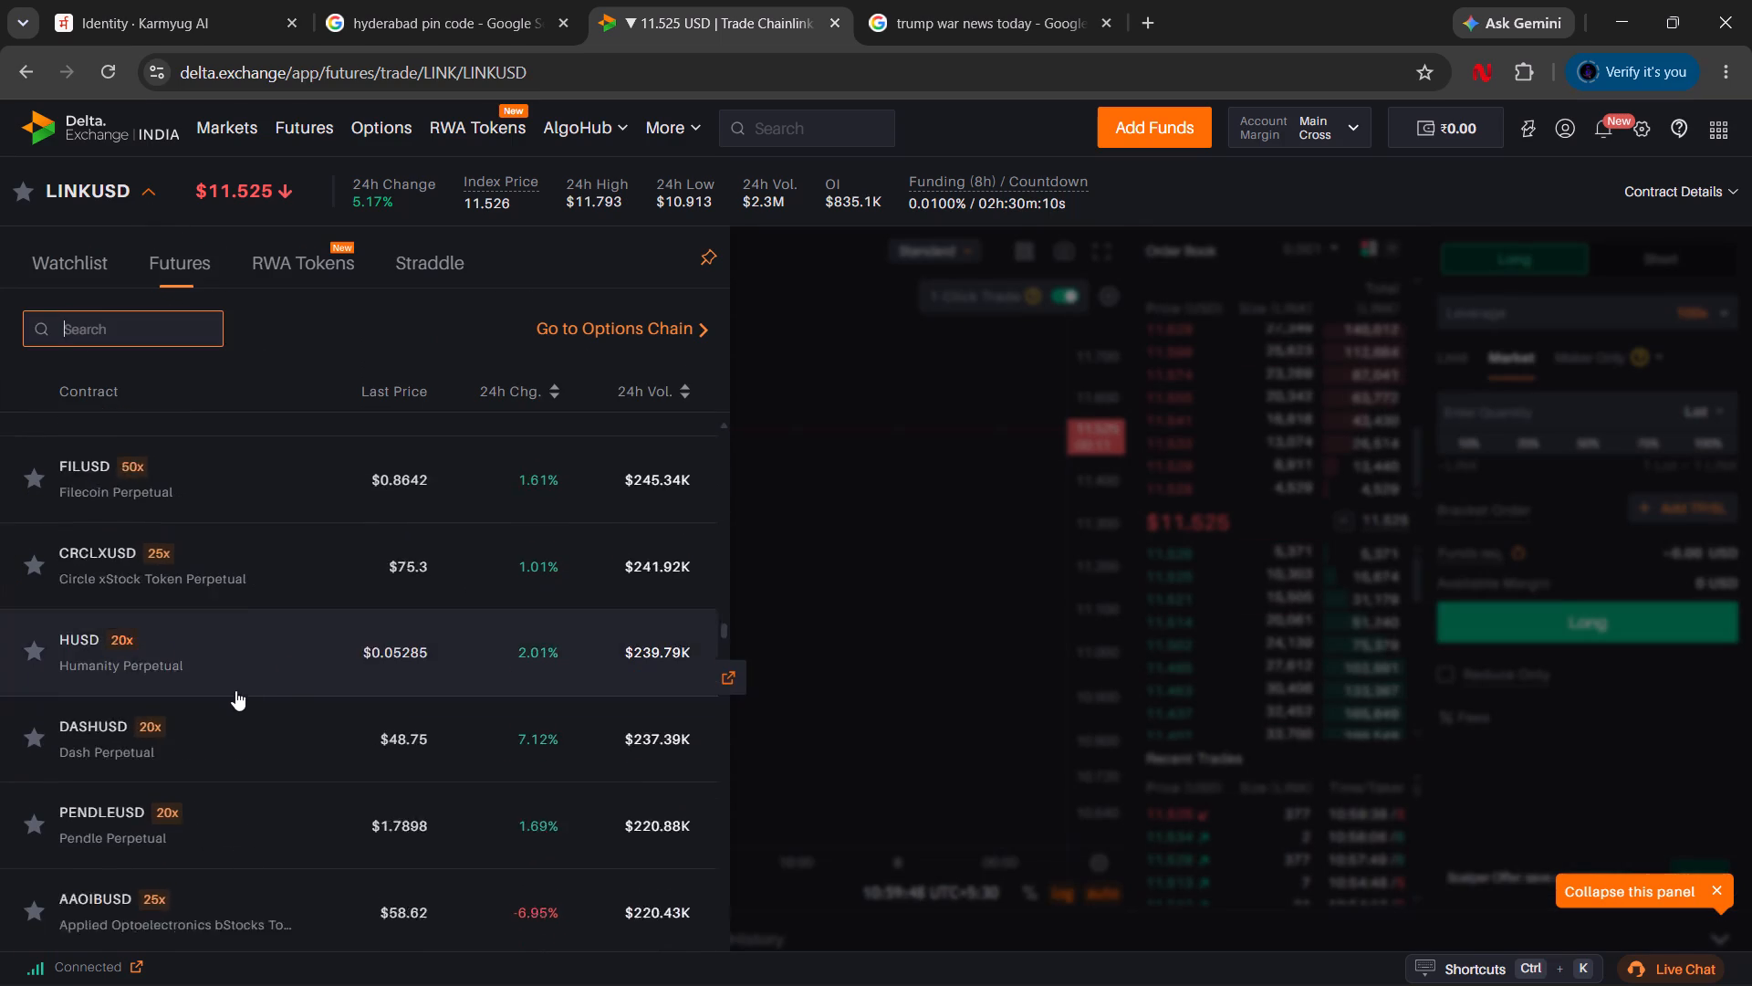
left_click(294, 600)
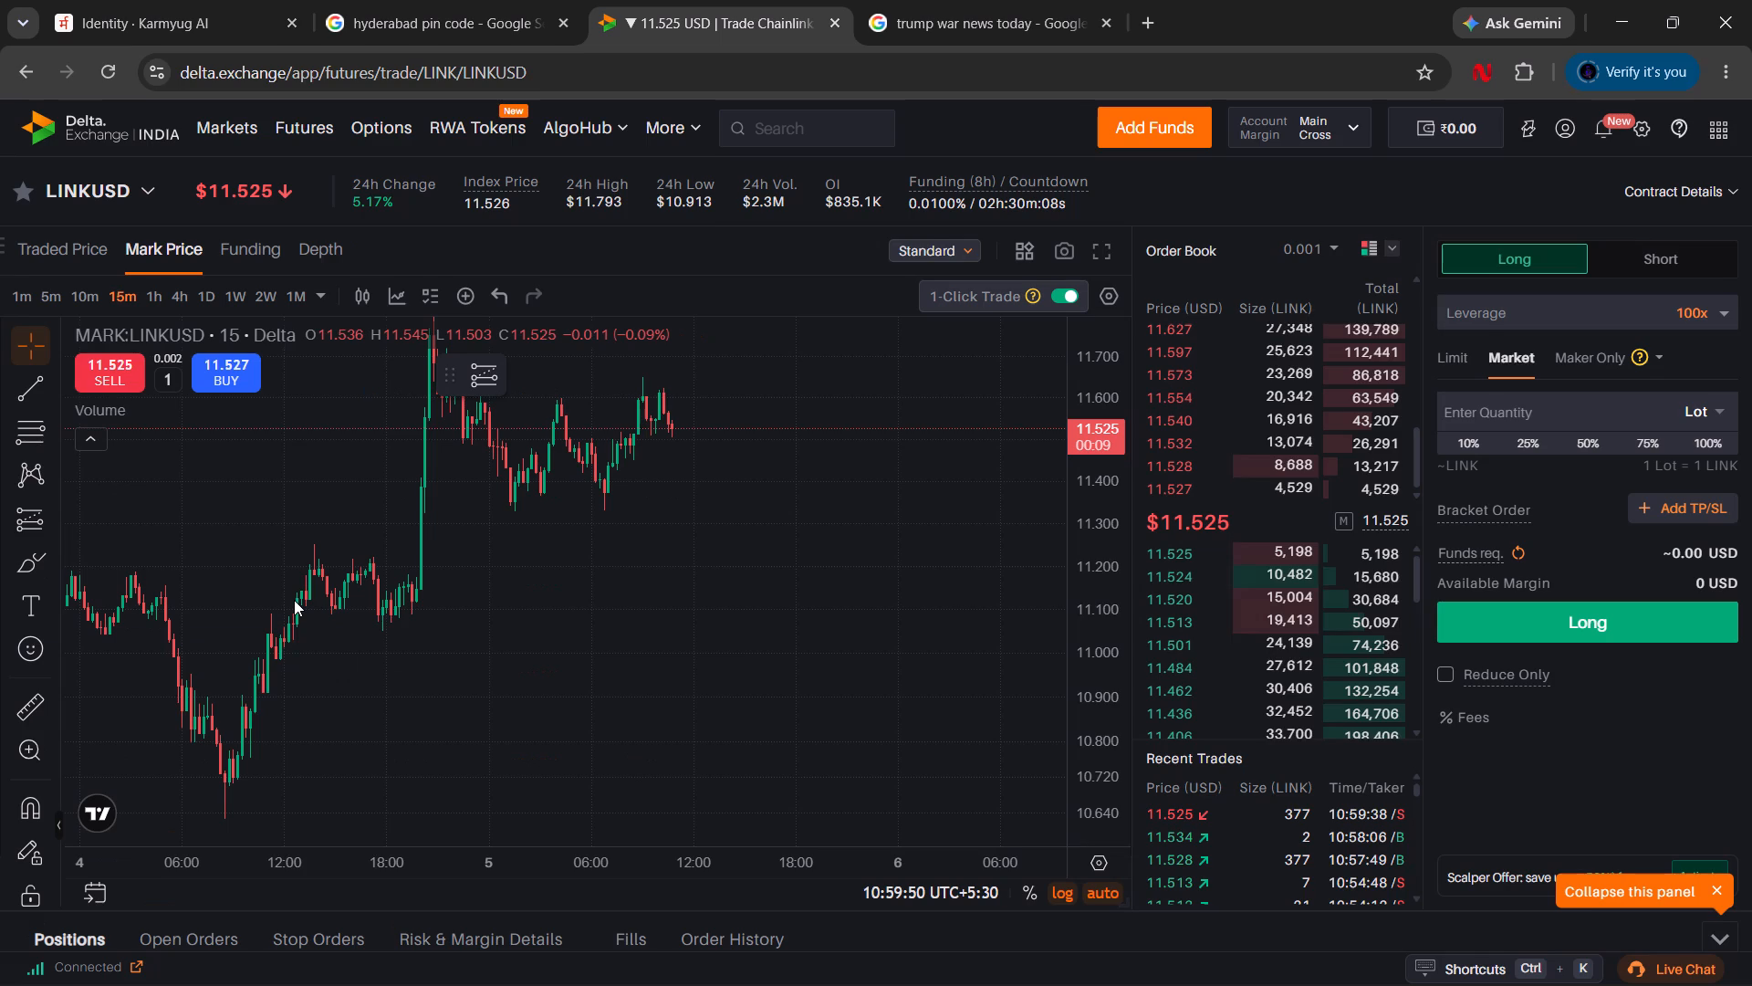
left_click(141, 192)
scroll(160, 732, "down", 8)
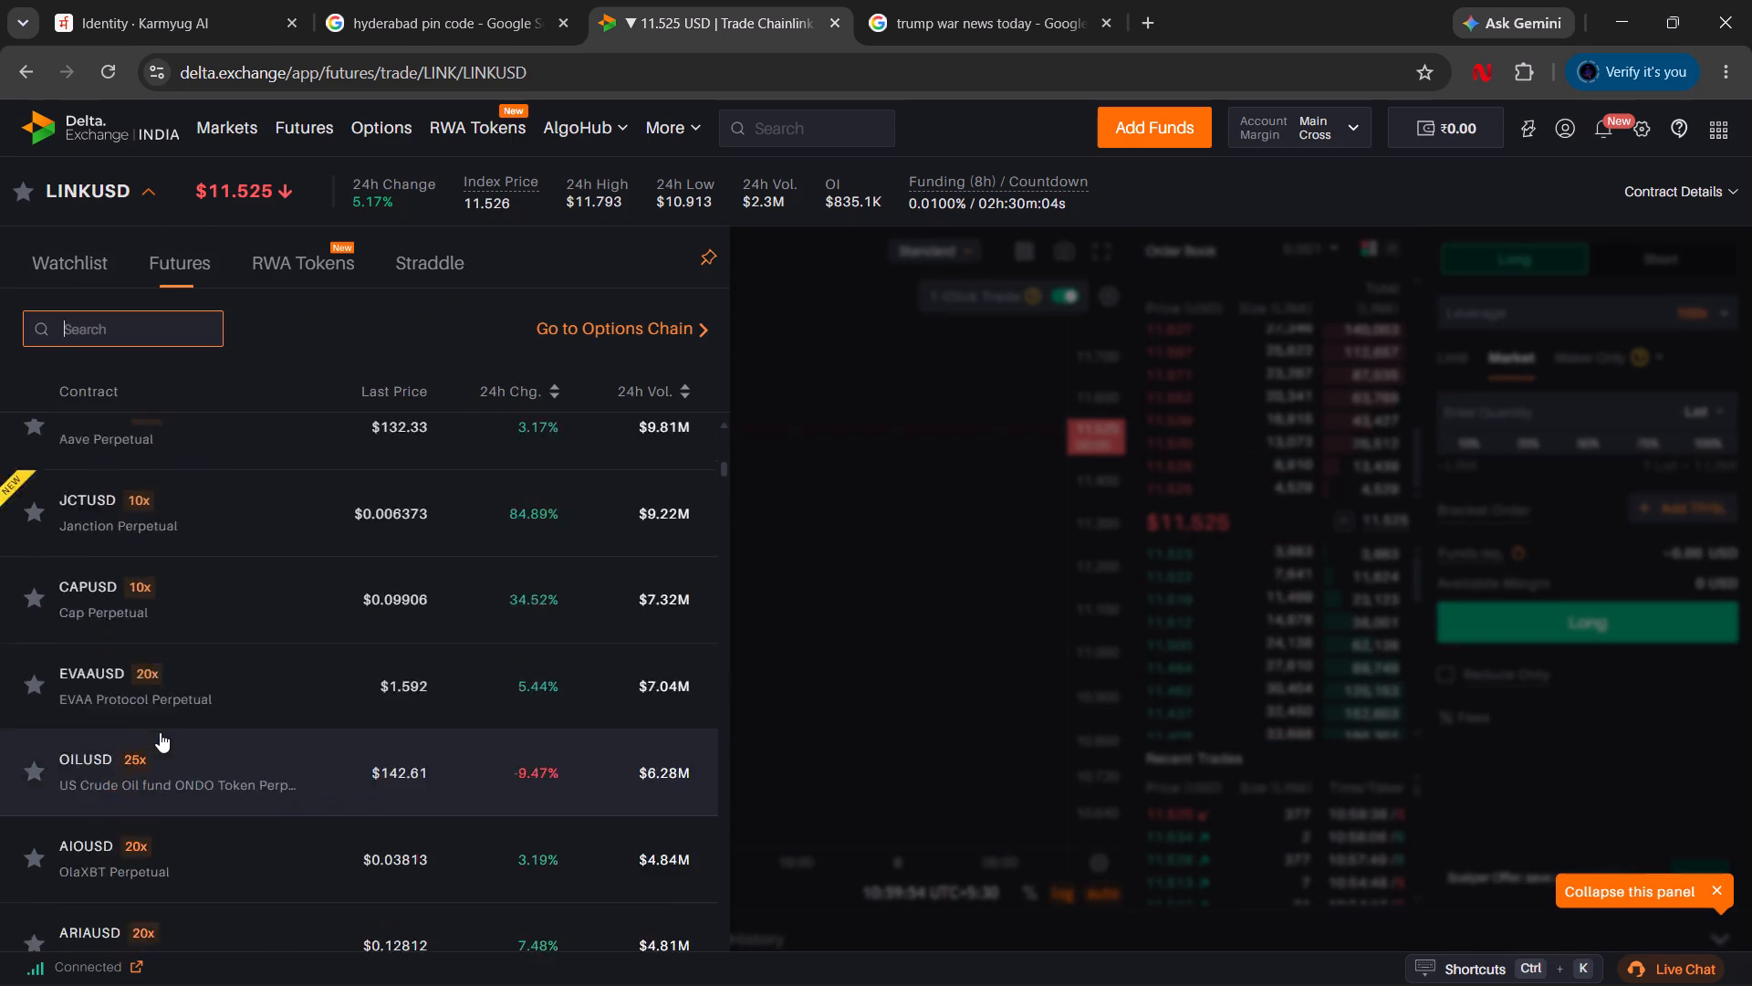
scroll(160, 732, "down", 10)
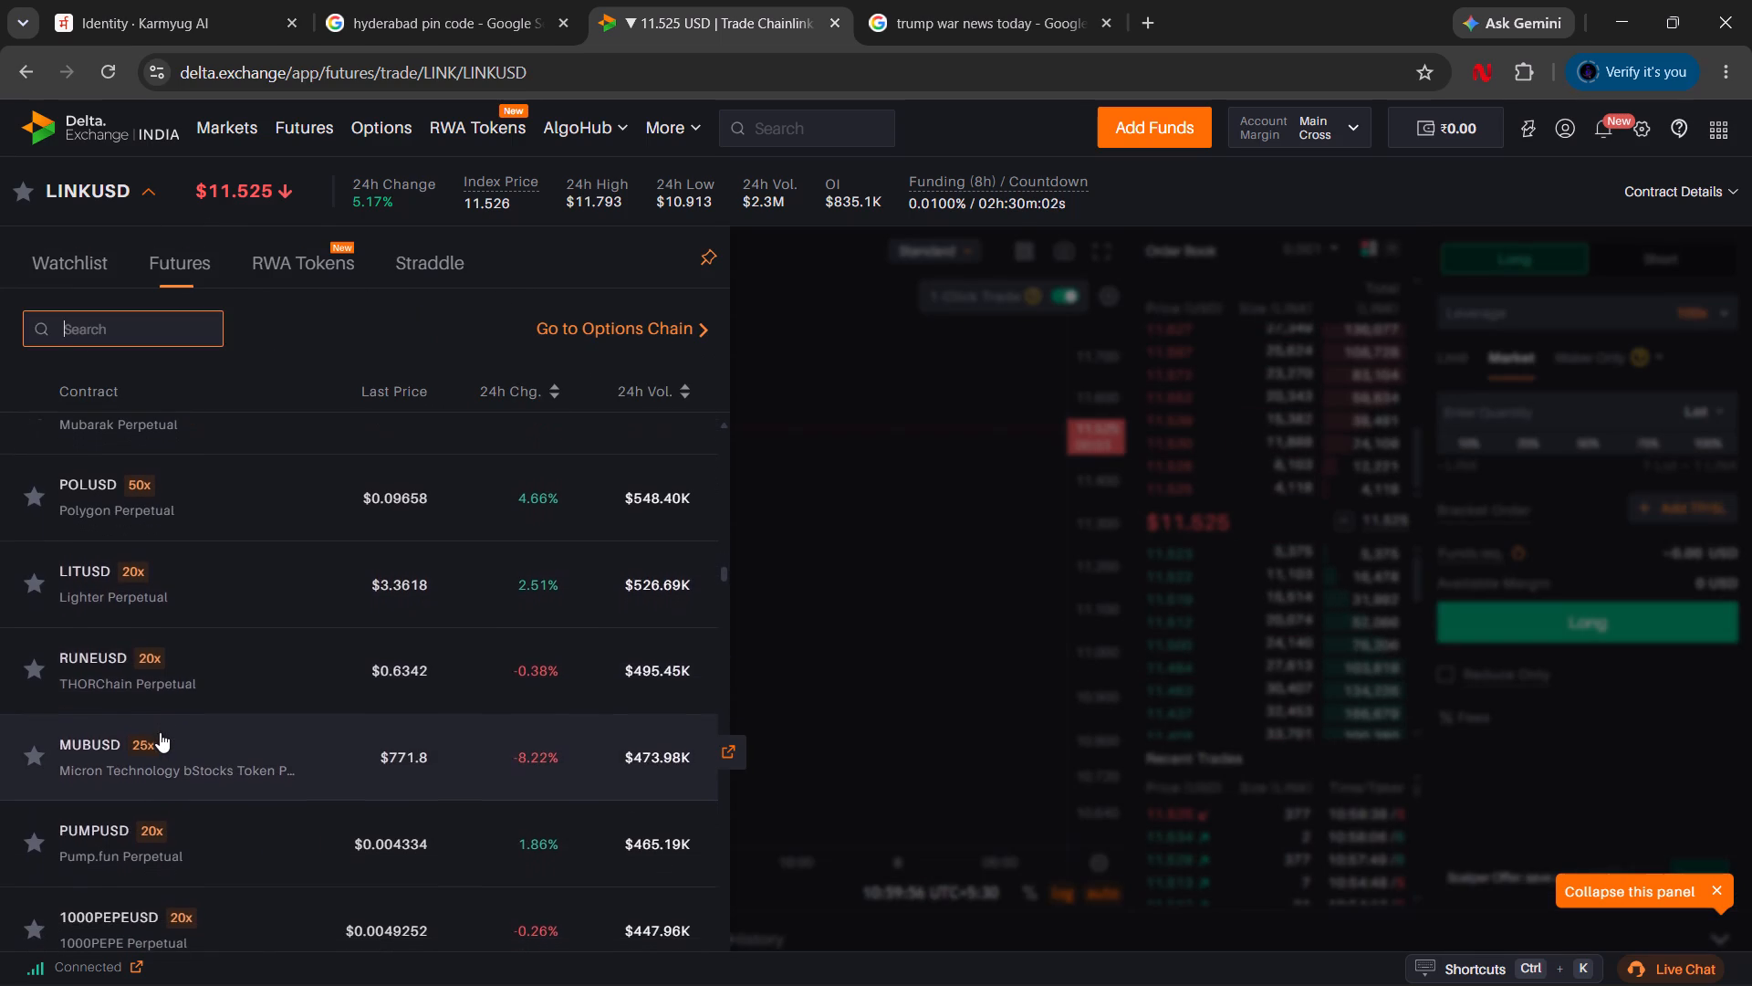
type("pe")
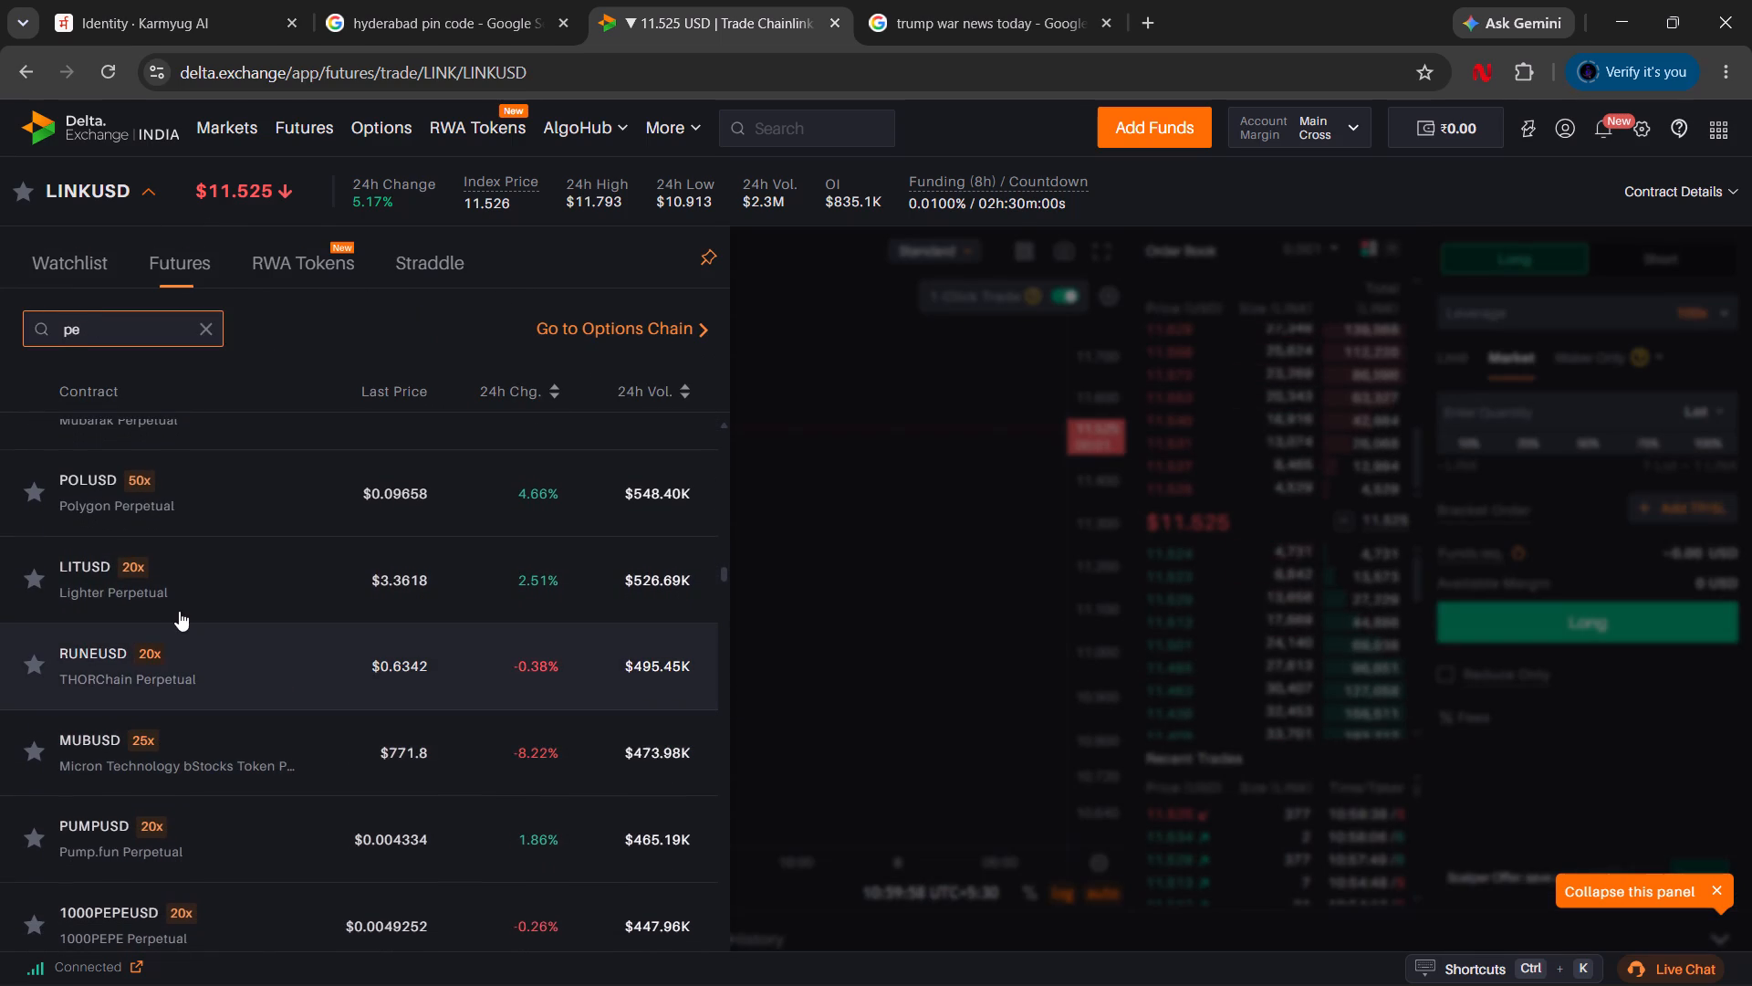
left_click(151, 816)
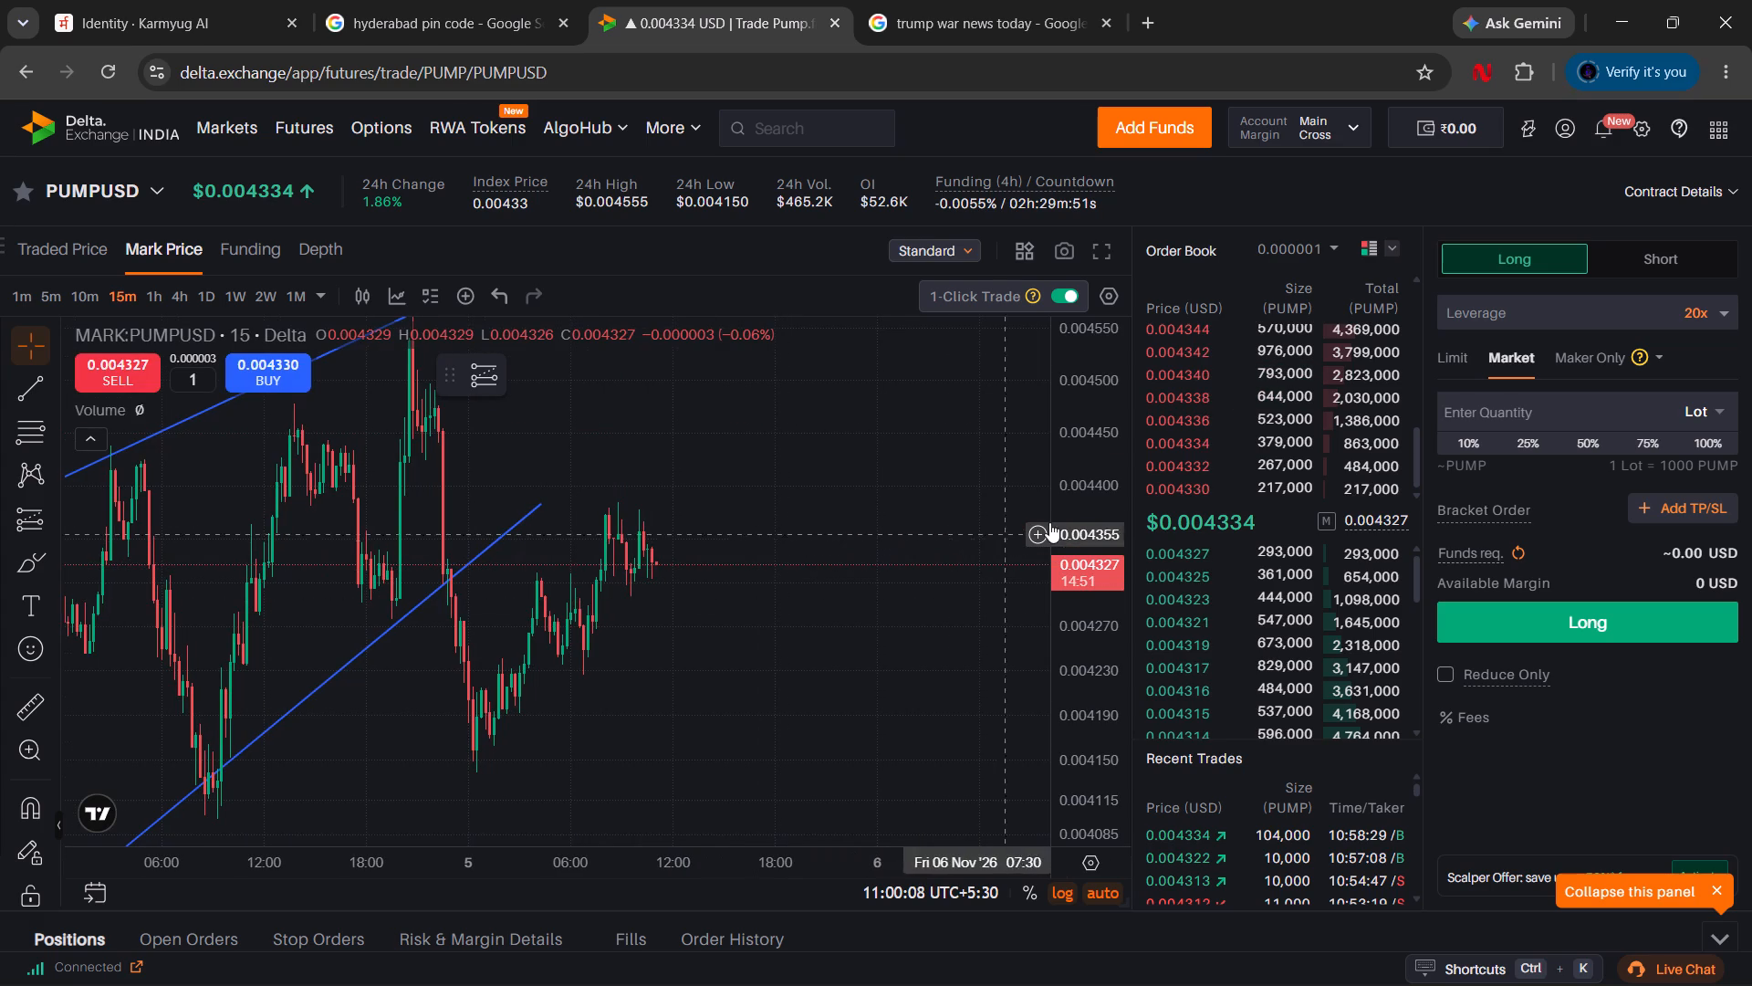
Examine the PUMPUSD rising trend lines against the 15-minute price action up to the latest candles.
left_click_drag(1090, 495, 1086, 774)
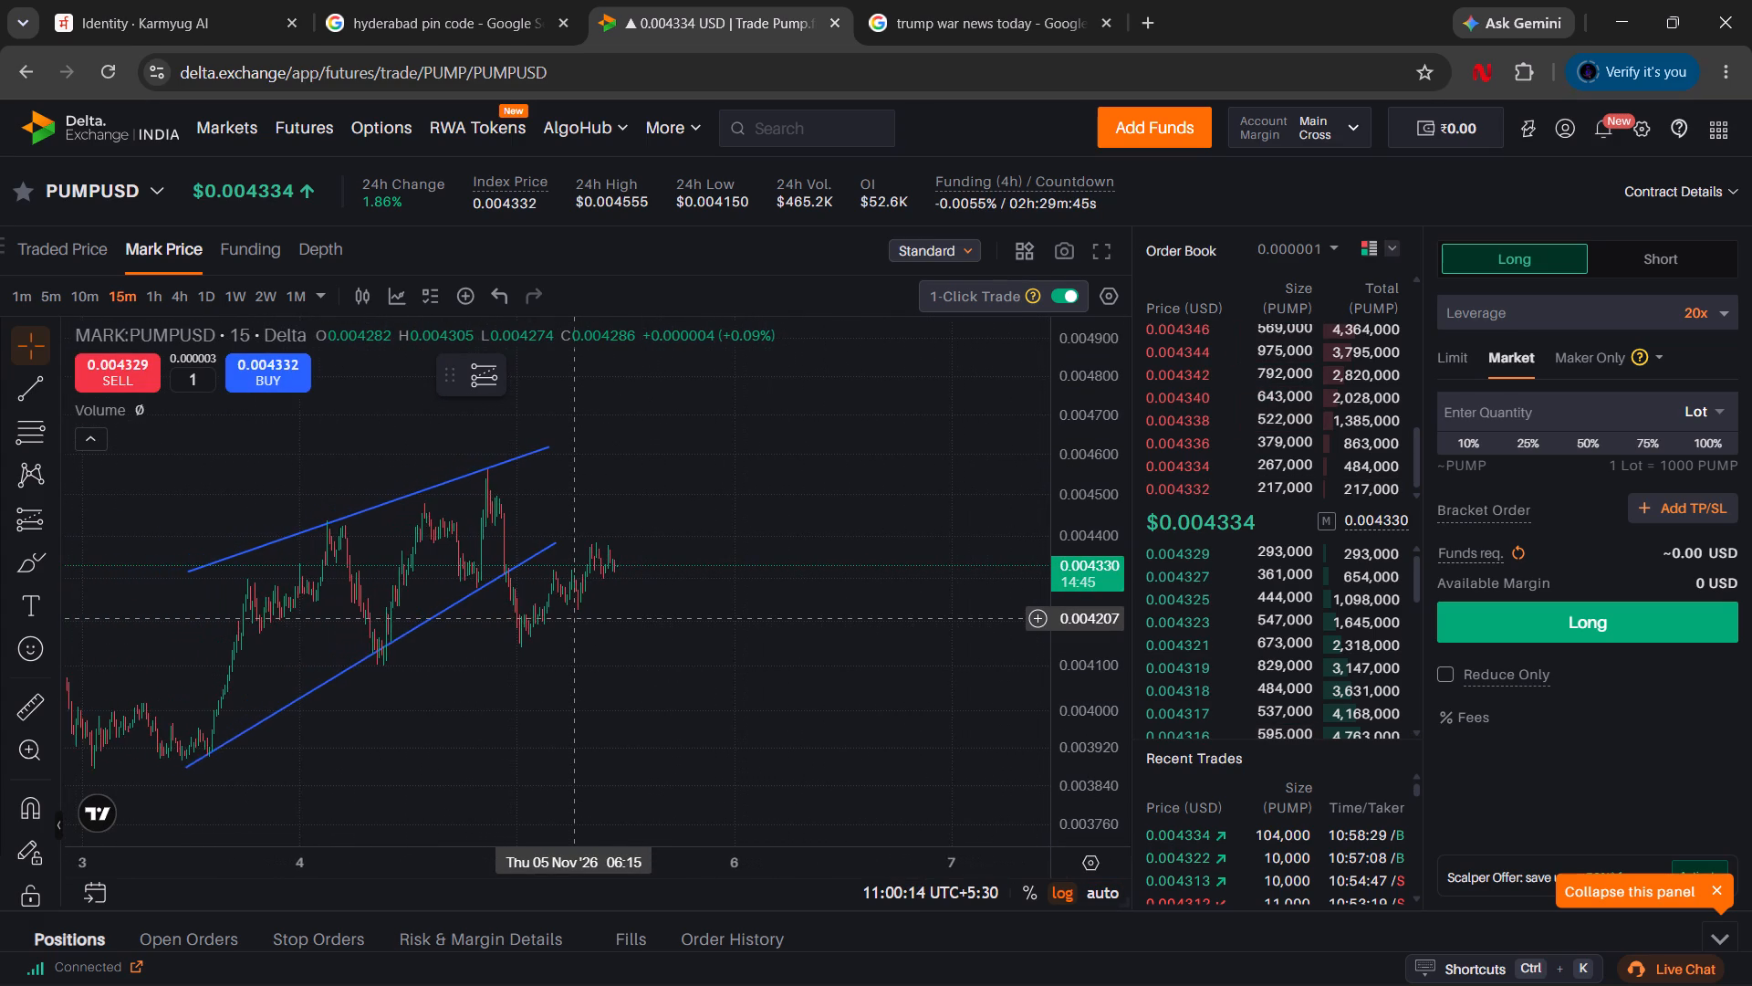
scroll(574, 618, "right", 1)
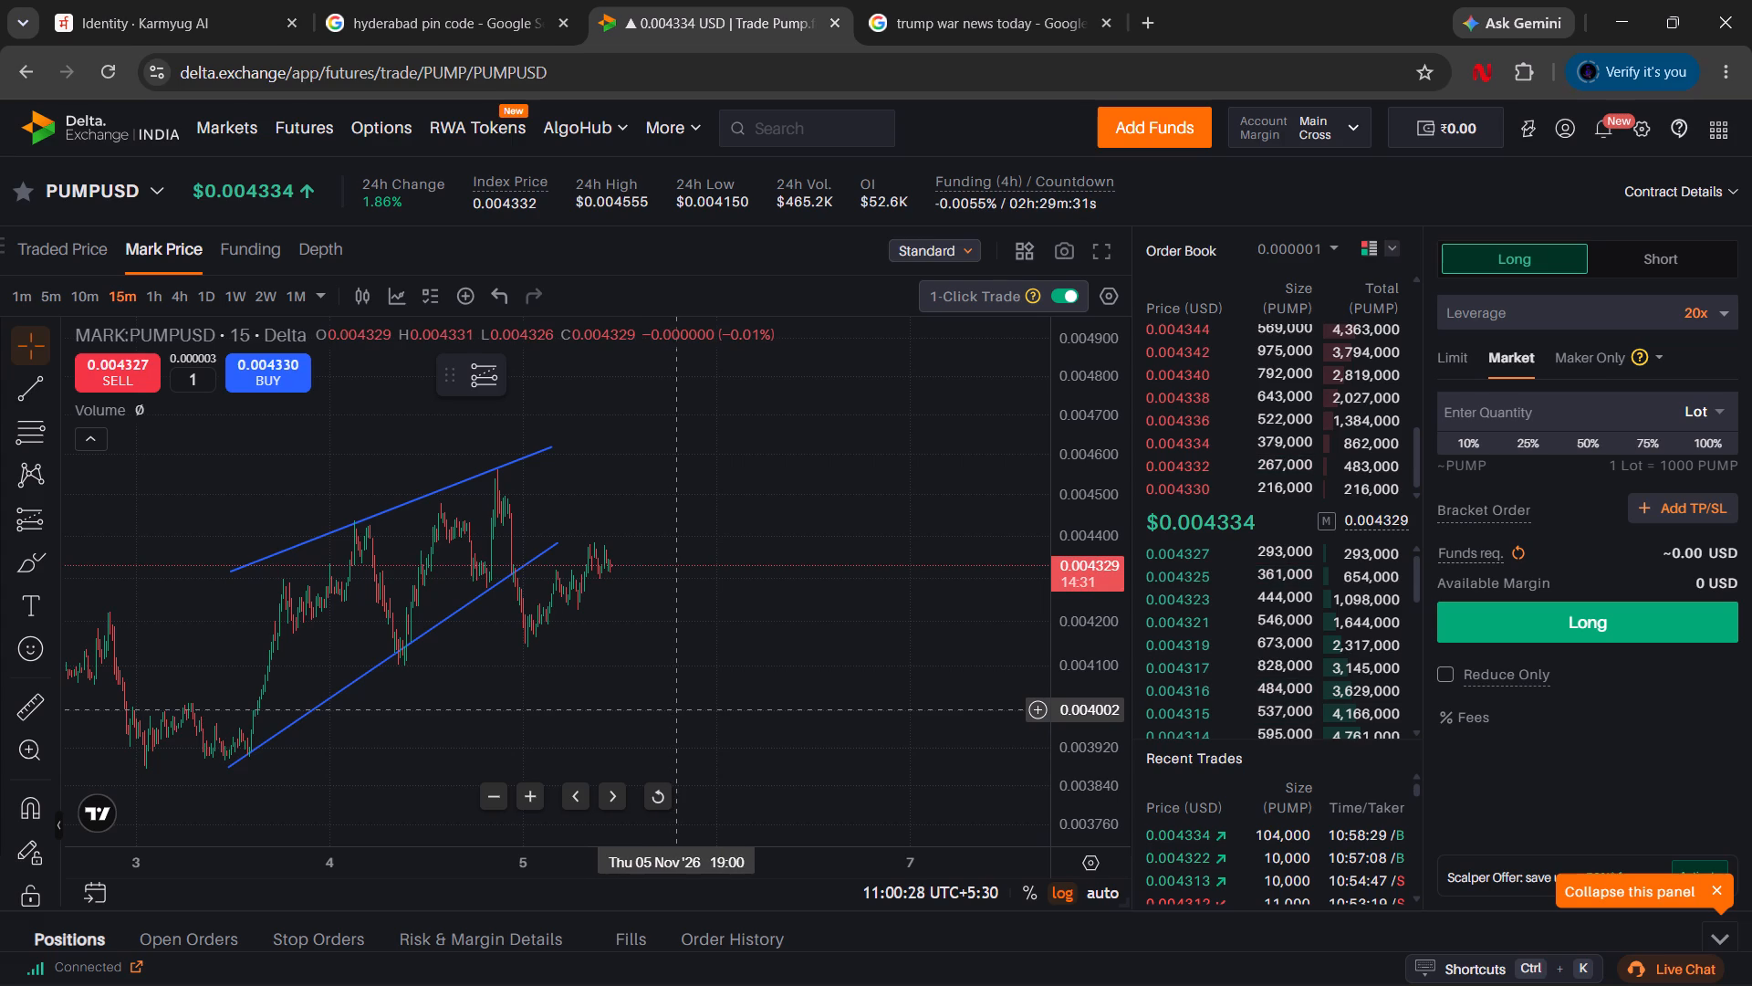
scroll(512, 603, "down", 1)
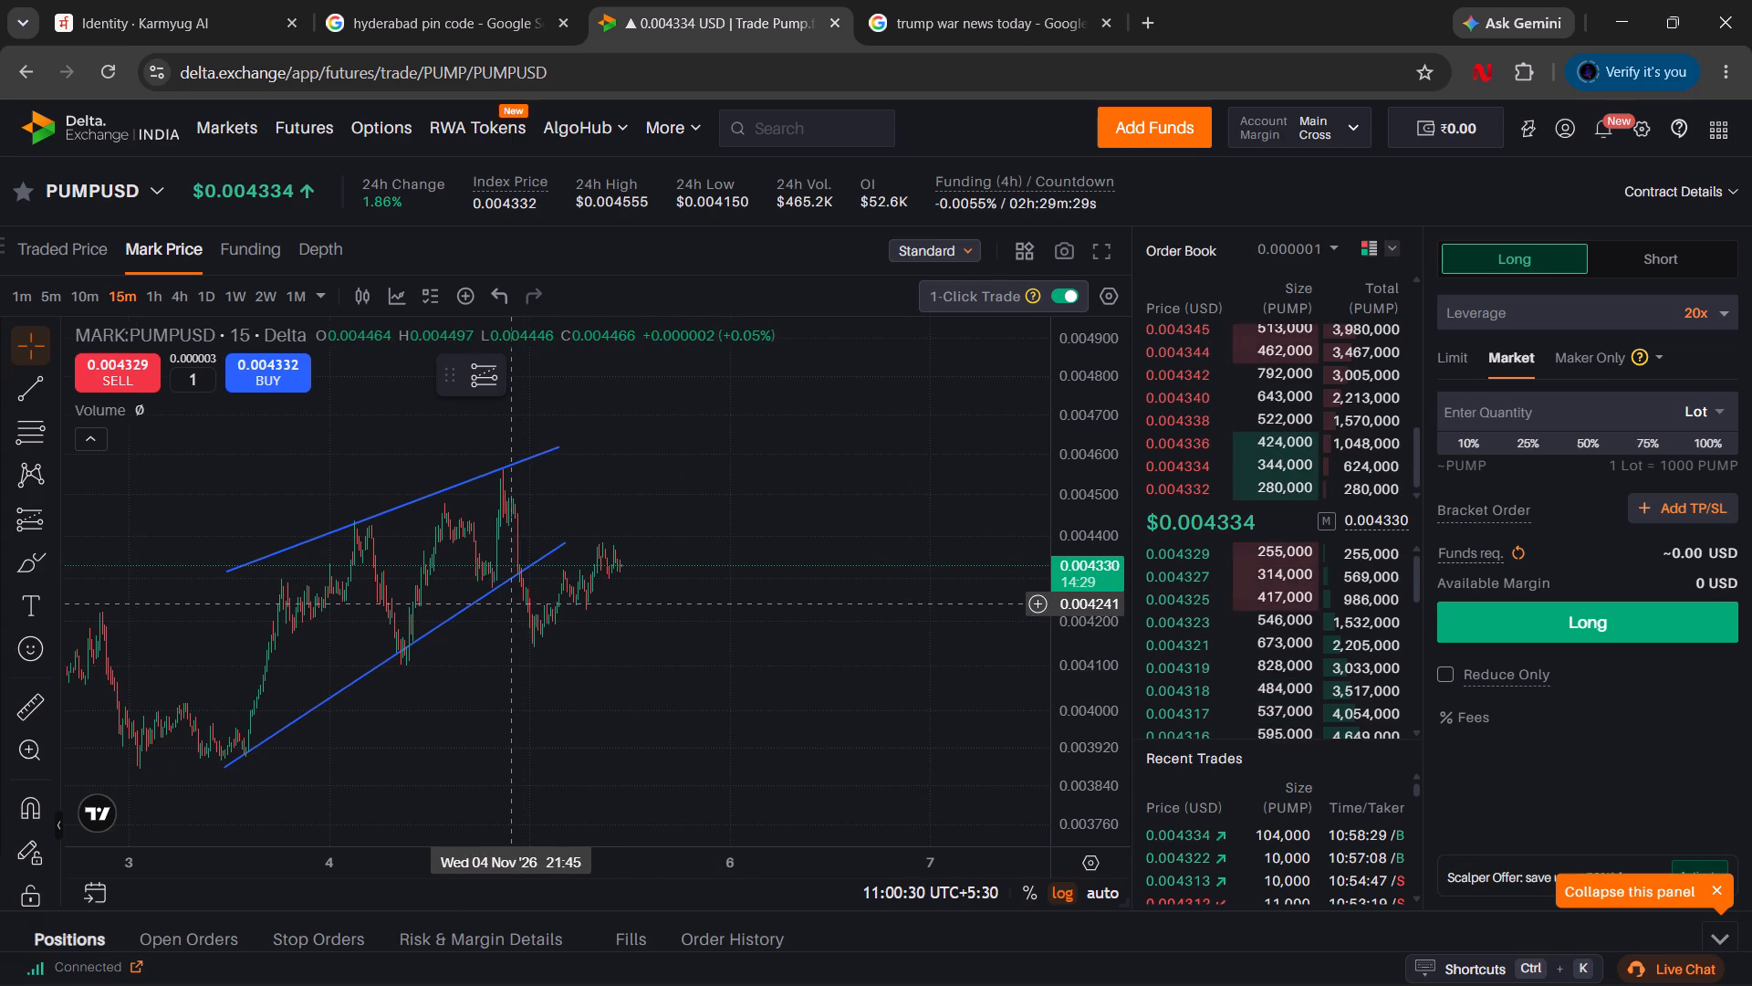
left_click_drag(591, 864, 344, 829)
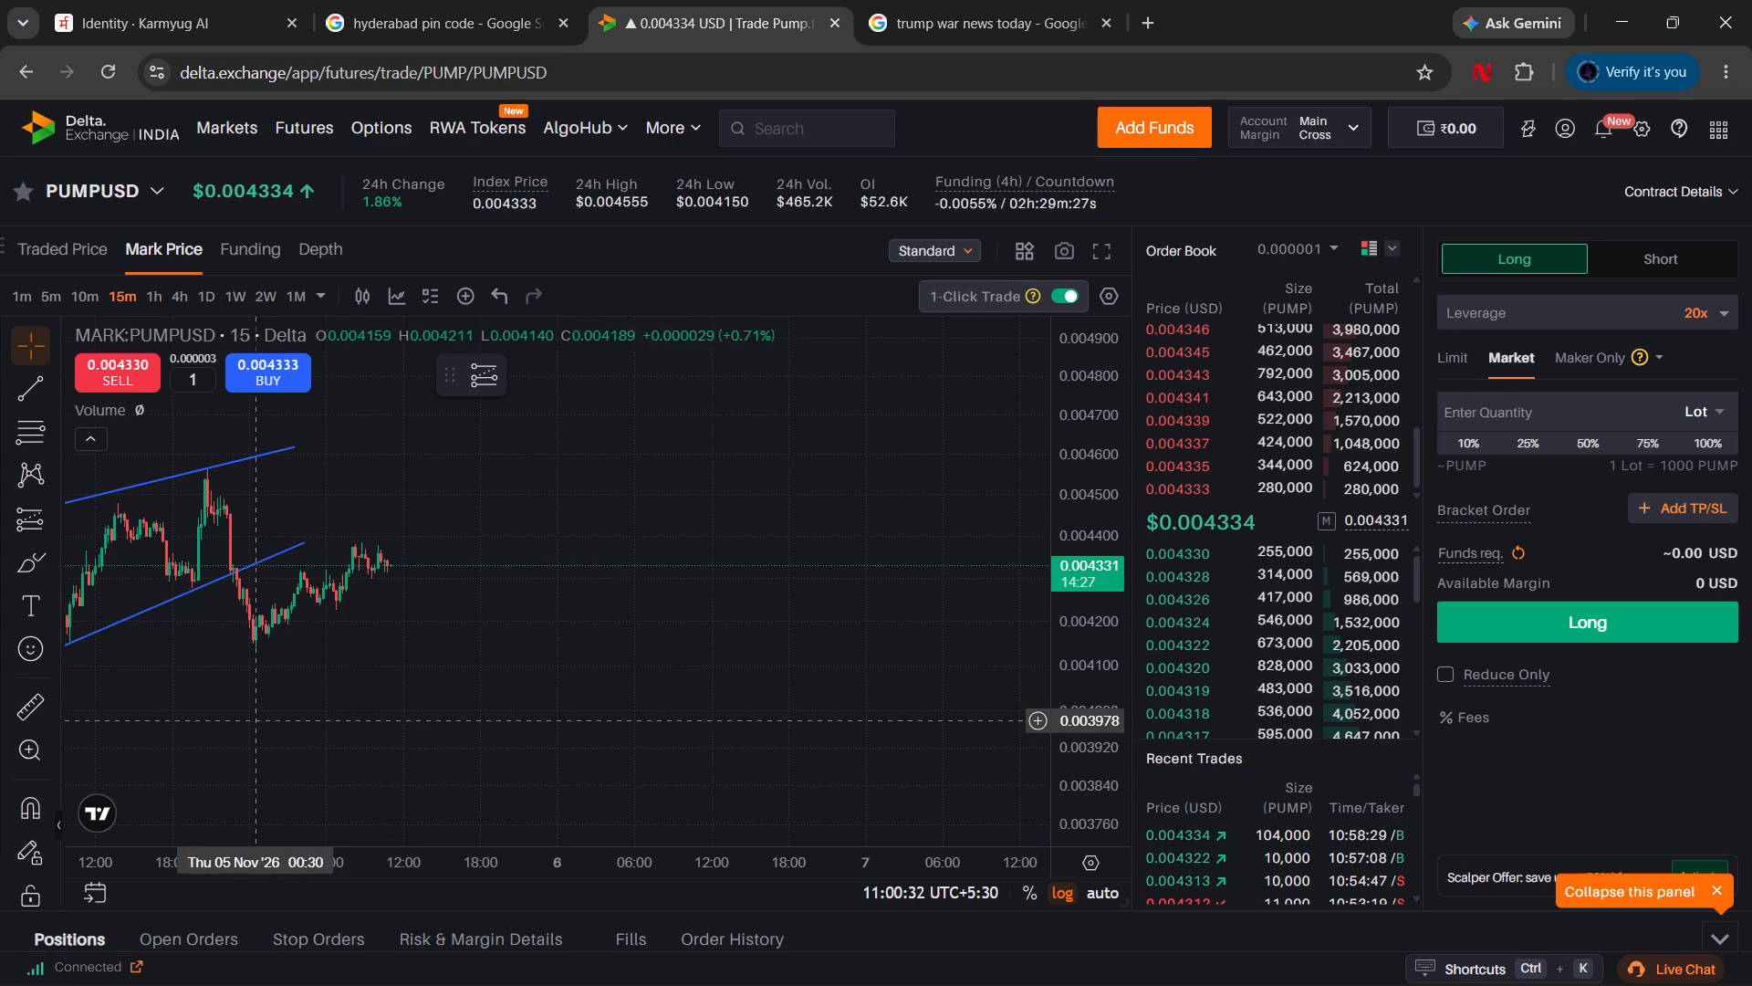
left_click_drag(254, 719, 491, 775)
left_click_drag(584, 849, 256, 802)
left_click_drag(409, 707, 752, 669)
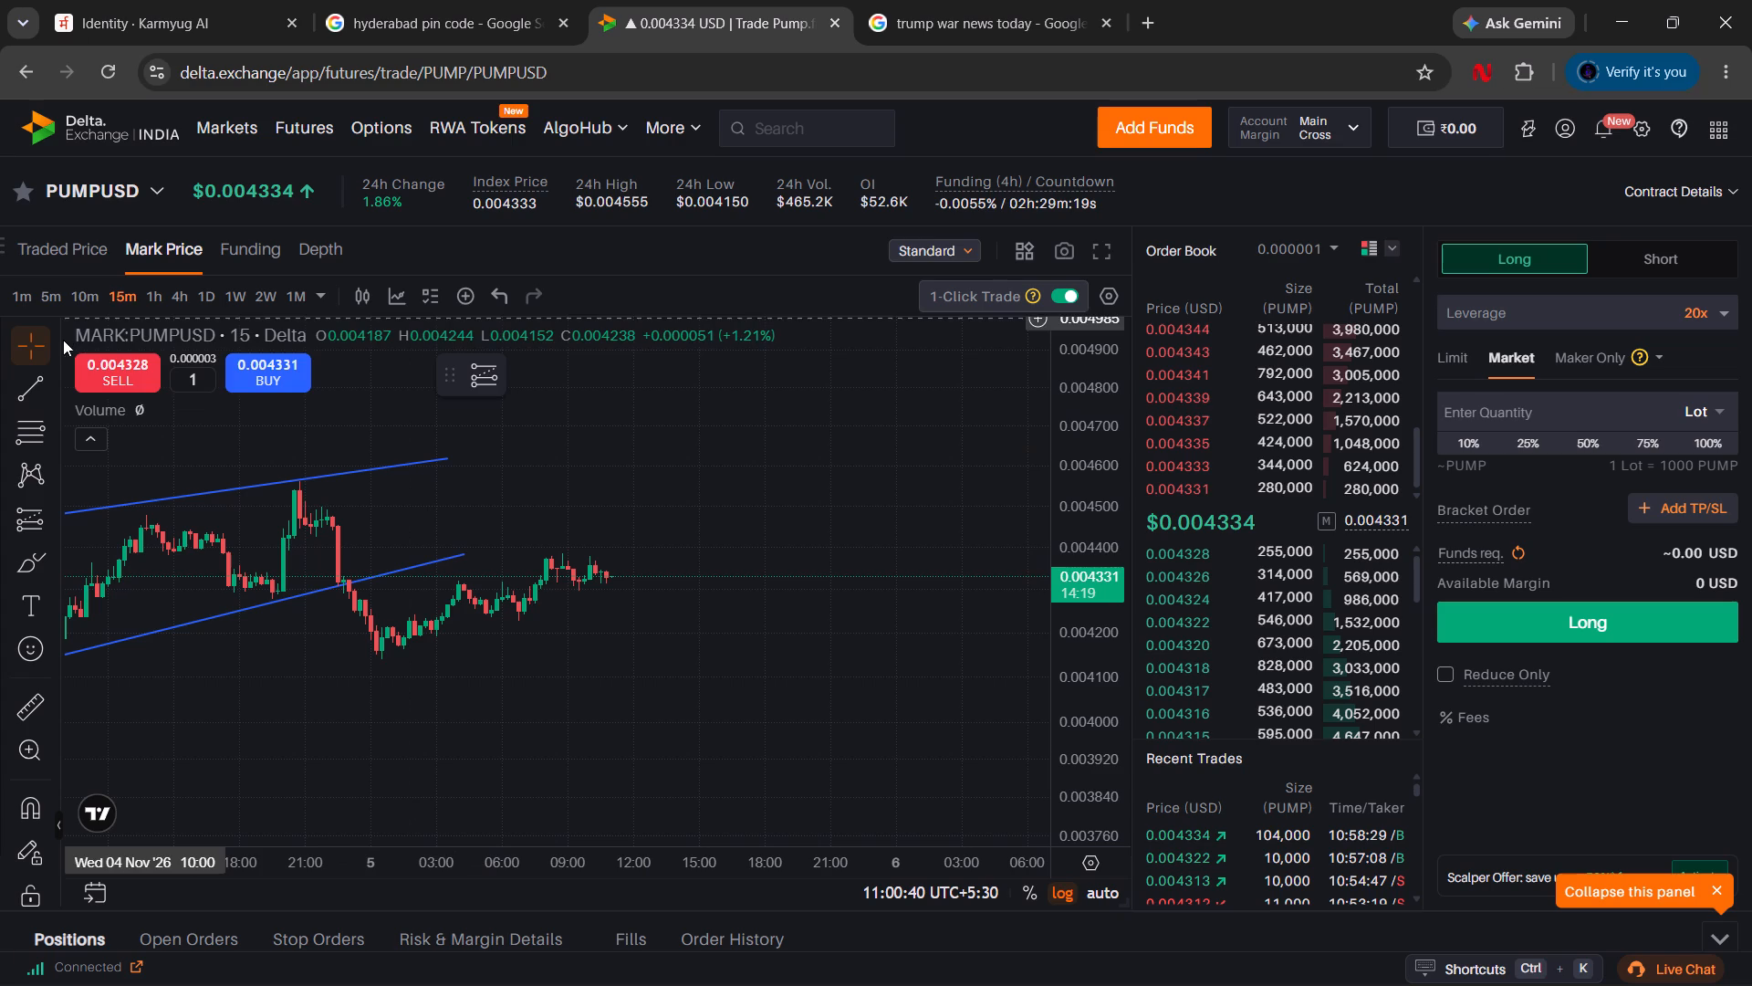
Return to the XAUTUSD perpetual chart and examine the short position and marked levels around the latest price.
left_click(149, 191)
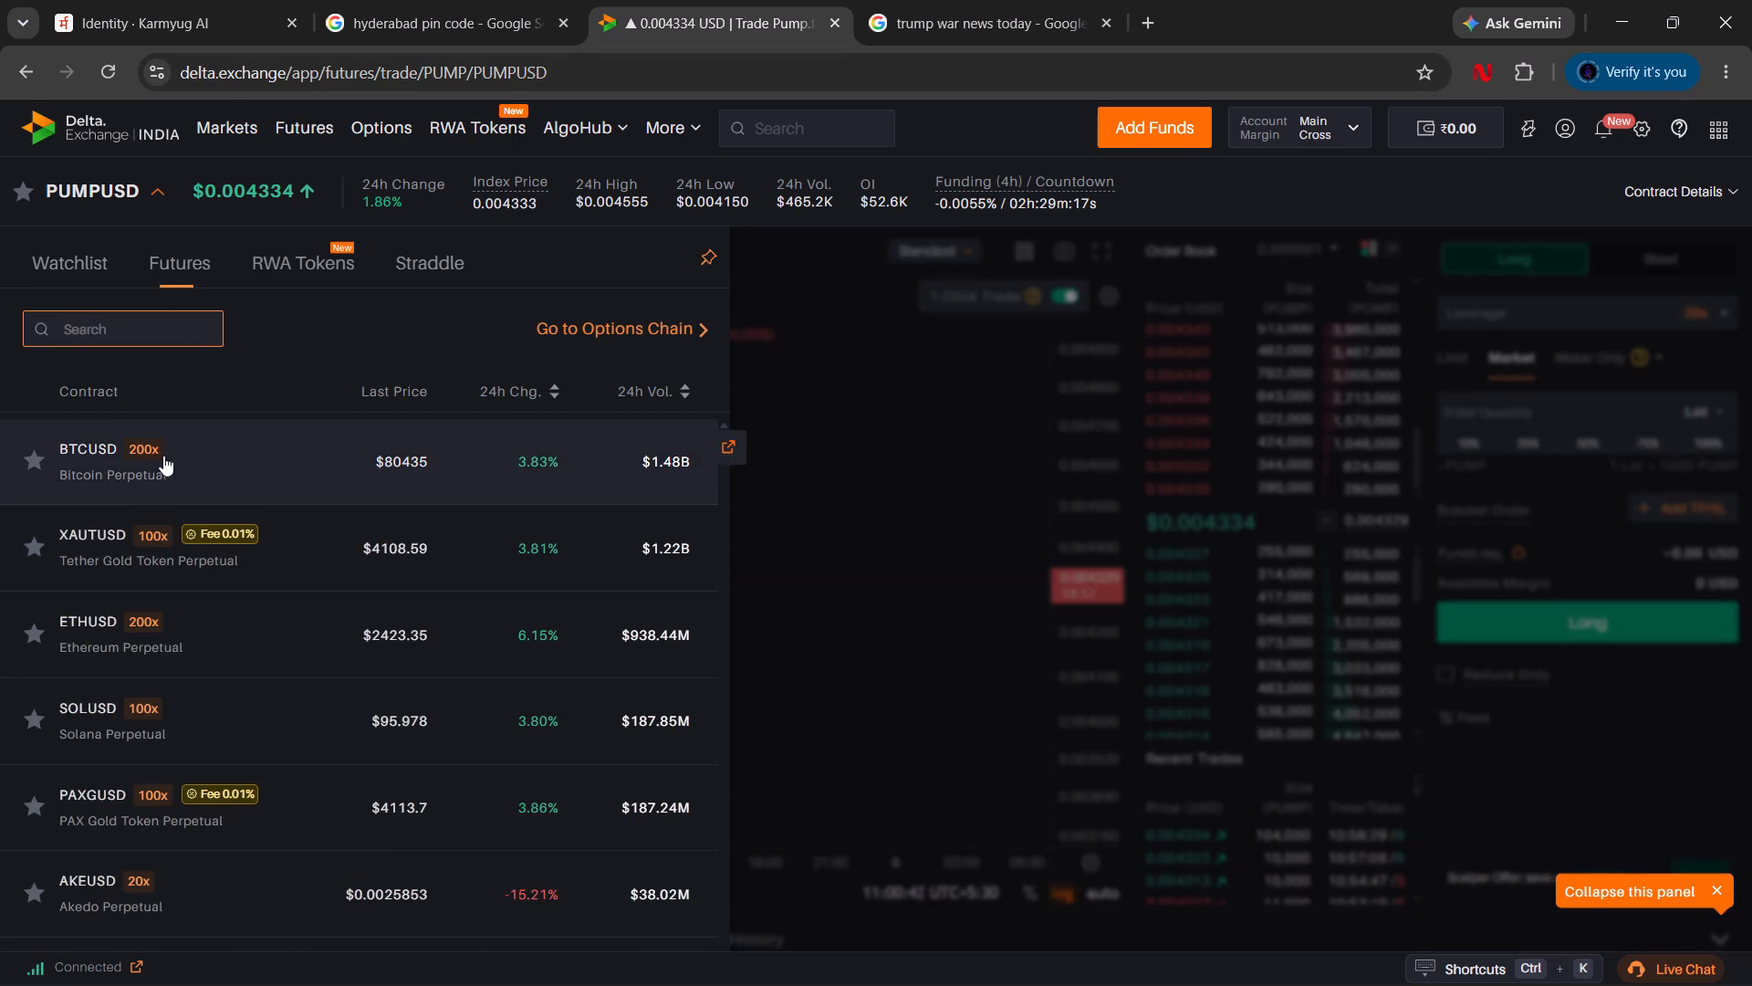
left_click(132, 529)
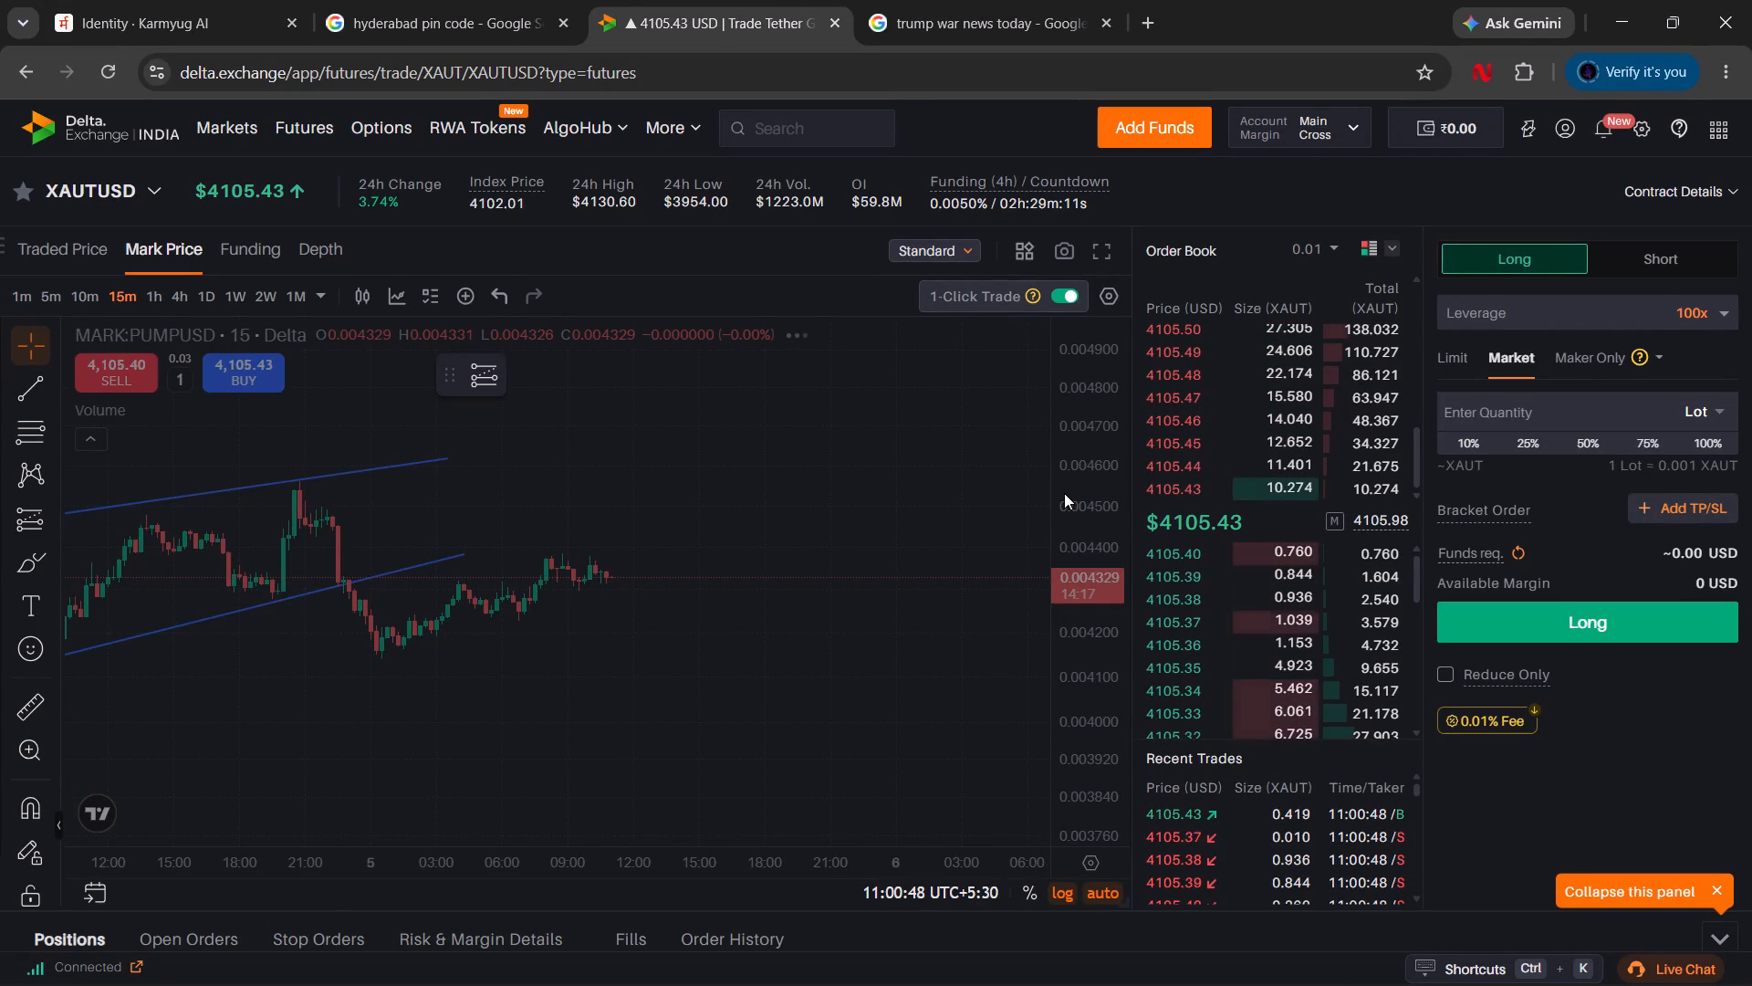
left_click_drag(778, 496, 772, 614)
left_click_drag(1075, 527, 1152, 468)
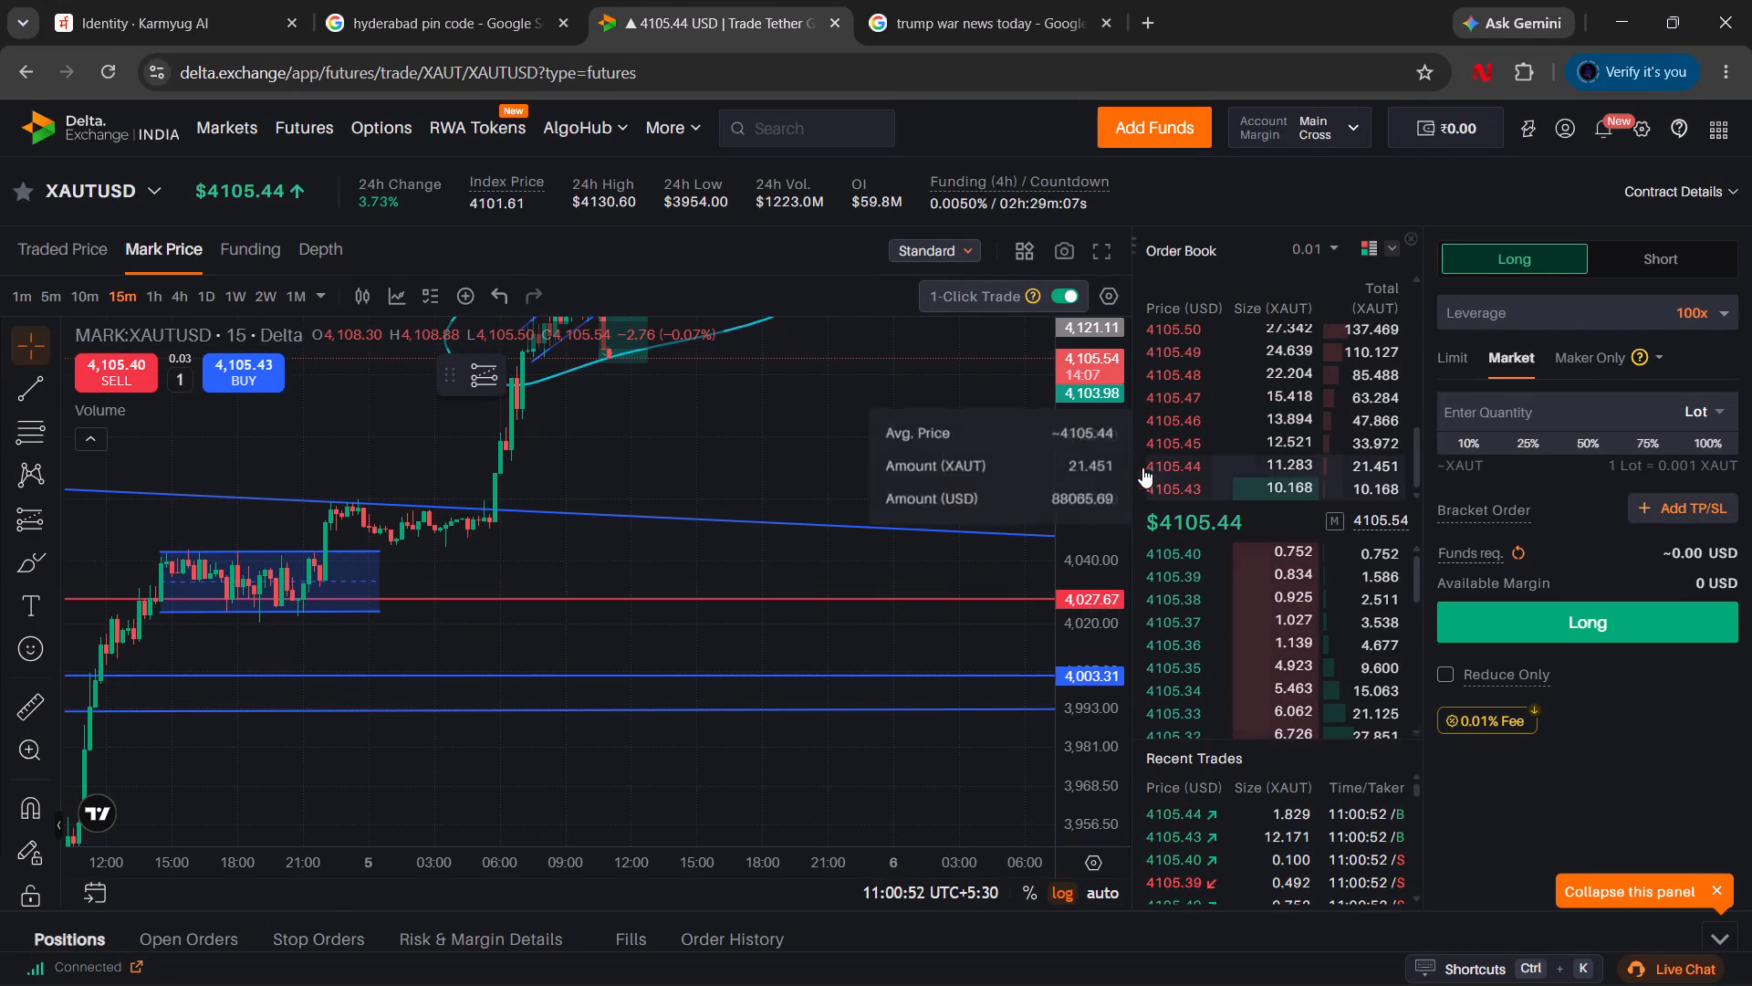
left_click_drag(932, 419, 927, 557)
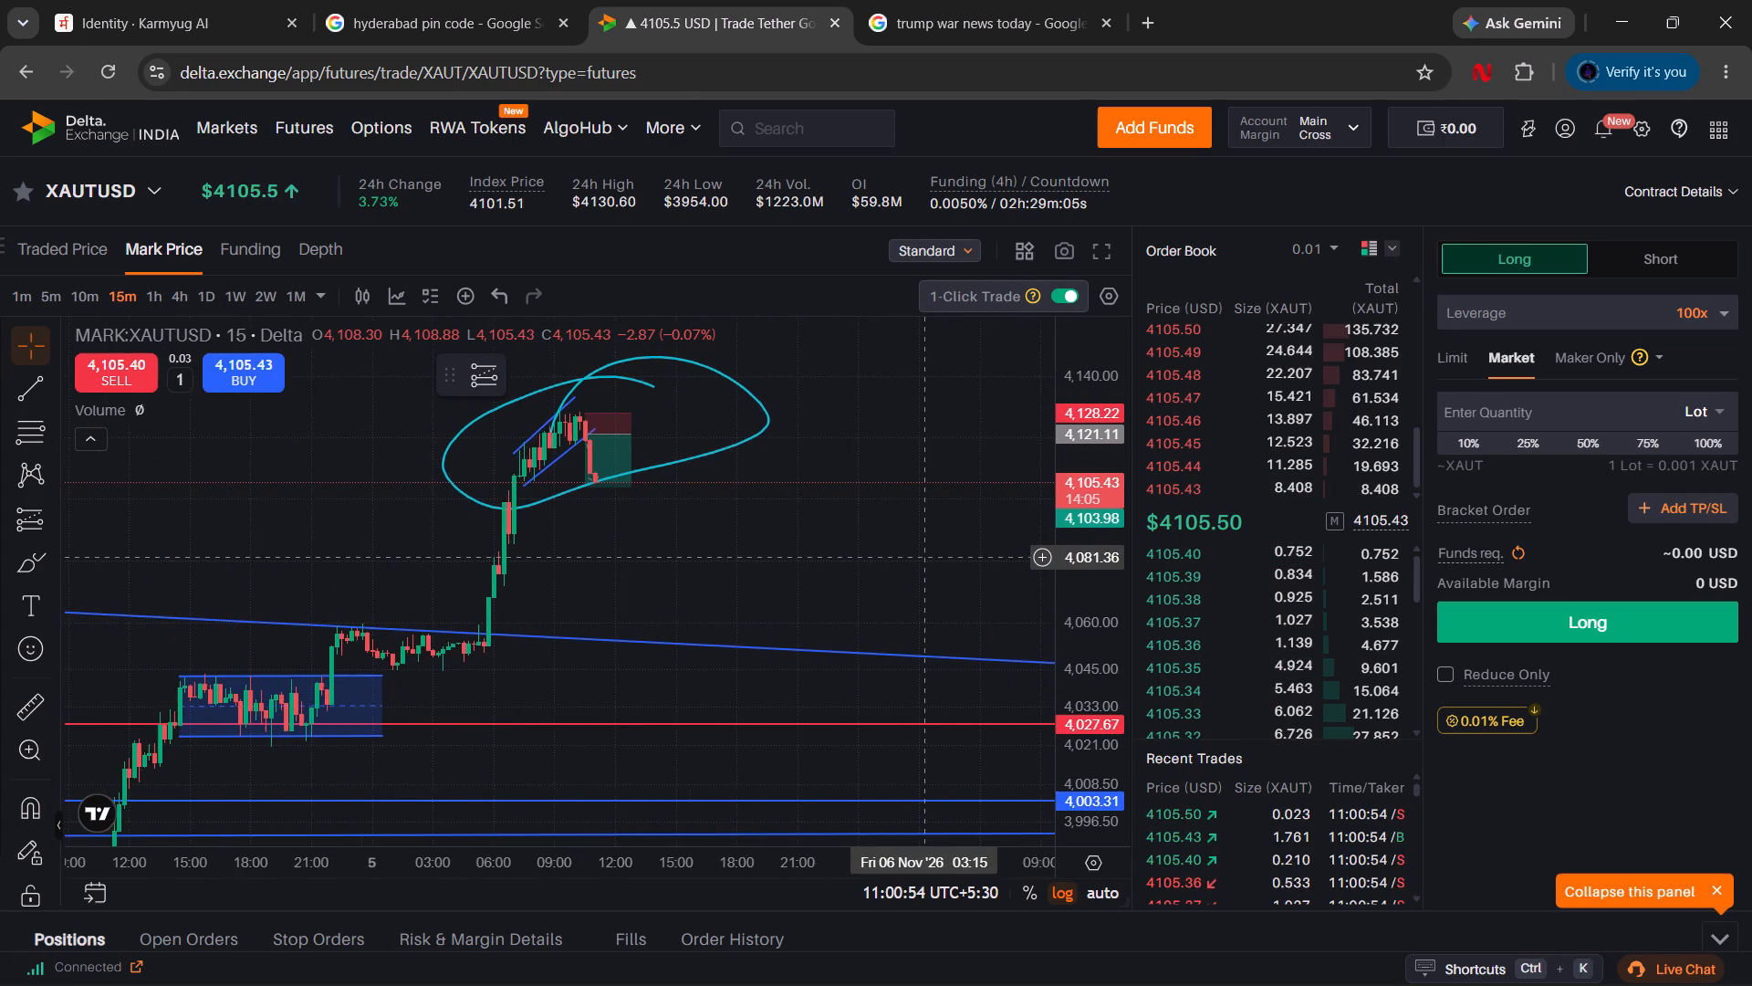
left_click_drag(1088, 582, 1122, 426)
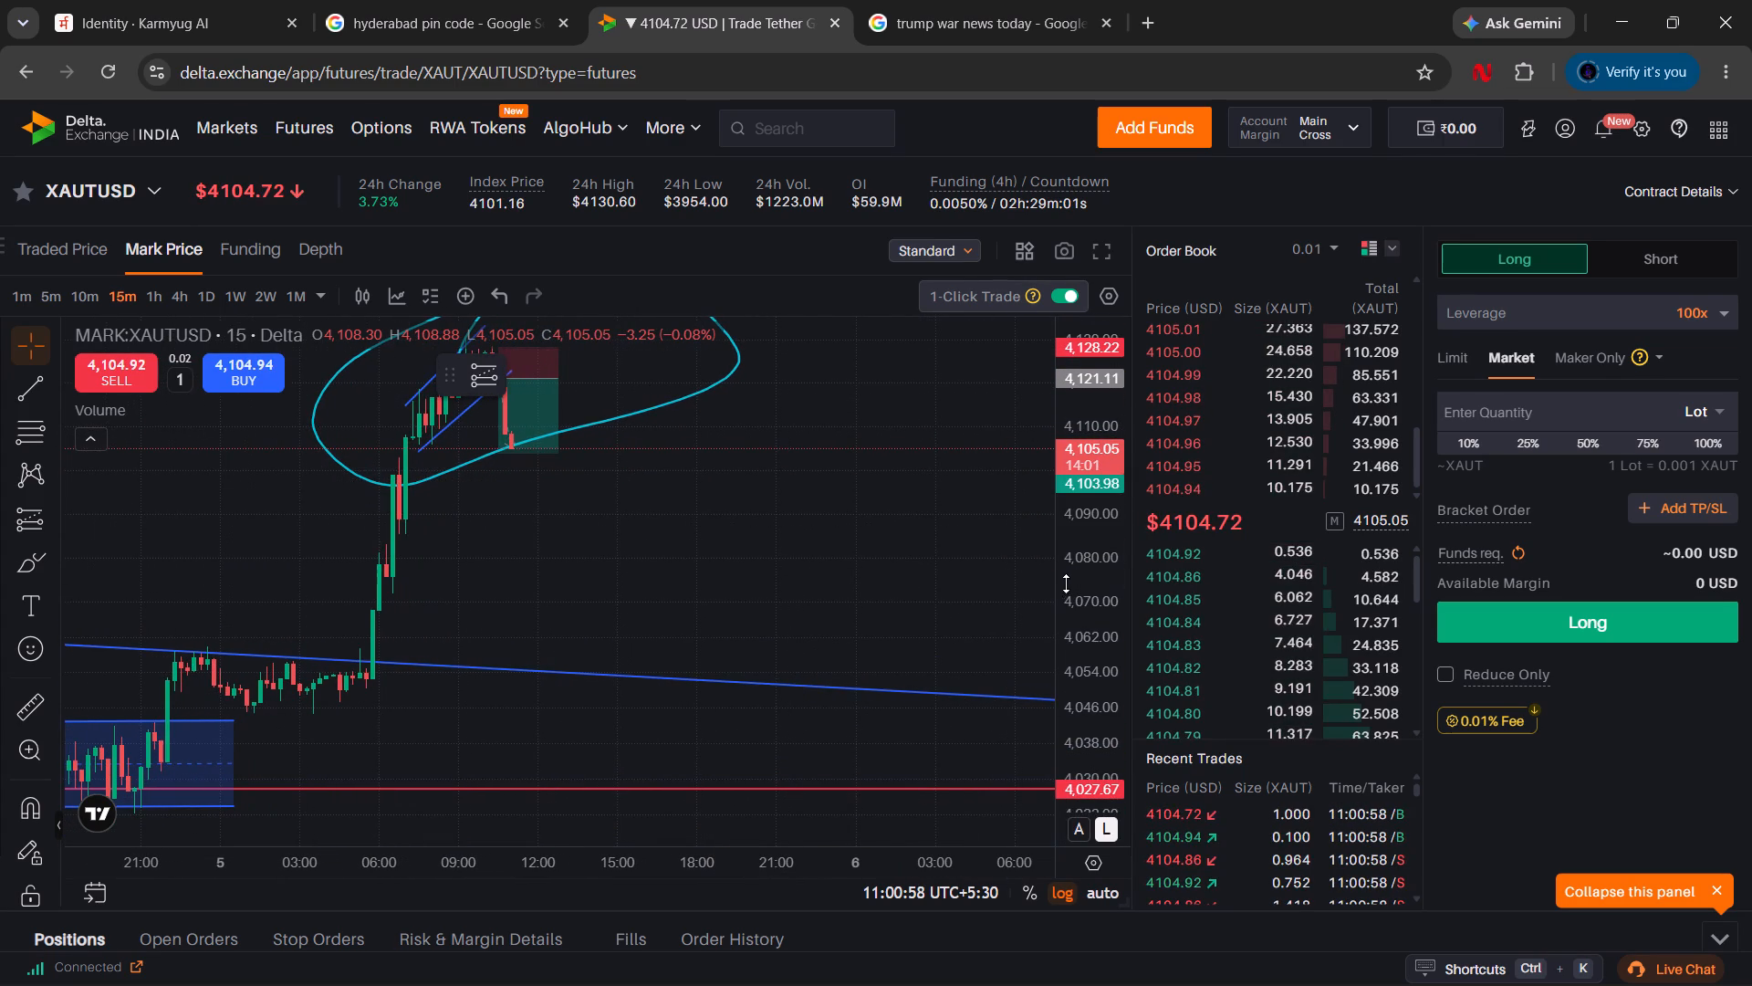
left_click_drag(1077, 582, 1115, 441)
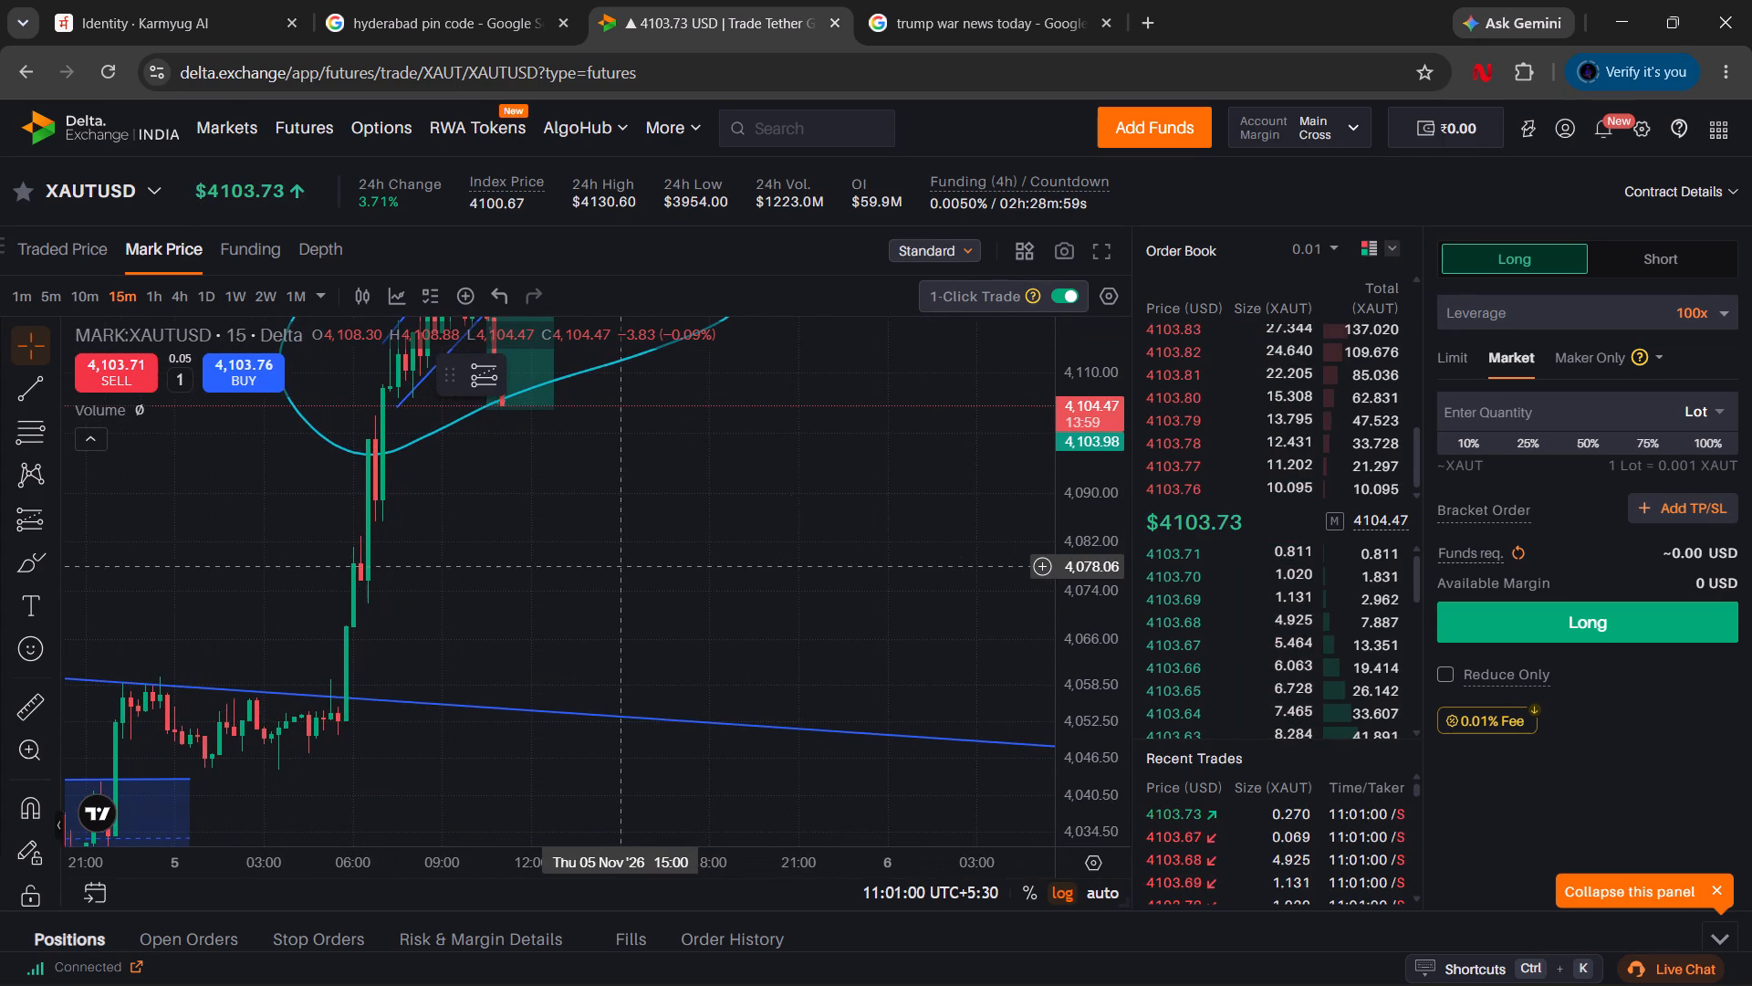
left_click_drag(632, 481, 632, 718)
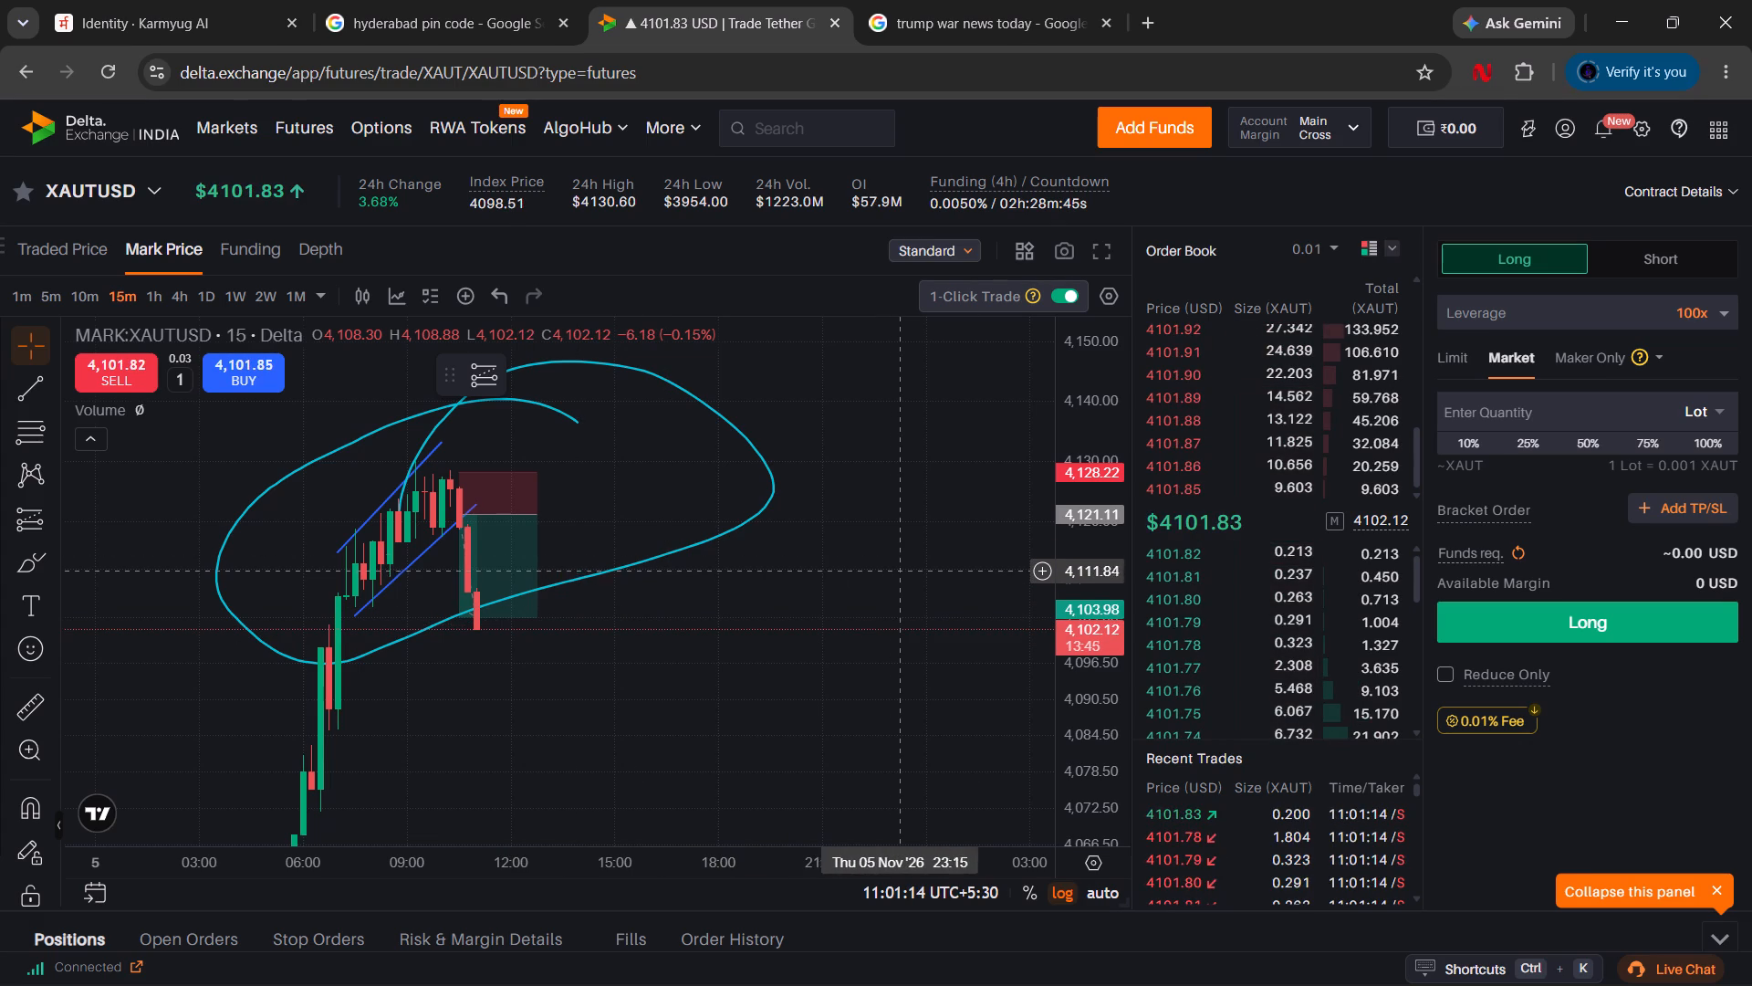
Extend the target of the XAUTUSD short position down to about 4,099.23.
left_click_drag(1094, 567, 1091, 423)
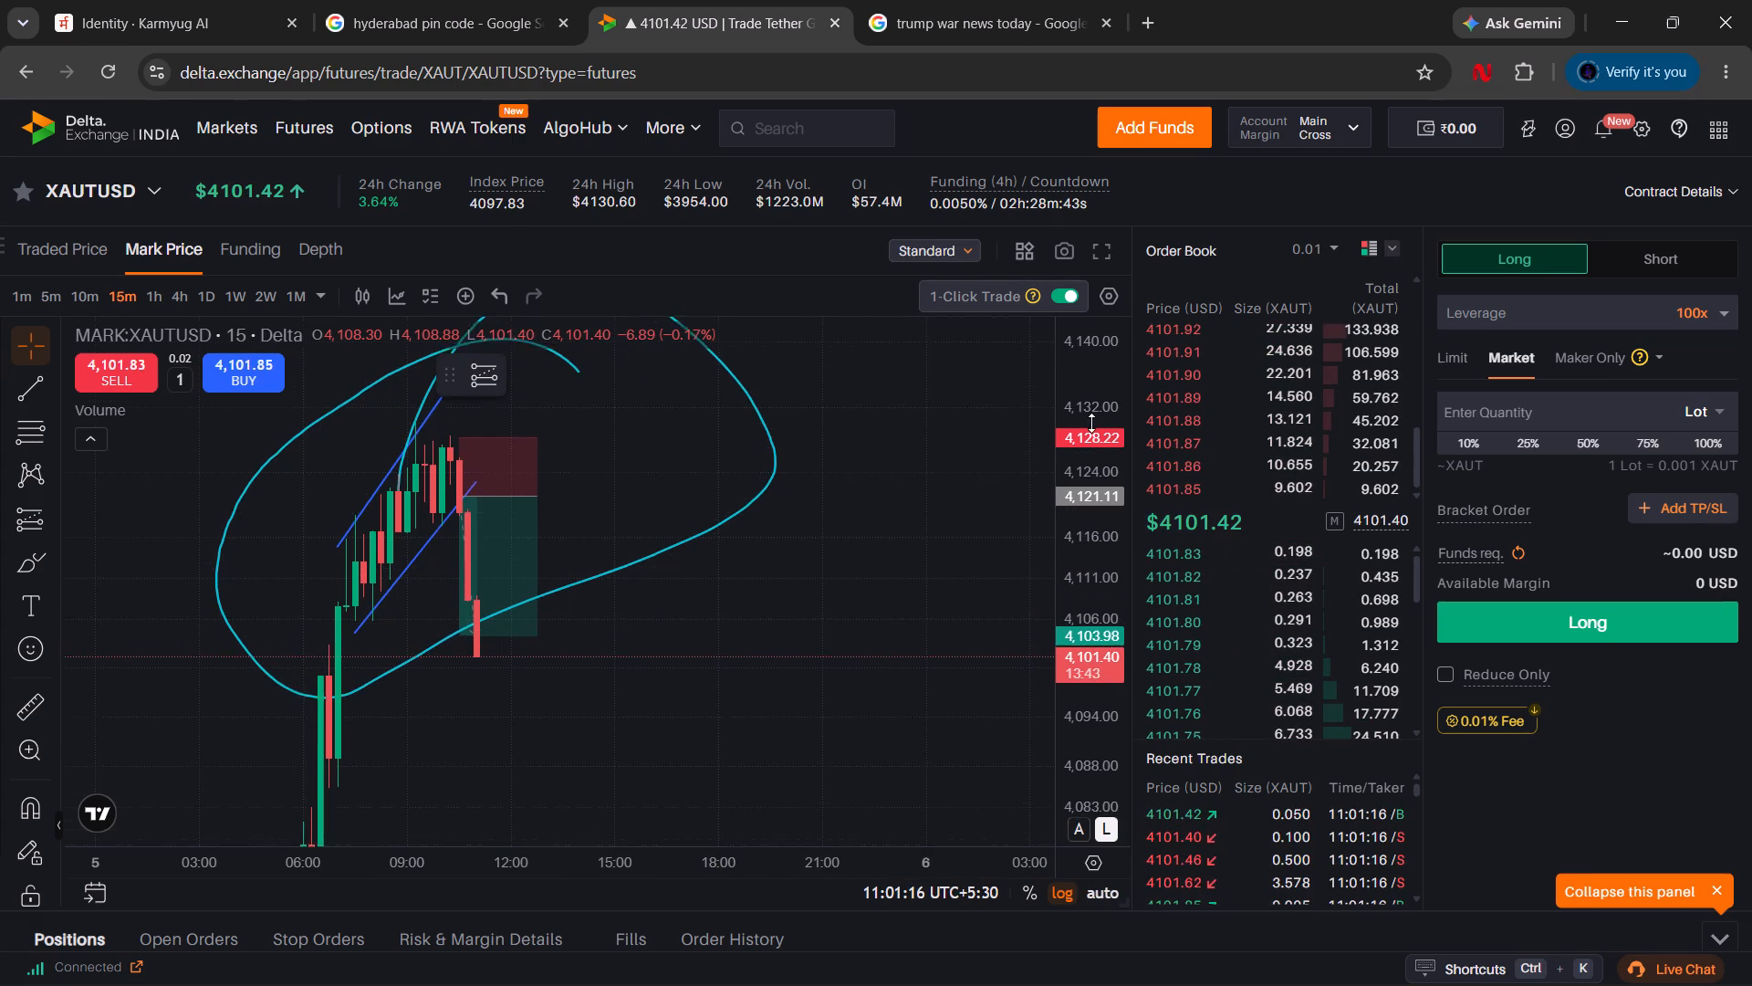
left_click_drag(1091, 423, 1092, 392)
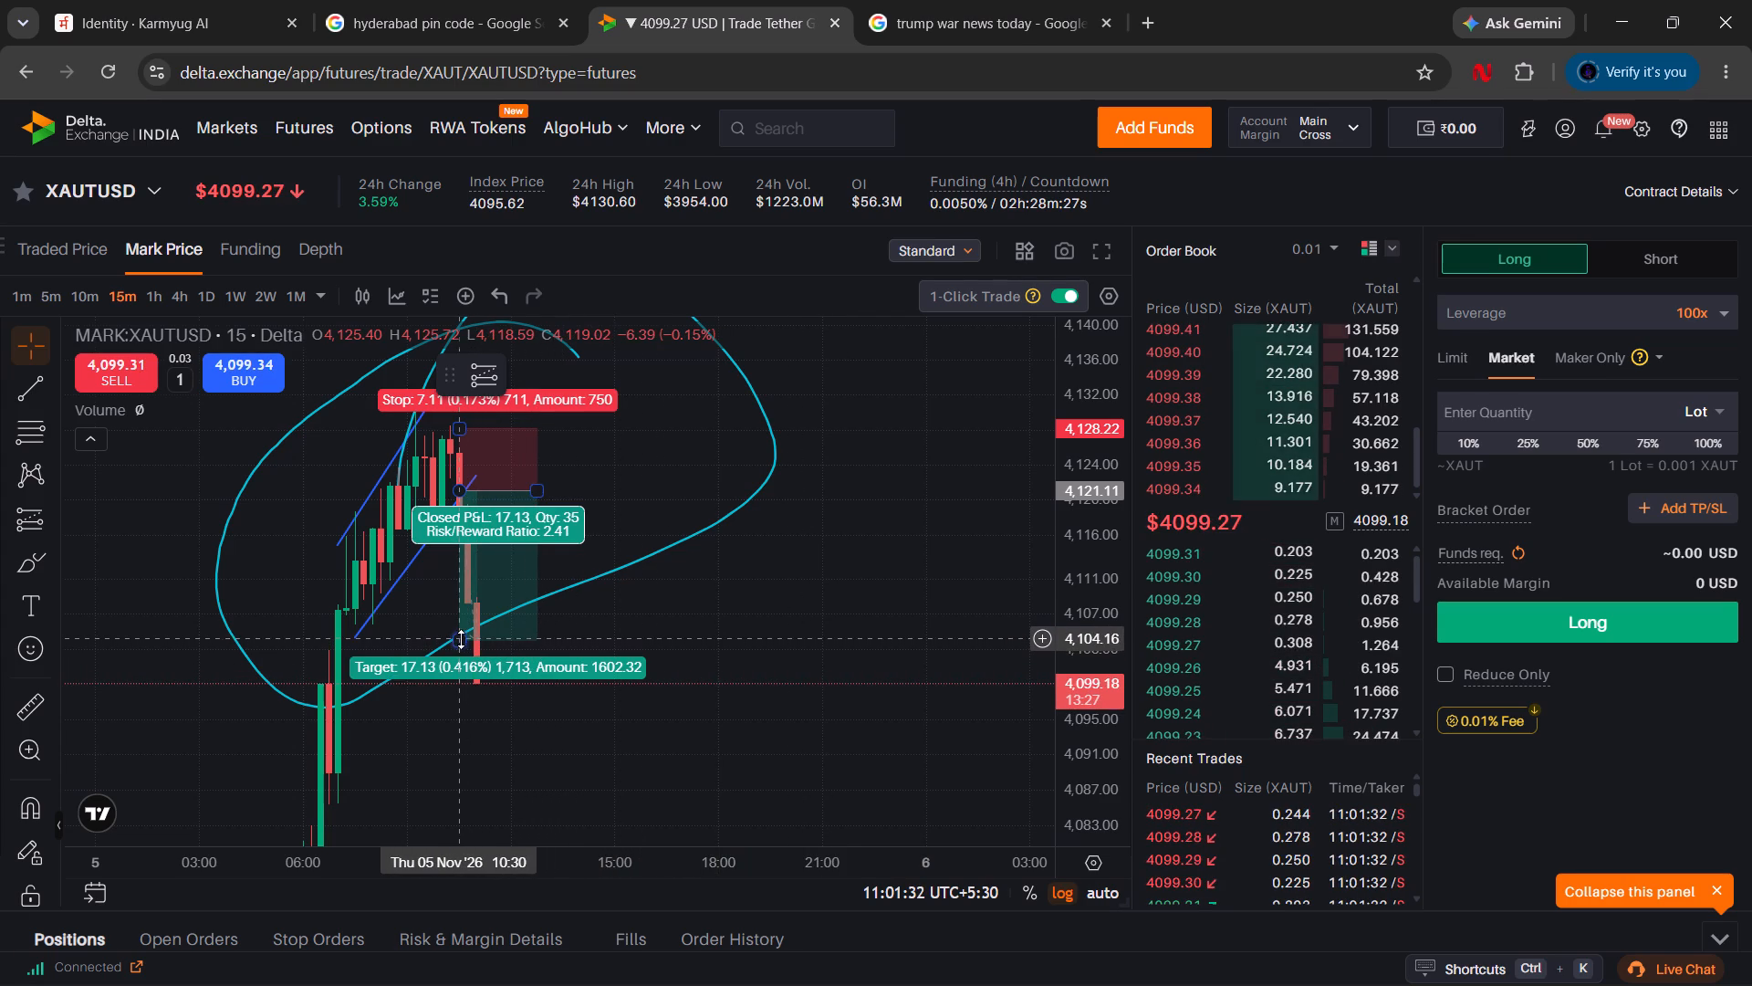
left_click_drag(461, 639, 463, 682)
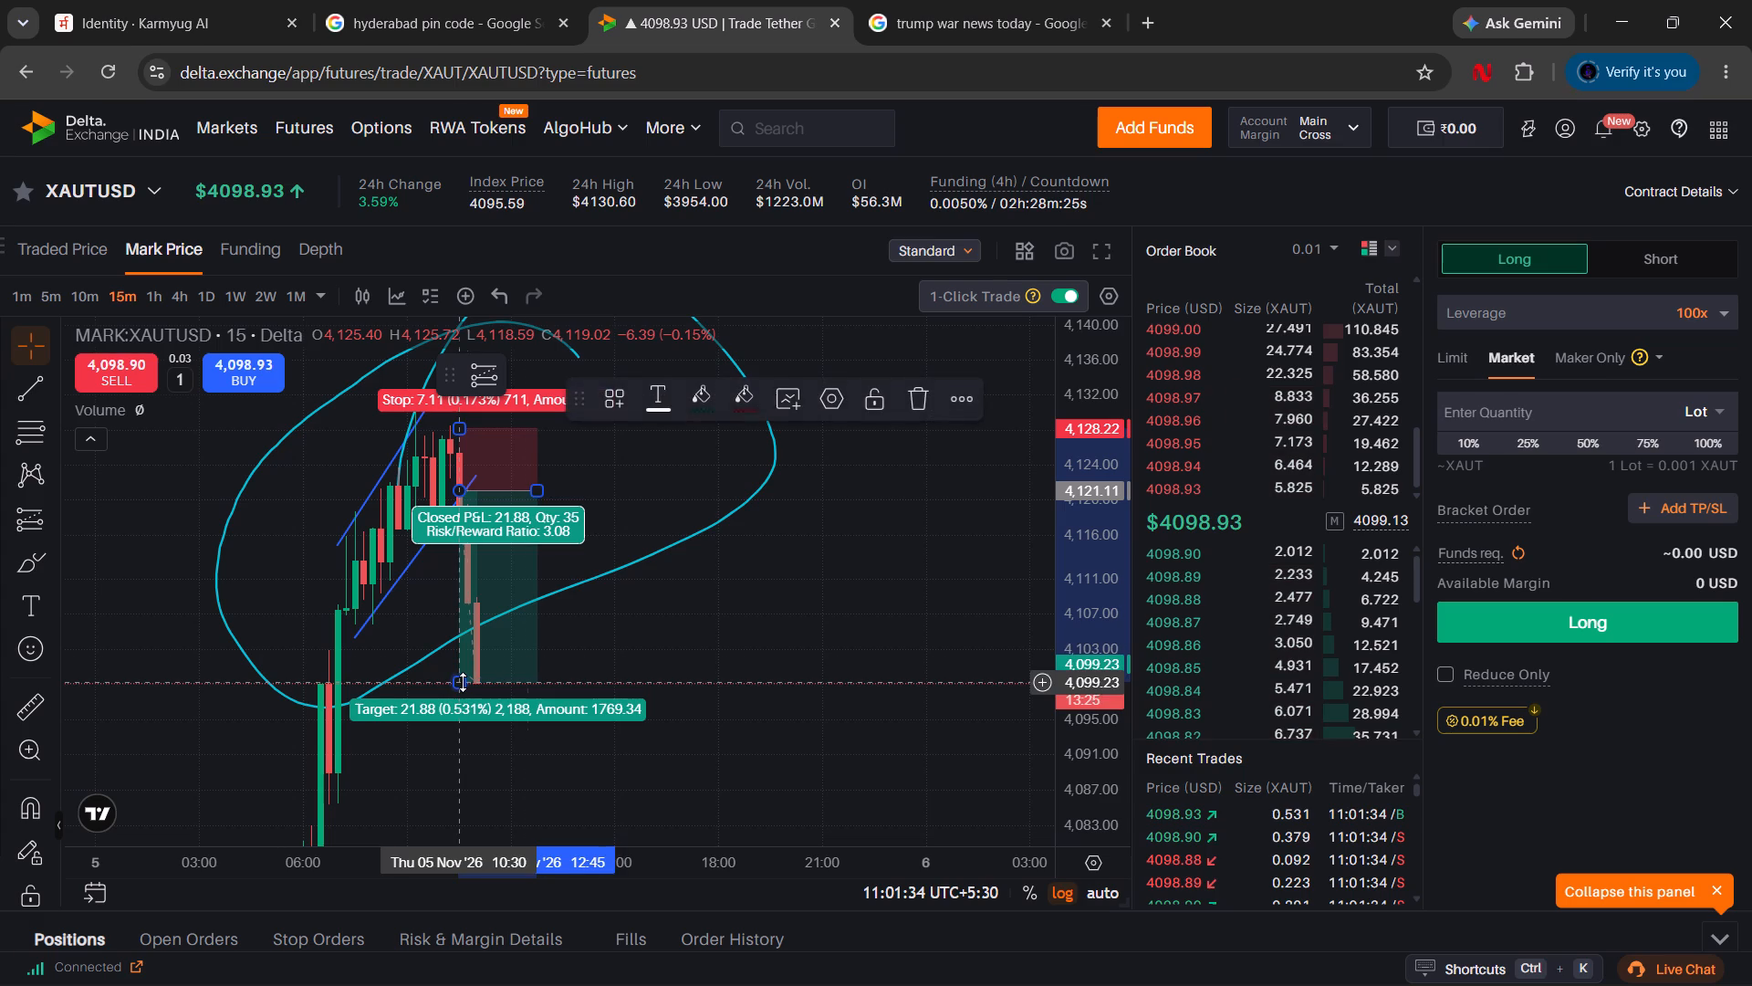
Examine the XAUTUSD 15-minute chart from the short position back to the earlier consolidation box and the support levels below it.
left_click(706, 579)
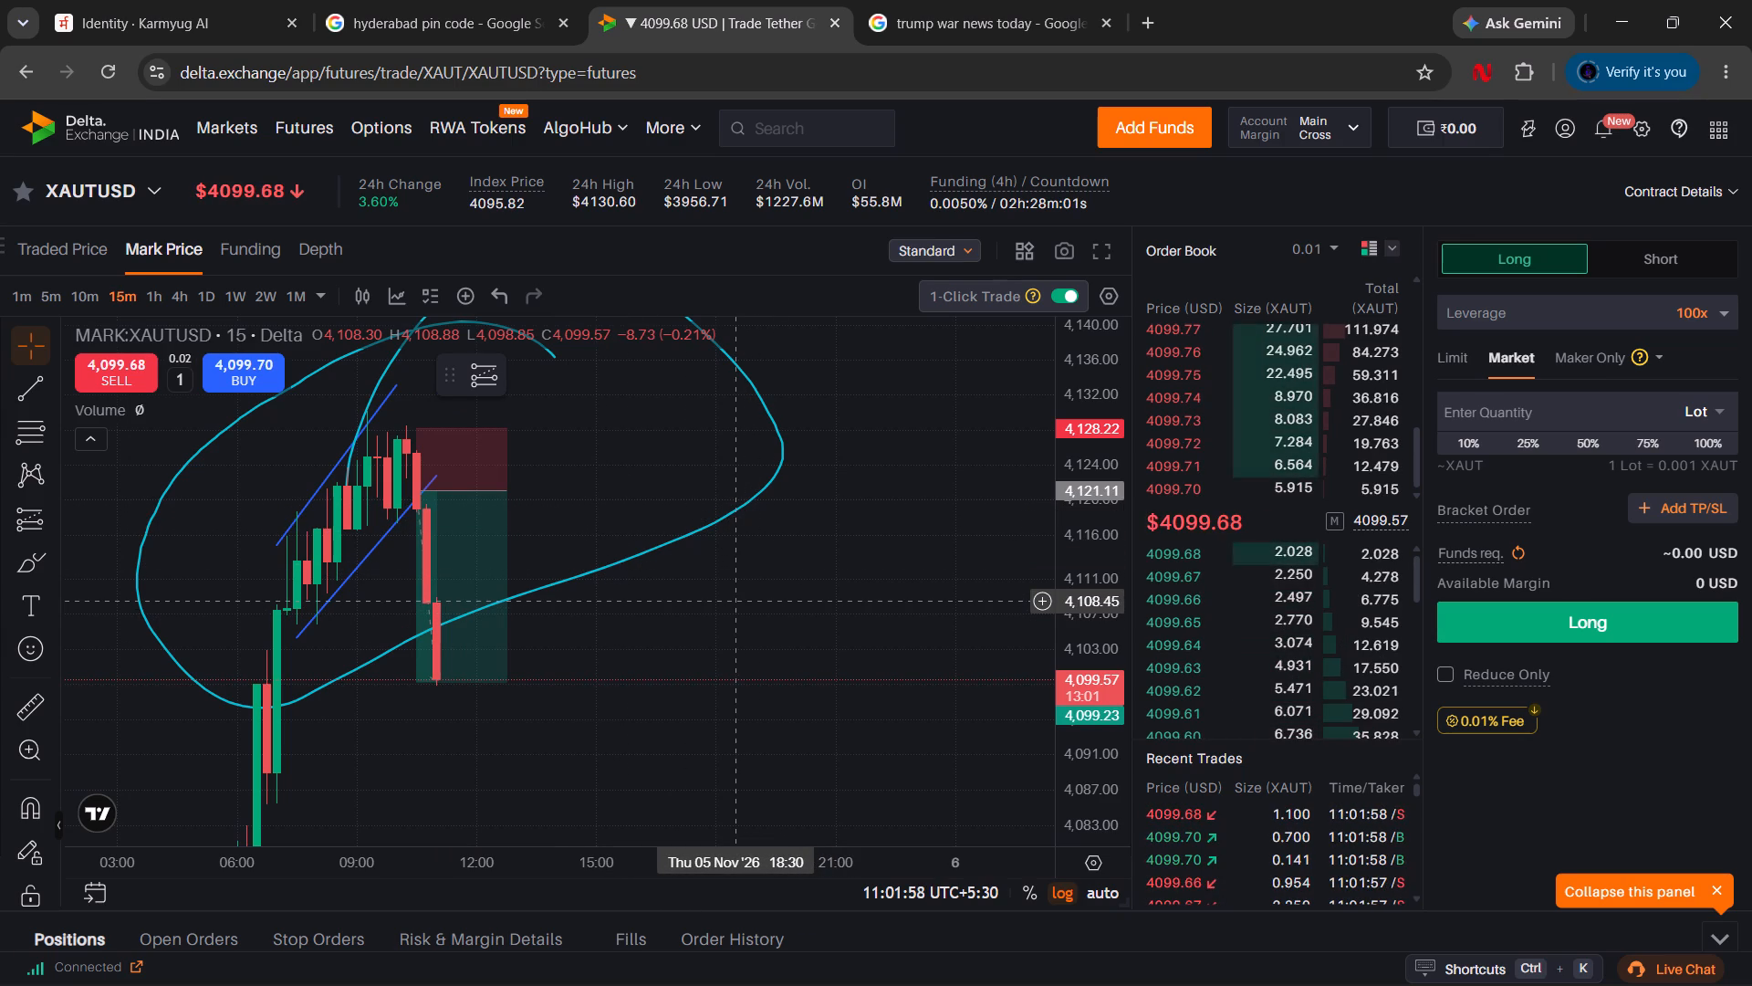
scroll(691, 617, "right", 1)
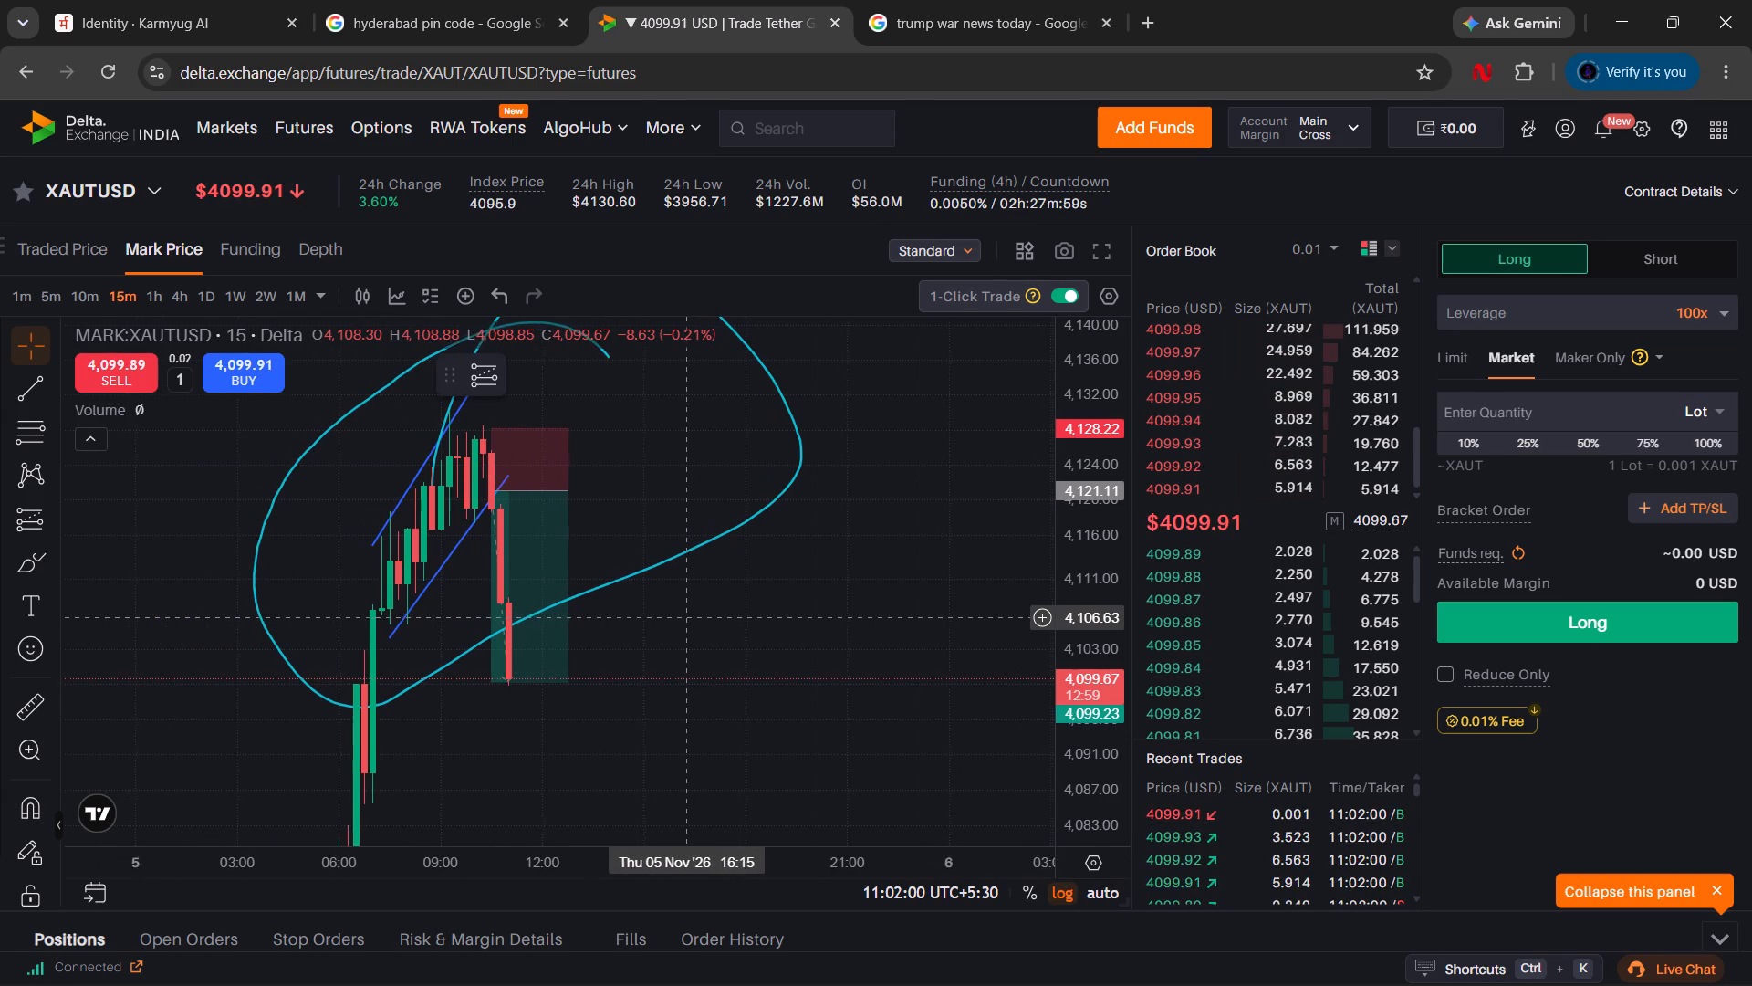
scroll(691, 617, "right", 1)
left_click_drag(1119, 446, 1148, 746)
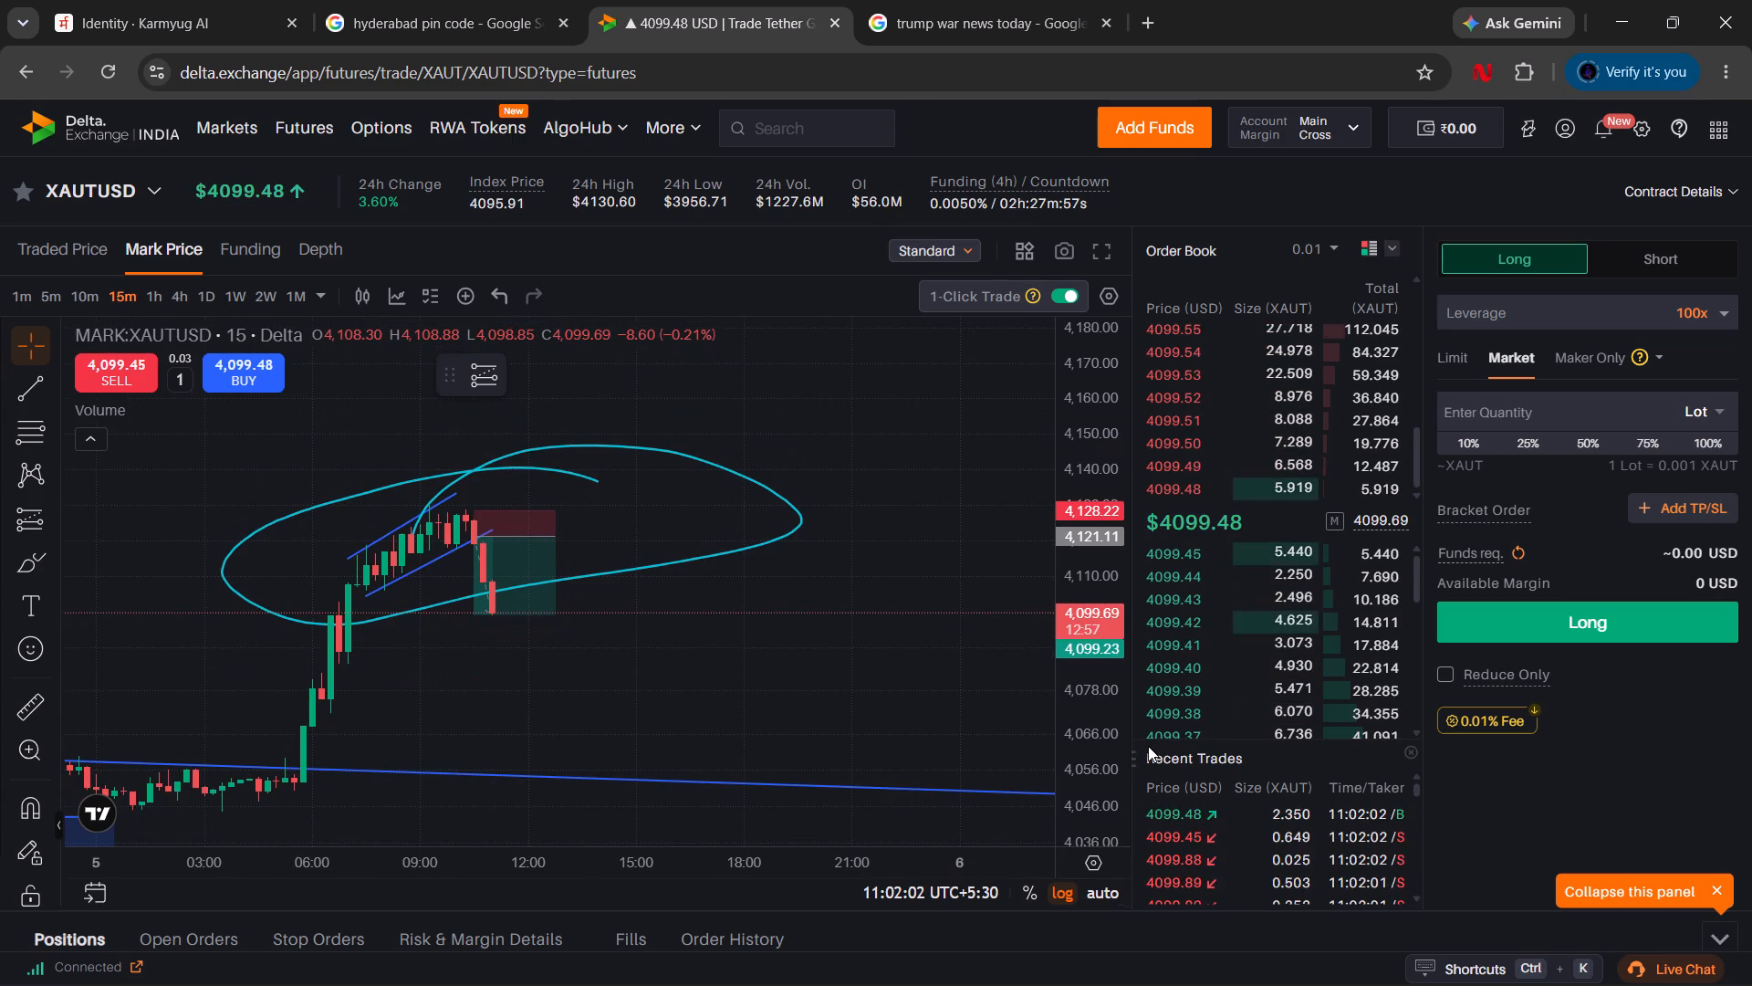
left_click_drag(632, 671, 913, 583)
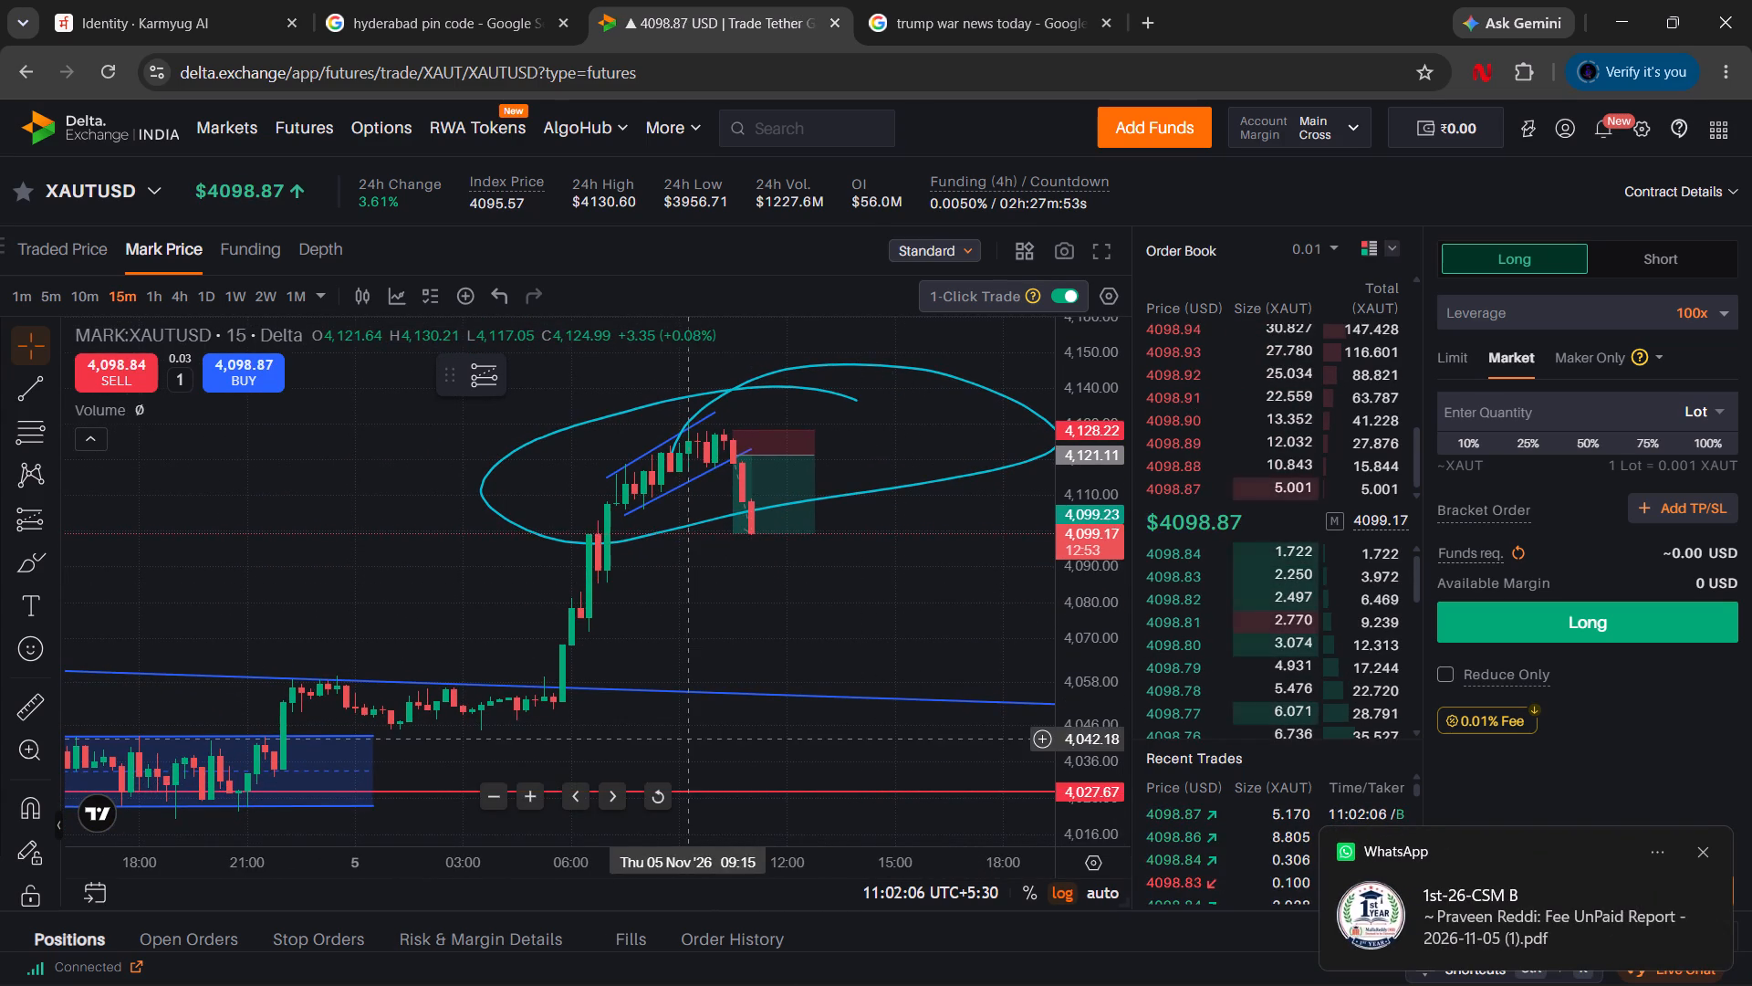
left_click_drag(690, 739, 941, 665)
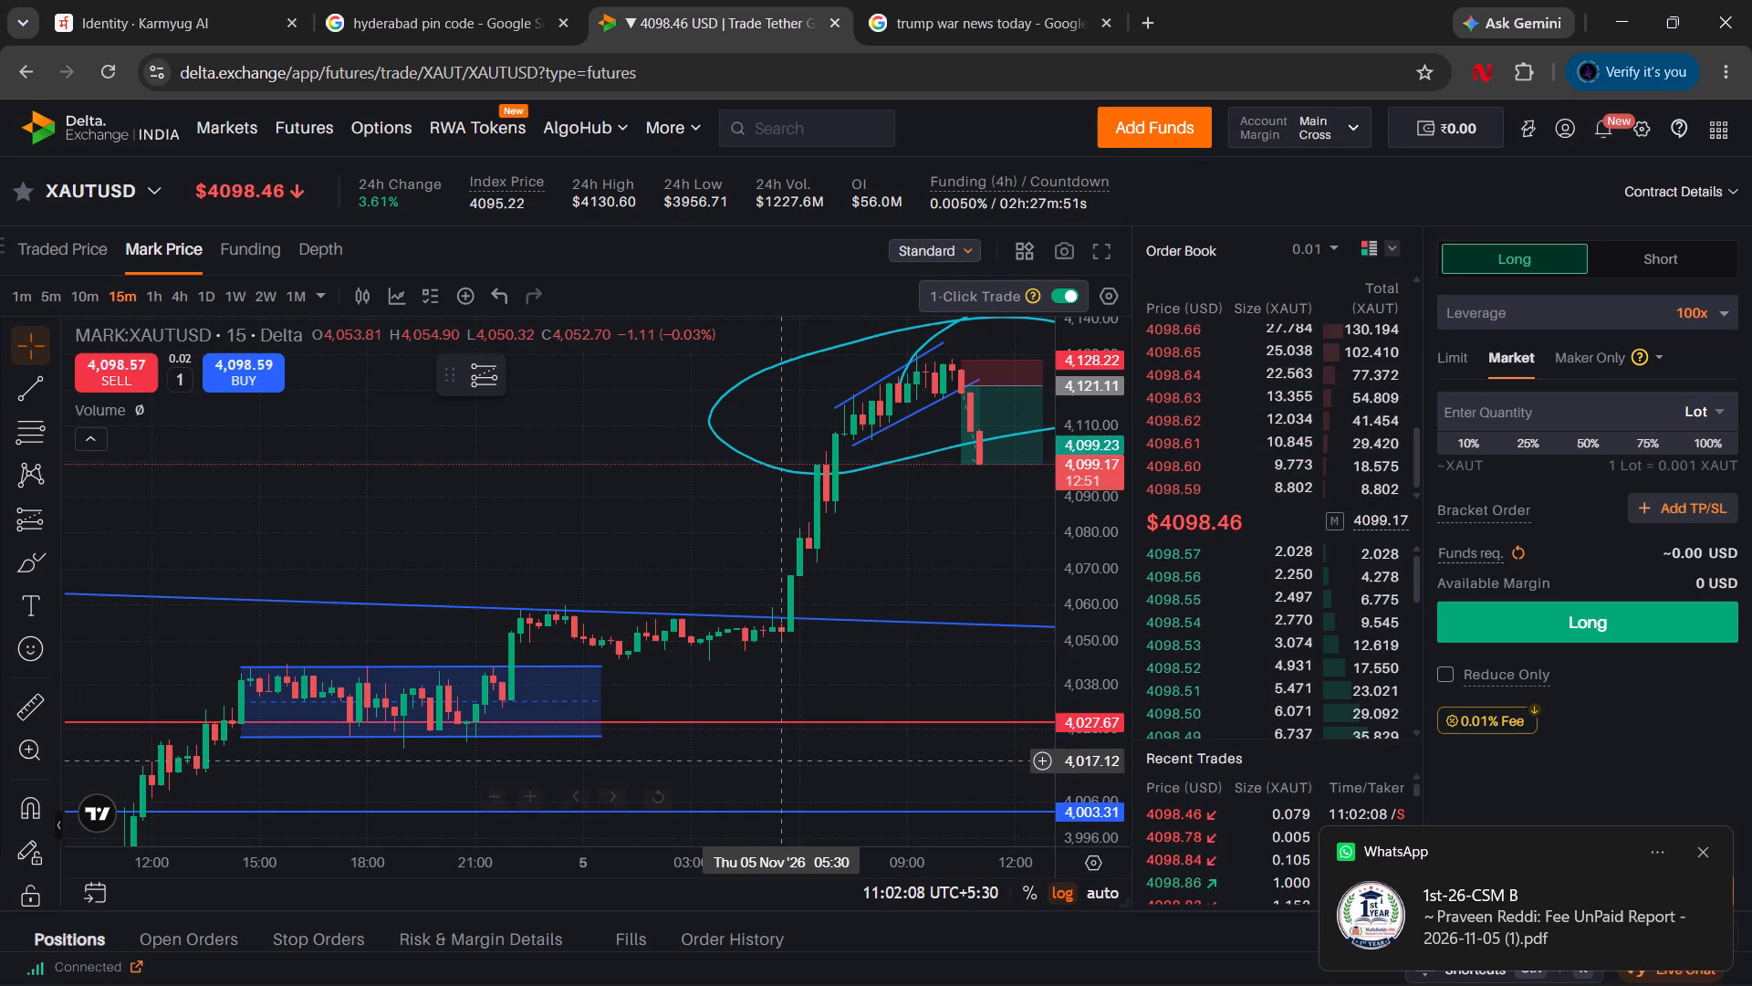
left_click_drag(786, 760, 850, 686)
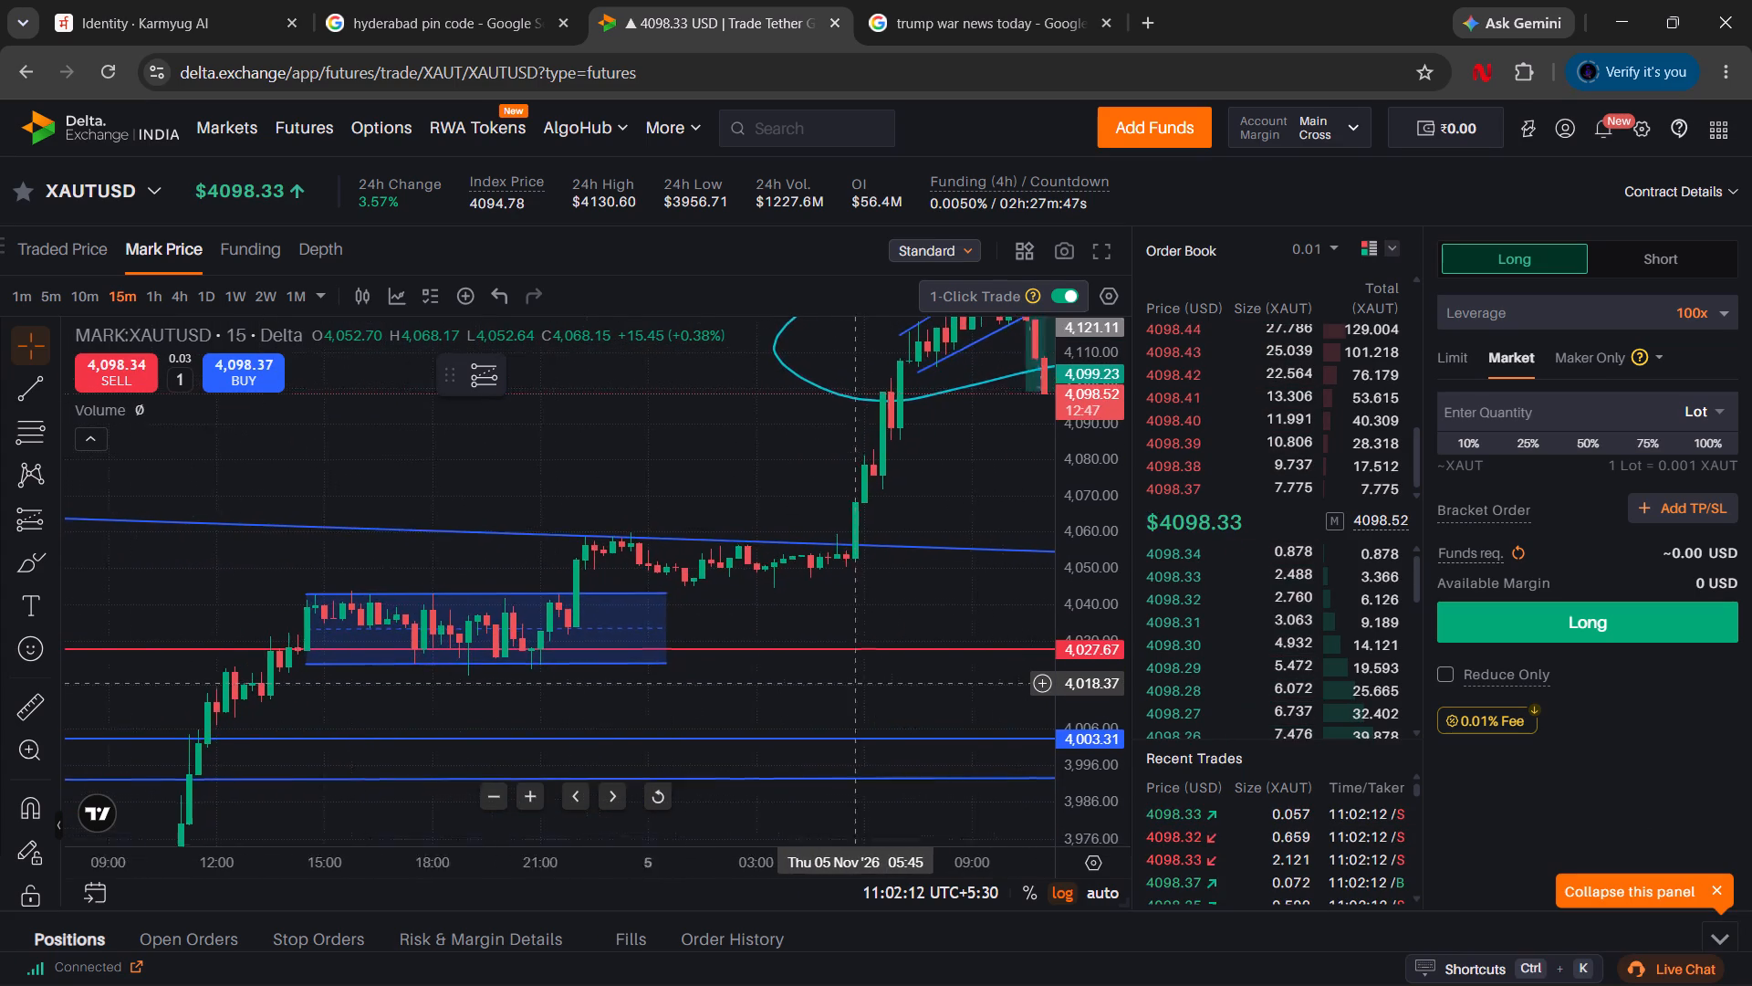
left_click_drag(850, 686, 742, 722)
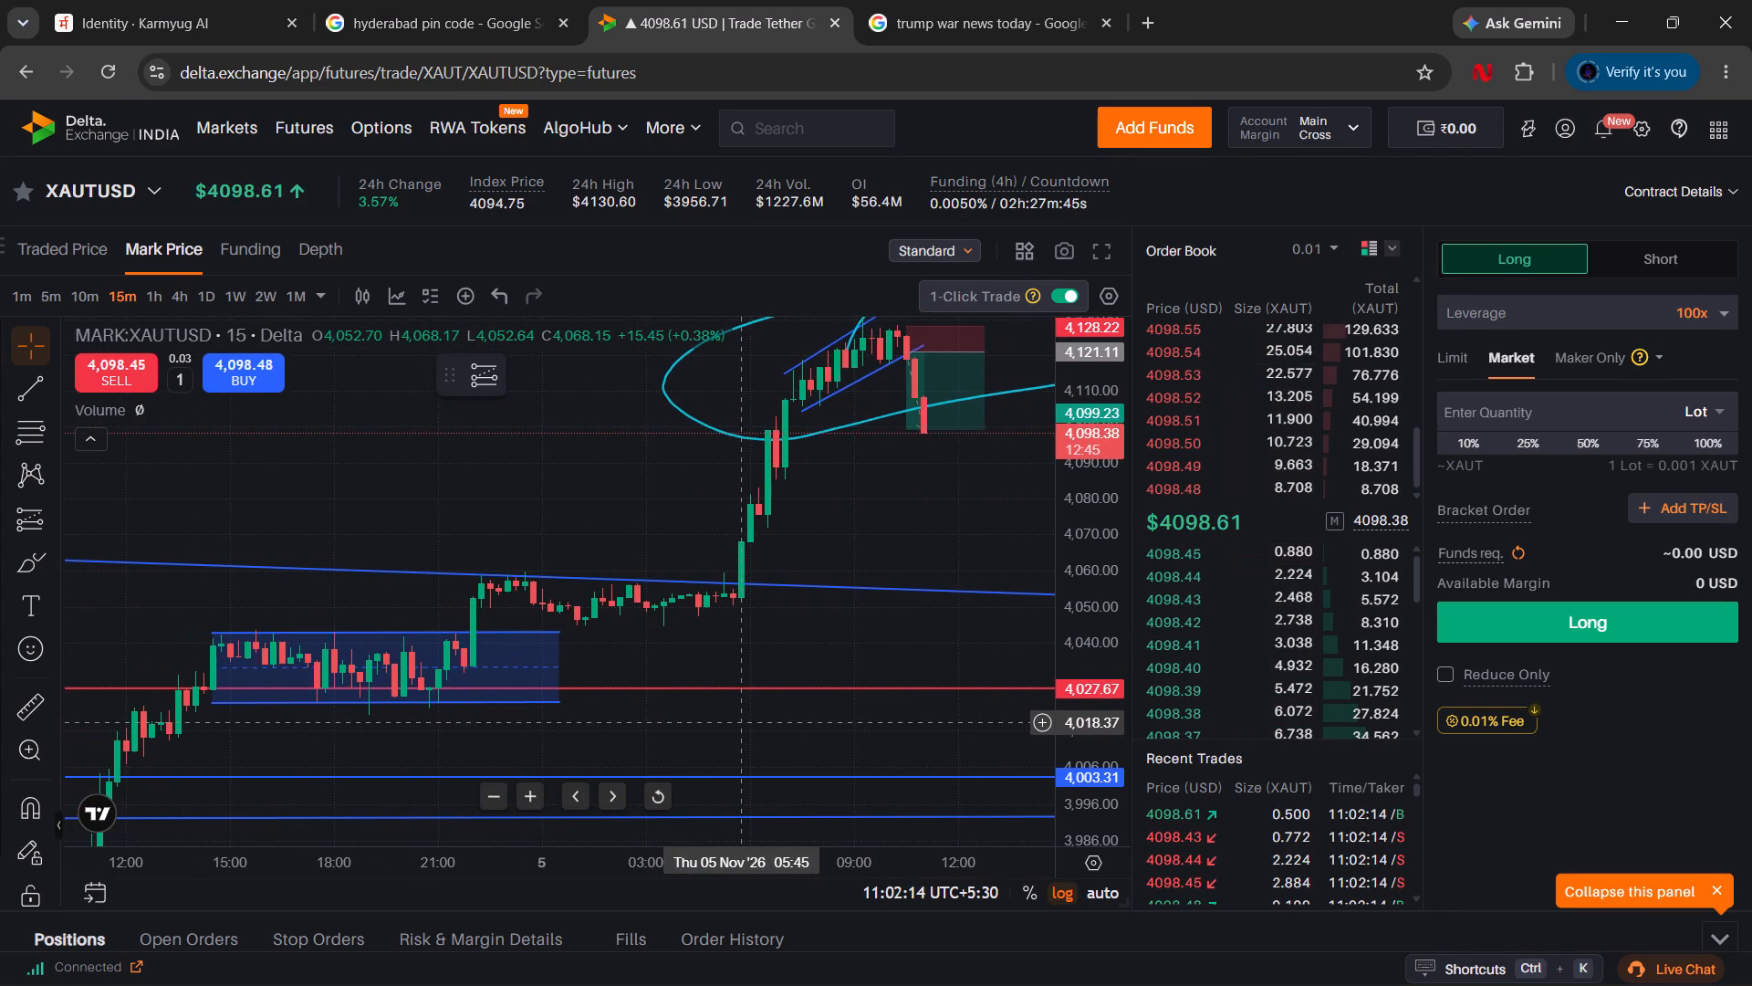
right_click(742, 722)
left_click_drag(492, 519, 491, 398)
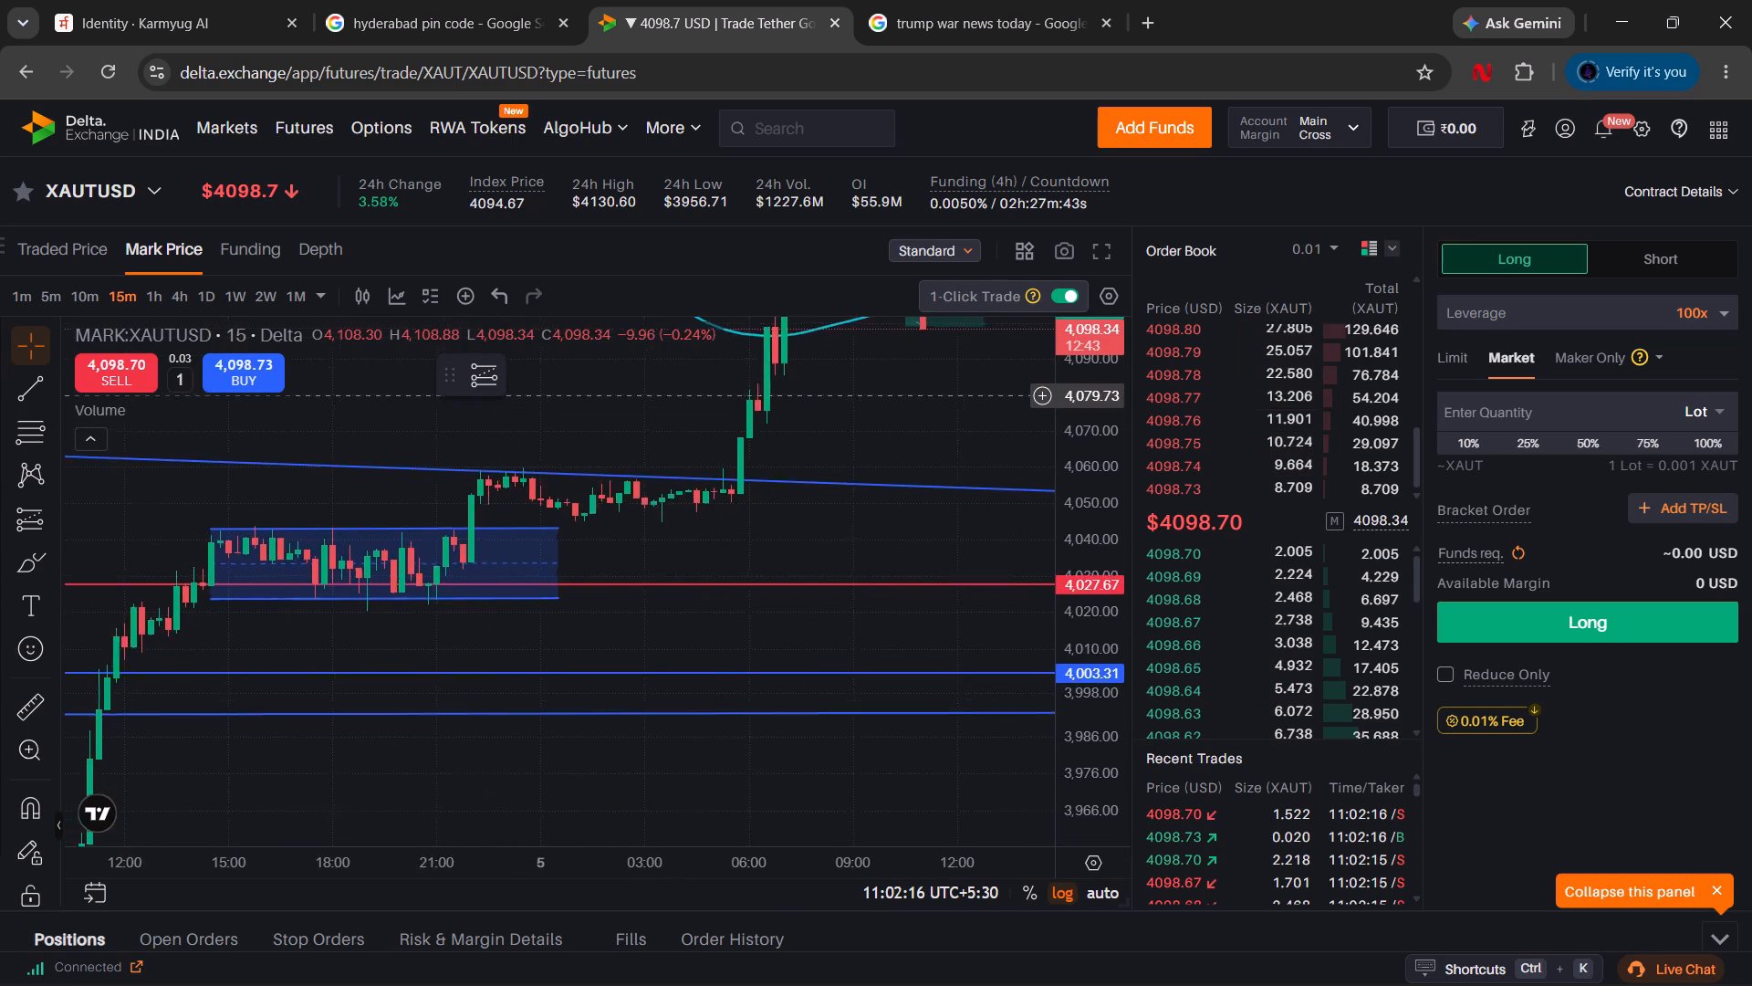
left_click_drag(491, 398, 477, 498)
Place a long position at the consolidation box breakout with entry about 4,043.75, stop 4,029.63 and target 4,088.30, extended to about 09:45 on 5 Nov.
left_click(480, 378)
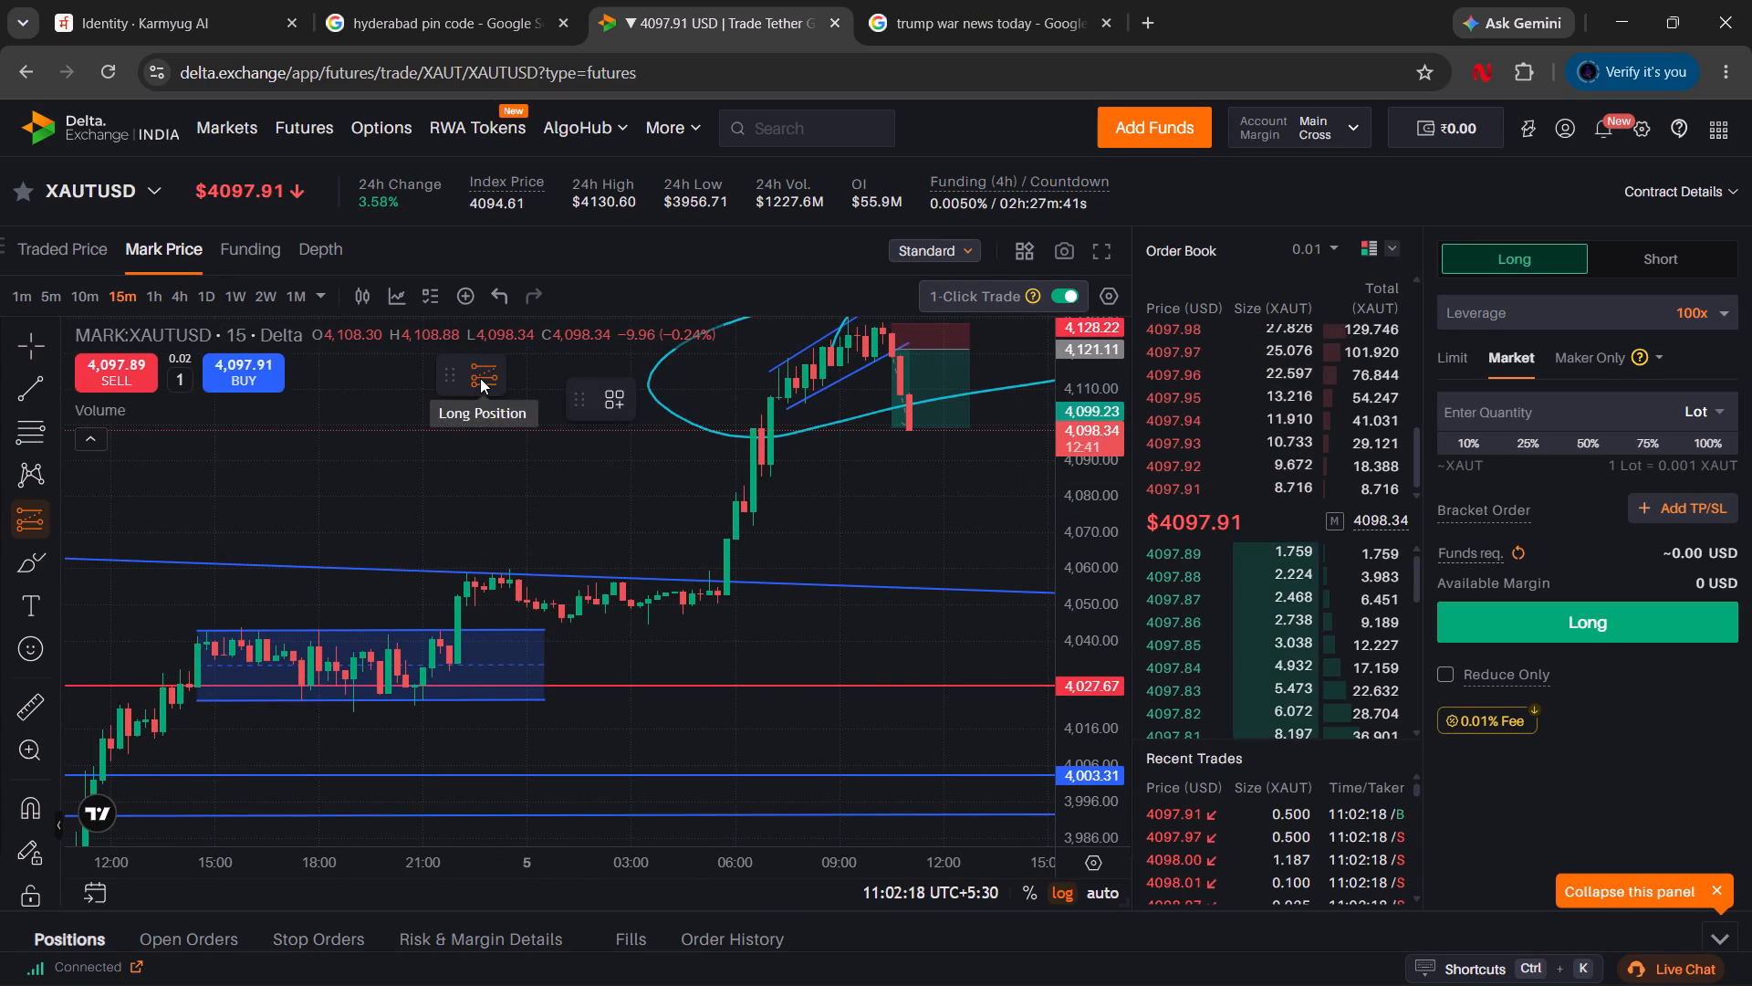
left_click(467, 628)
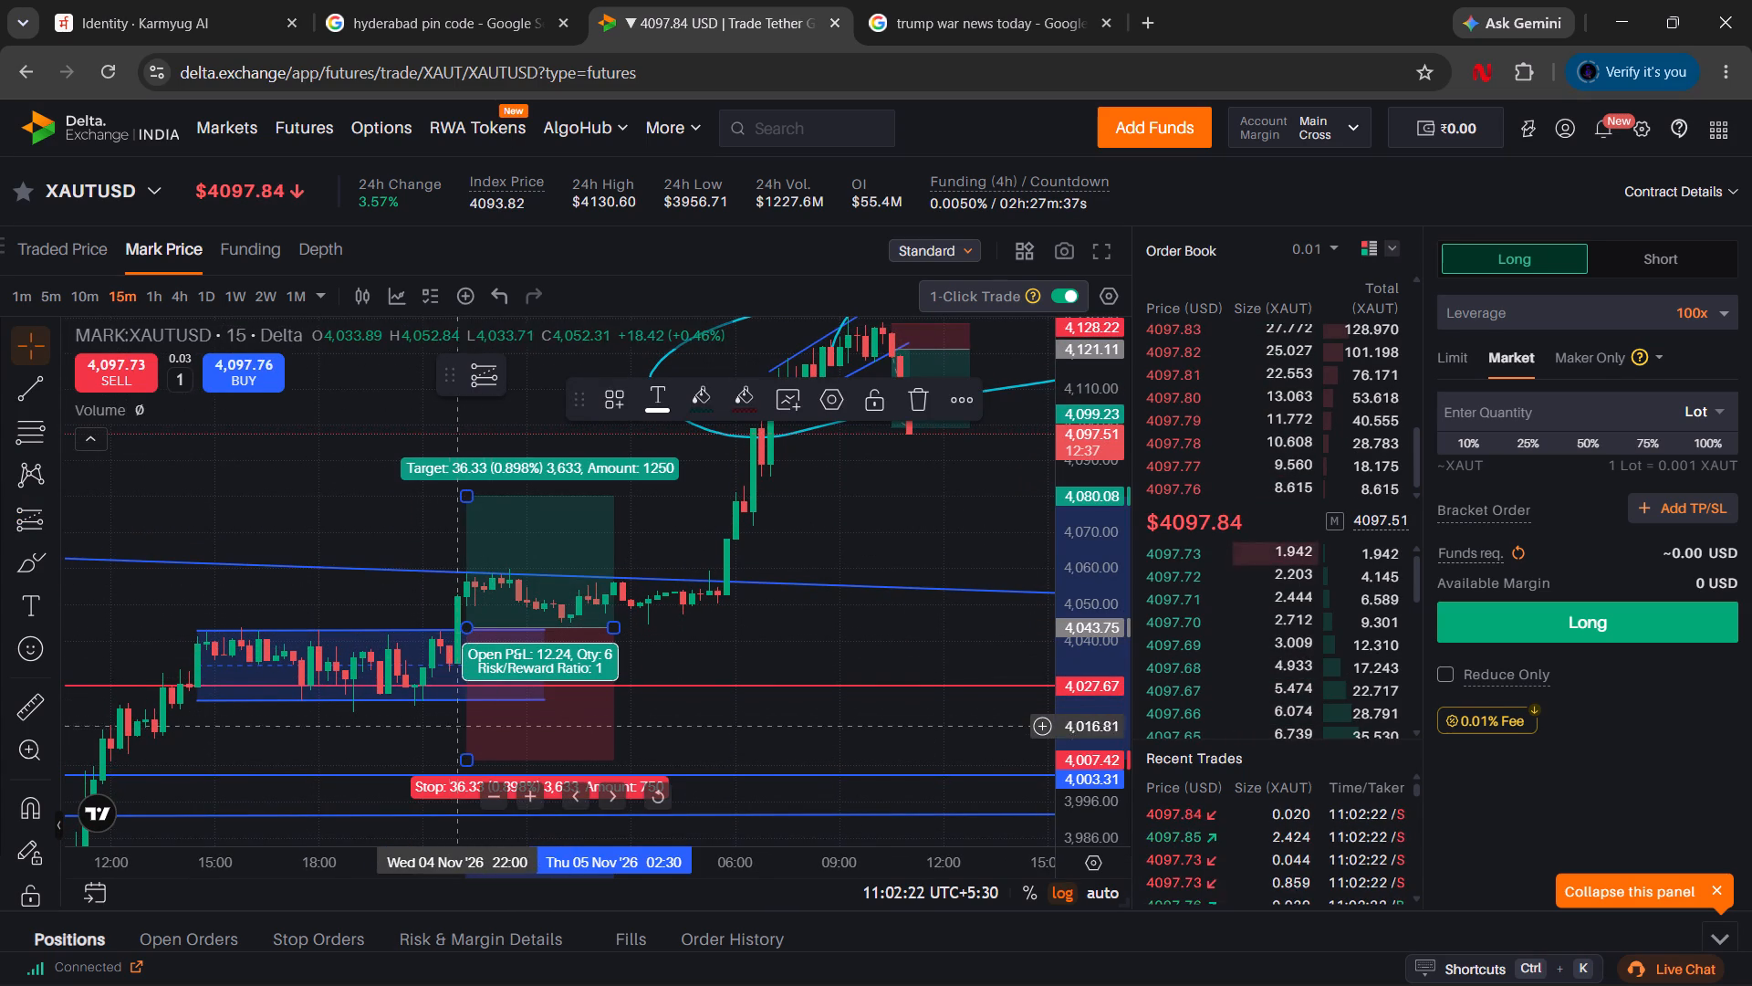
left_click_drag(467, 760, 488, 687)
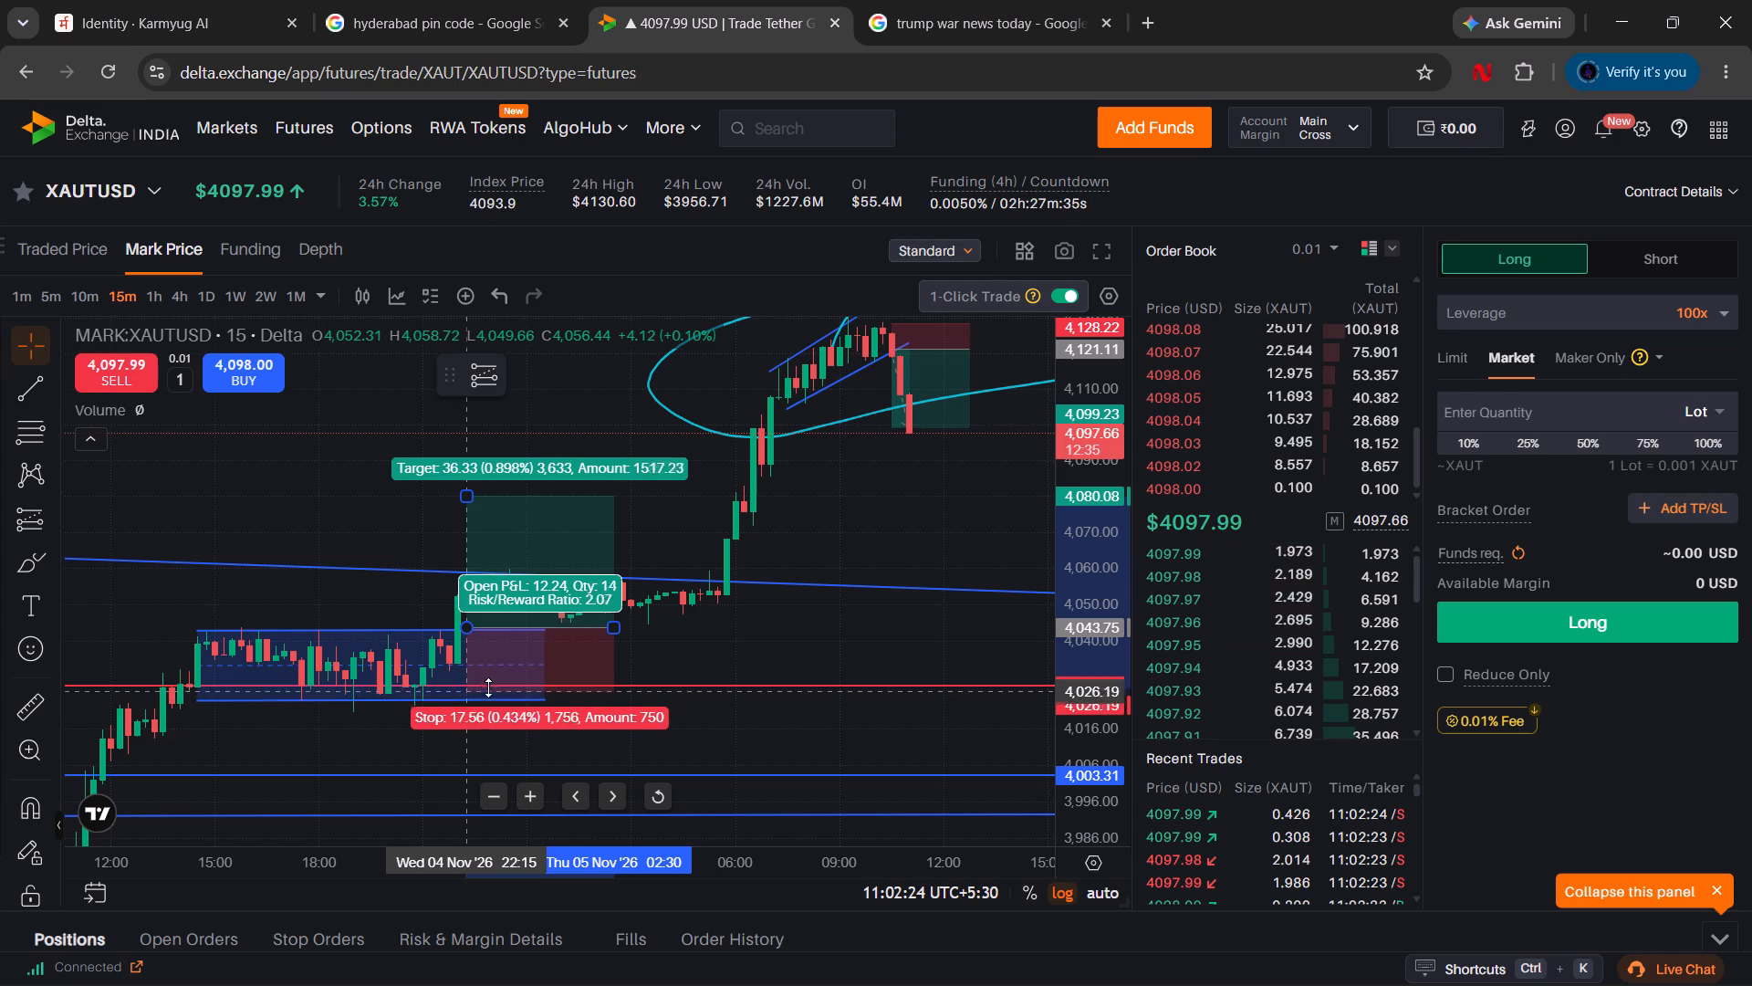
left_click_drag(488, 687, 494, 679)
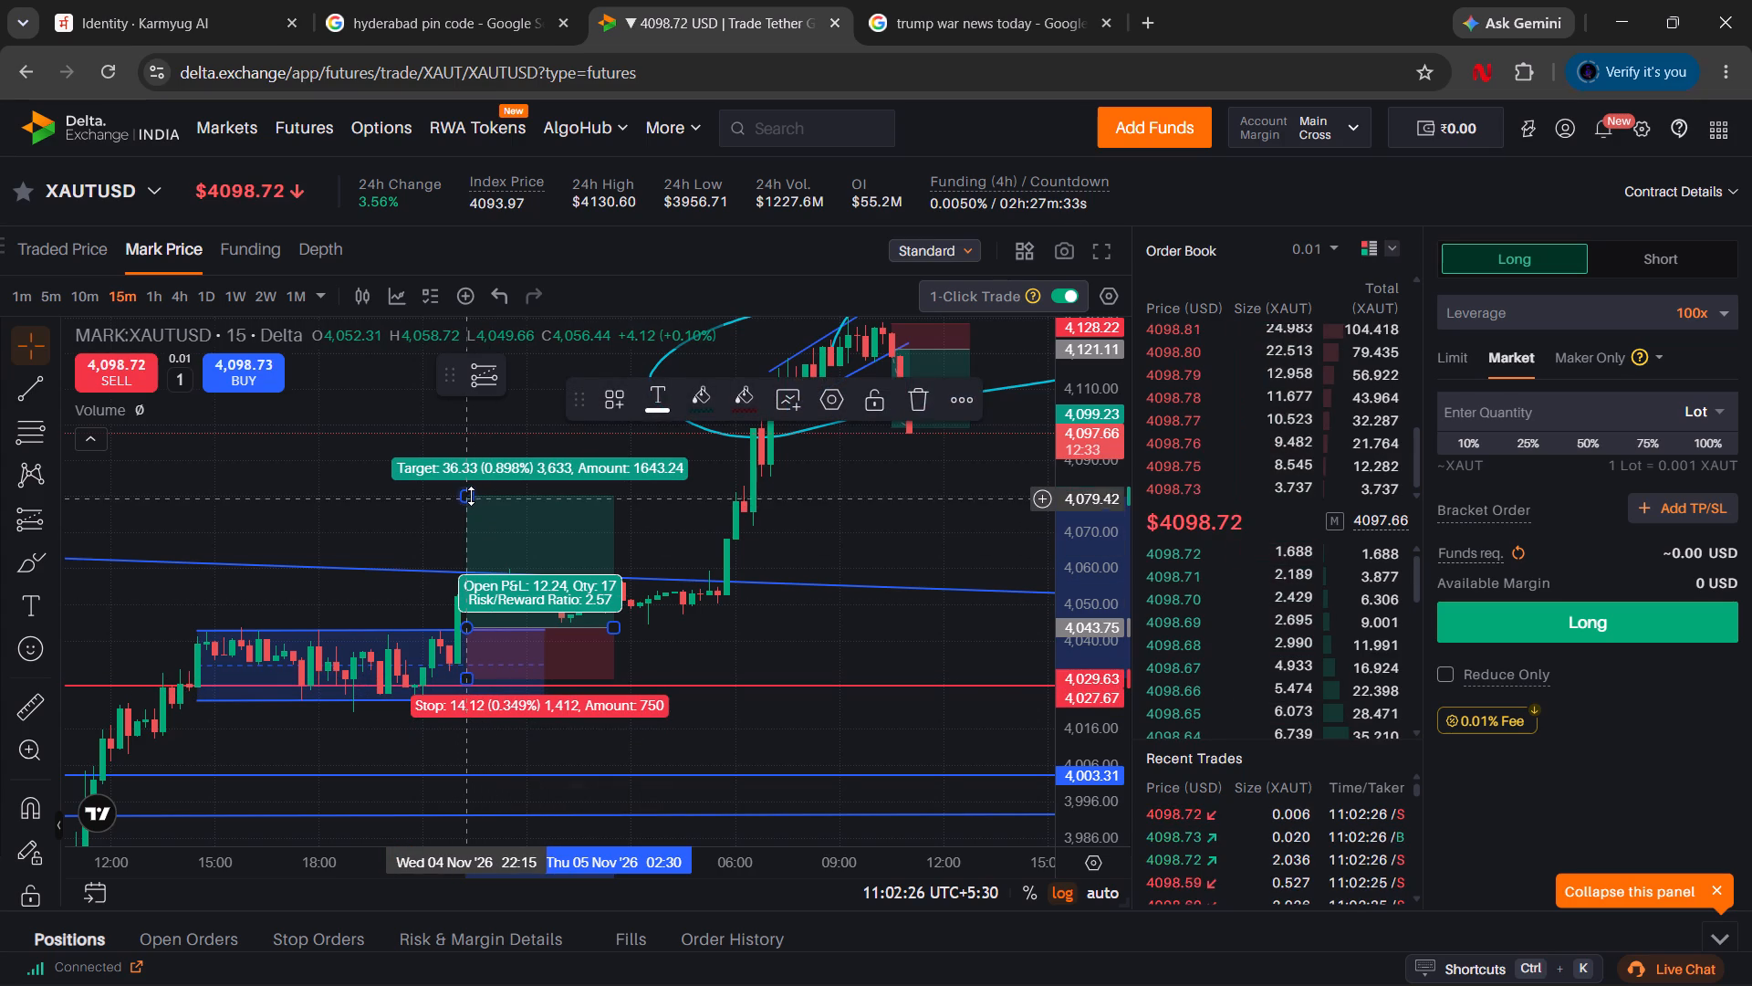
left_click_drag(470, 499, 475, 465)
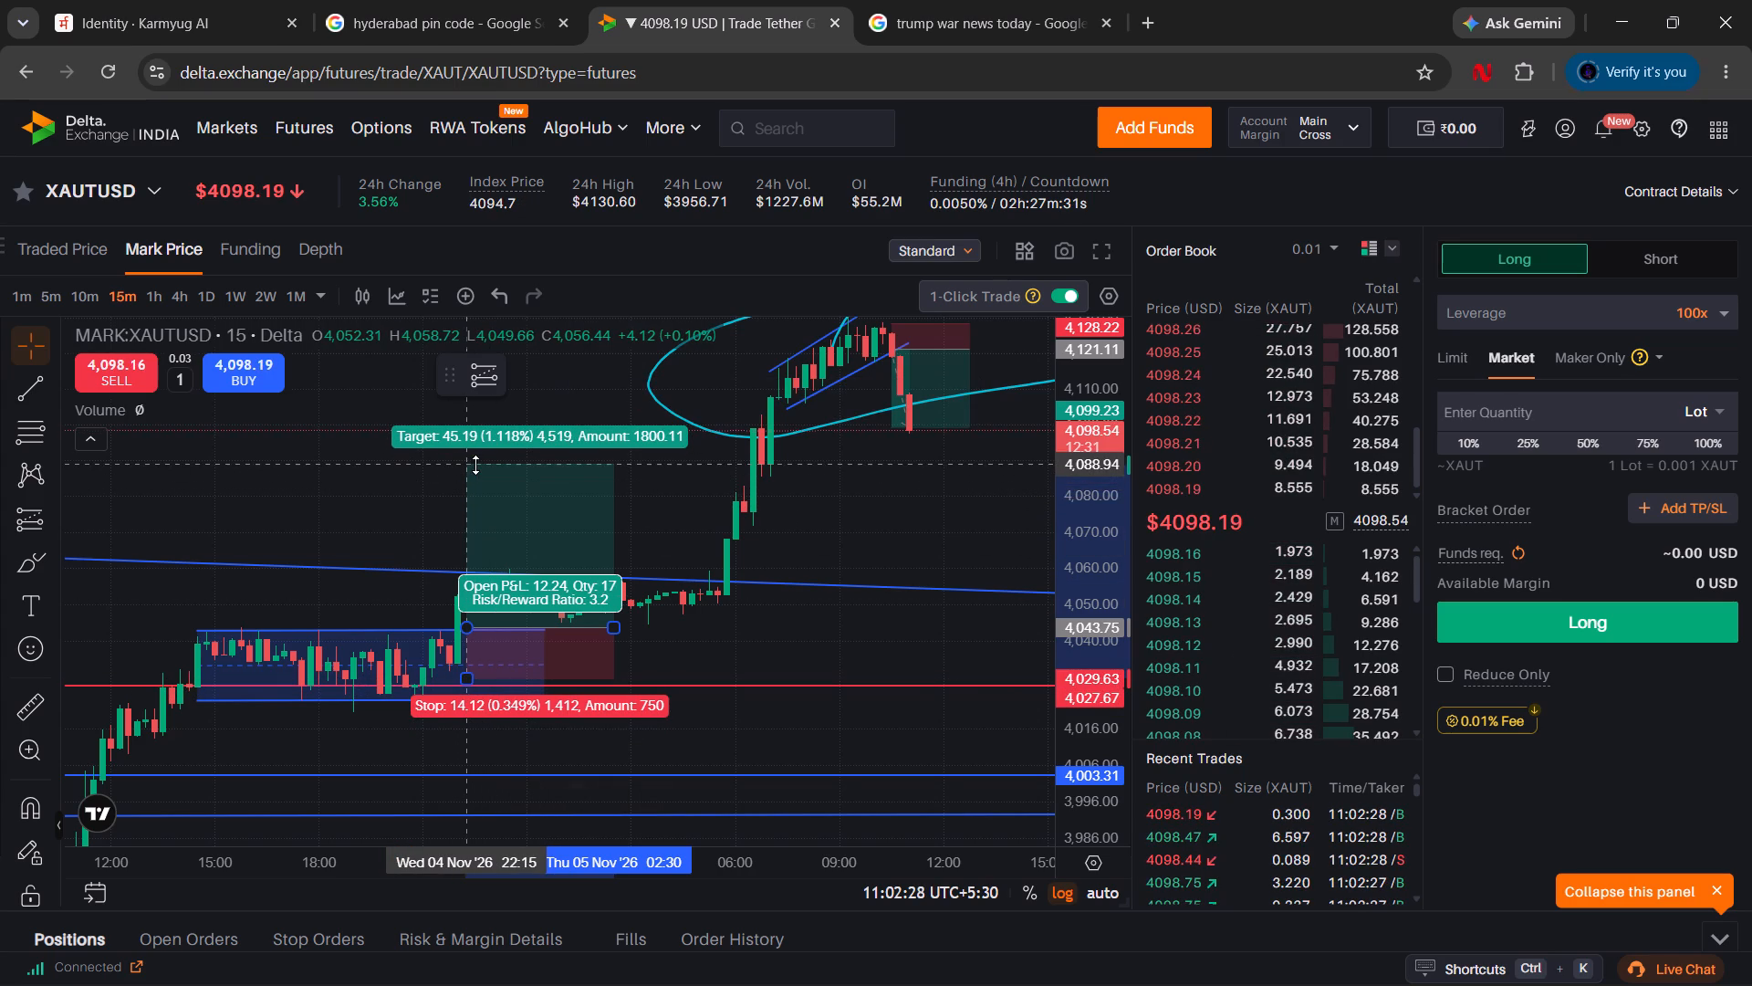
left_click_drag(475, 465, 474, 467)
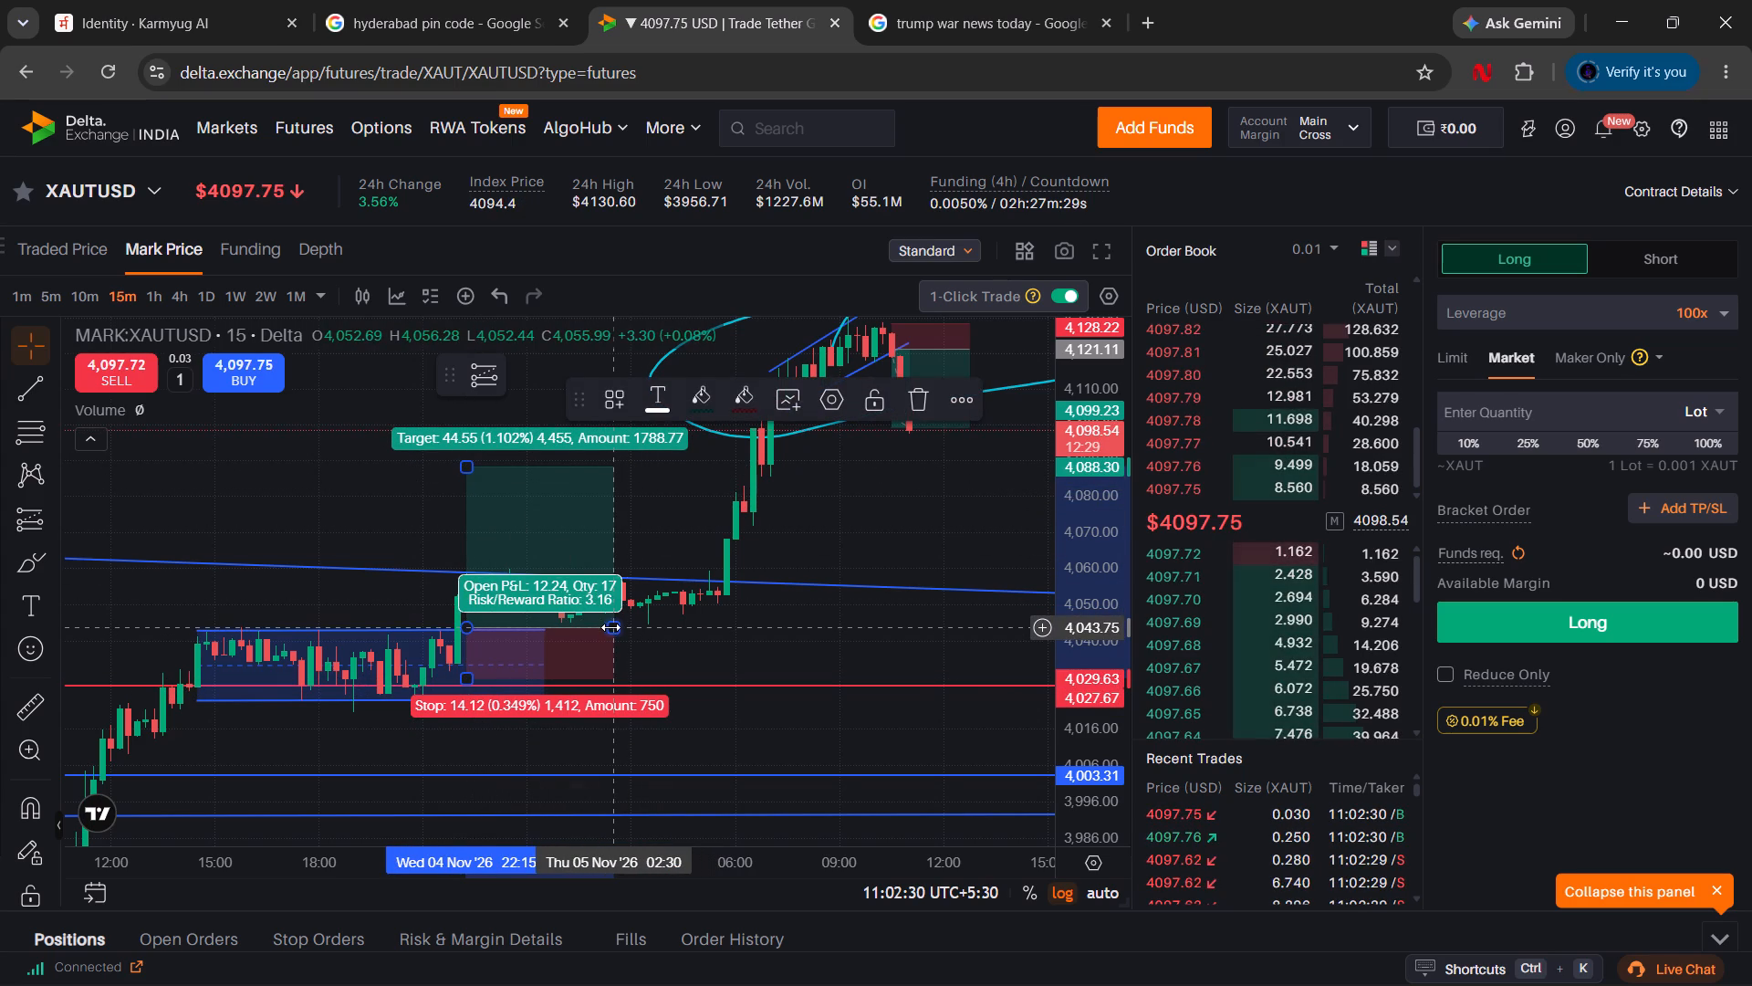
left_click_drag(610, 627, 881, 621)
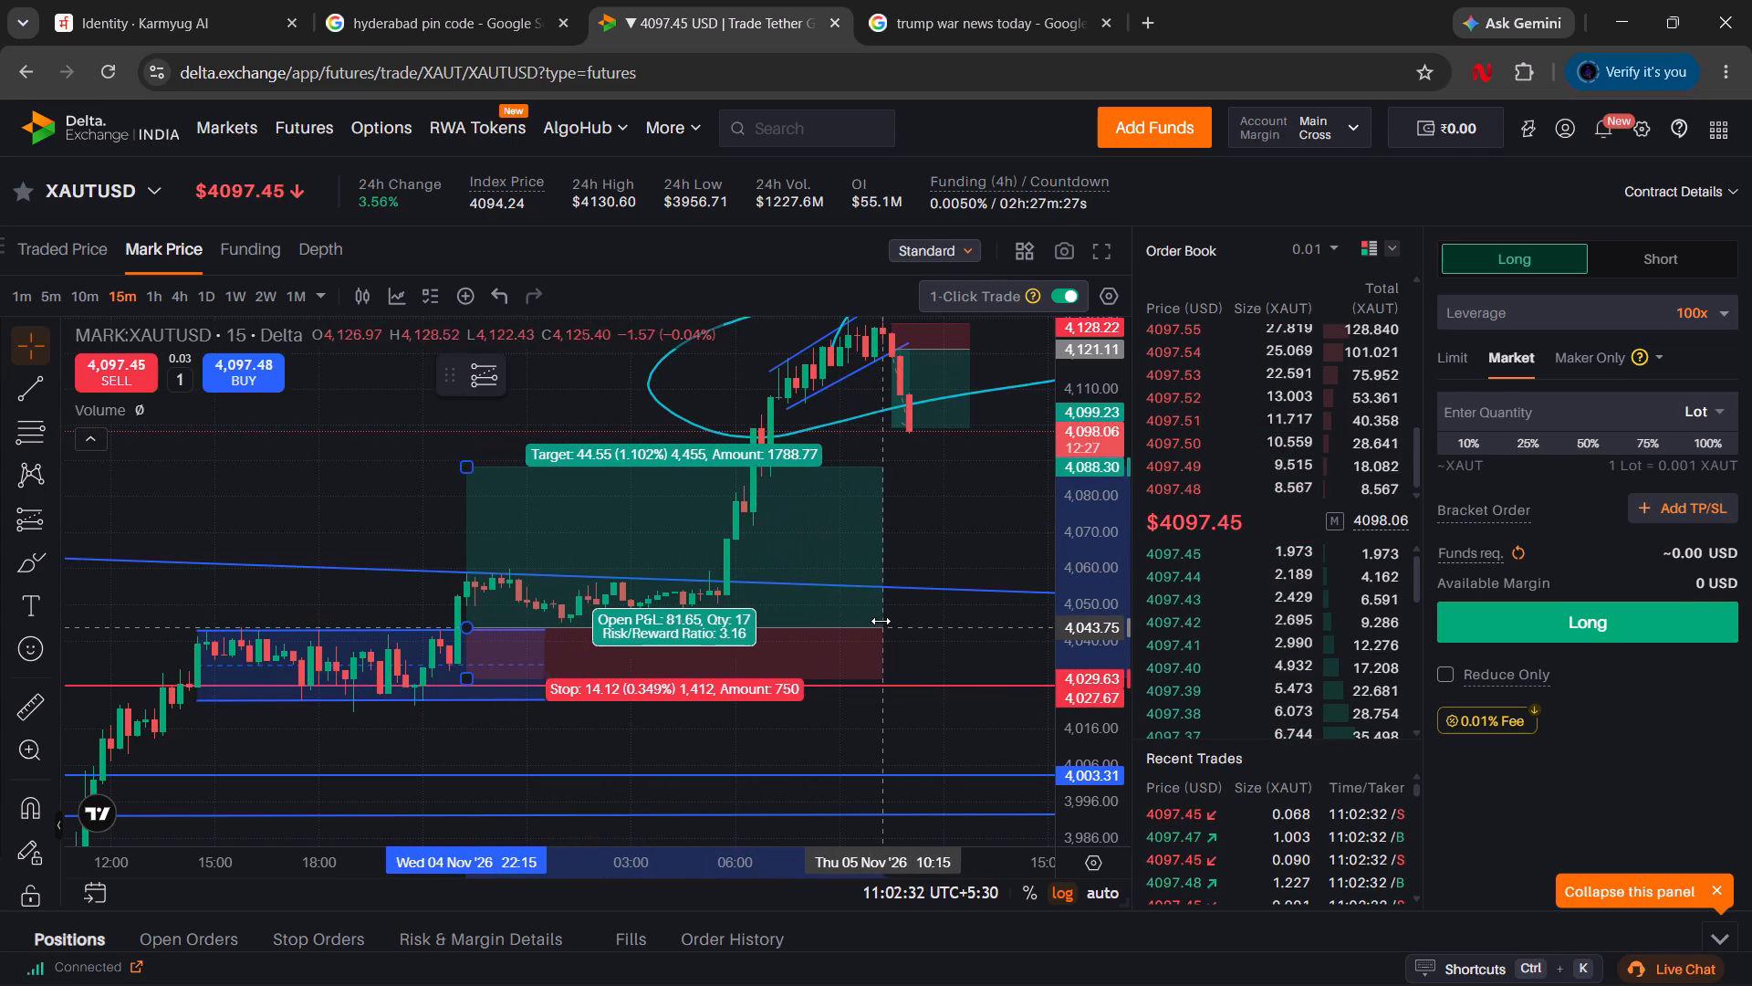
left_click_drag(881, 621, 864, 622)
left_click(930, 543)
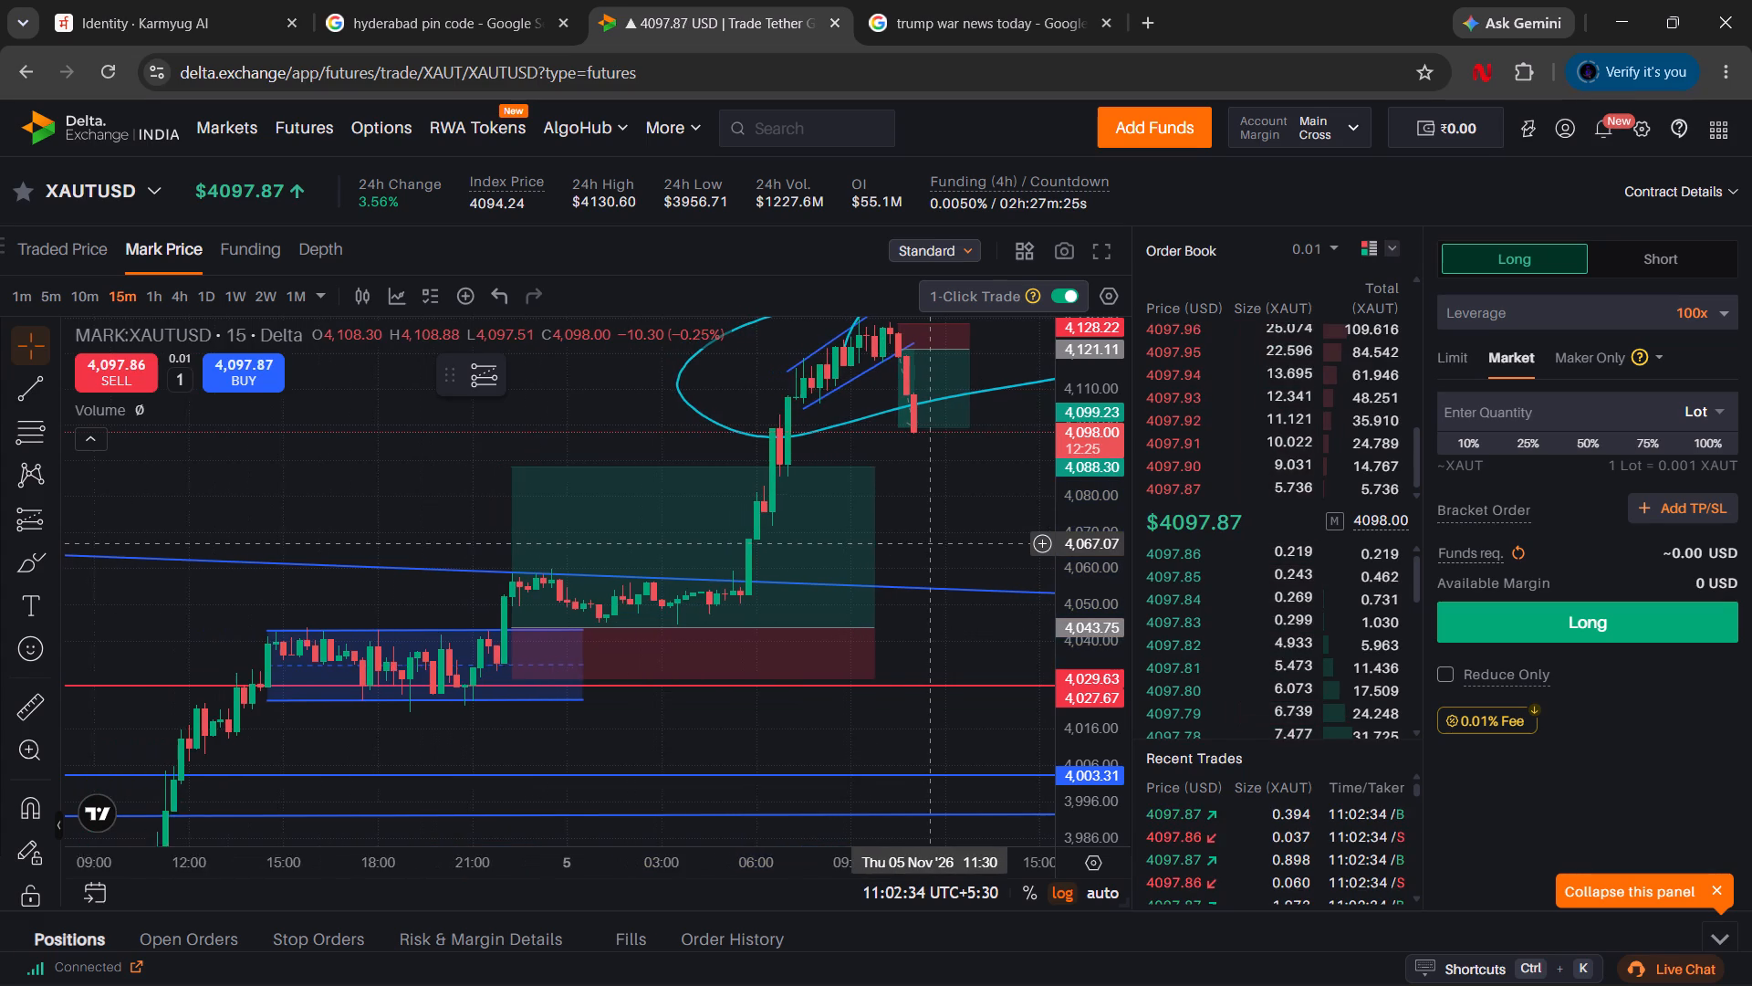
Raise the stop of the XAUTUSD long position to about 4,032.45.
left_click_drag(927, 518, 784, 624)
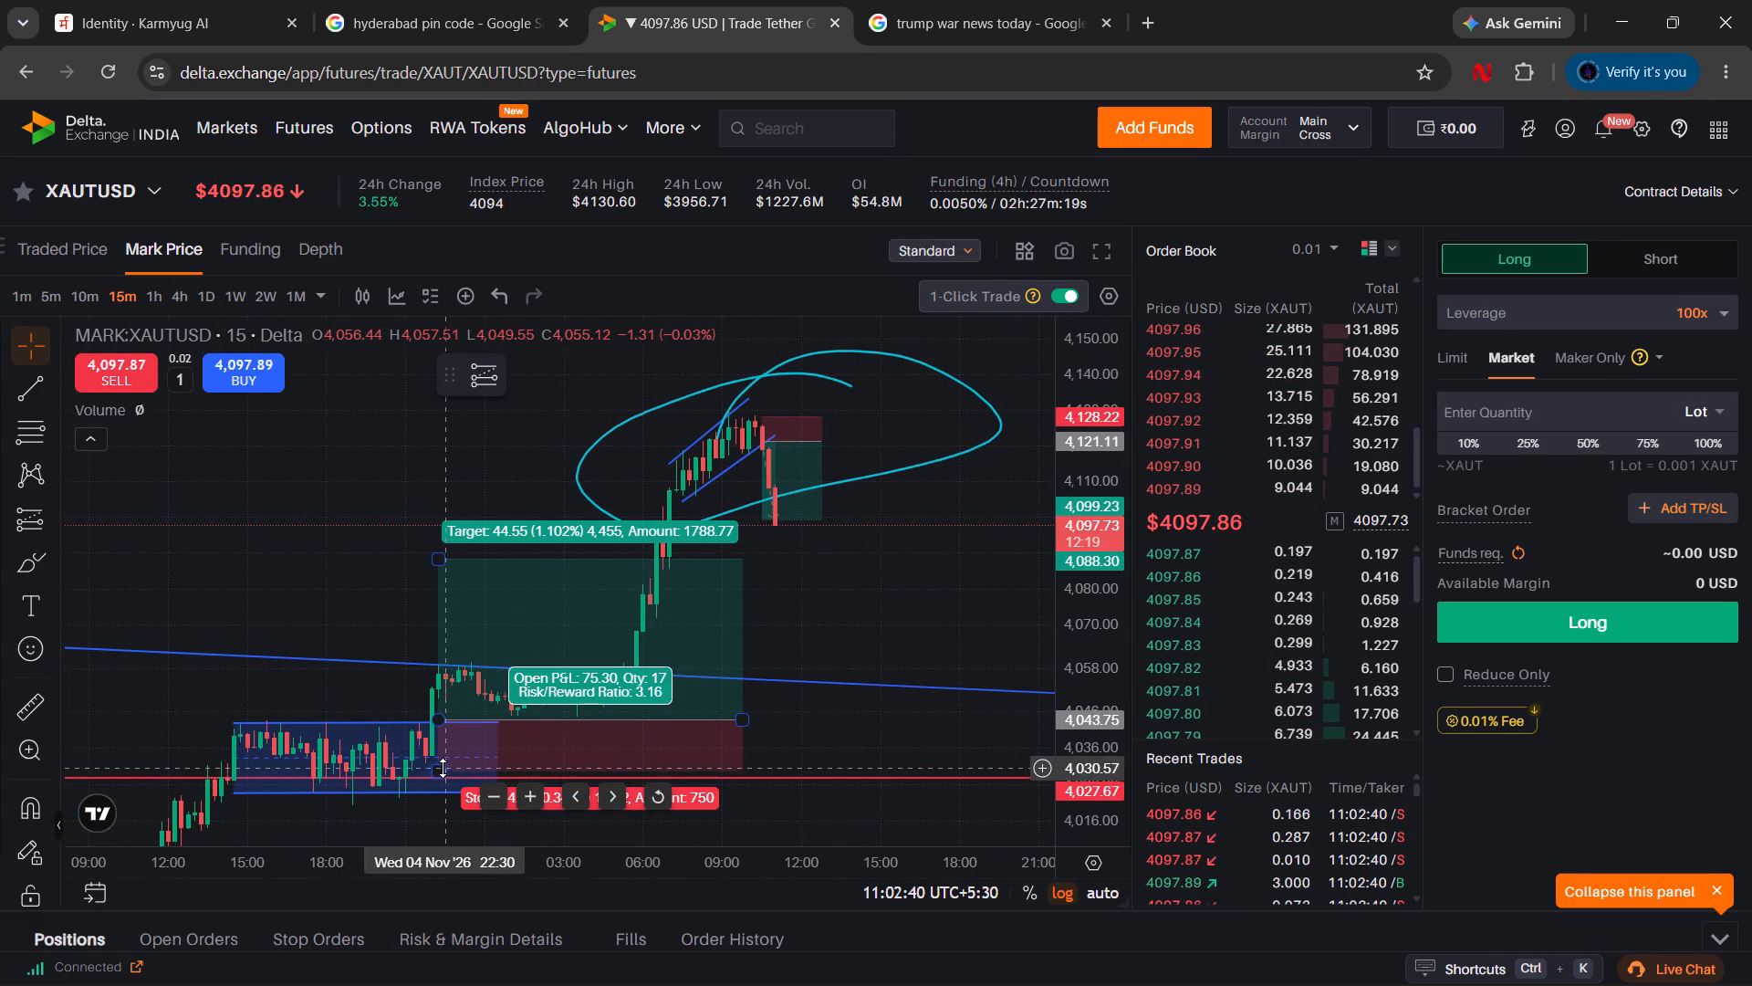
left_click(443, 768)
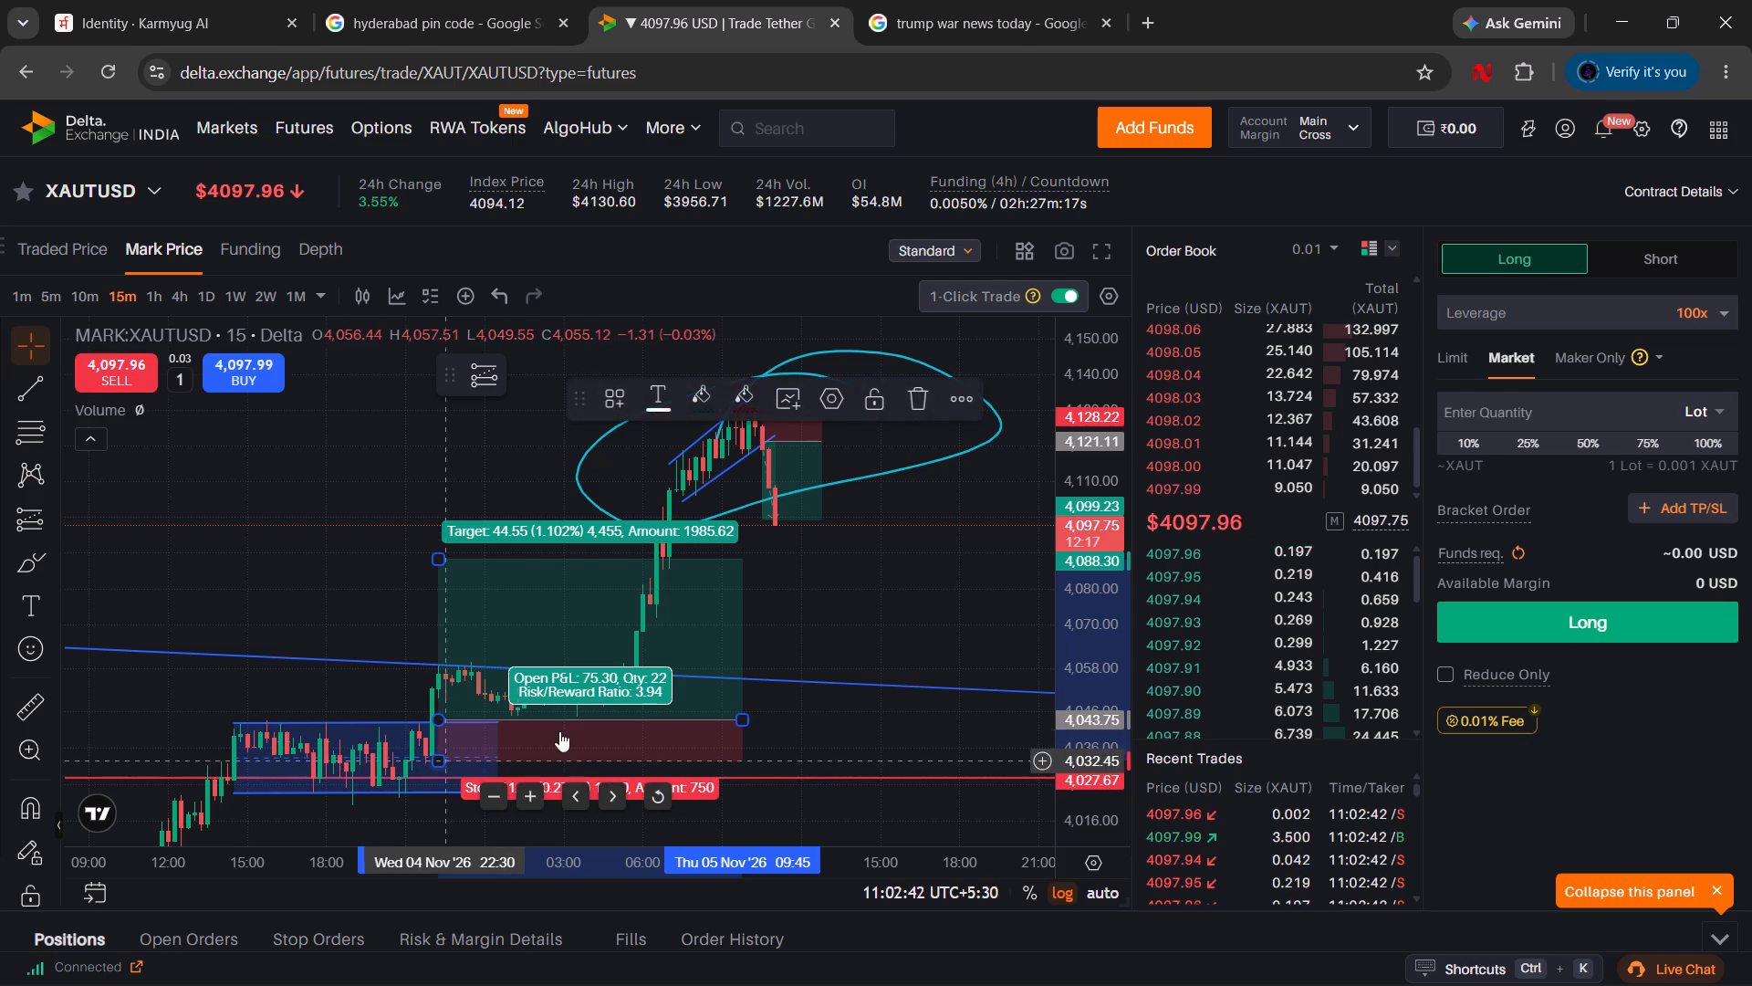
left_click(805, 632)
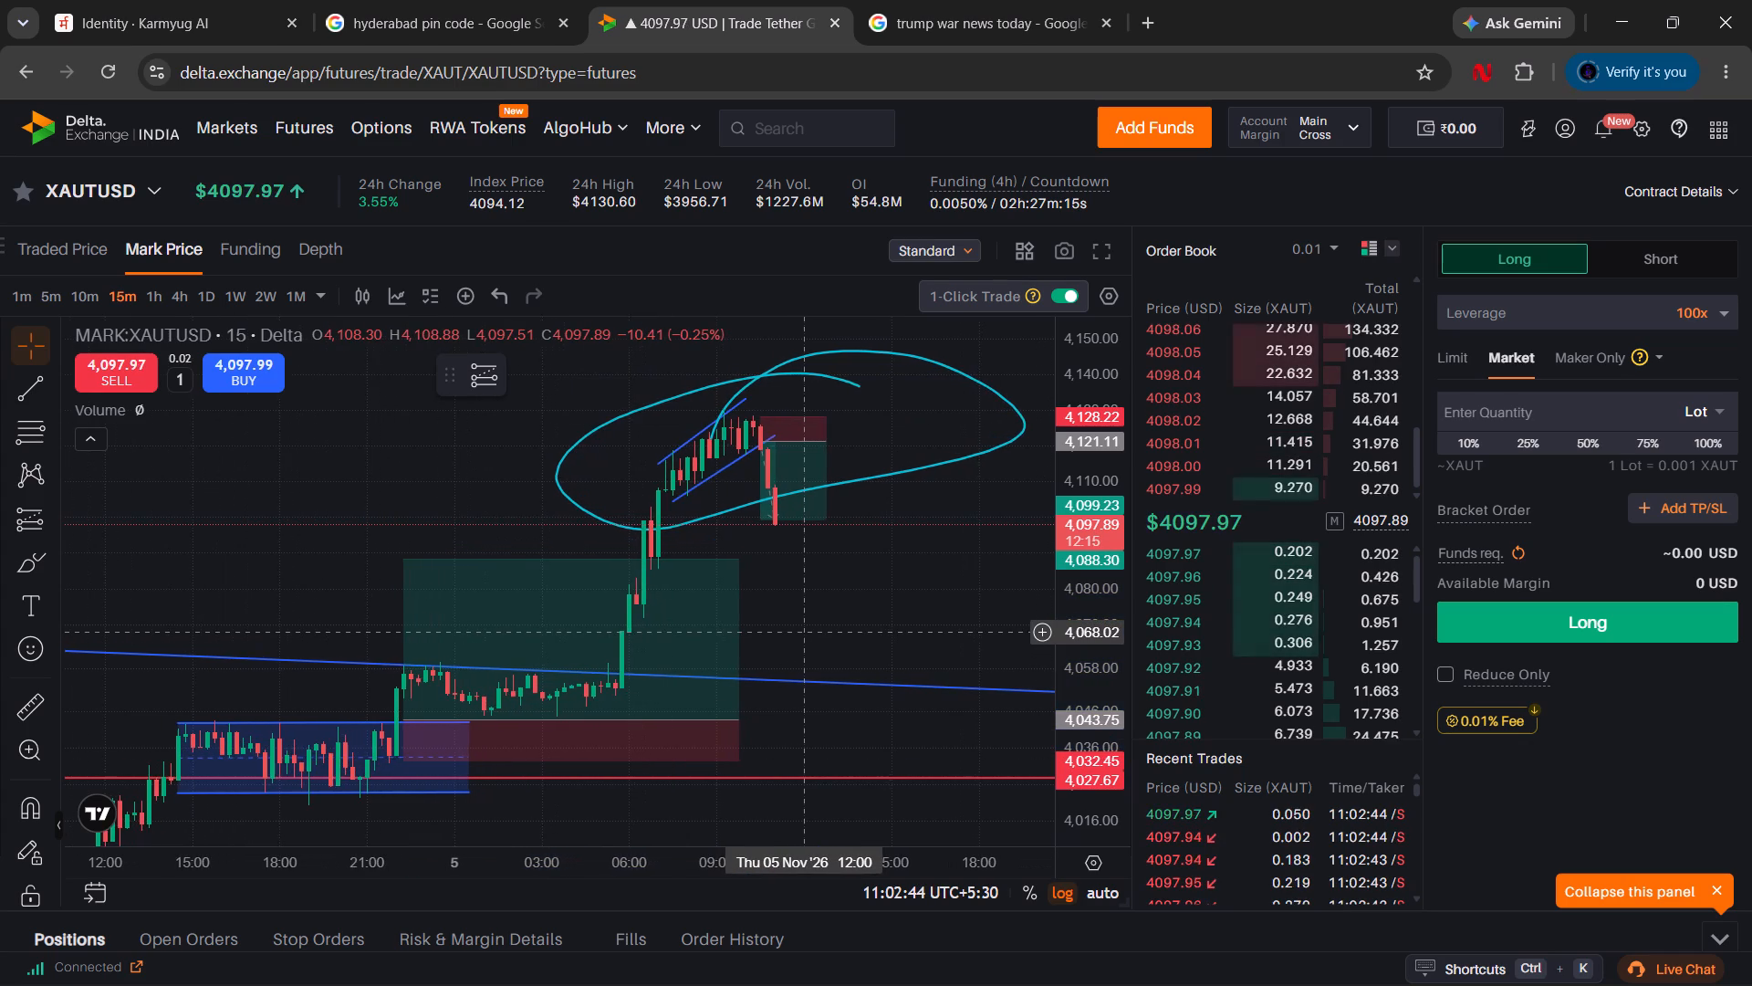
Lower the target of the XAUTUSD short position to about 4,097.21.
left_click_drag(761, 515, 761, 528)
left_click(827, 563)
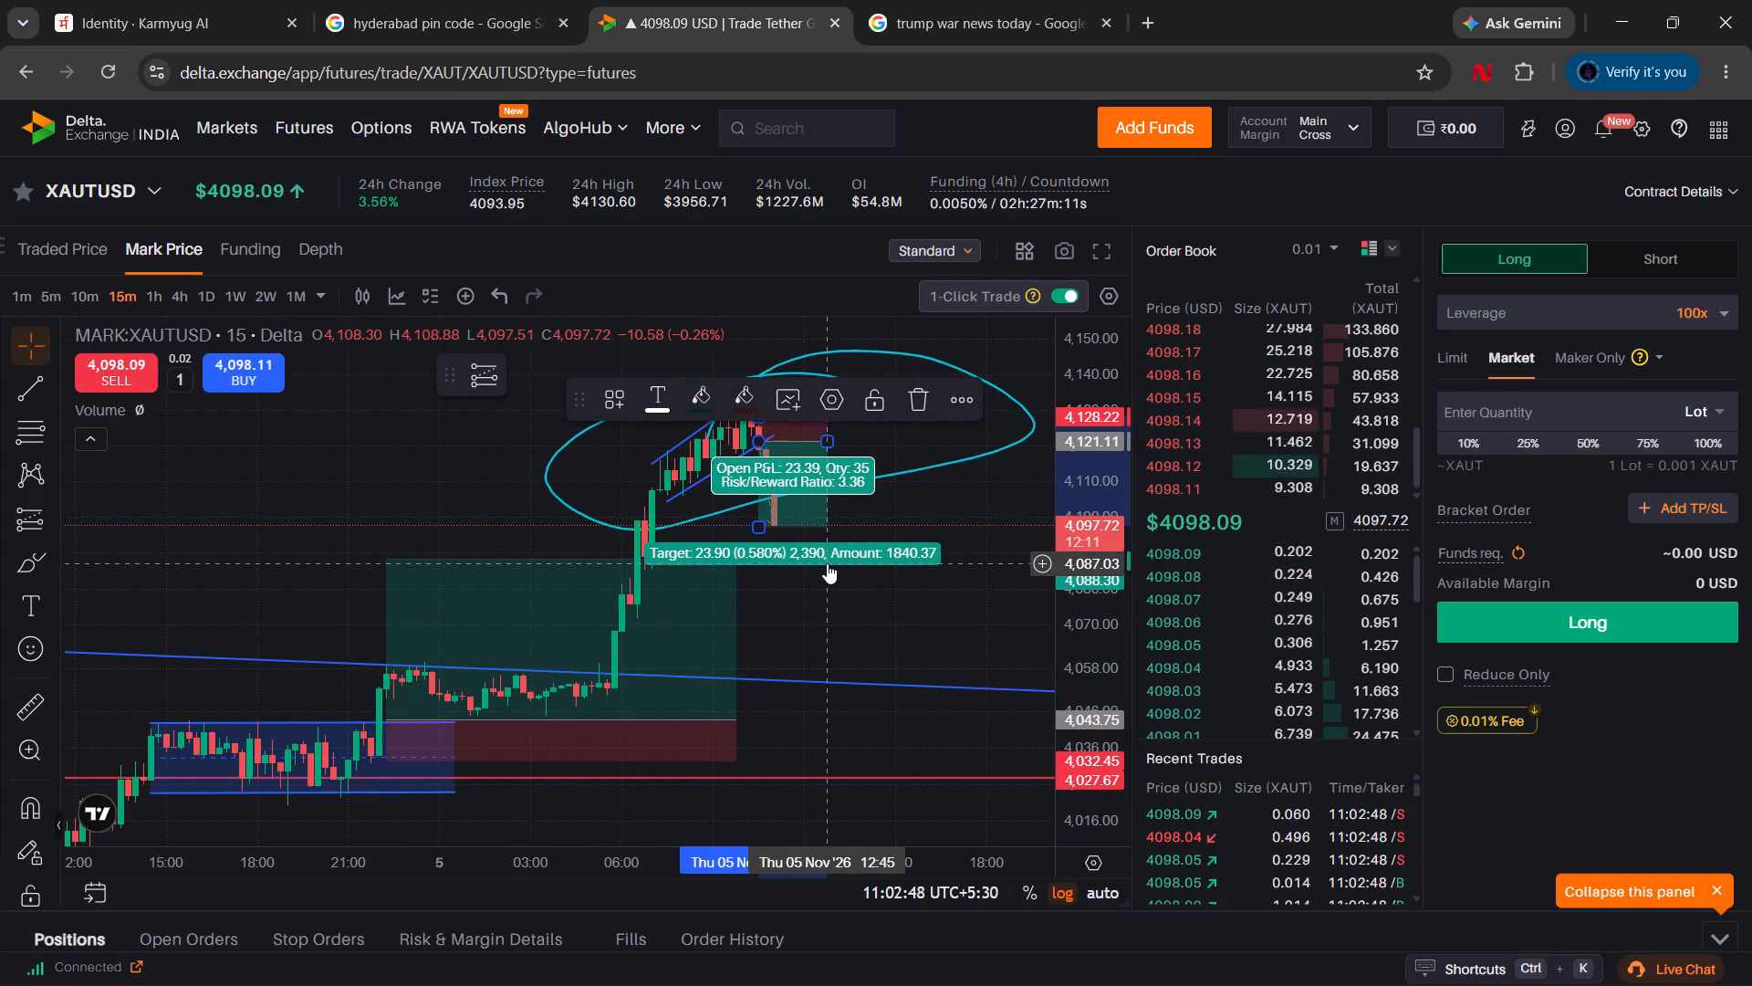
left_click(951, 498)
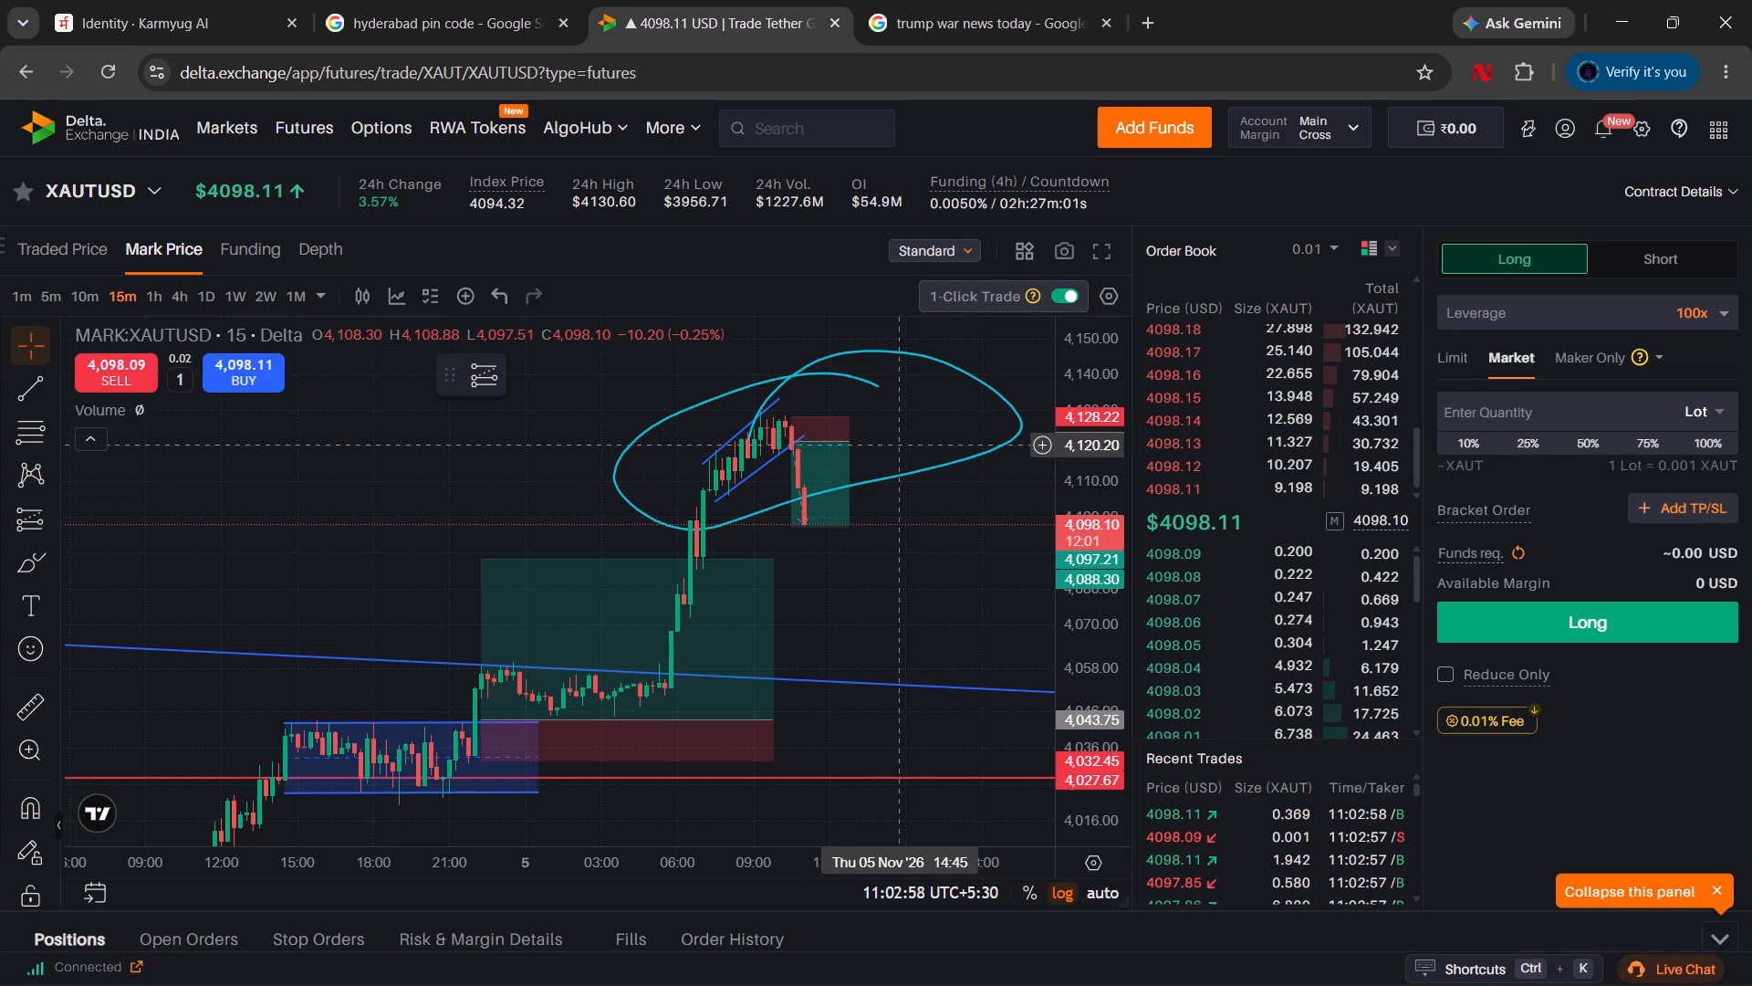
Delete the freehand loop drawn around the rising channel and the short position.
left_click(903, 477)
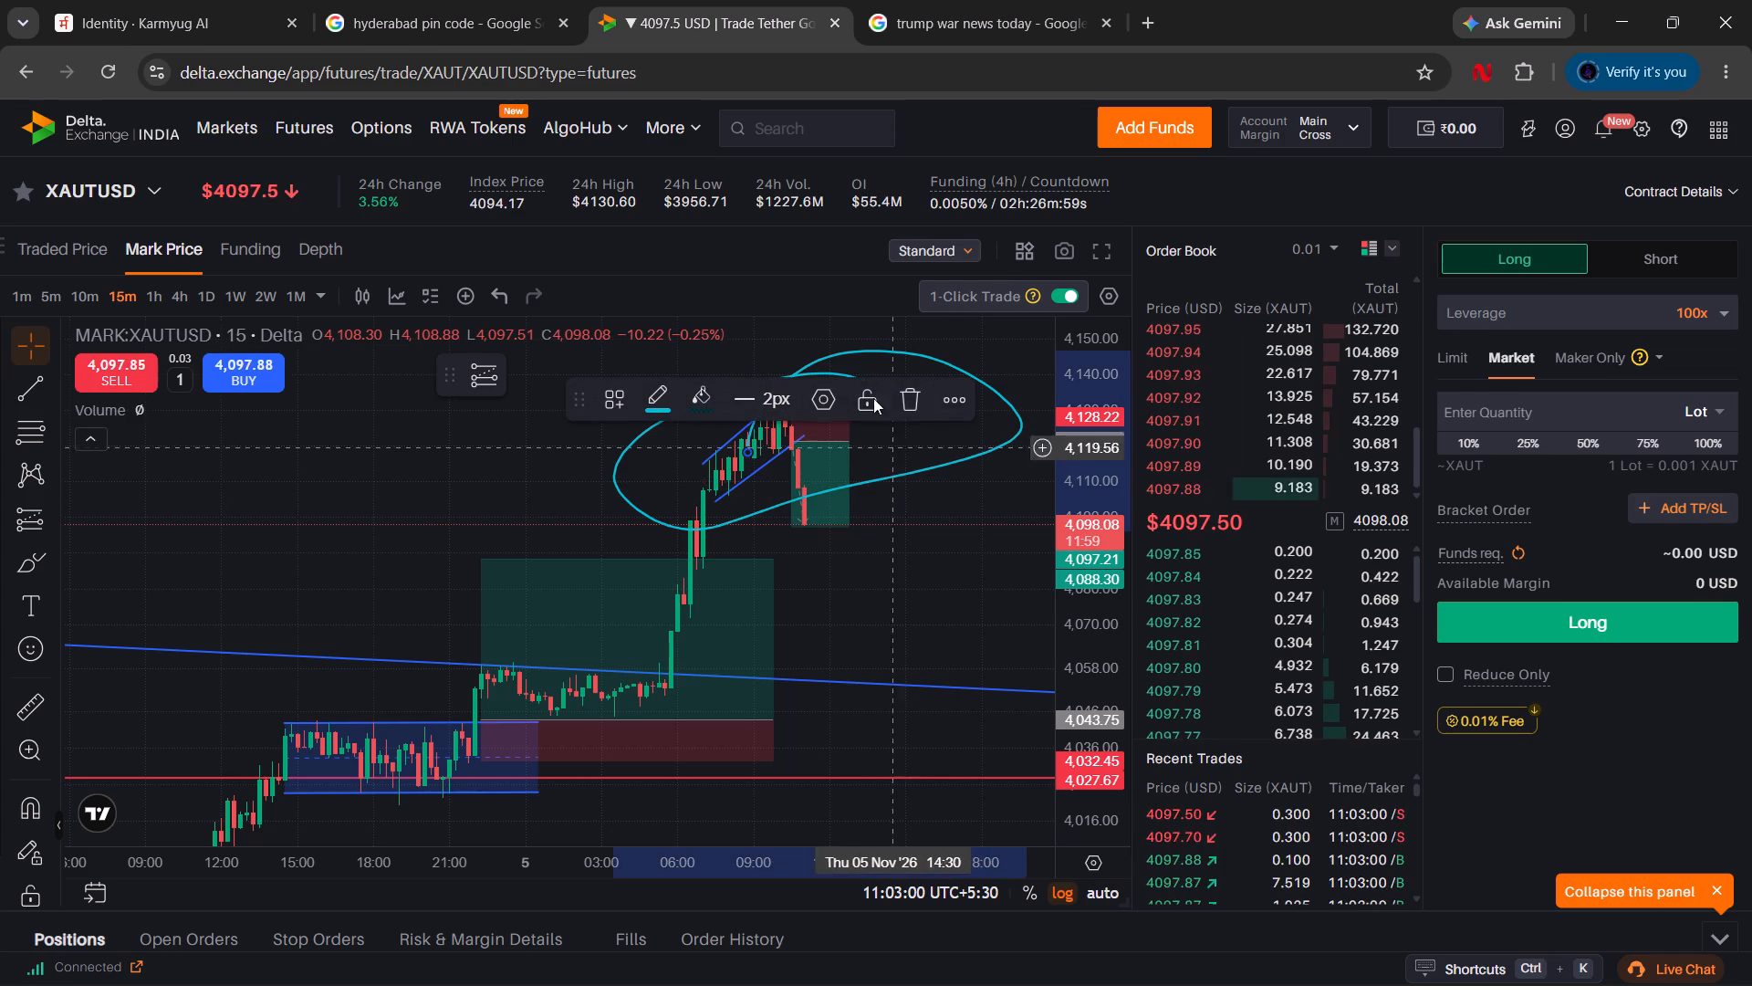
left_click(909, 401)
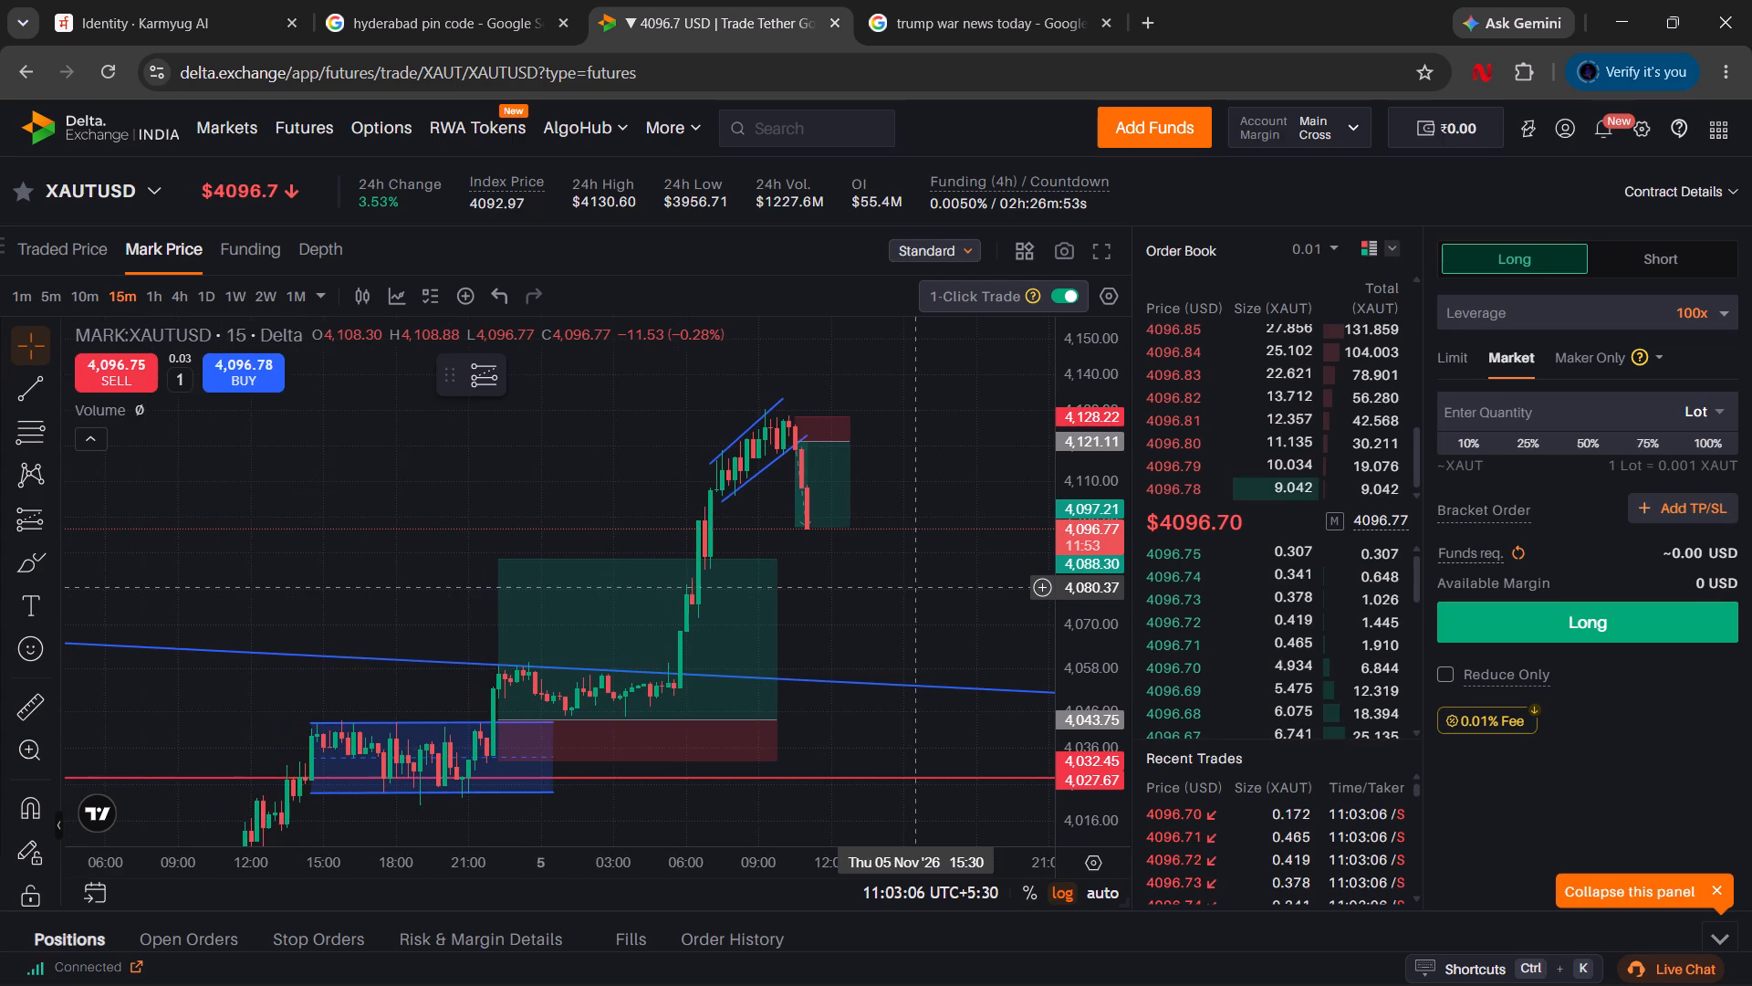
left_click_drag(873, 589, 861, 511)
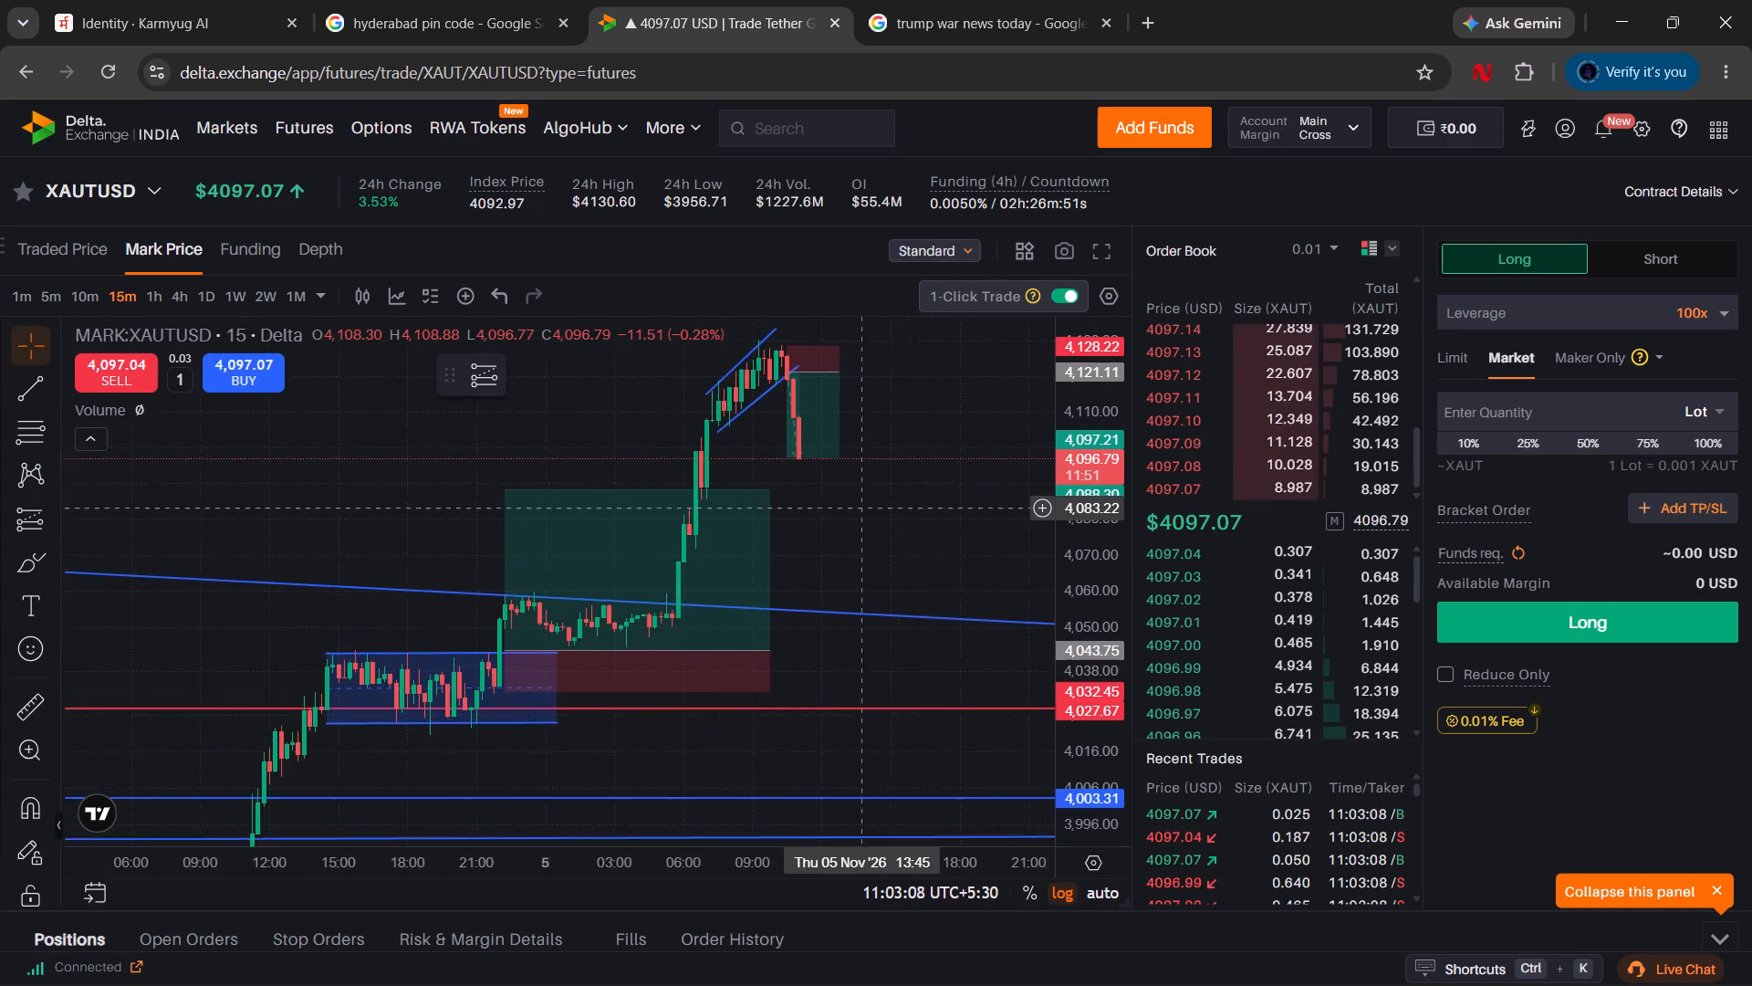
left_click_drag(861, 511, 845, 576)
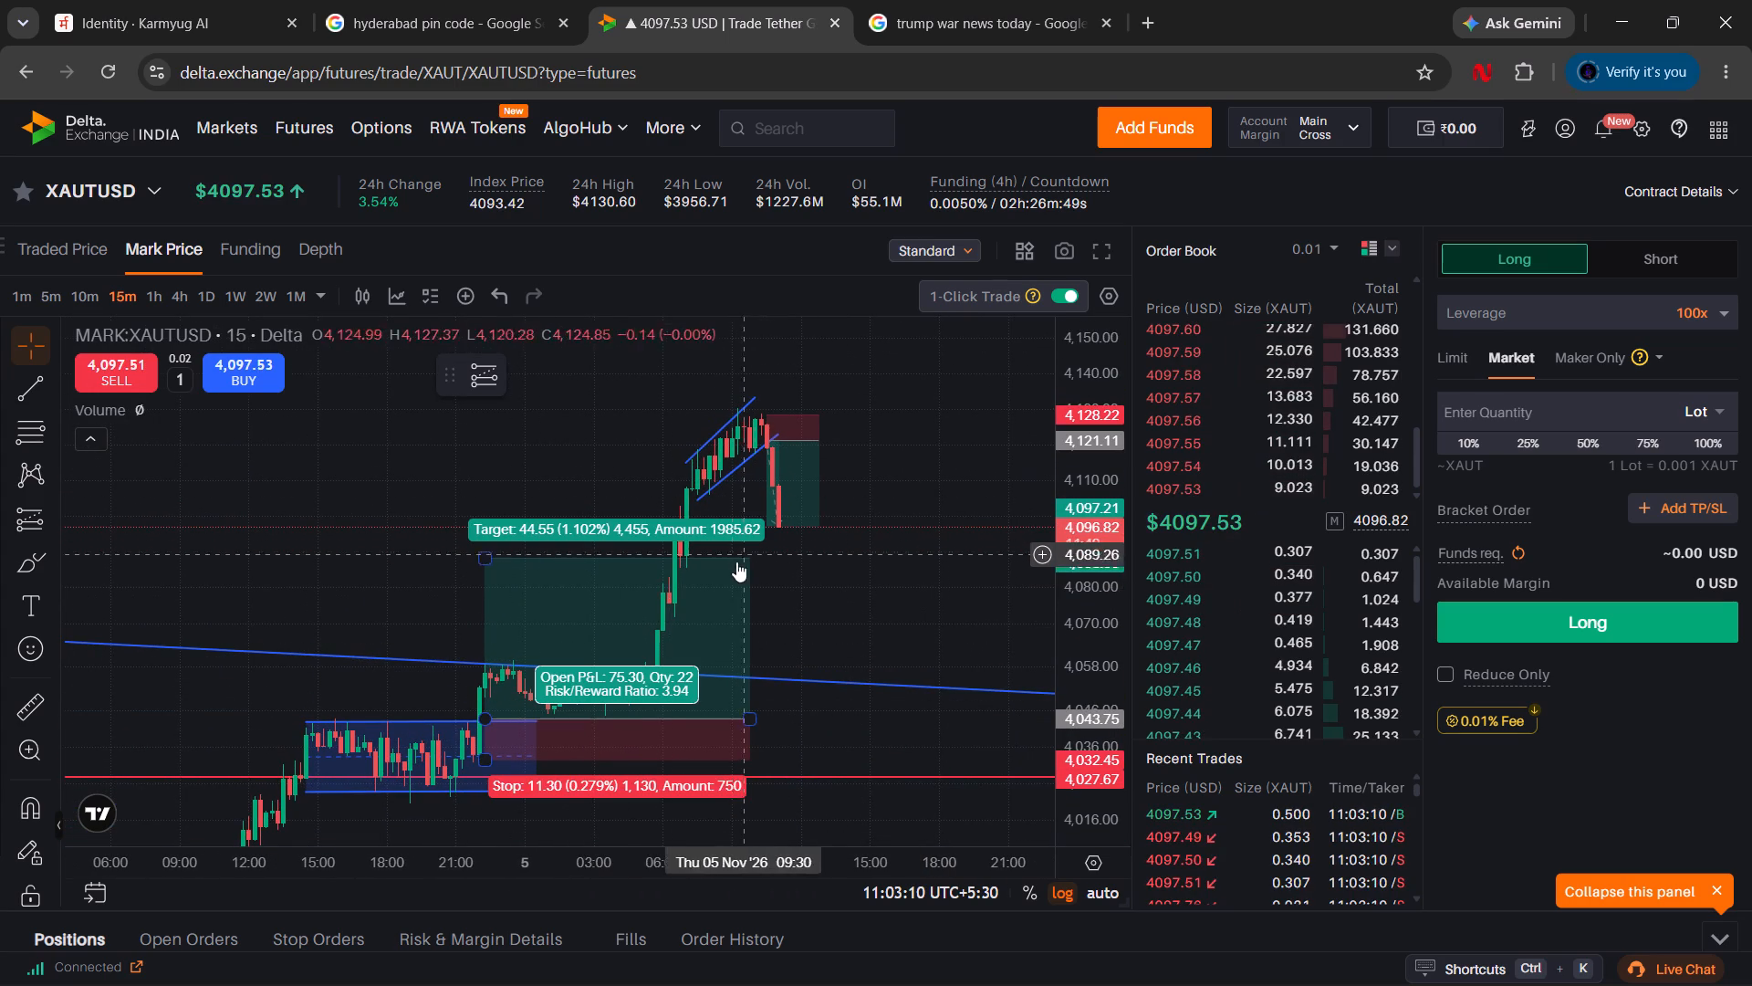